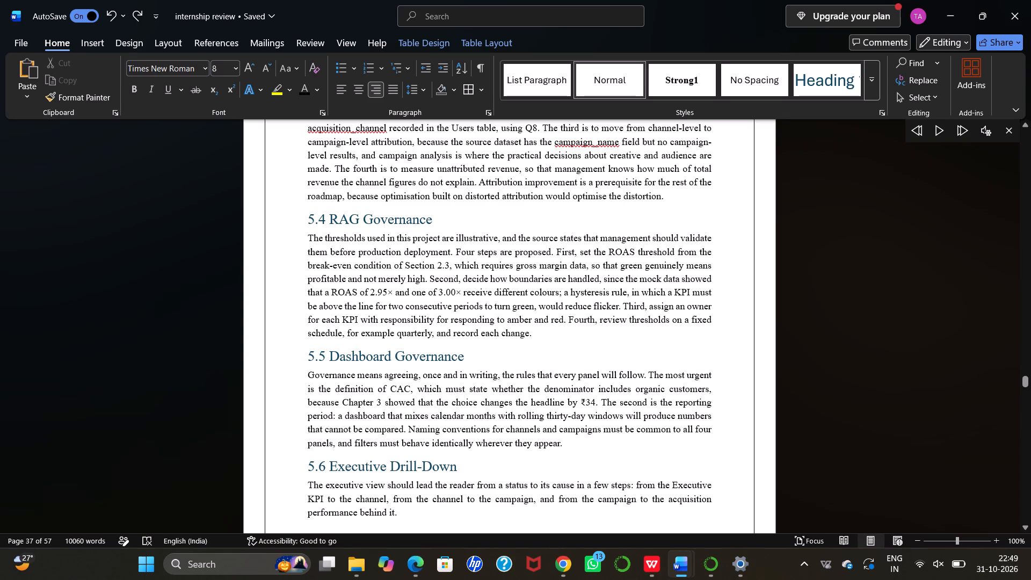
Add a new line below the CHAPTER-5 text on its title page and indent it with spaces.
scroll(439, 398, "up", 5)
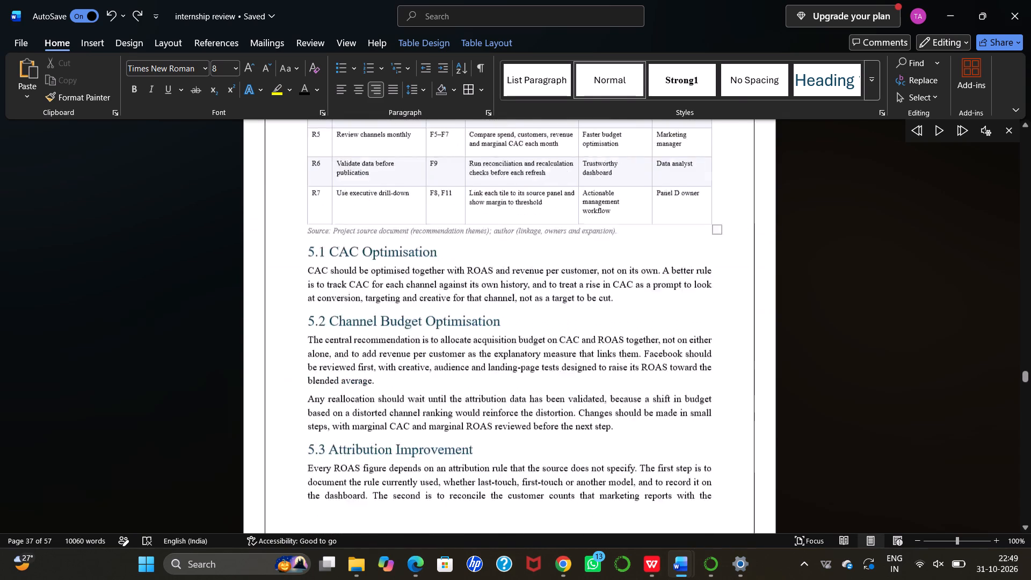
scroll(439, 398, "up", 3)
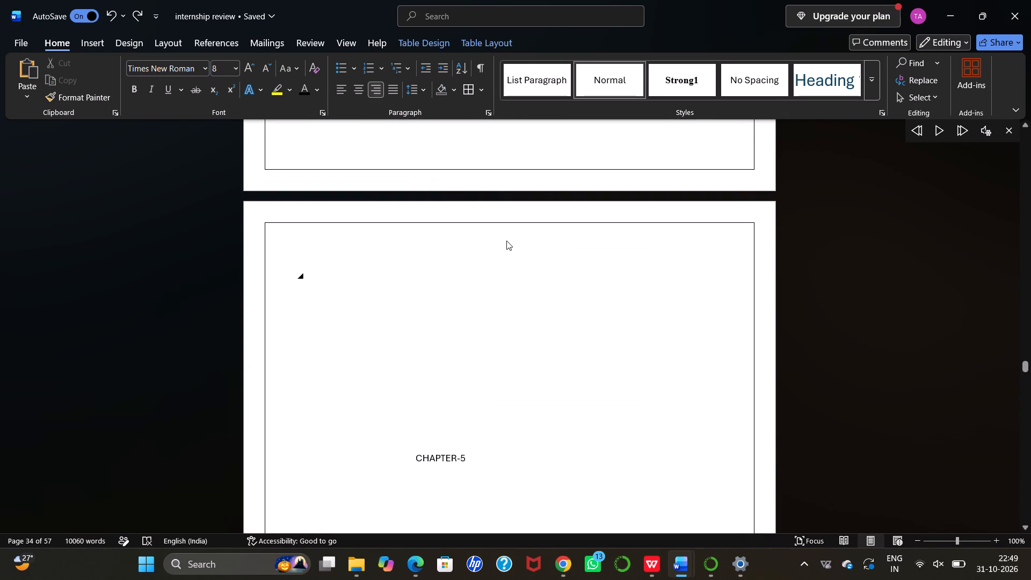
scroll(506, 241, "up", 4)
scroll(506, 241, "down", 1)
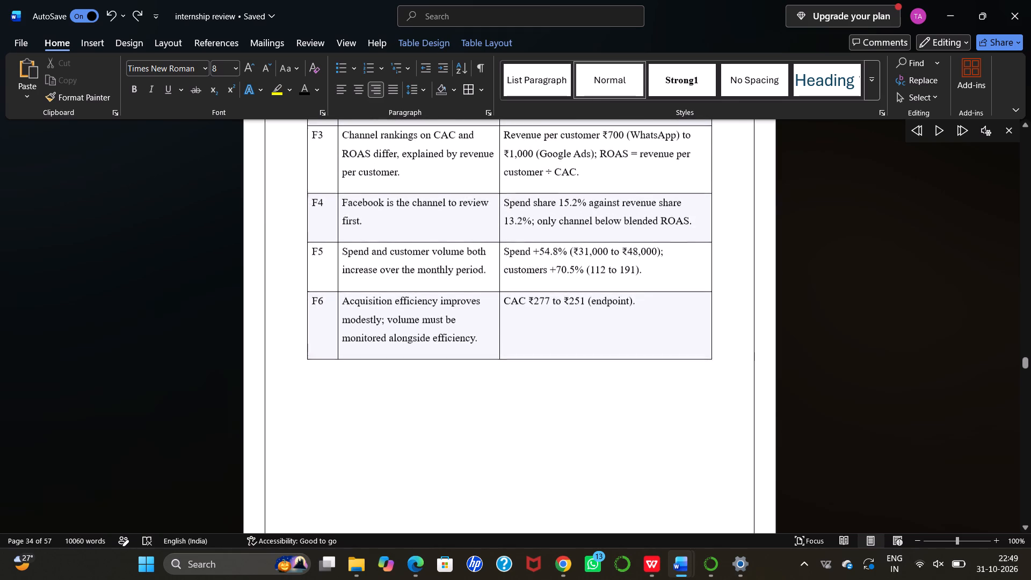
scroll(506, 241, "down", 3)
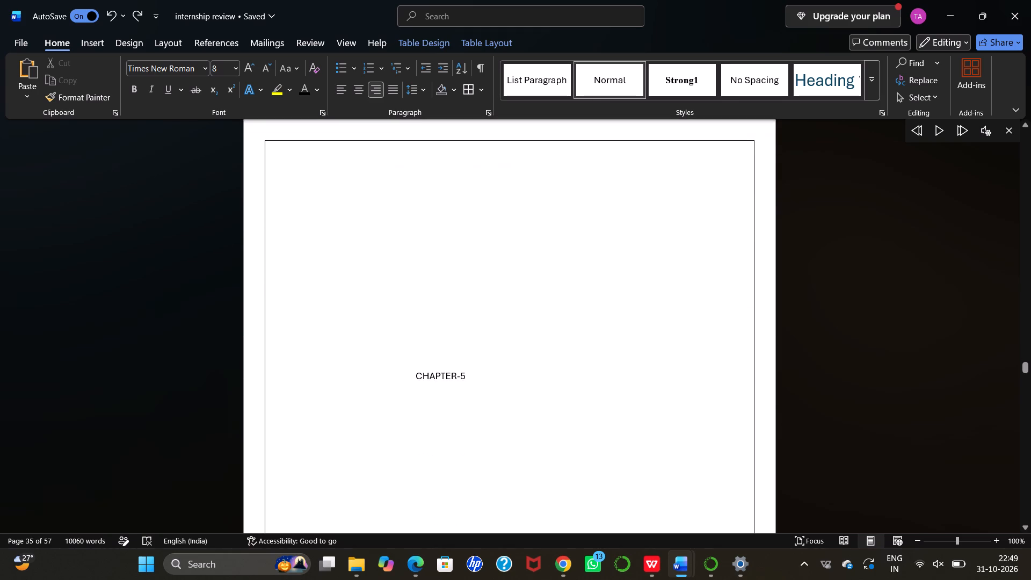
left_click(465, 372)
key("Return")
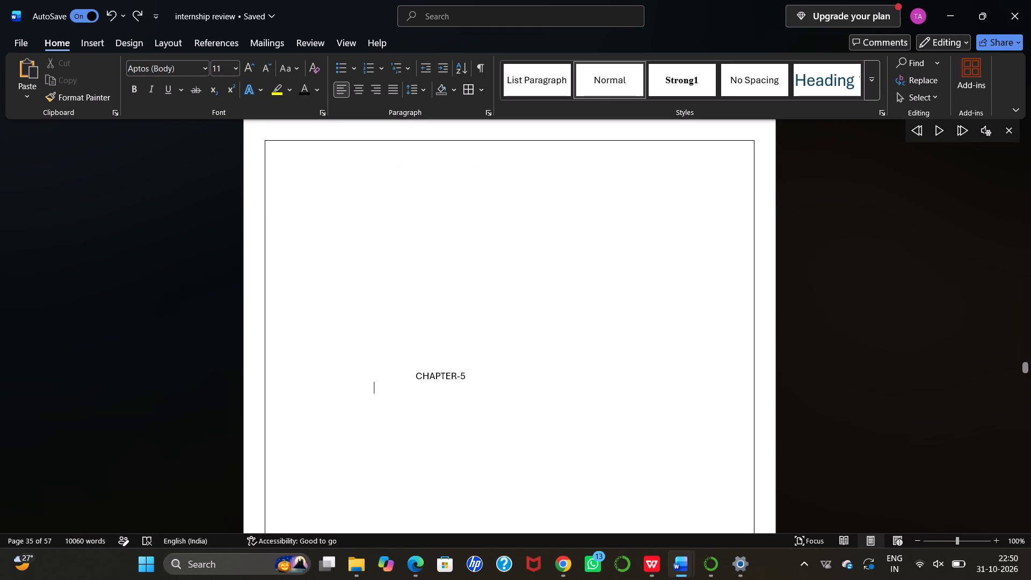
key("space")
key("space")
key("space")
key("space")
key("space")
key("space")
key("space")
key("space")
key("space")
key("space")
key("space")
key("space")
key("space")
key("space")
key("space")
key("space")
key("space")
key("space")
key("space")
key("space")
Copy the word Recommendations from the Chapter 5 heading on the following page.
scroll(465, 372, "down", 5)
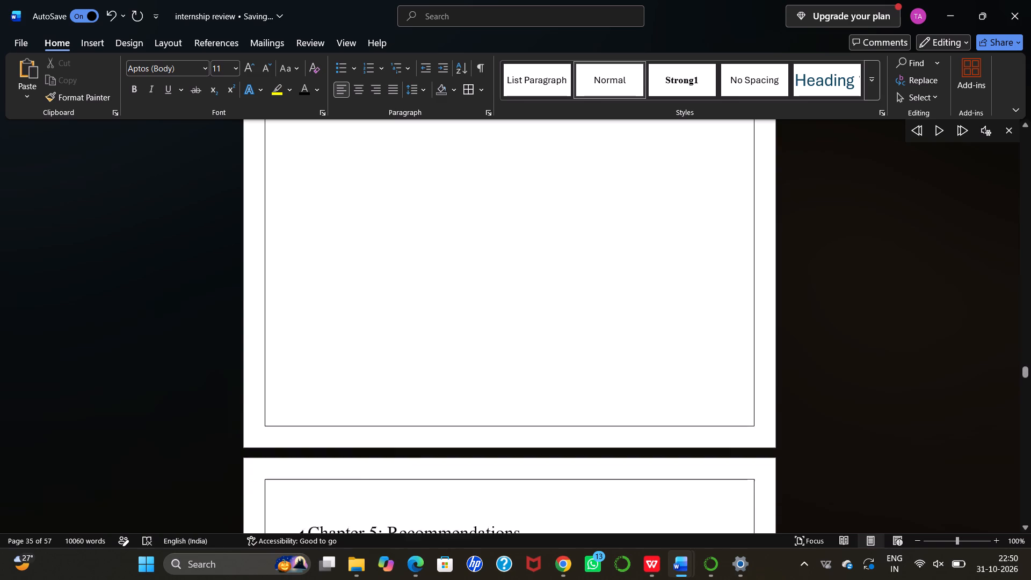
scroll(465, 372, "down", 1)
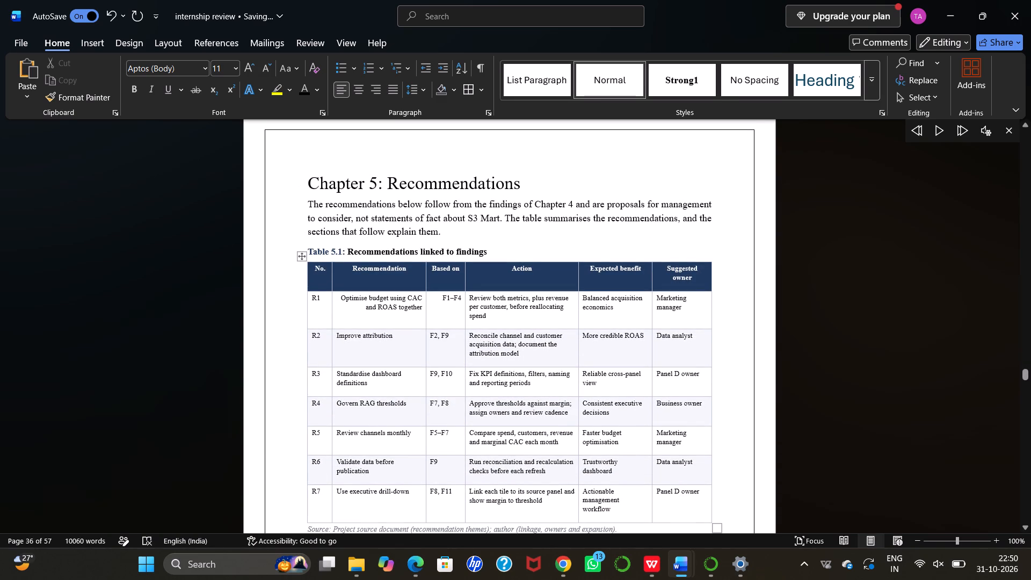
left_click_drag(386, 177, 527, 178)
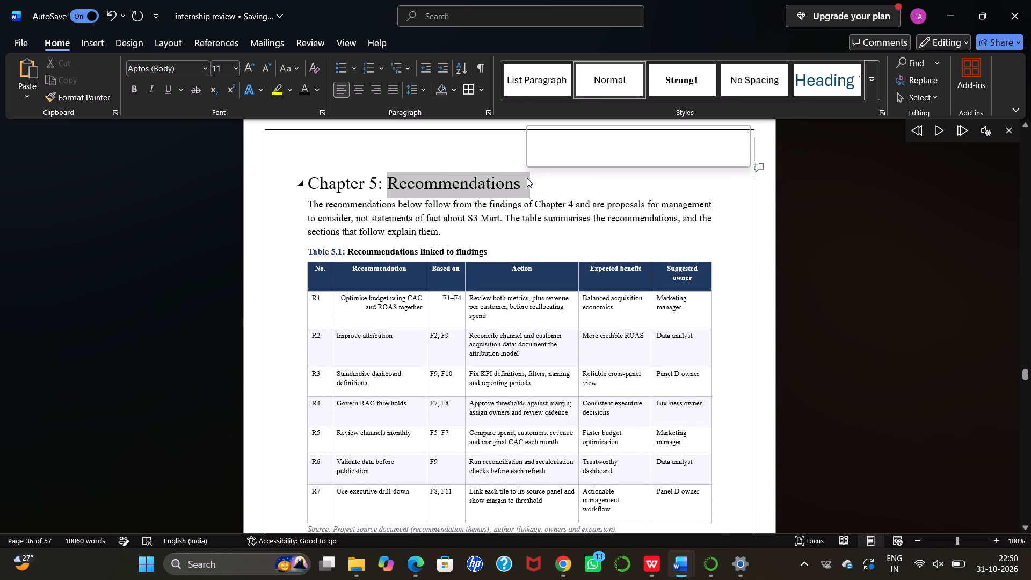
key("ctrl+c")
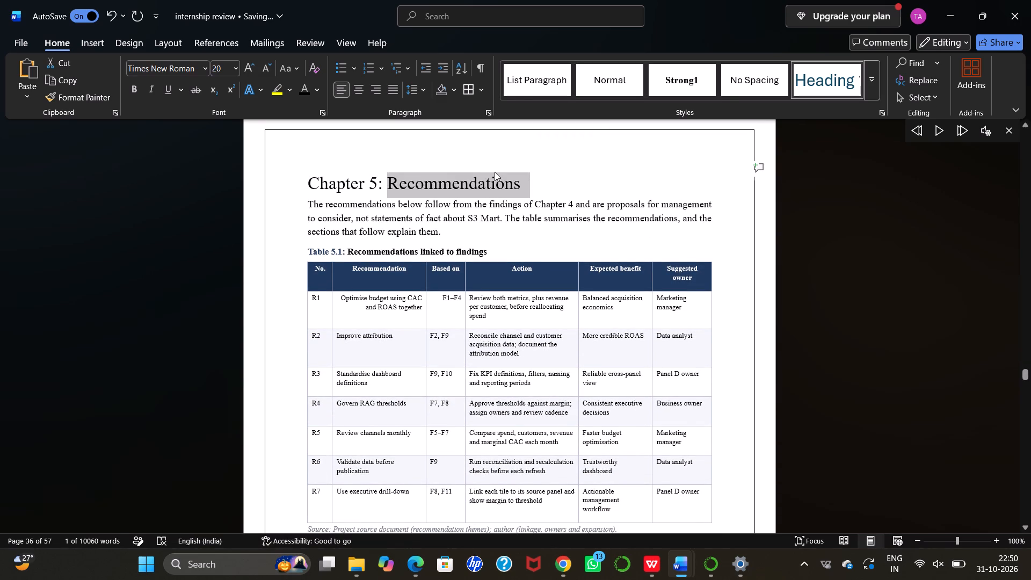
Look back through the preceding chapters to examine the pages around the Observations and Analysis heading.
scroll(495, 172, "up", 11)
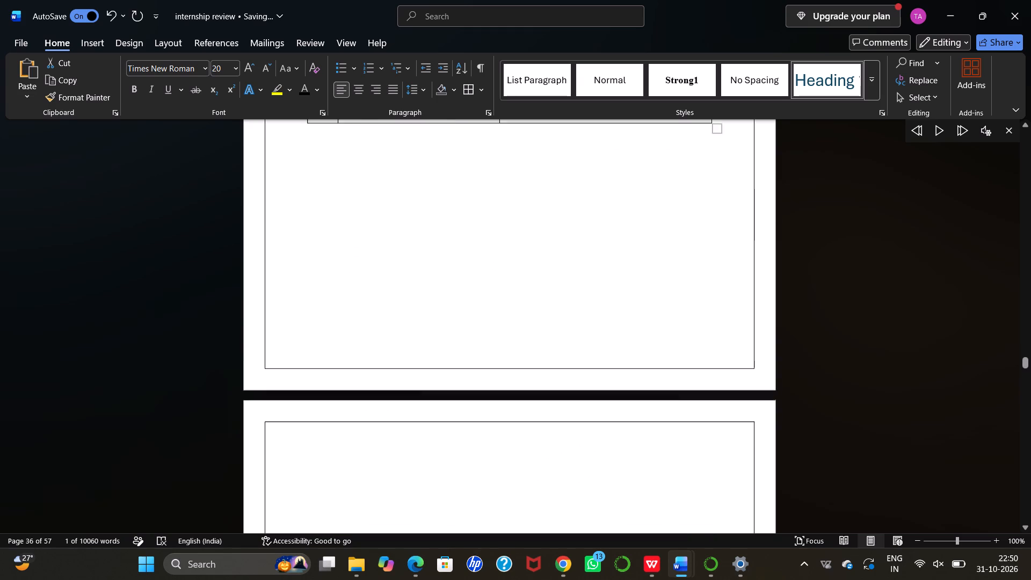
scroll(495, 172, "up", 10)
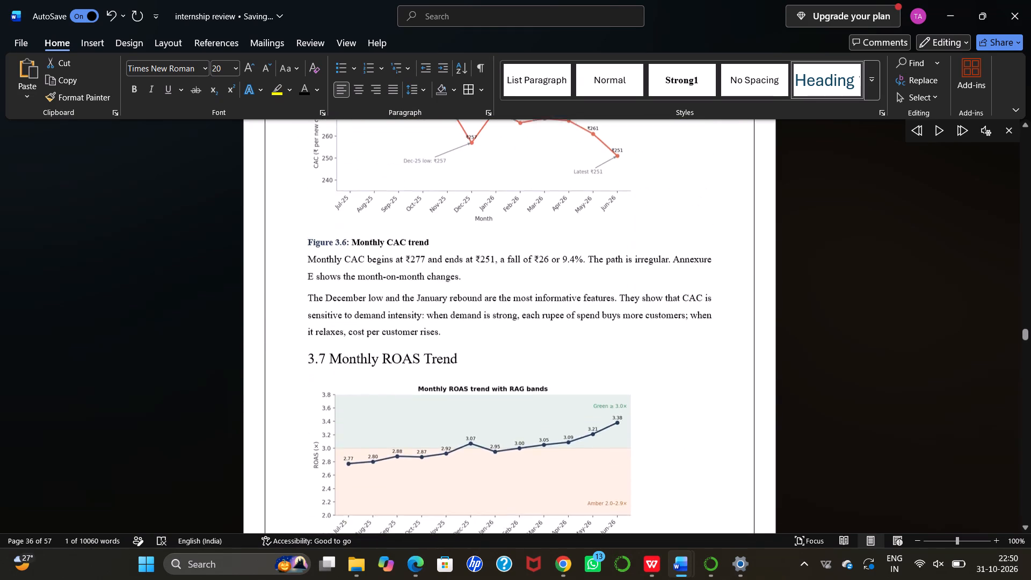
scroll(495, 172, "up", 8)
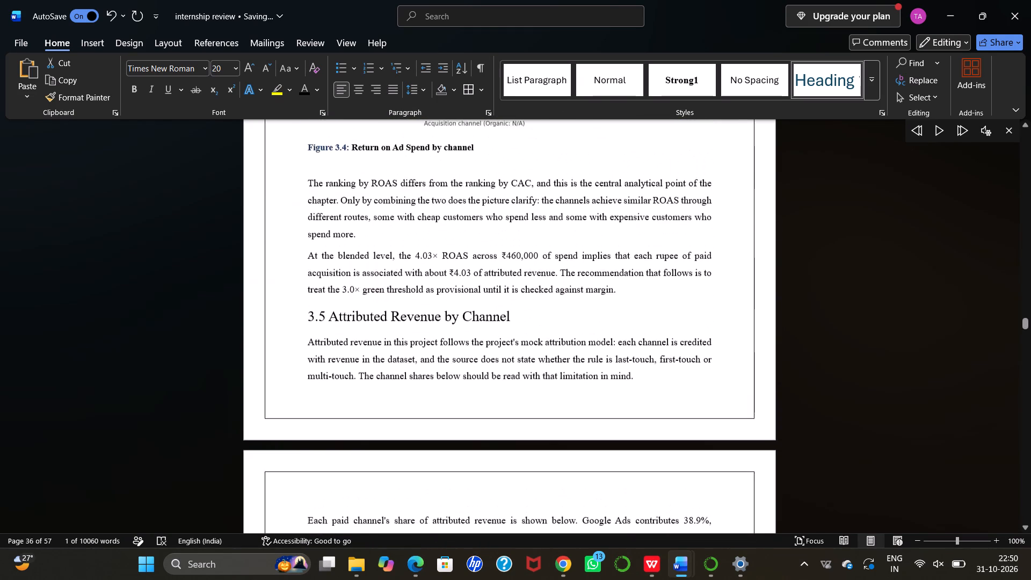
scroll(495, 172, "up", 8)
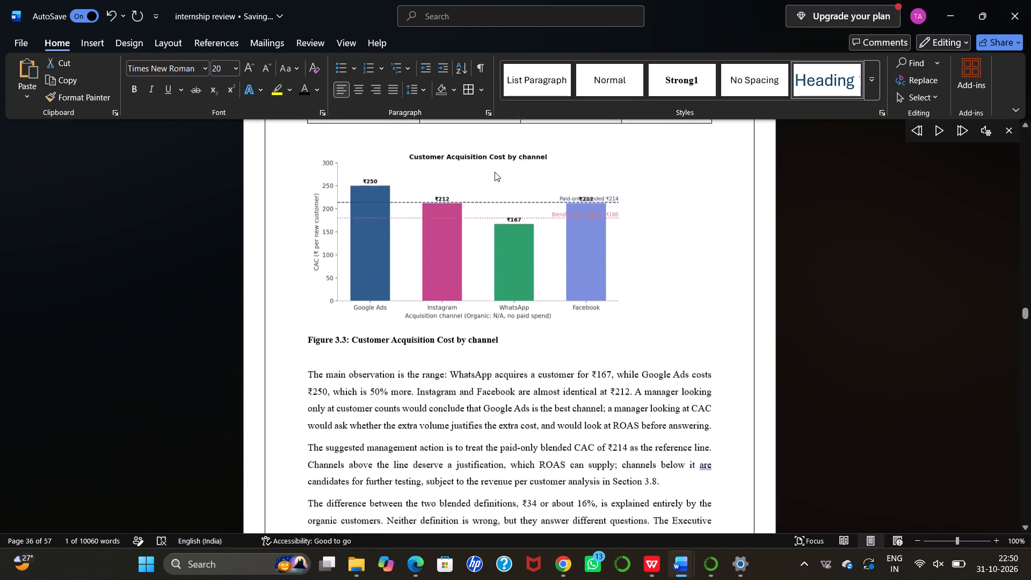
scroll(495, 172, "up", 7)
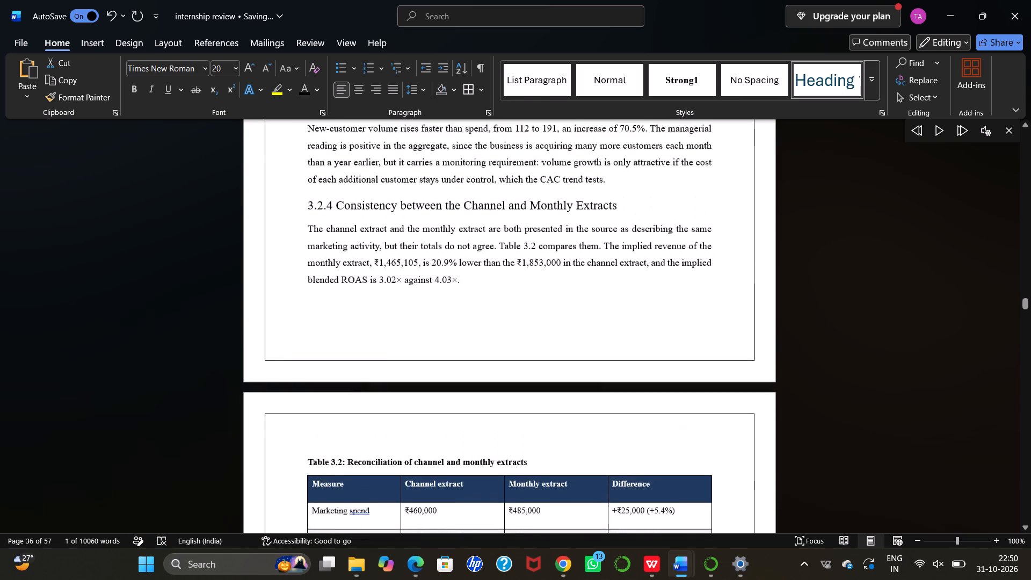
scroll(495, 172, "up", 8)
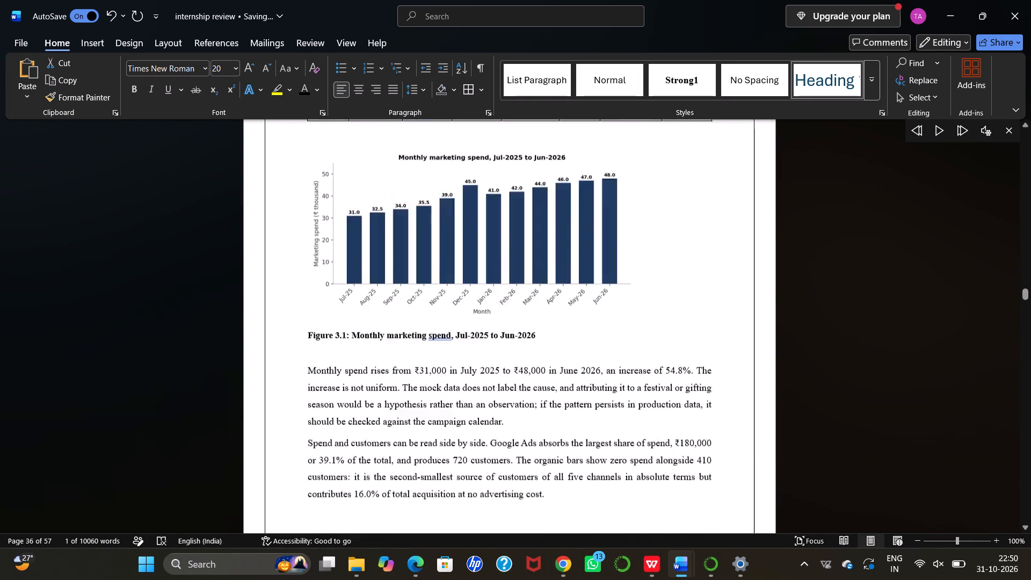
scroll(495, 172, "up", 5)
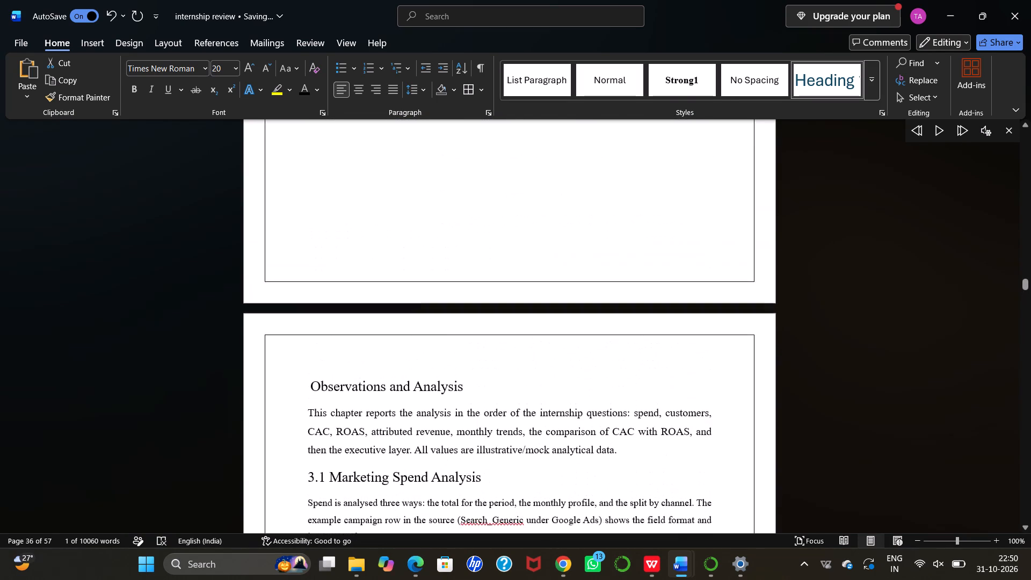
scroll(495, 172, "up", 1)
scroll(495, 172, "down", 1)
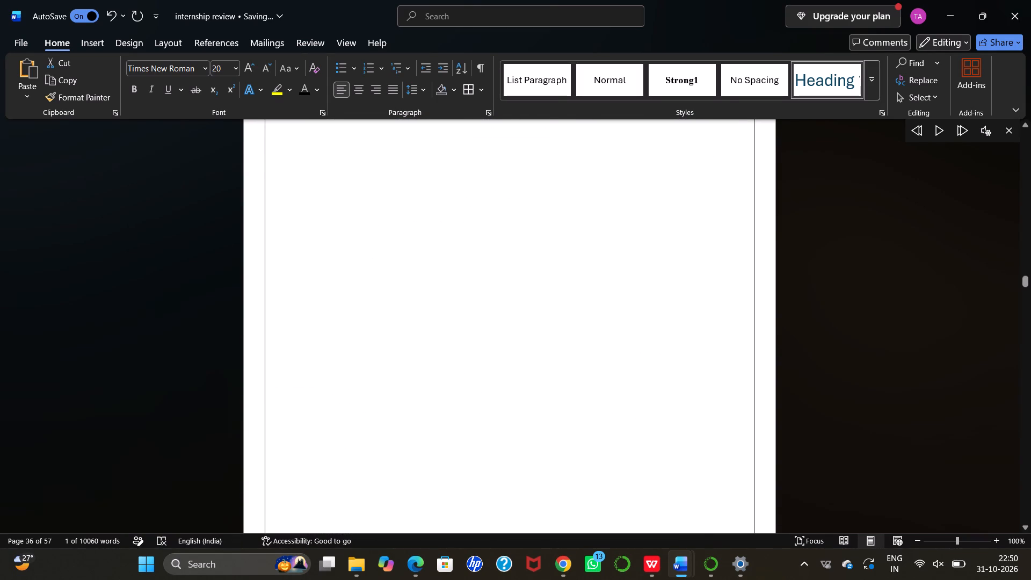
scroll(495, 172, "down", 1)
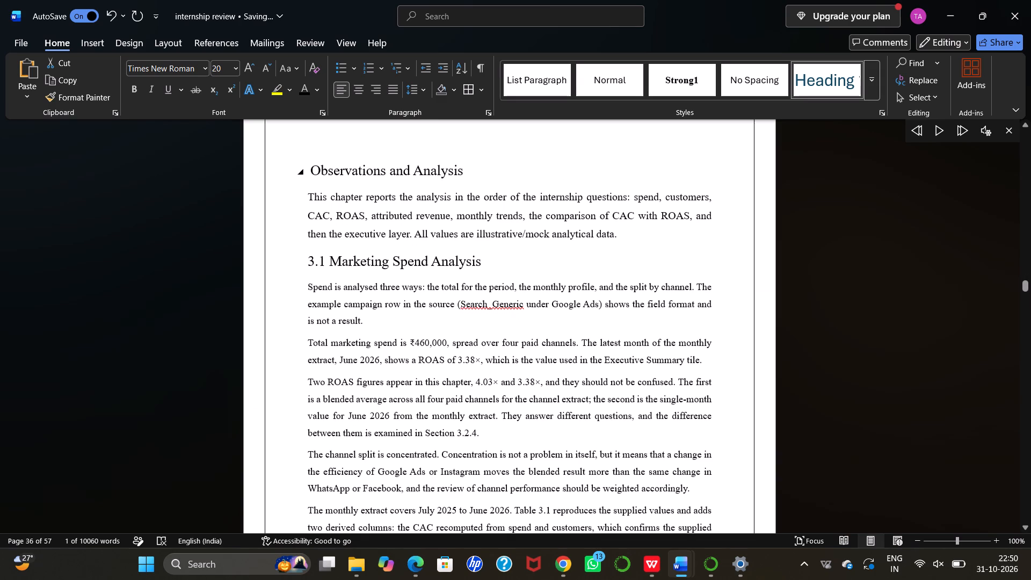
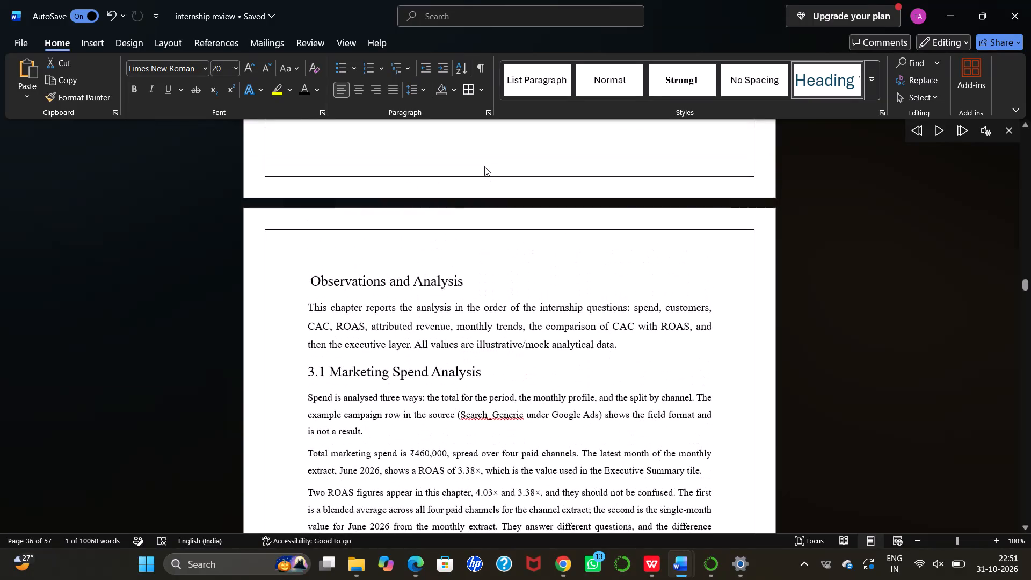
Look through Chapter 3 from the Observations and Analysis heading to section 3.7, examining the figure and table captions.
scroll(484, 166, "down", 14)
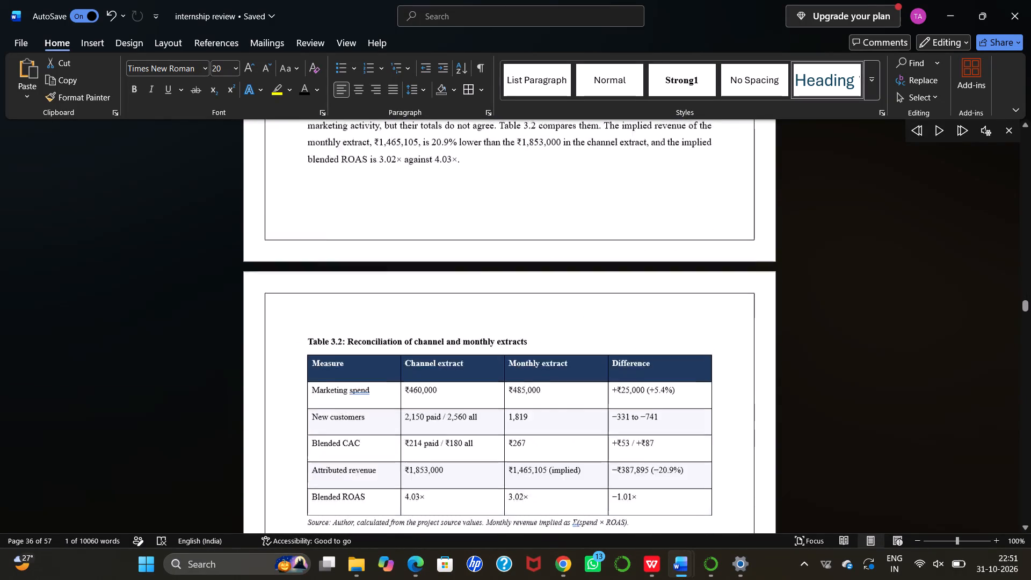
scroll(484, 166, "down", 4)
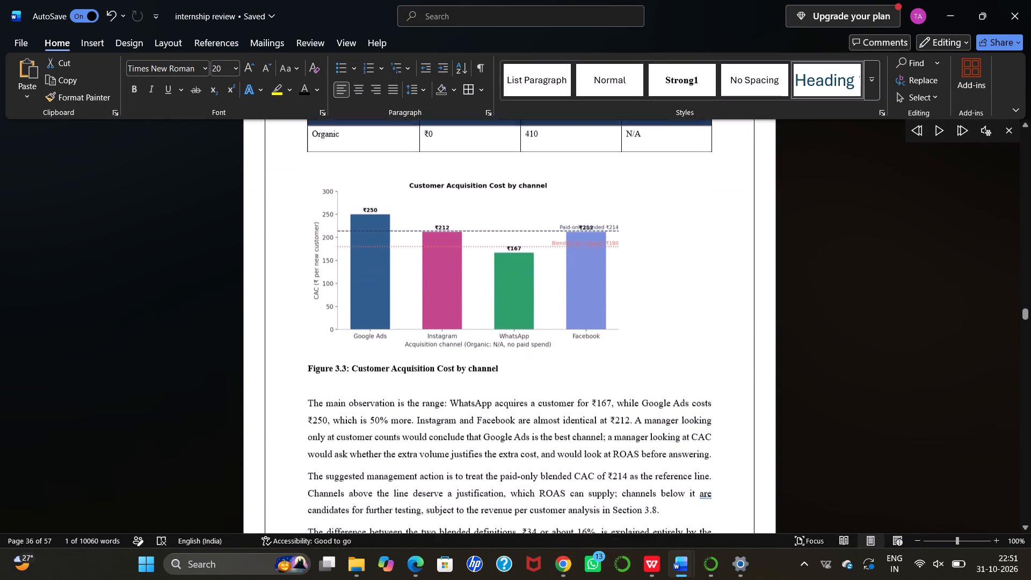
scroll(484, 166, "down", 5)
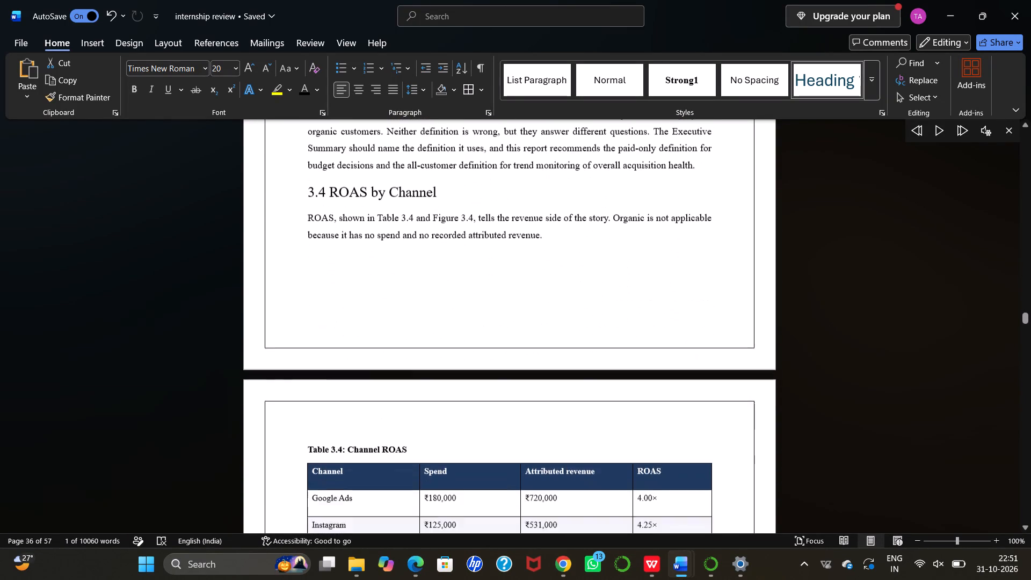
scroll(484, 166, "down", 4)
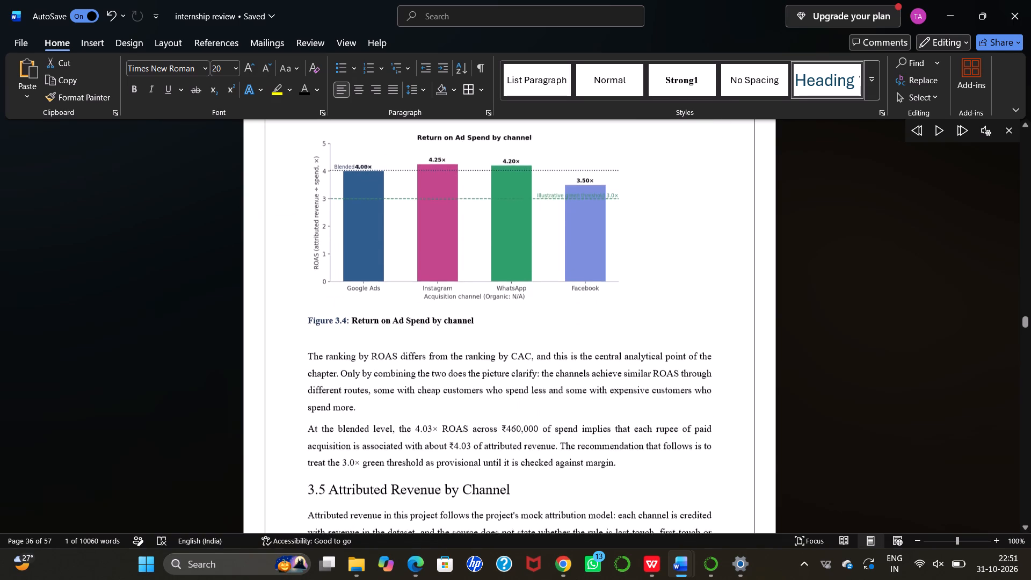
scroll(484, 166, "down", 3)
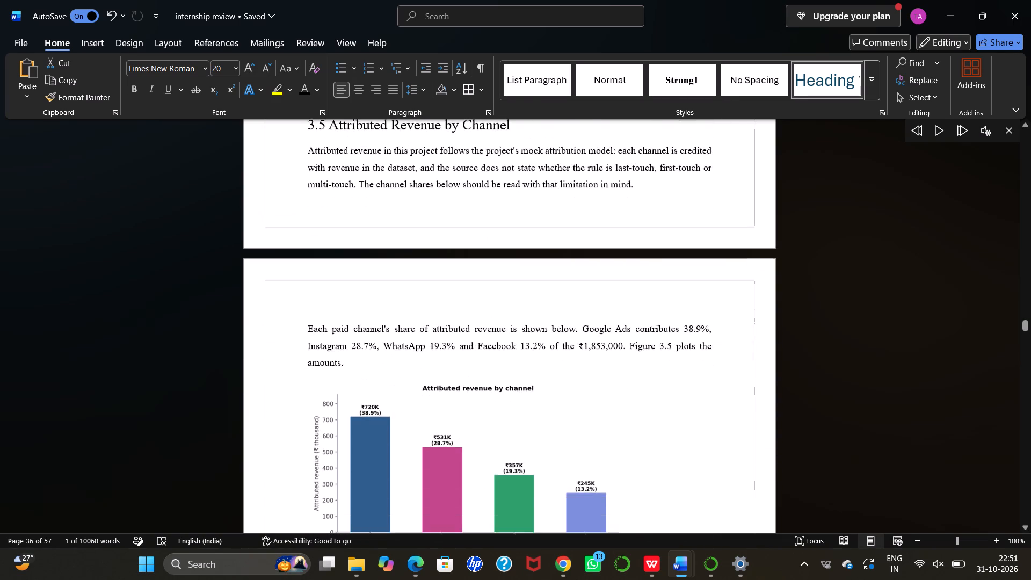
scroll(484, 166, "down", 5)
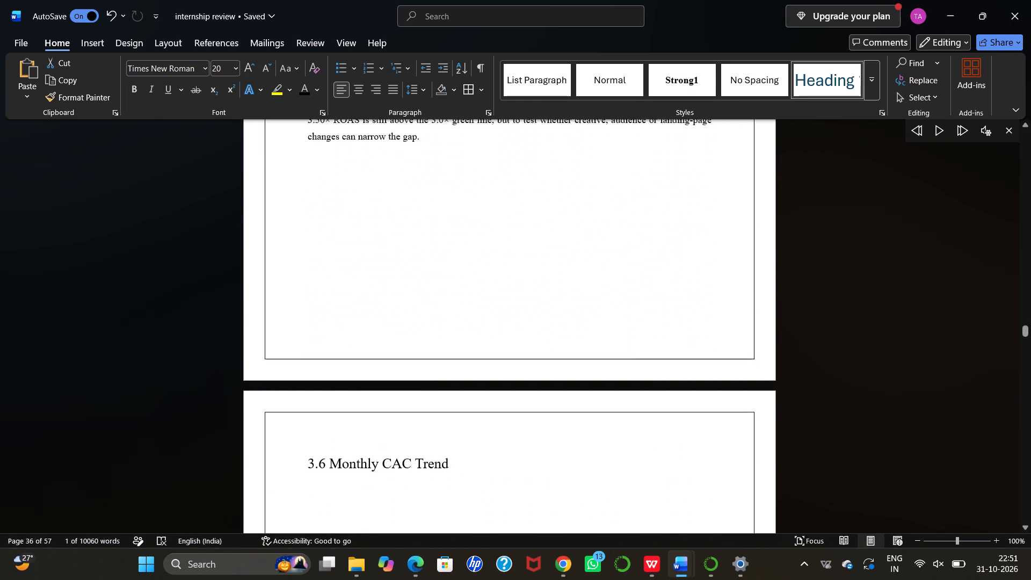
scroll(484, 166, "down", 4)
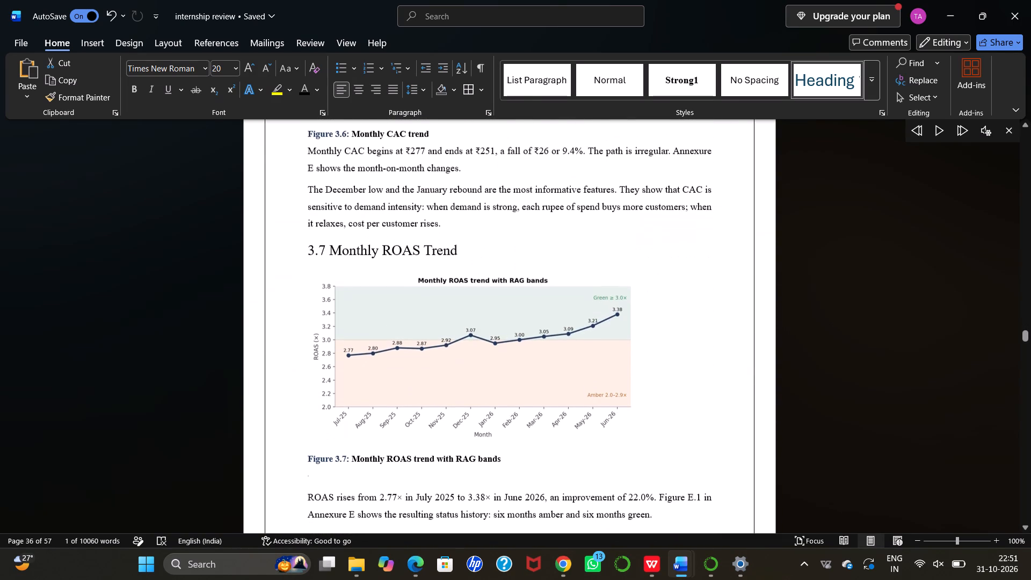
scroll(484, 166, "down", 2)
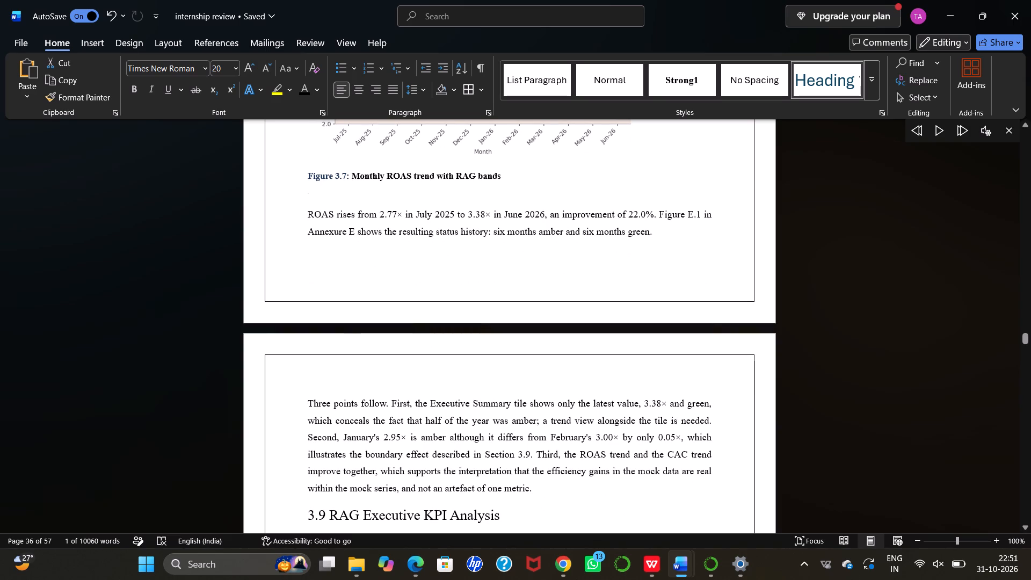
Change the font colour of the "Figure 3.7:" and "Figure 3.6:" caption labels to black.
left_click_drag(306, 174, 348, 176)
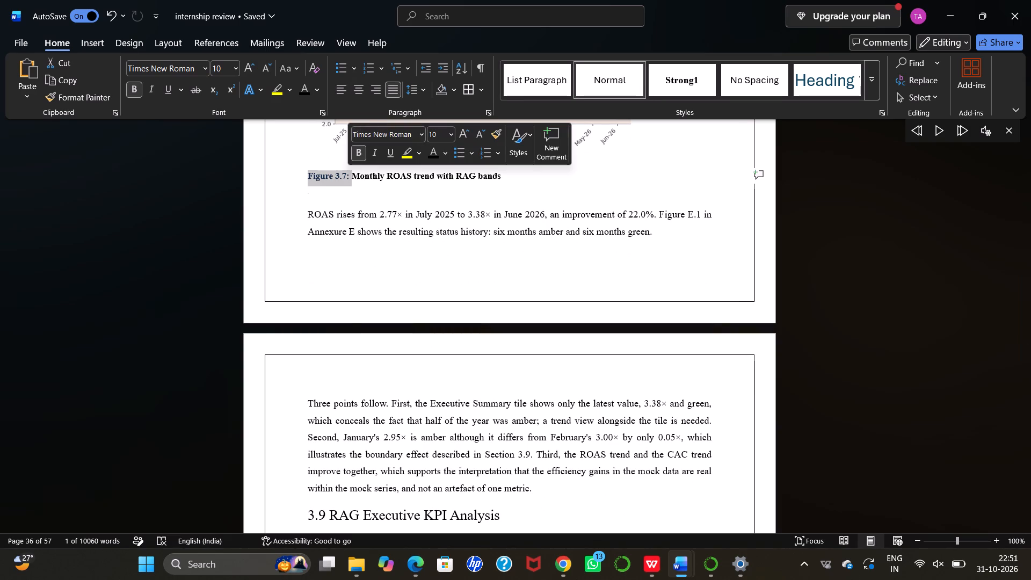
left_click(433, 151)
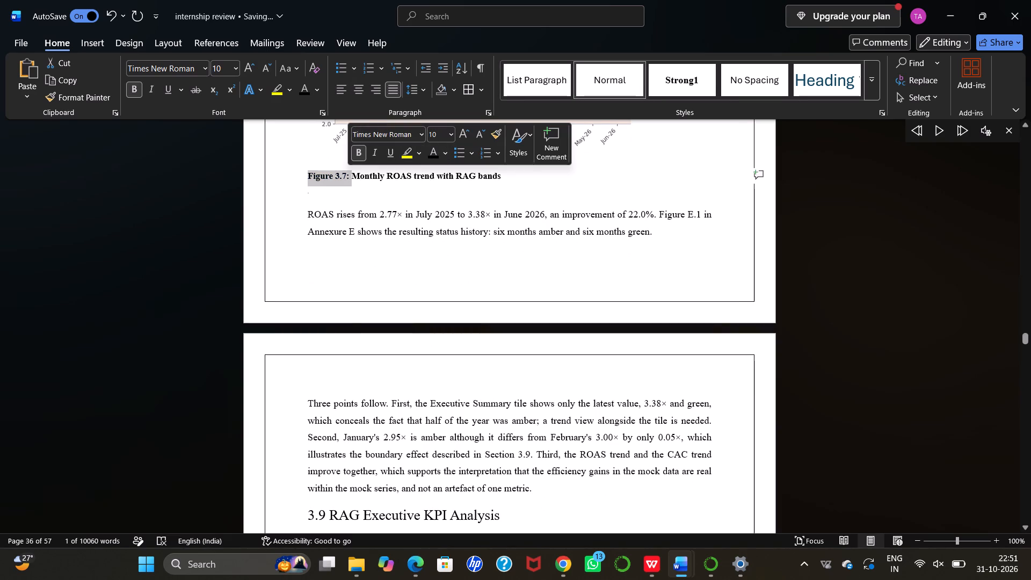
scroll(367, 227, "up", 5)
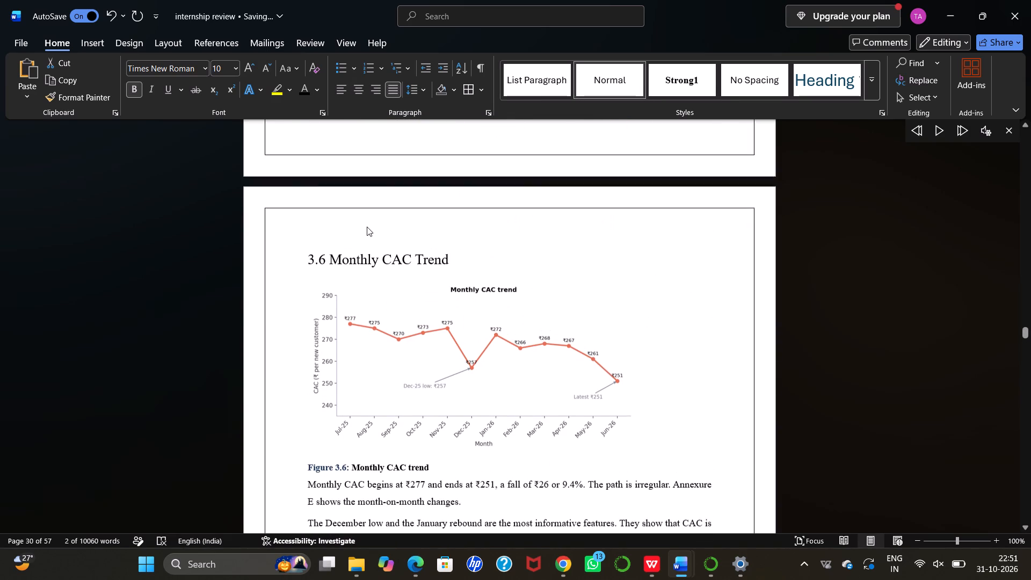
scroll(367, 227, "up", 1)
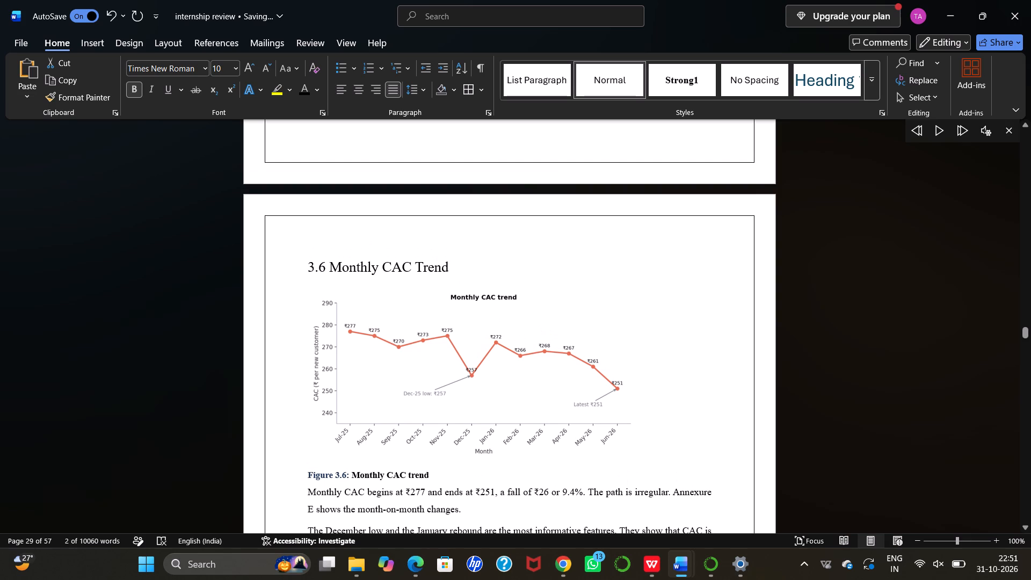
left_click_drag(306, 475, 350, 479)
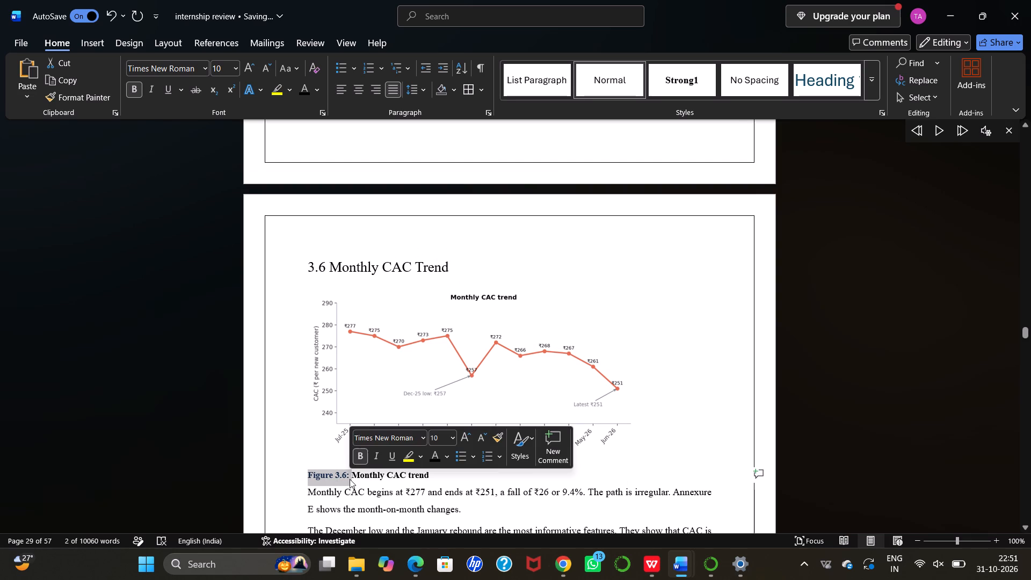
left_click(435, 458)
Change the font colour of the "Figure 3.5:" and "Figure 3.4:" caption labels to black.
scroll(460, 345, "up", 4)
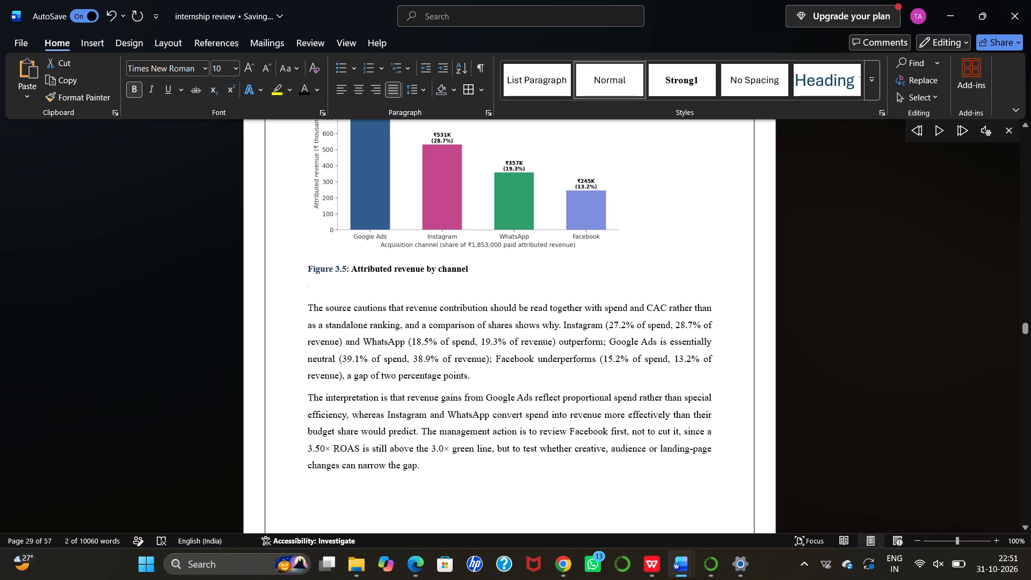
left_click_drag(307, 267, 350, 273)
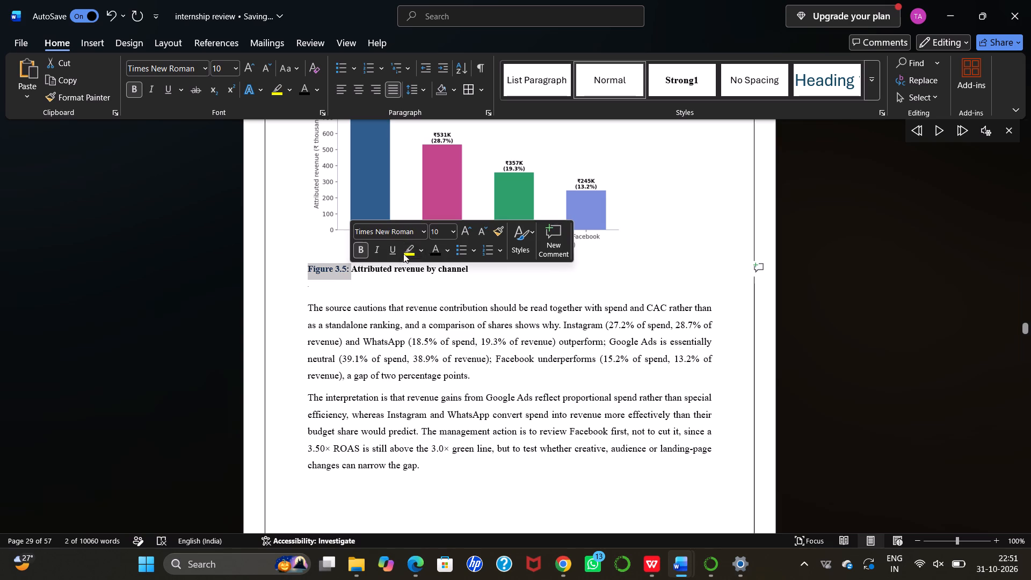
left_click(436, 245)
scroll(316, 229, "up", 5)
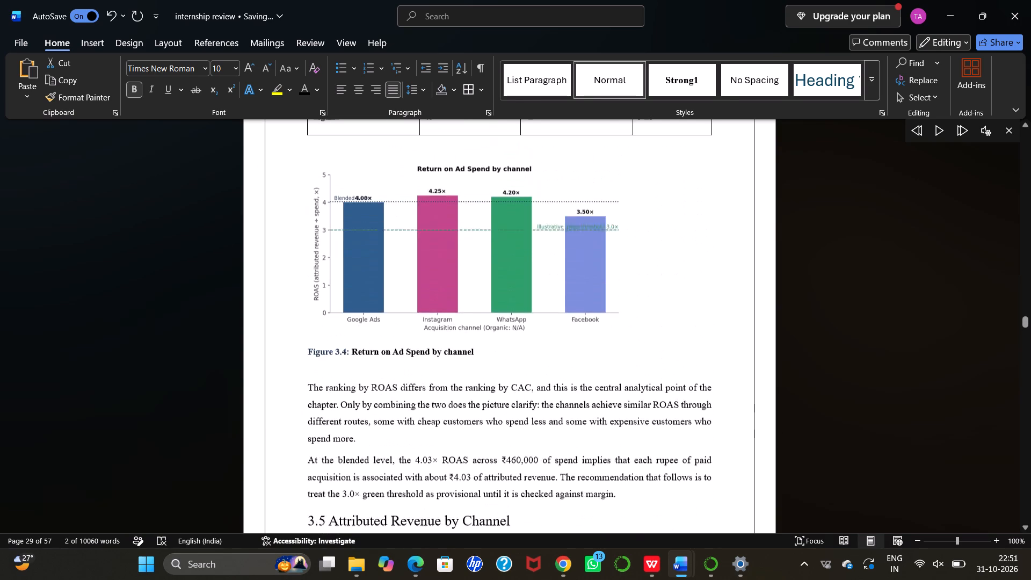
scroll(316, 229, "up", 1)
left_click_drag(304, 375, 328, 376)
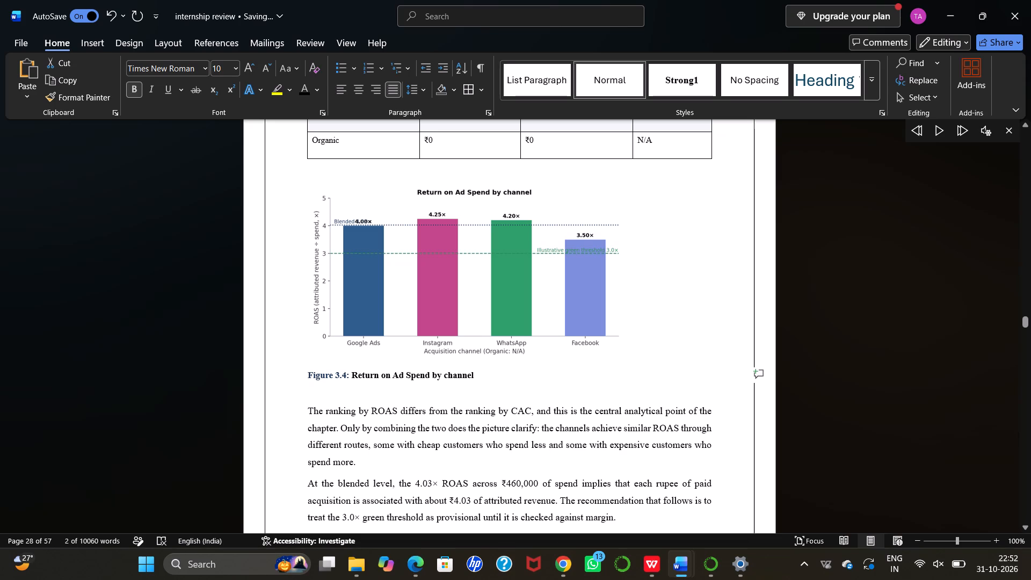
left_click_drag(328, 376, 348, 379)
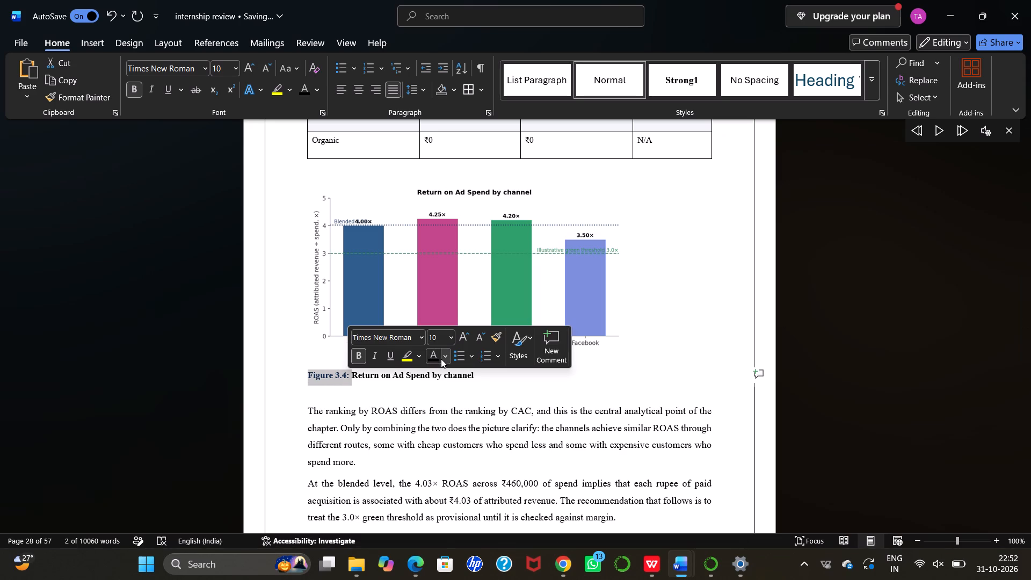
left_click(439, 357)
Check the colour of the remaining Chapter 3 captions, going back from Table 3.4 to the Observations and Analysis heading.
scroll(439, 268, "up", 2)
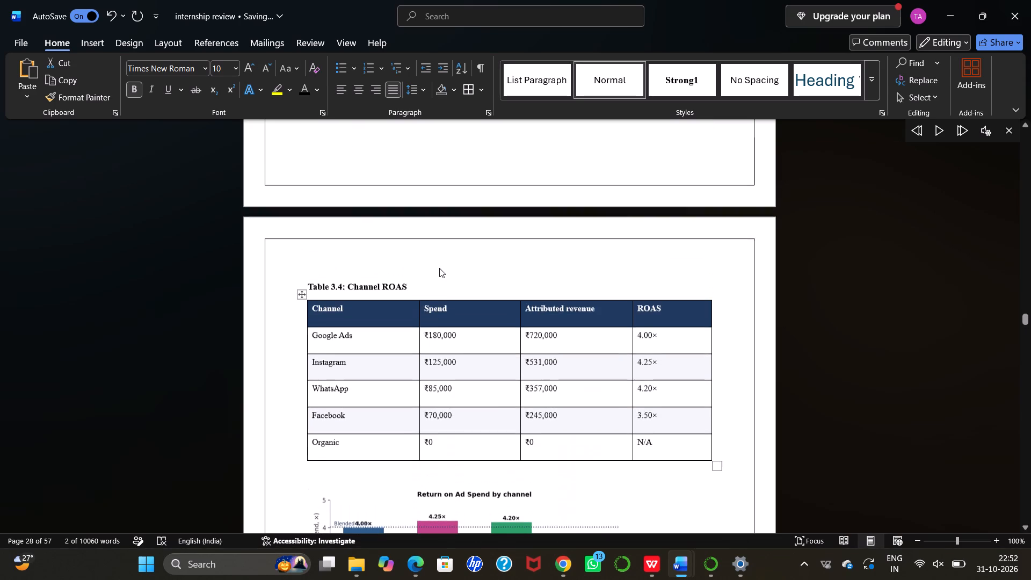
scroll(439, 268, "up", 2)
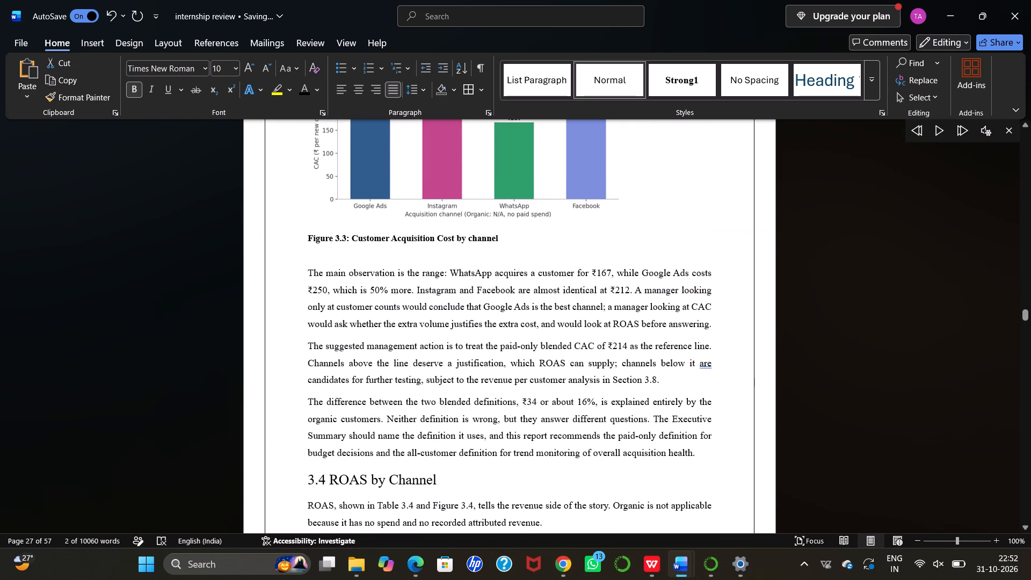
scroll(439, 268, "up", 4)
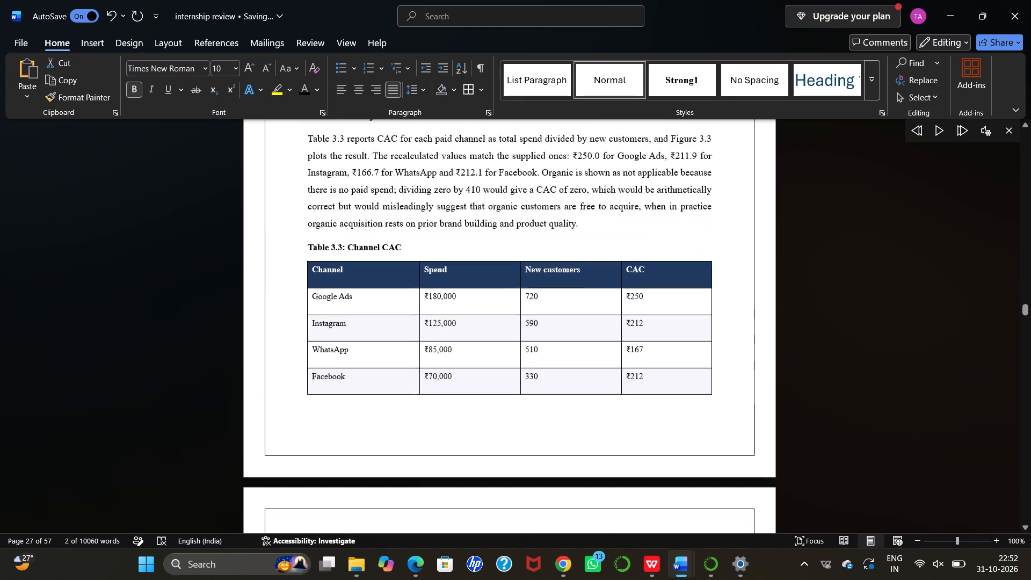
scroll(439, 268, "up", 5)
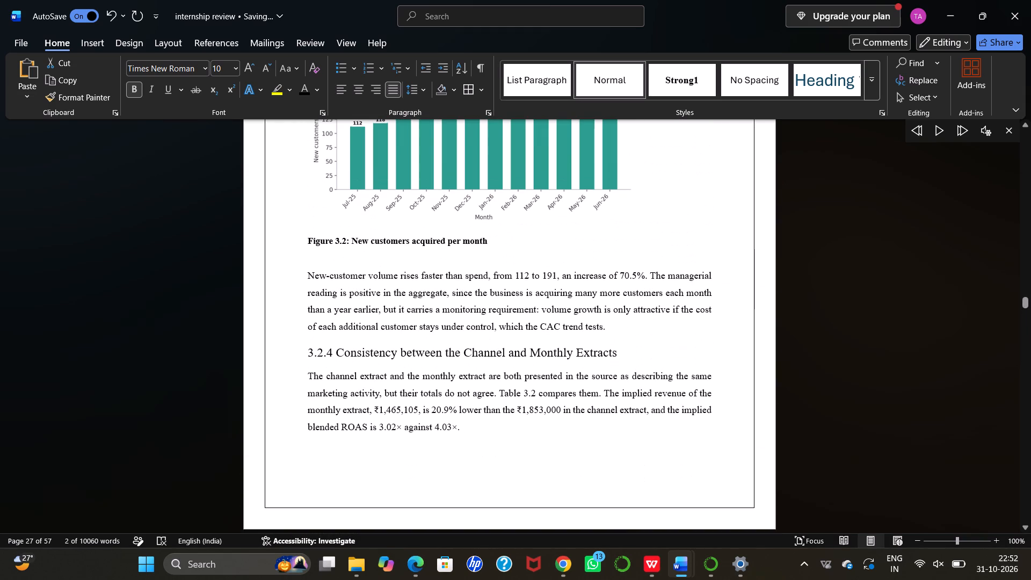
scroll(439, 268, "up", 1)
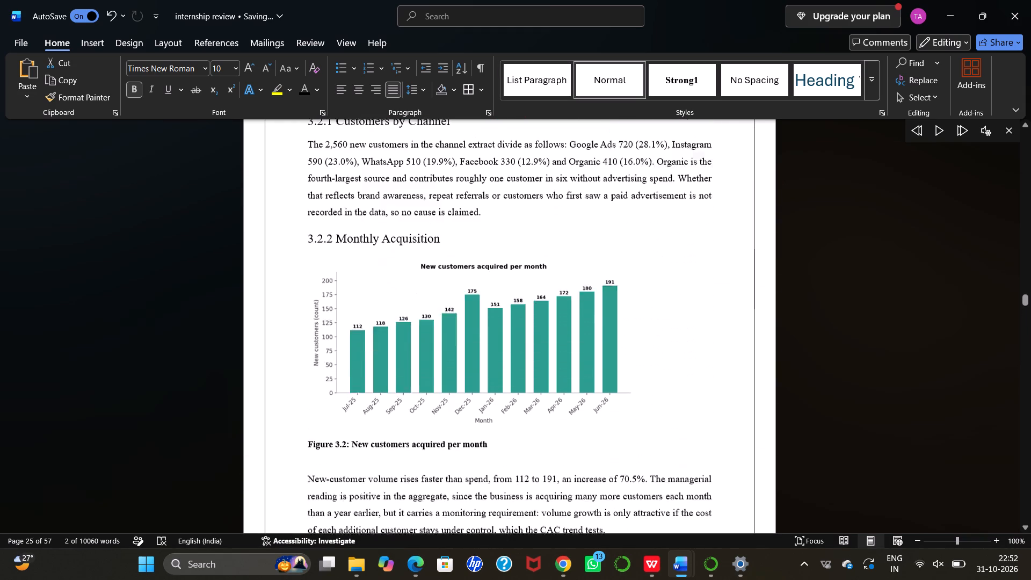
scroll(439, 268, "up", 5)
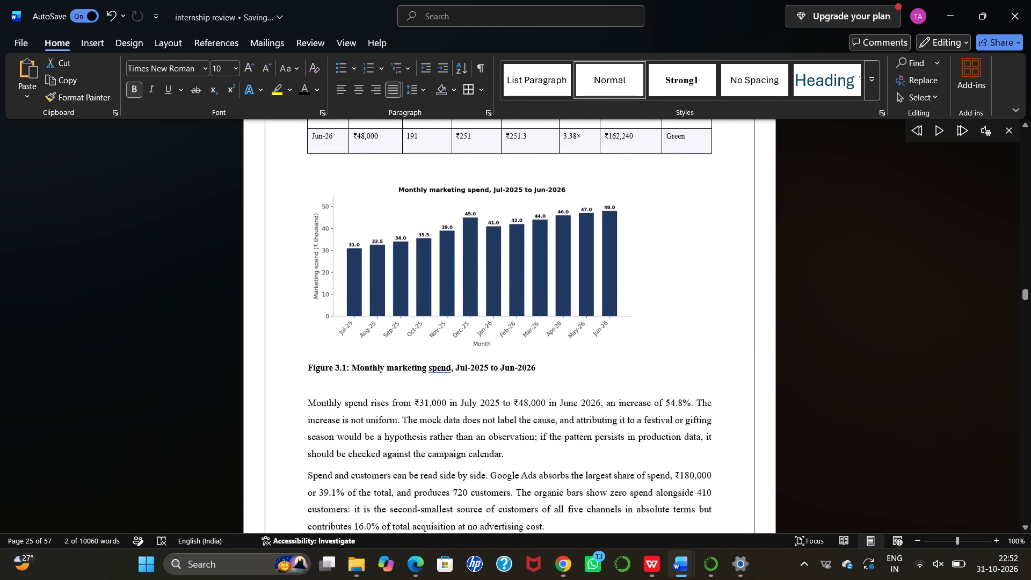
scroll(439, 268, "up", 2)
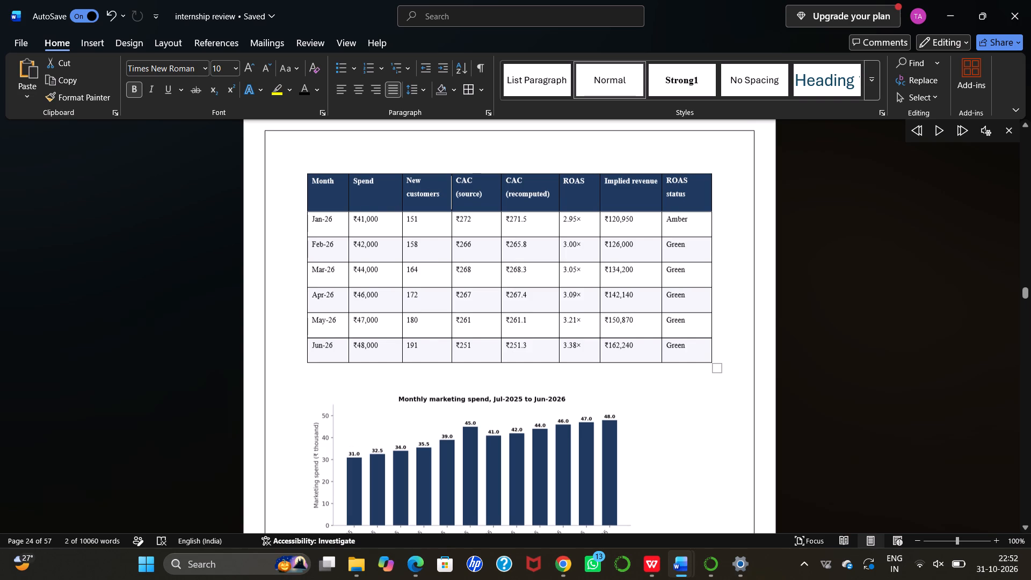
scroll(475, 259, "up", 2)
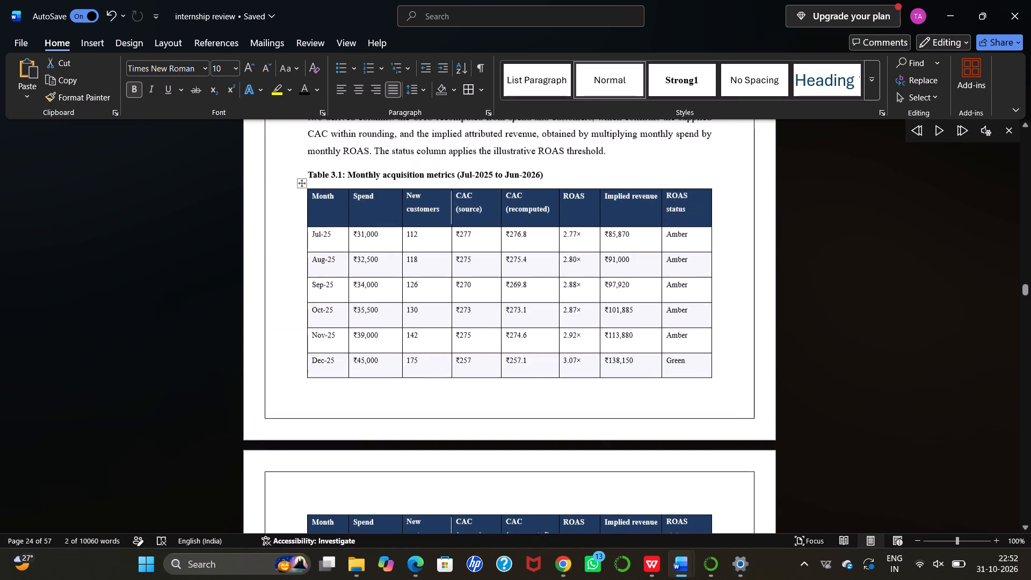
scroll(475, 259, "up", 4)
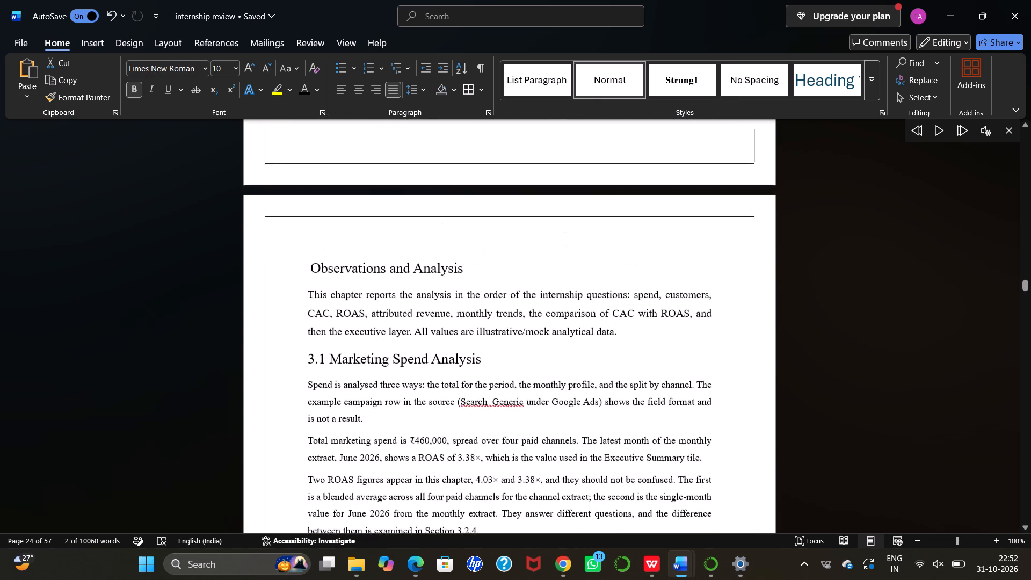
Review the Chapter 3 captions and pages forward from the chapter heading to the CHAPTER-4 FINDINGS title page.
scroll(475, 259, "down", 20)
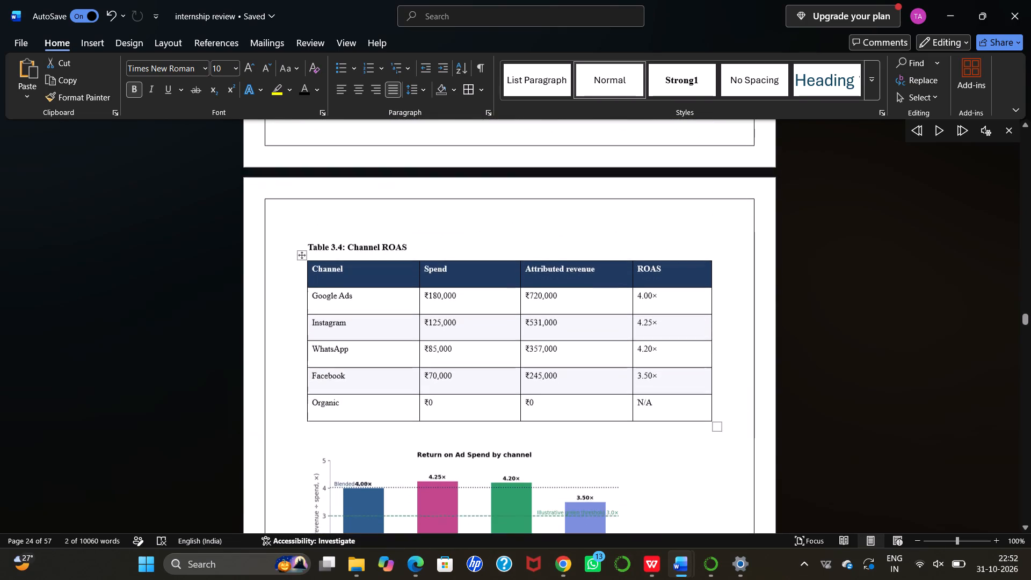
scroll(475, 259, "down", 6)
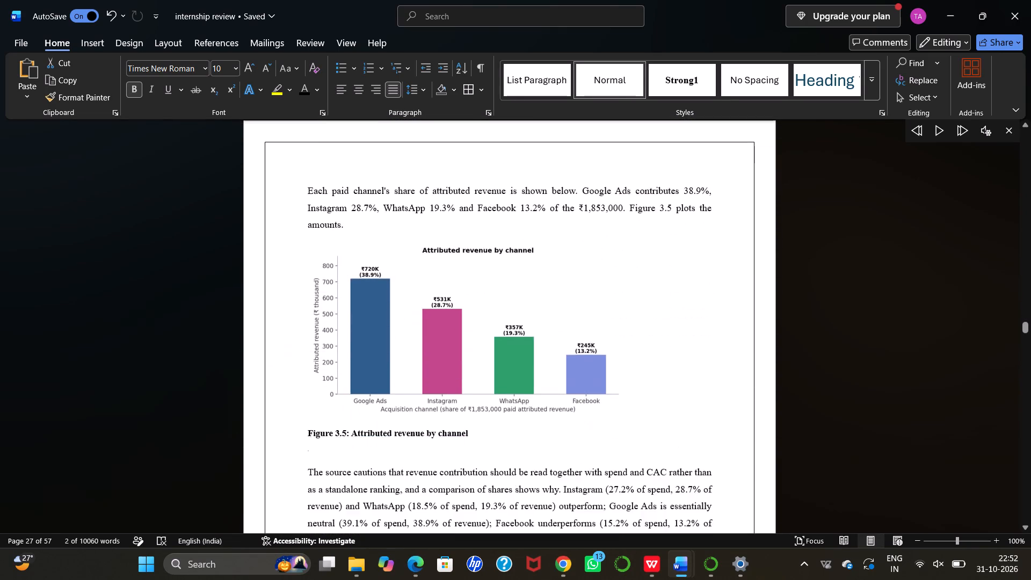
scroll(475, 259, "down", 2)
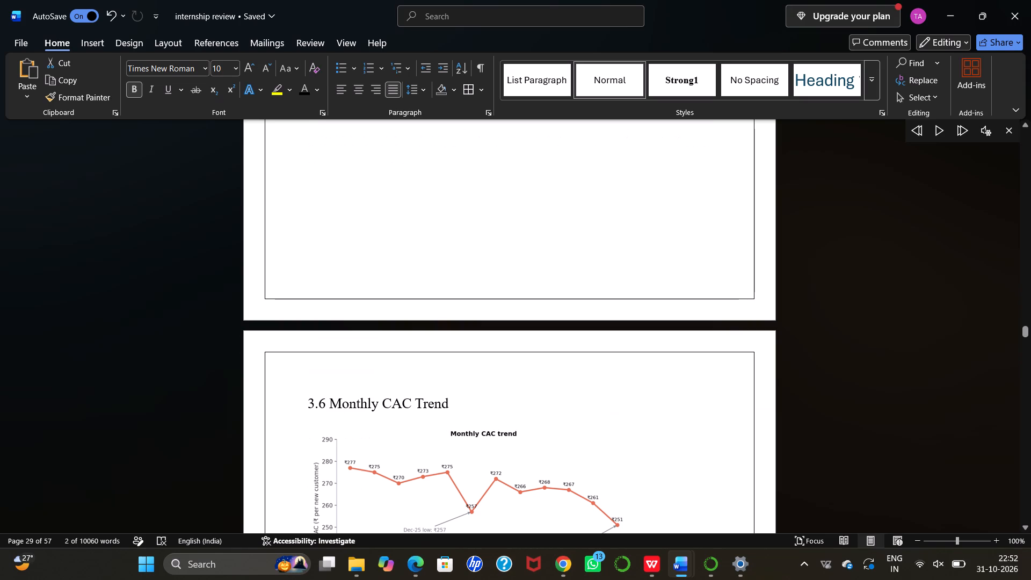
scroll(500, 249, "down", 8)
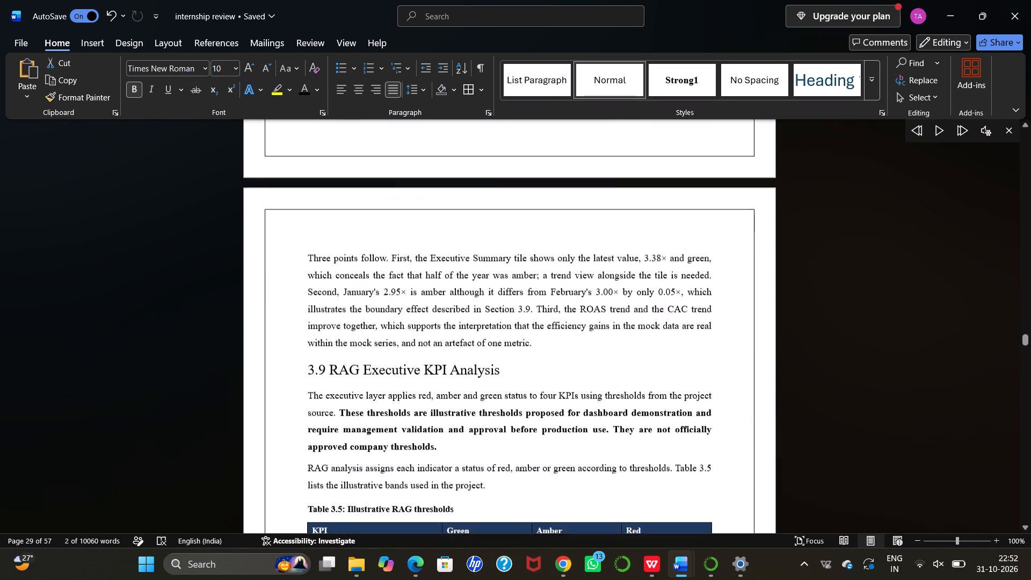
scroll(500, 249, "down", 4)
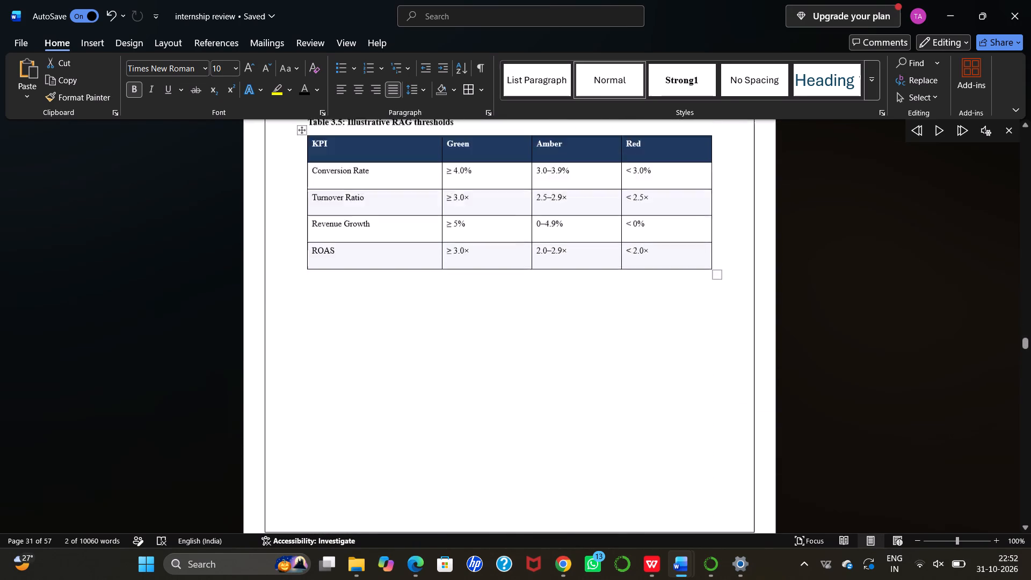
scroll(500, 249, "down", 7)
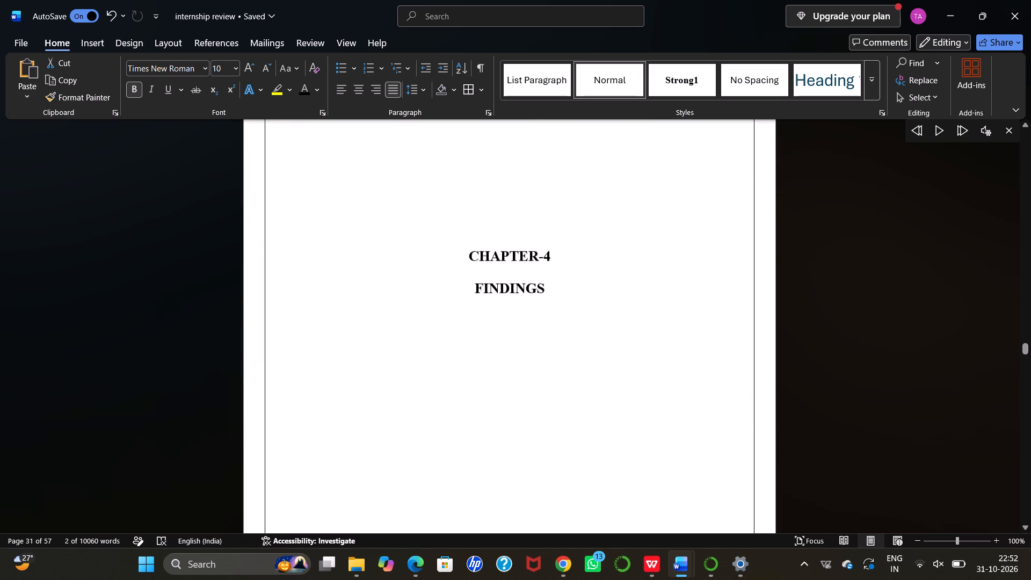
Review the Chapter 4 findings pages and Table 4.1 caption, continuing to the CHAPTER-5 title page.
scroll(500, 249, "down", 6)
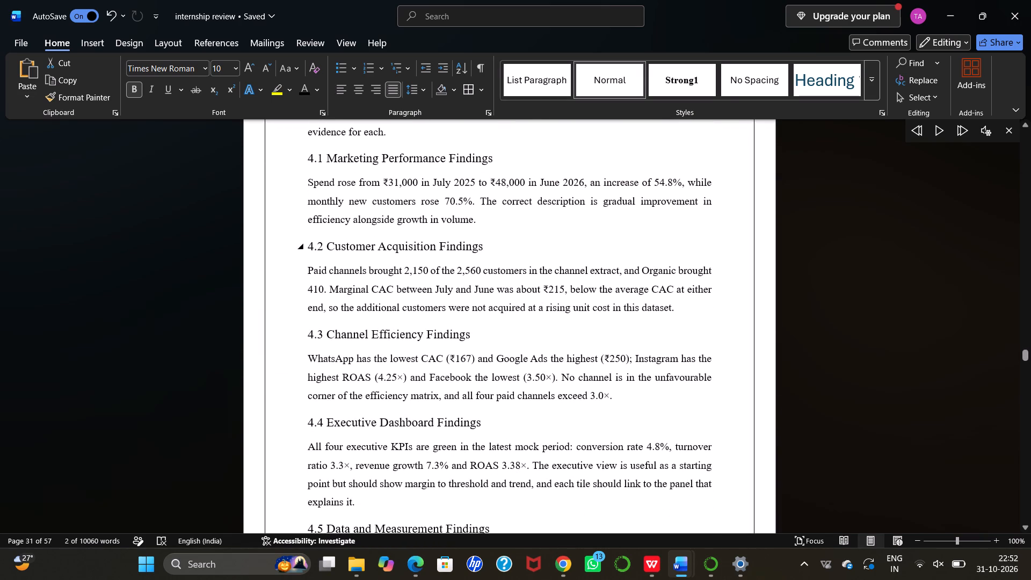
scroll(500, 249, "down", 5)
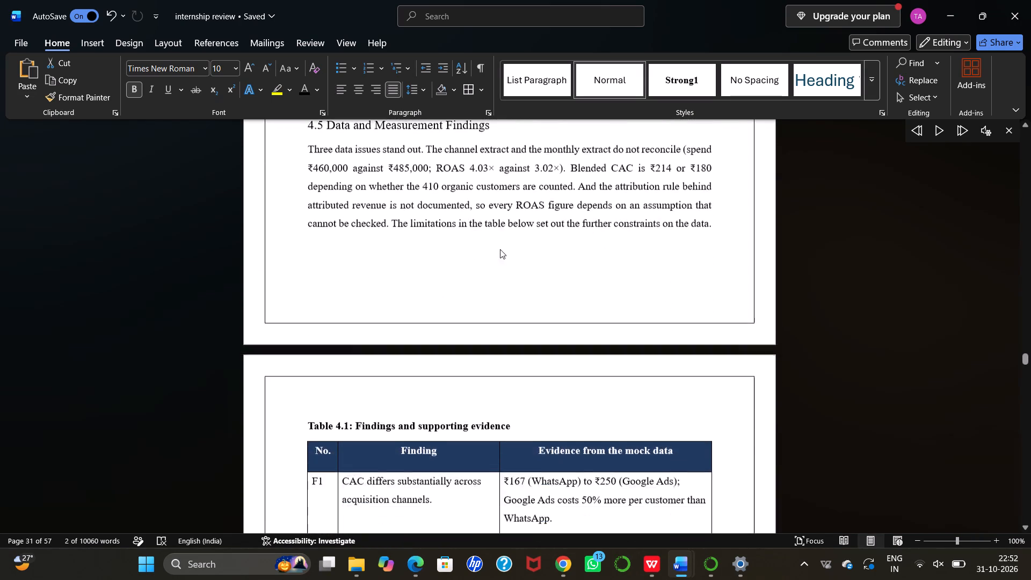
scroll(500, 249, "down", 6)
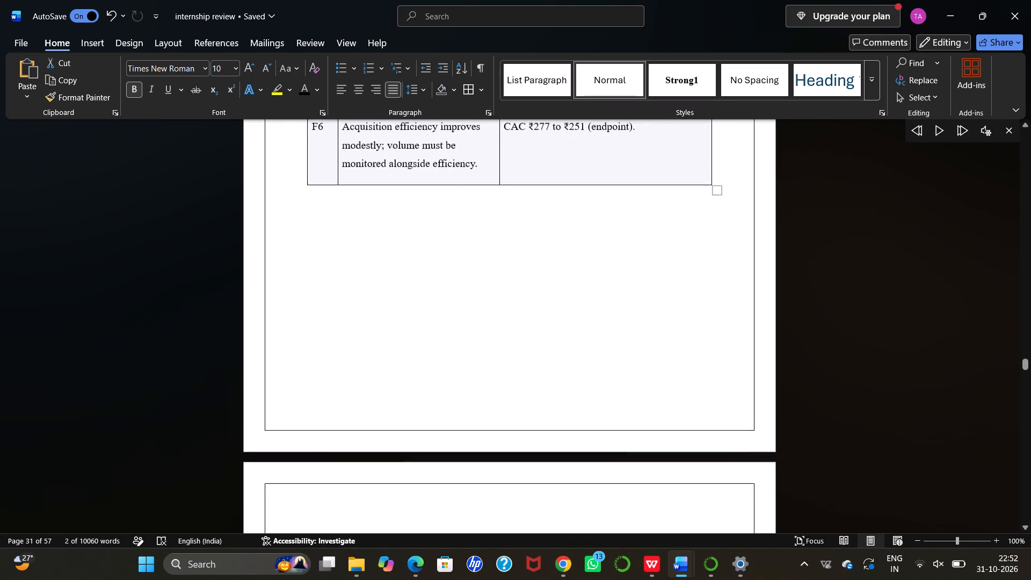
scroll(500, 249, "down", 3)
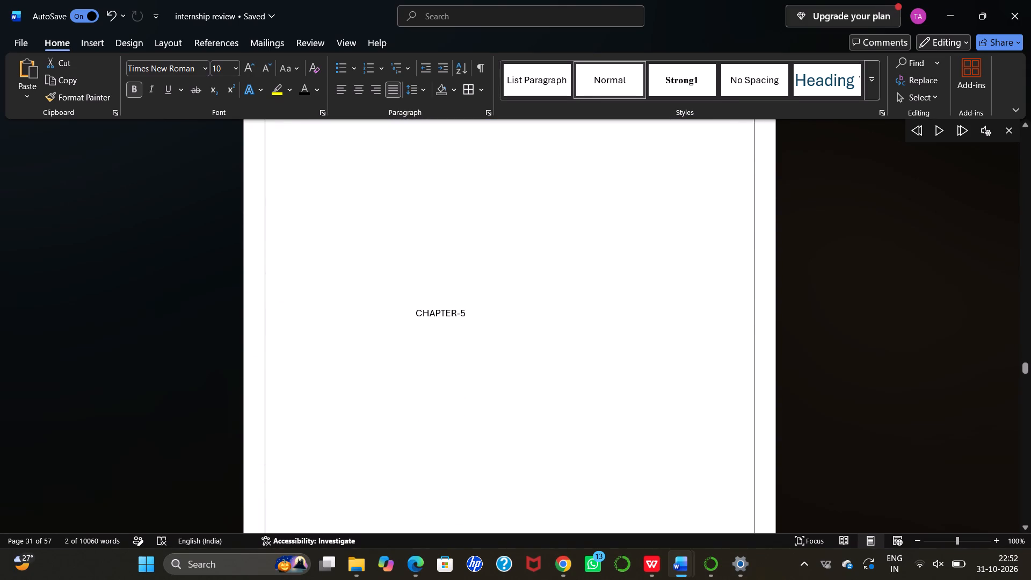
Start a new line beneath CHAPTER-5 on its title page and indent it with ten spaces.
left_click(470, 316)
key("Return")
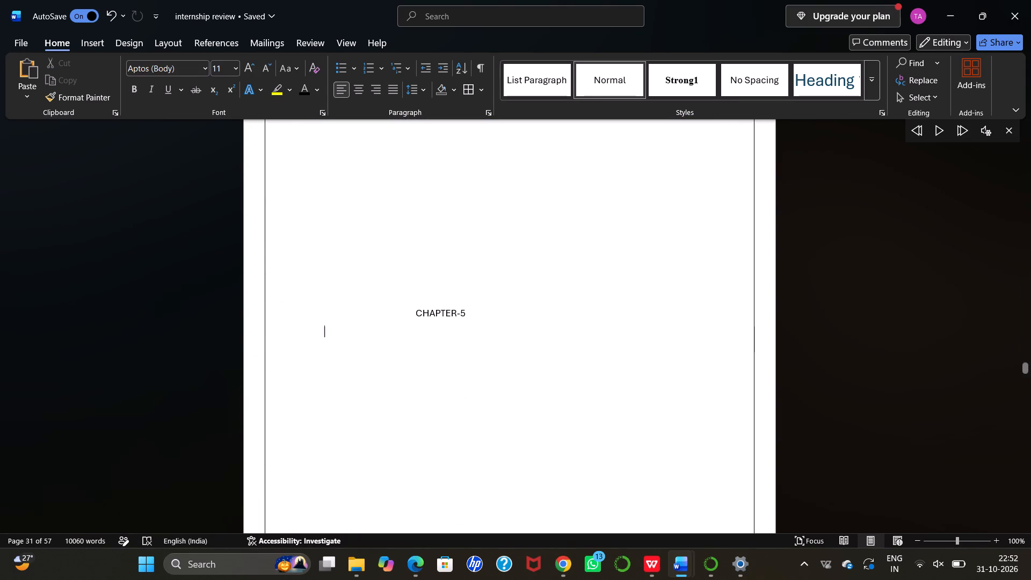
scroll(505, 285, "down", 6)
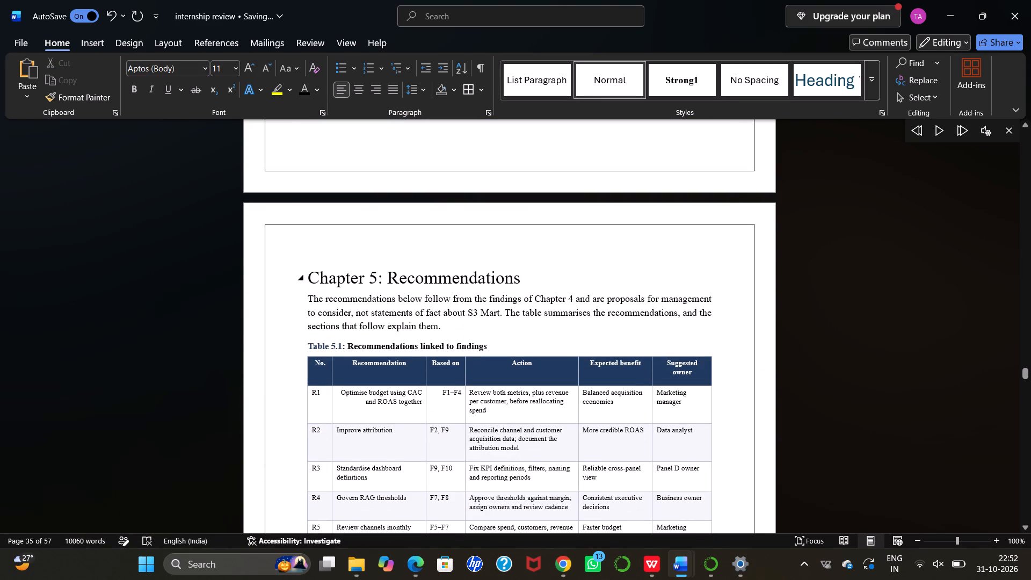
scroll(505, 285, "up", 5)
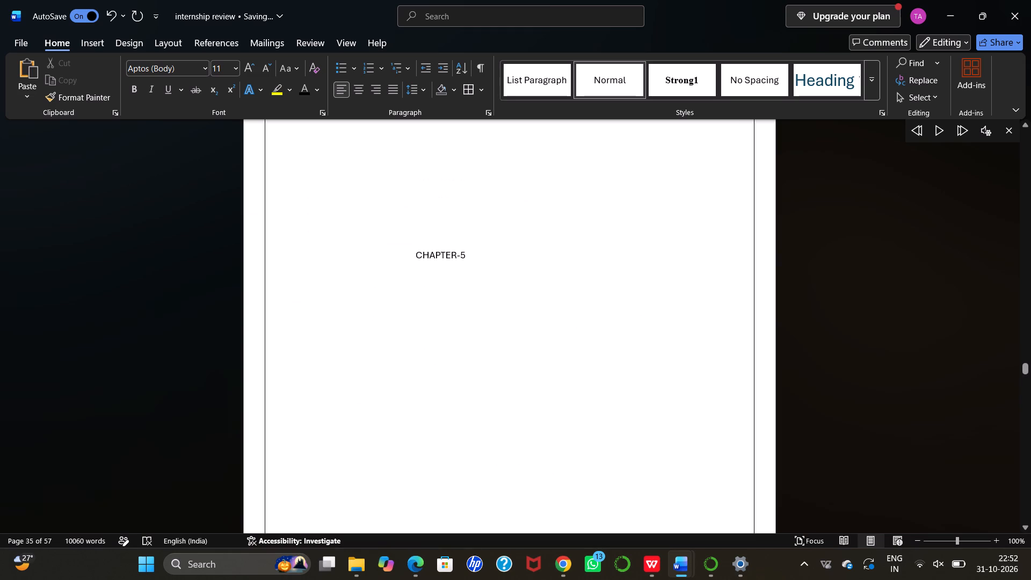
key("space")
key("space")
key("space")
key("space")
key("space")
key("space")
key("space")
key("space")
key("space")
key("space")
Enter the chapter title RECOMENDATIONS in capitals on the indented line beneath CHAPTER-5.
type("reco")
key("BackSpace")
key("BackSpace")
key("BackSpace")
key("BackSpace")
type("RECC")
scroll(388, 276, "down", 4)
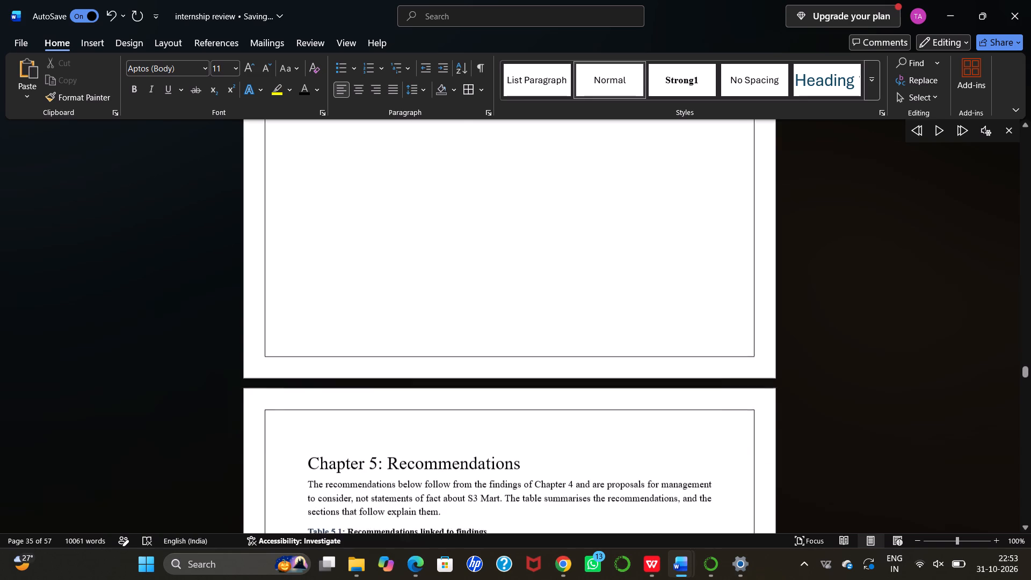
scroll(388, 276, "down", 1)
key("BackSpace")
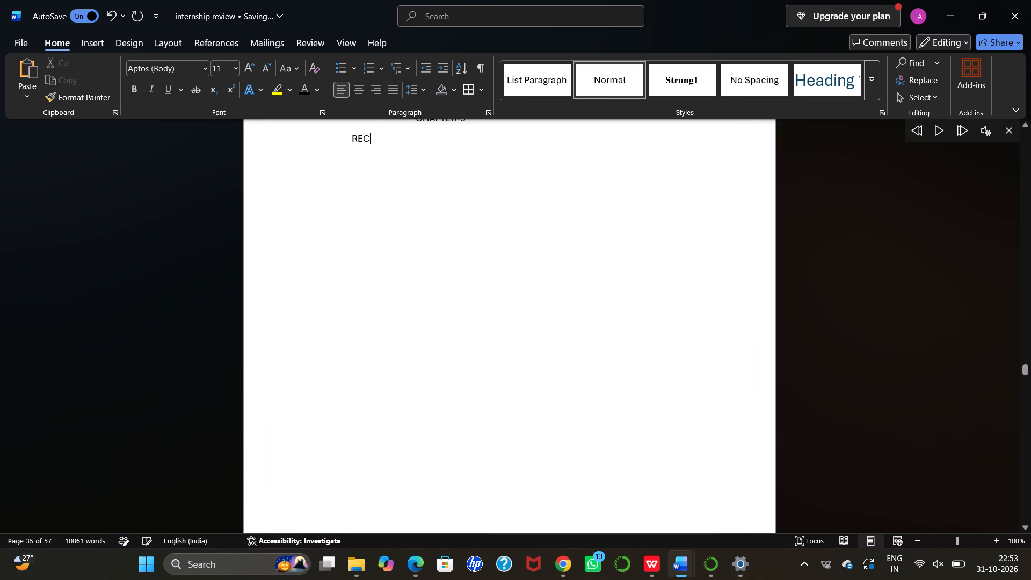
type("OMENDAT")
type("IONS")
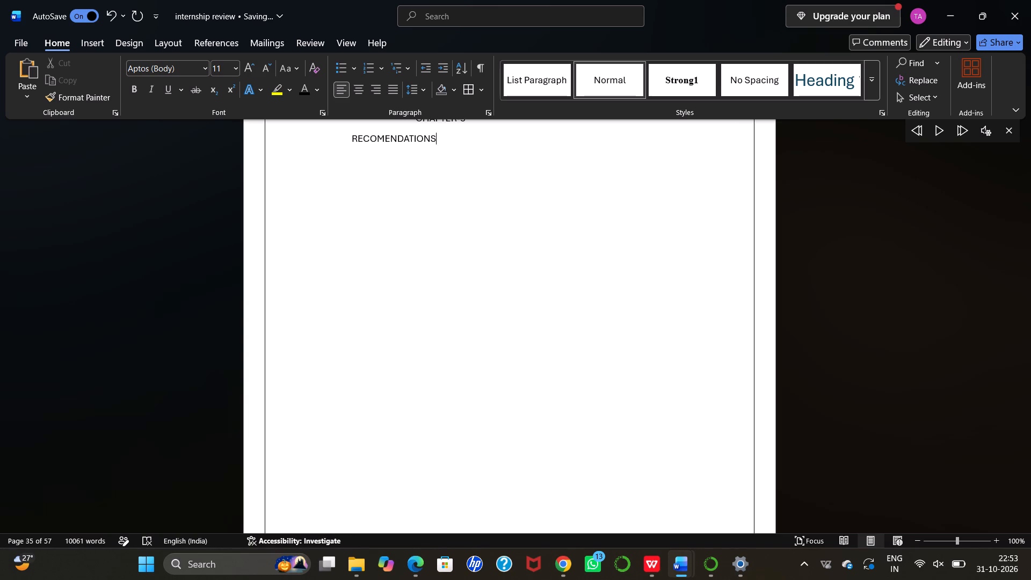
left_click(388, 276)
scroll(491, 262, "up", 1)
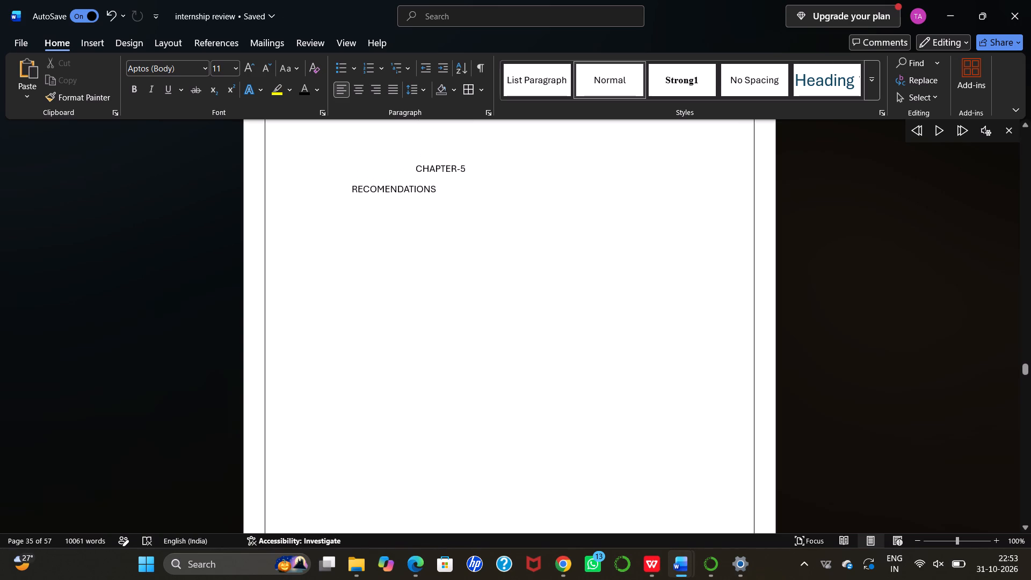
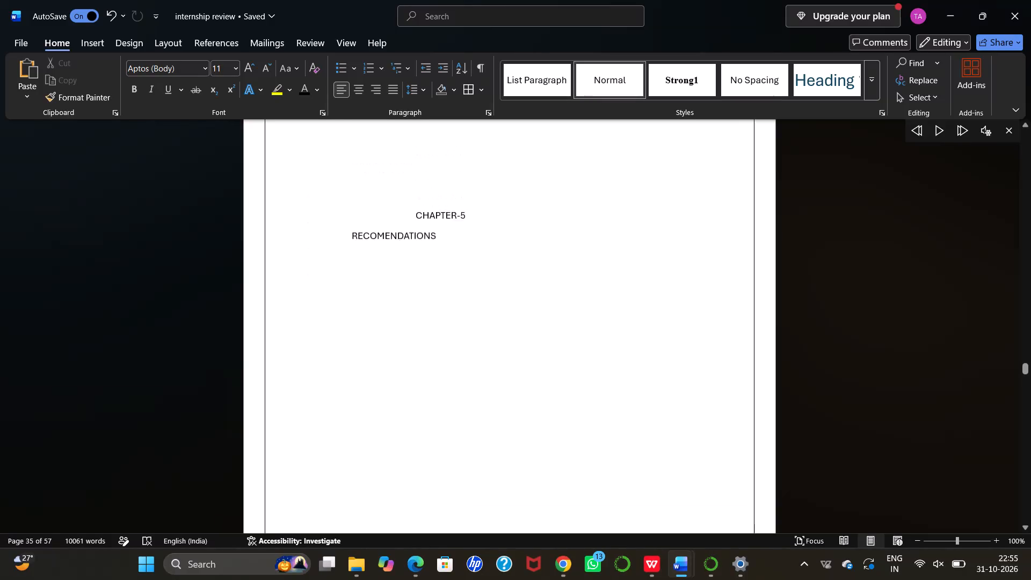
Centre the CHAPTER-5 and RECOMENDATIONS title lines and format them bold, Times New Roman, 16 pt.
left_click_drag(412, 229, 447, 263)
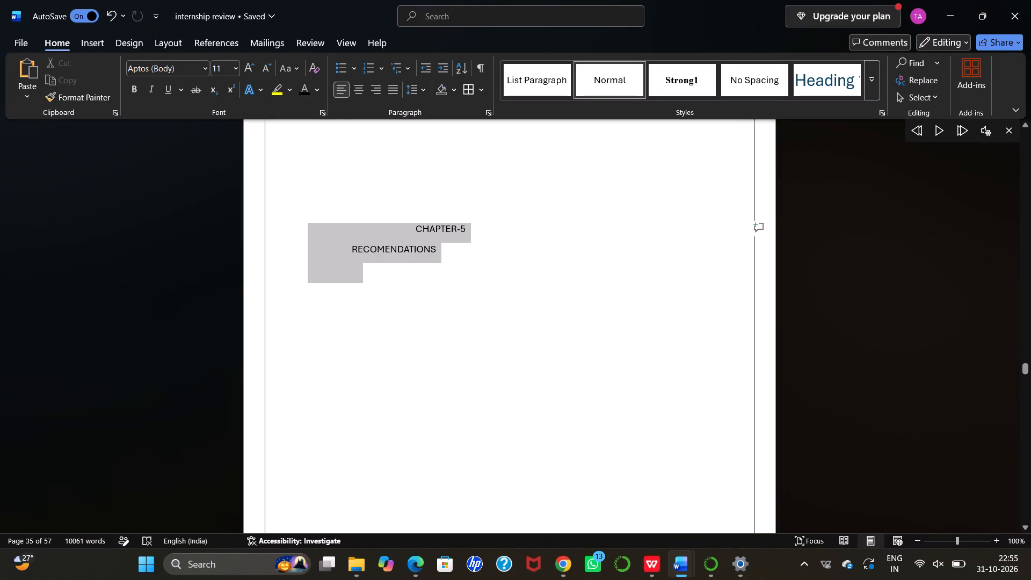
left_click_drag(447, 263, 448, 263)
key("ctrl+e")
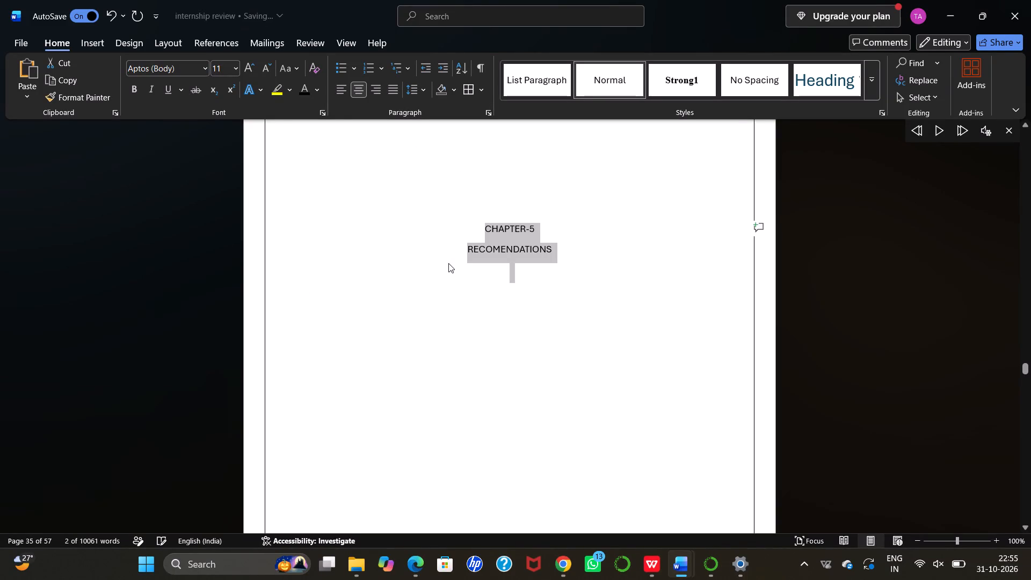
left_click(136, 89)
left_click(207, 62)
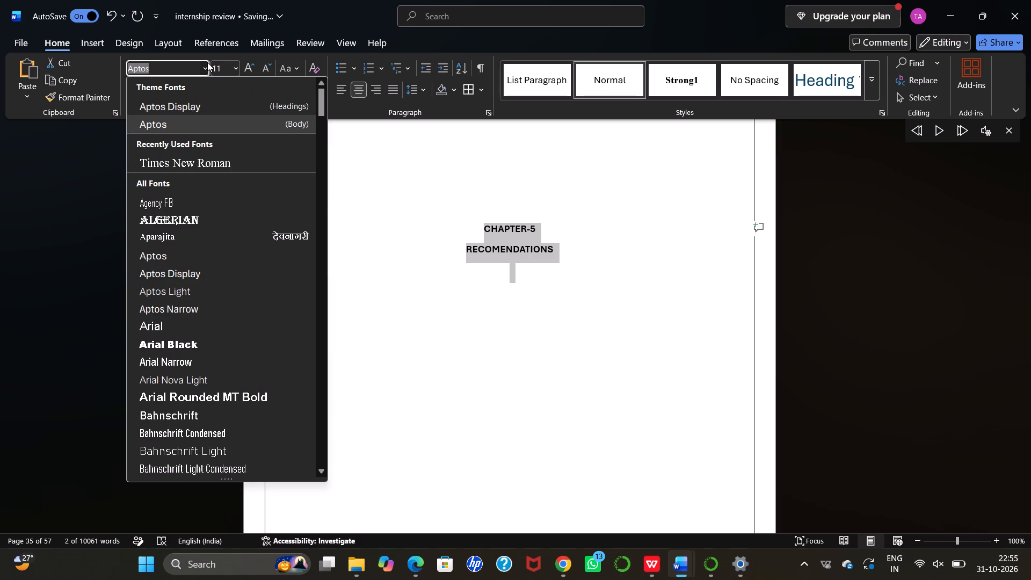
left_click(207, 157)
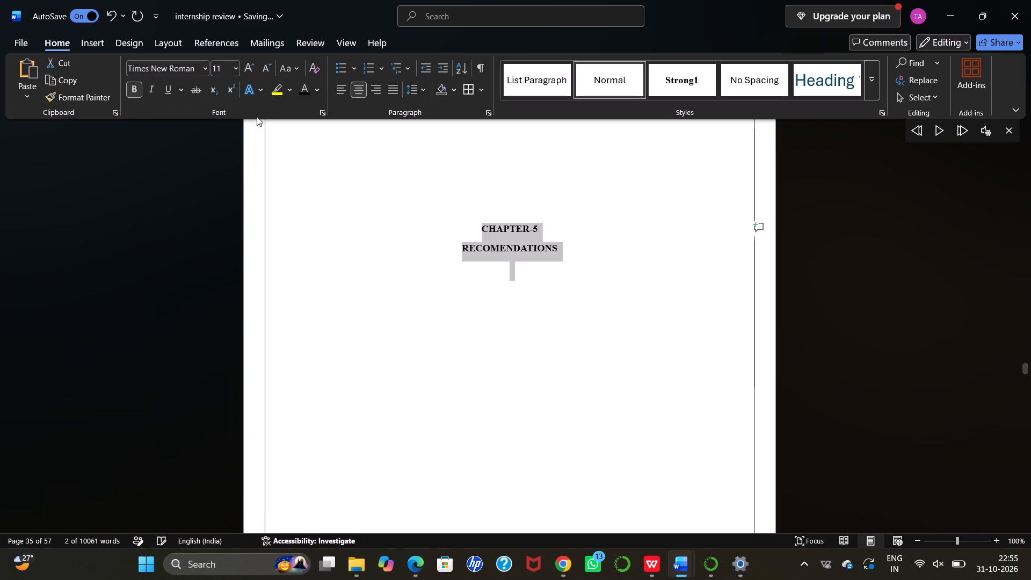
left_click(235, 66)
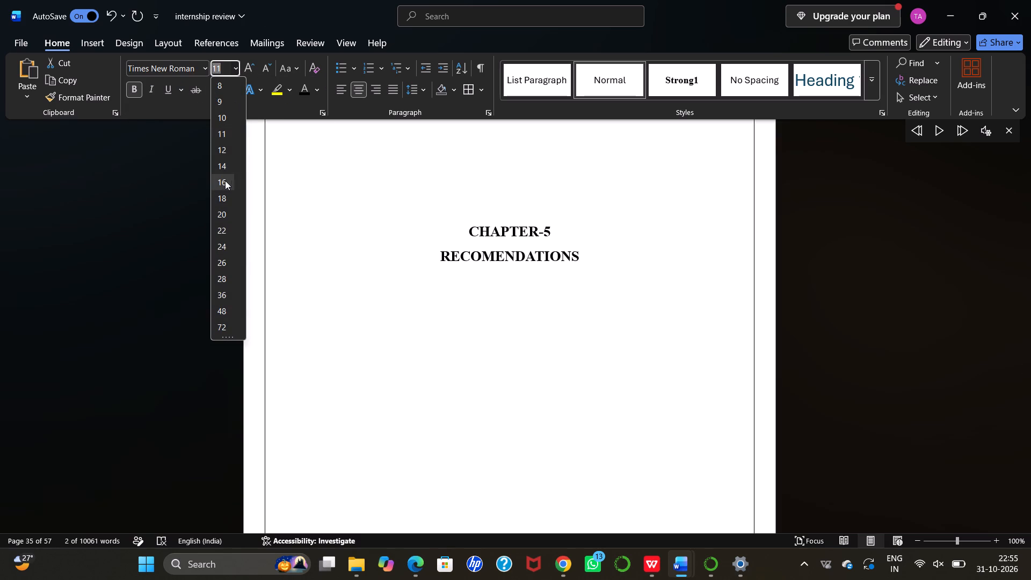
left_click(221, 180)
Insert three blank lines above CHAPTER-5 to move the chapter title lower on its page.
scroll(392, 242, "up", 2)
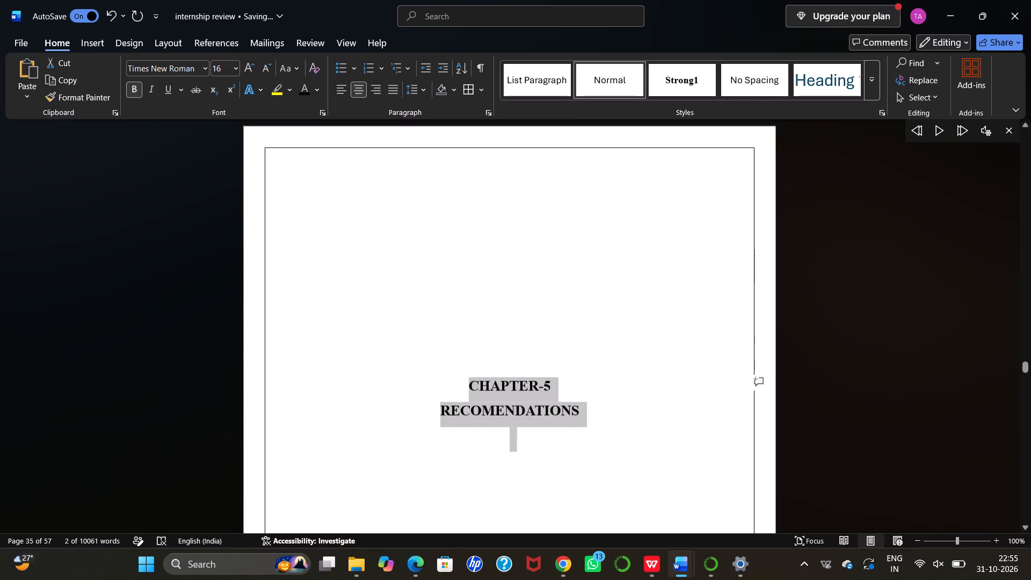
scroll(476, 392, "down", 1)
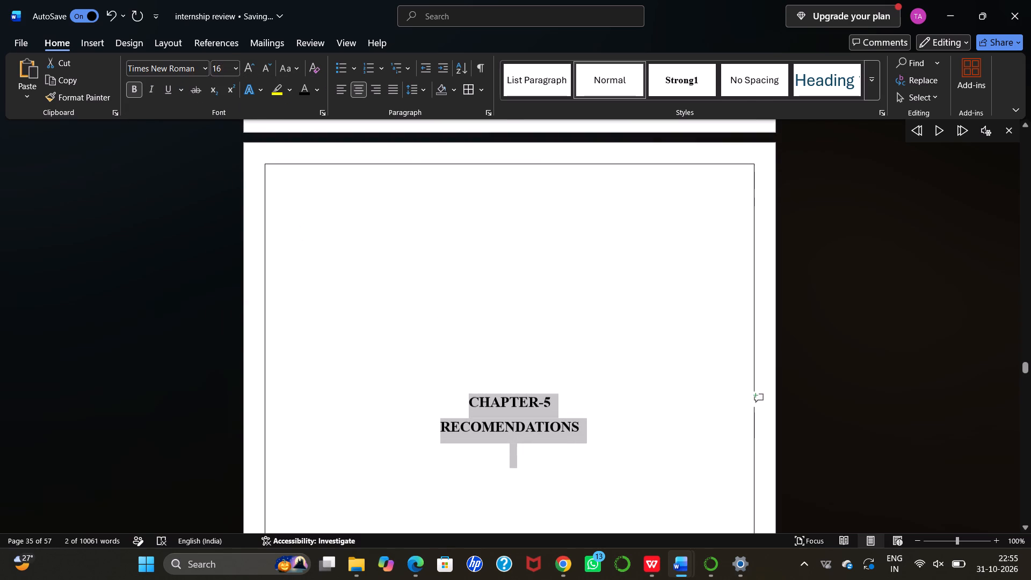
scroll(476, 392, "down", 2)
scroll(476, 392, "up", 1)
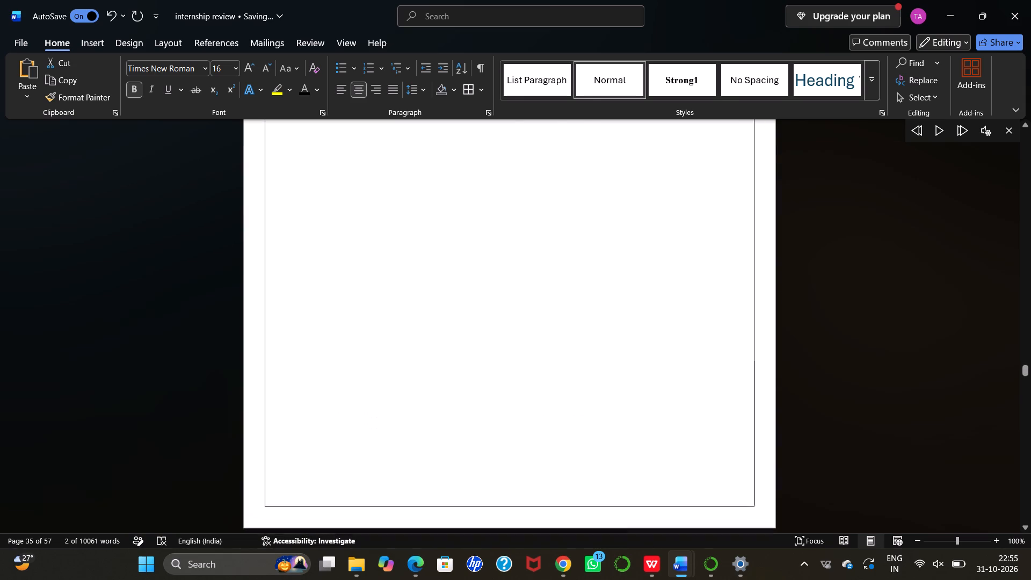
scroll(476, 392, "up", 2)
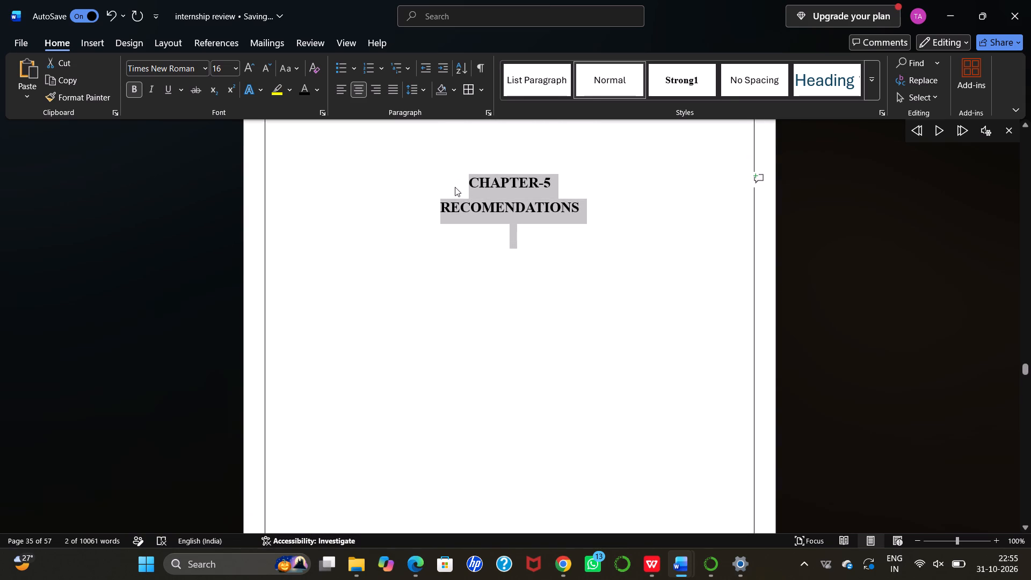
left_click(467, 183)
key("Return")
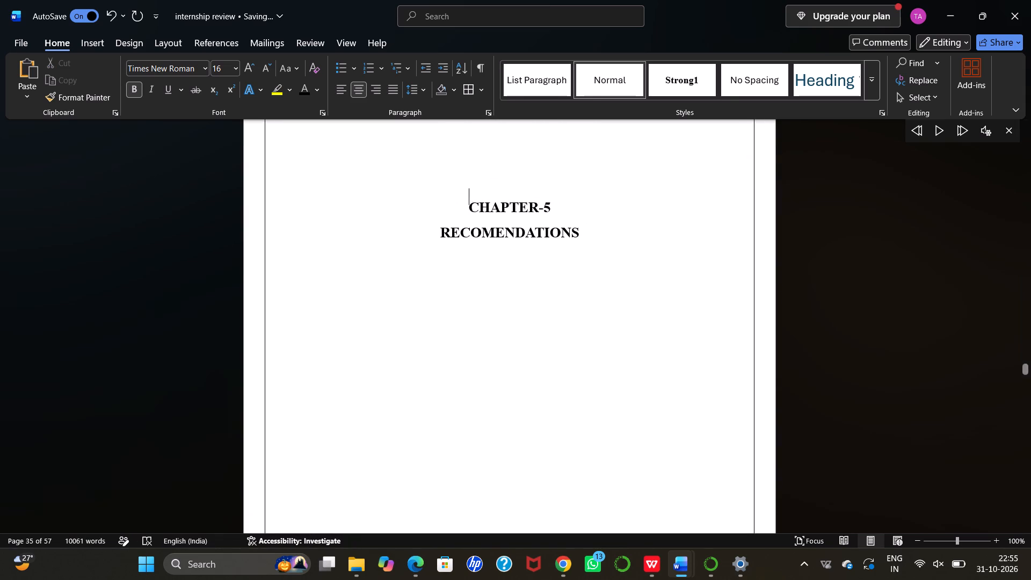
key("Return")
key("Return")
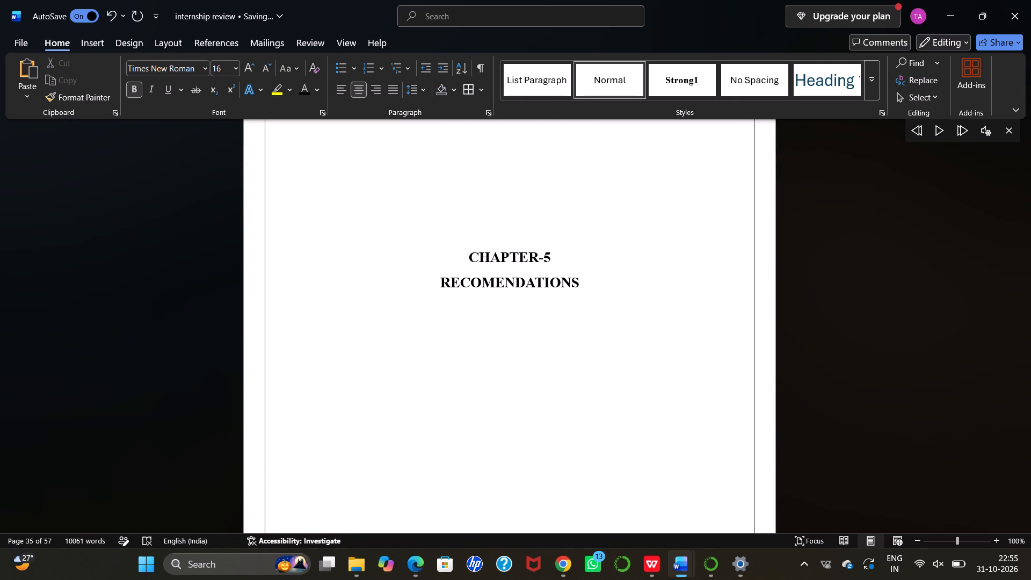
Adjust the vertical position of the CHAPTER-5 title by removing two blank lines above it and adding one back.
scroll(521, 165, "up", 1)
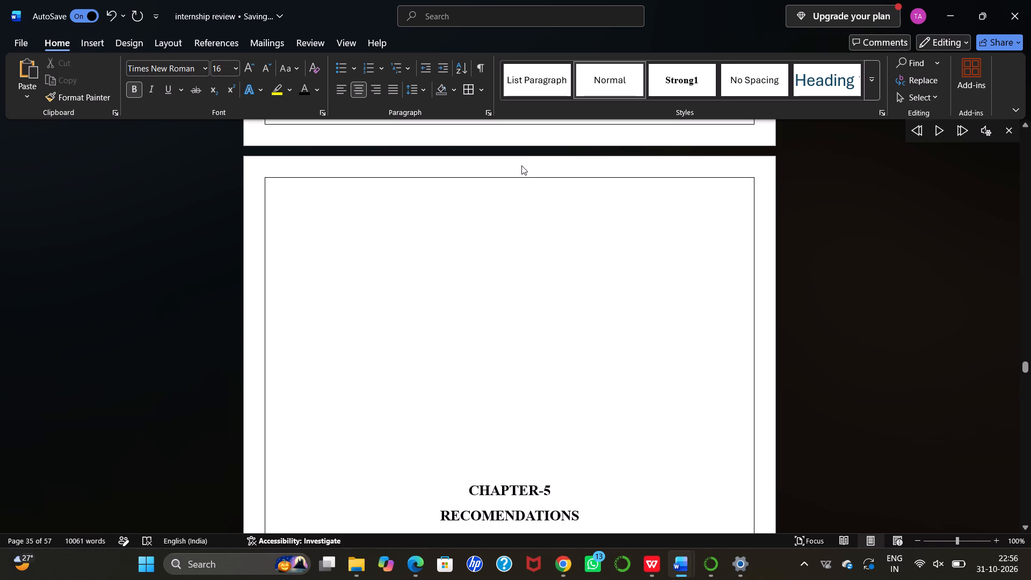
scroll(521, 165, "down", 1)
key("BackSpace")
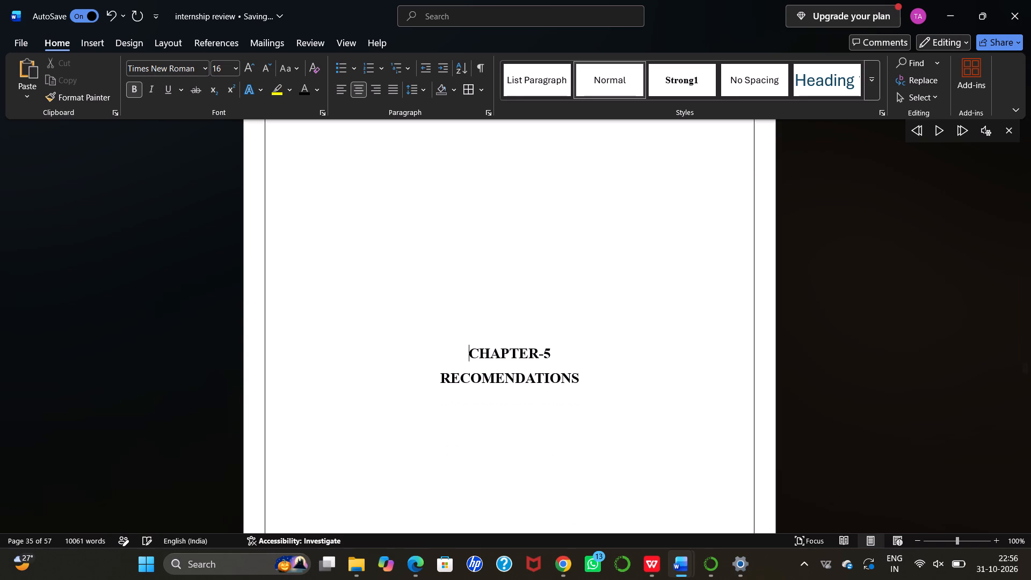
scroll(521, 165, "up", 2)
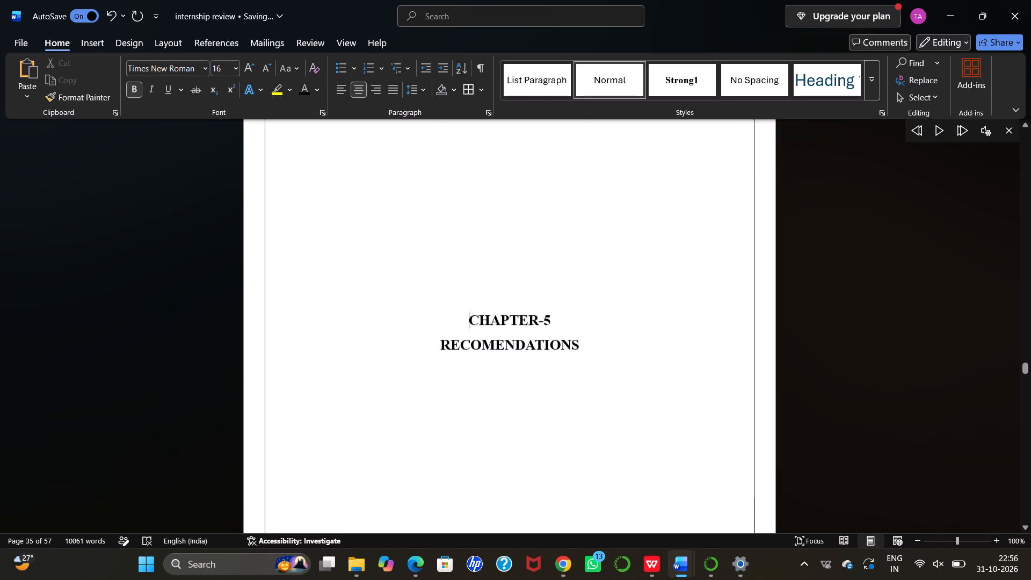
scroll(521, 165, "up", 1)
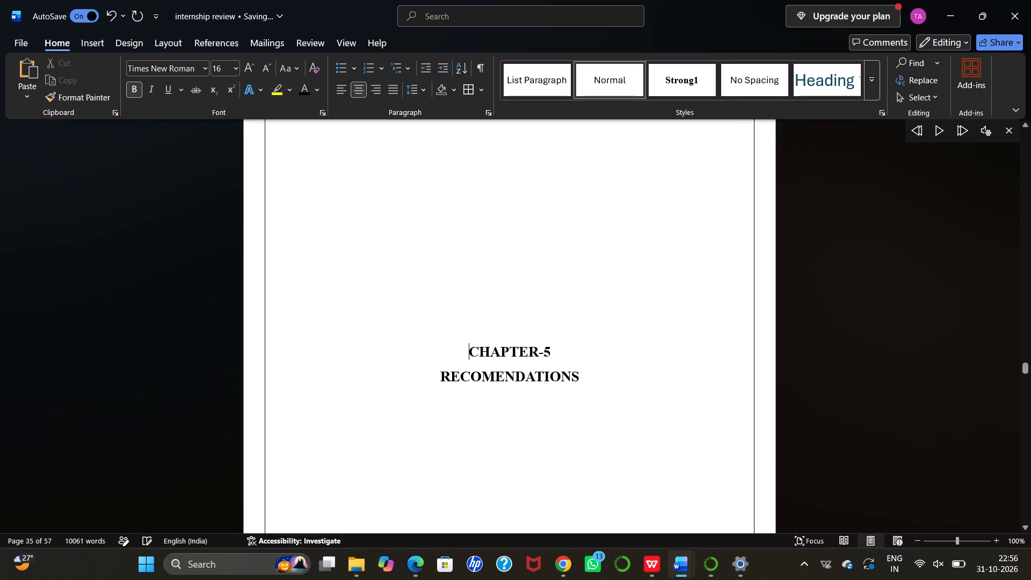
key("BackSpace")
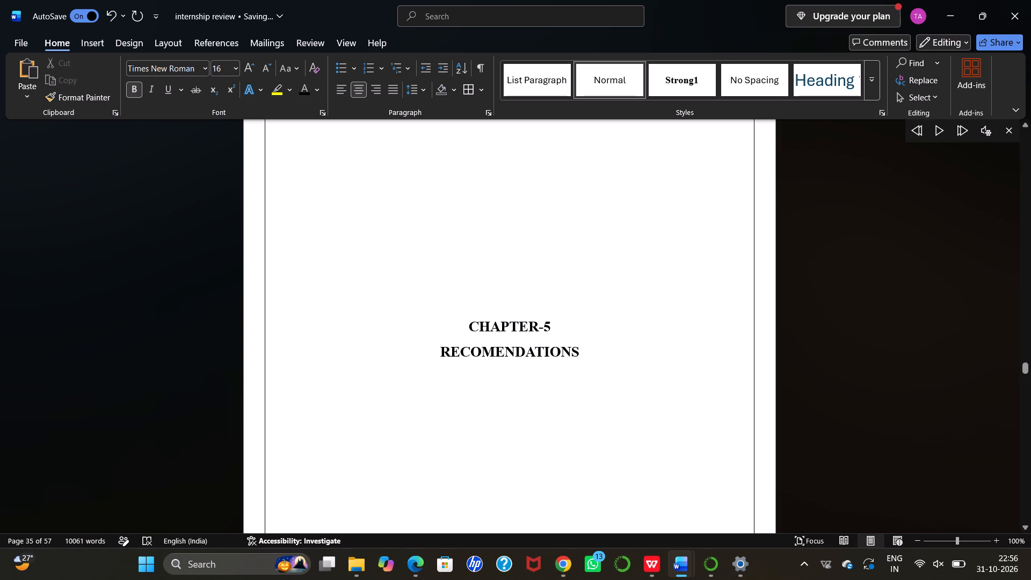
scroll(544, 163, "up", 2)
scroll(544, 163, "down", 3)
scroll(544, 163, "right", 1)
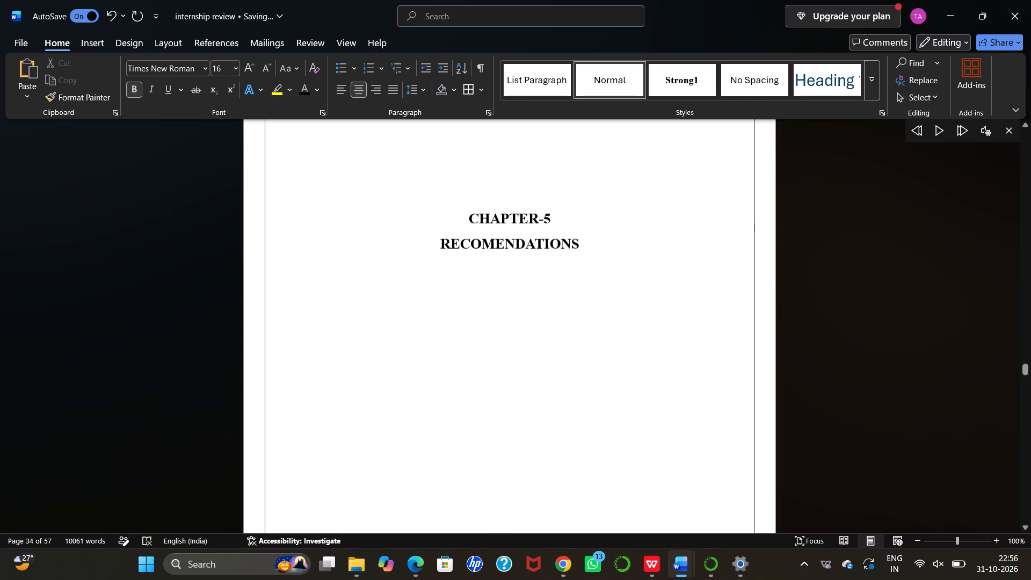
scroll(544, 163, "right", 1)
key("Return")
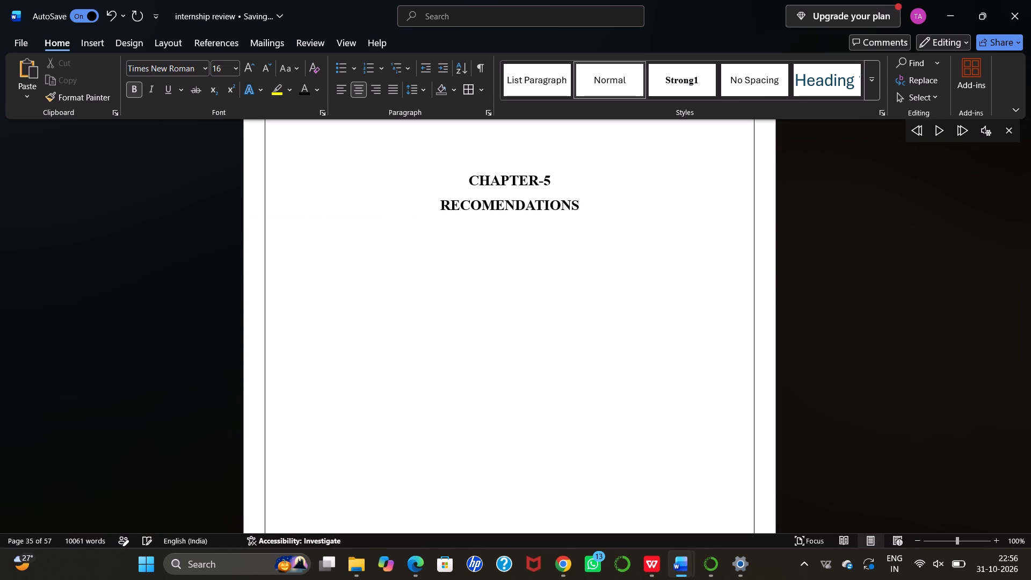
Change the font colour of the "Table 5.1" label in the Recommendations table caption to black.
scroll(480, 175, "up", 5)
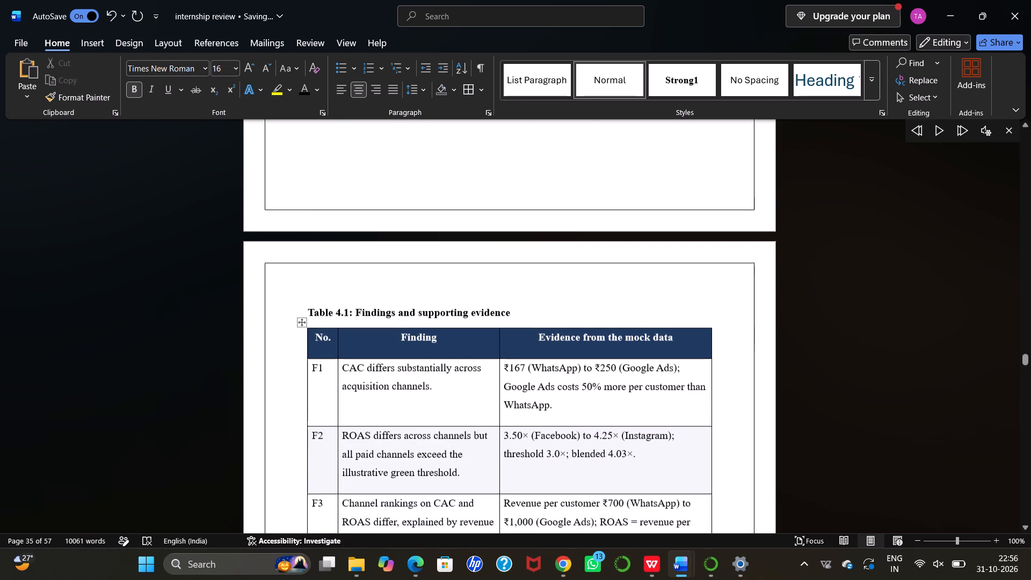
scroll(480, 175, "down", 1)
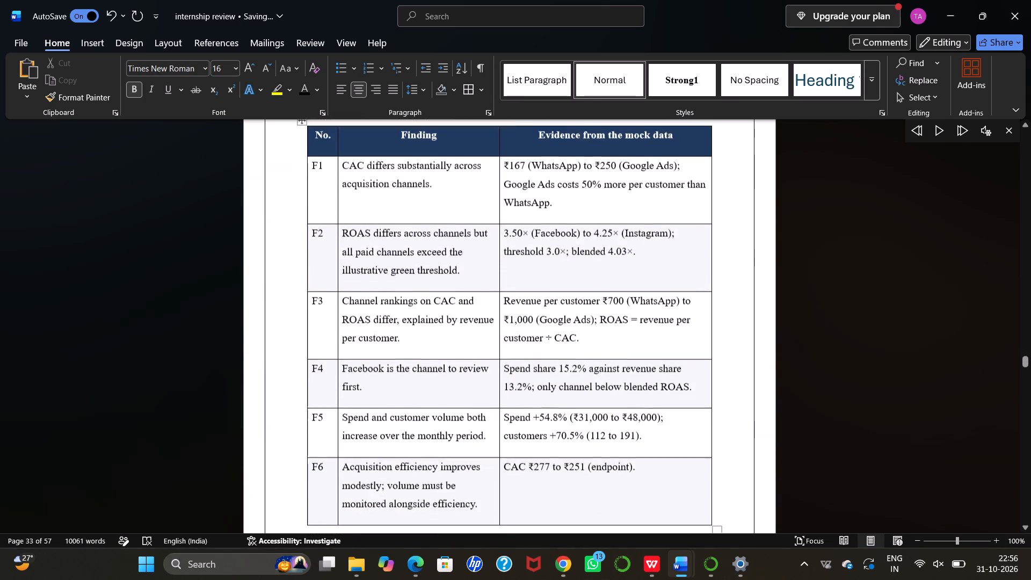
scroll(480, 175, "down", 6)
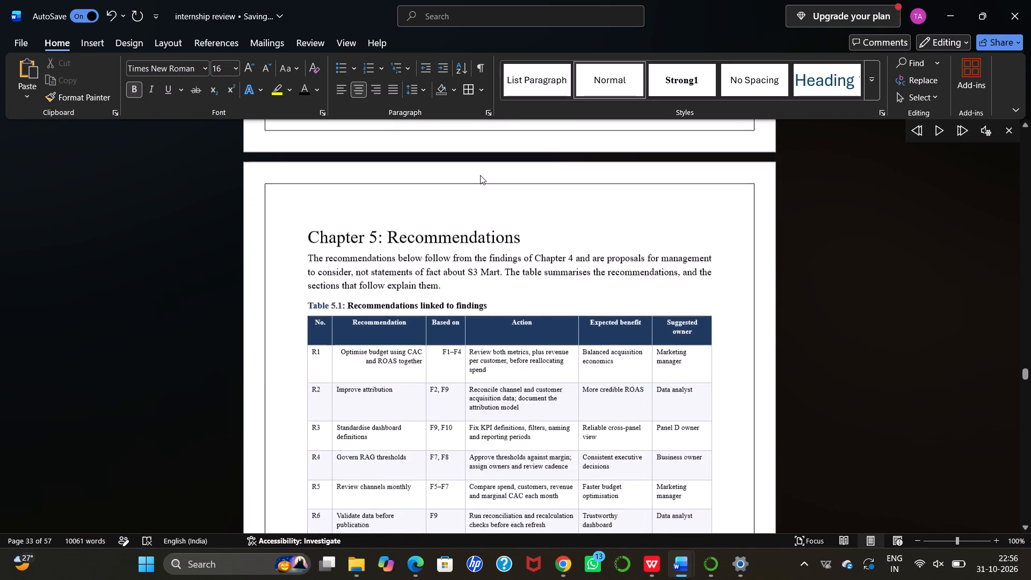
scroll(480, 175, "down", 1)
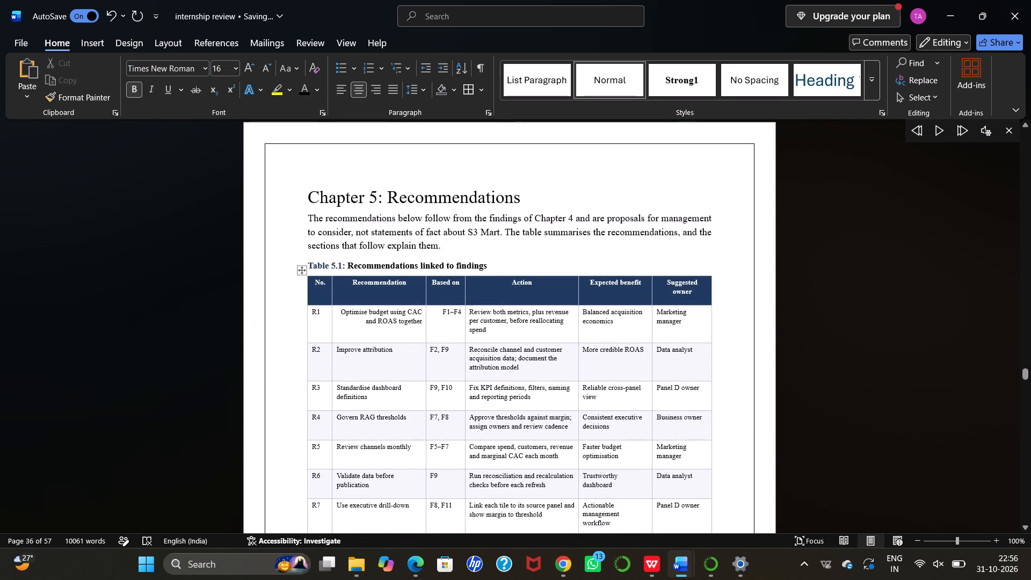
left_click_drag(308, 263, 343, 266)
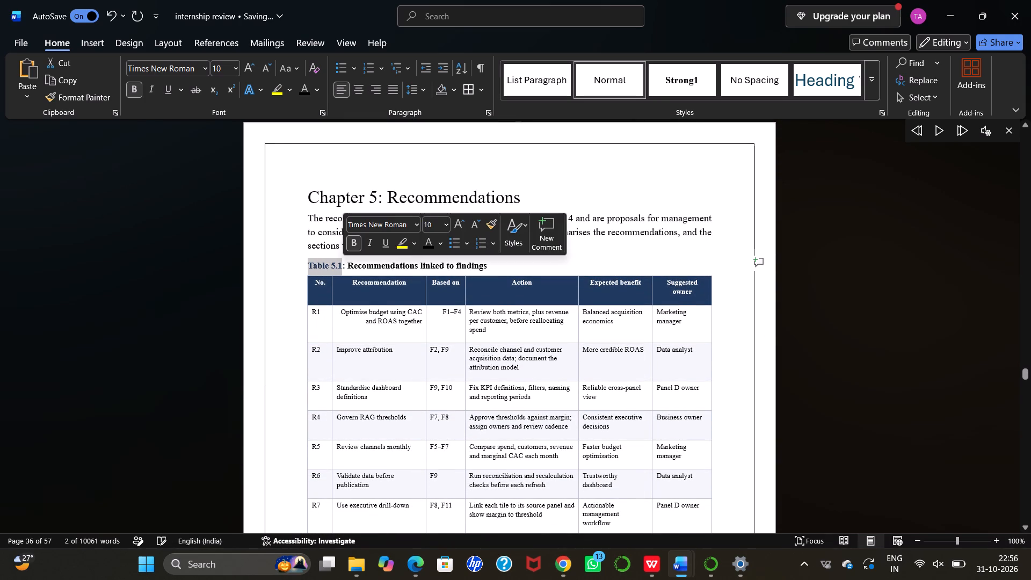
left_click(429, 245)
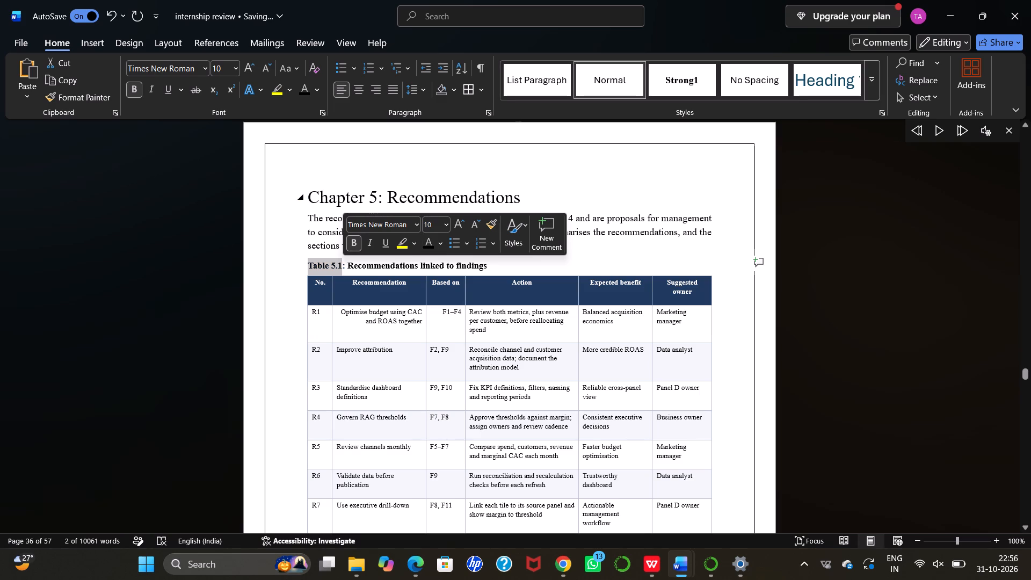
Delete the "Chapter 5:" prefix from the Recommendations heading above the introductory paragraph.
left_click_drag(308, 193, 383, 196)
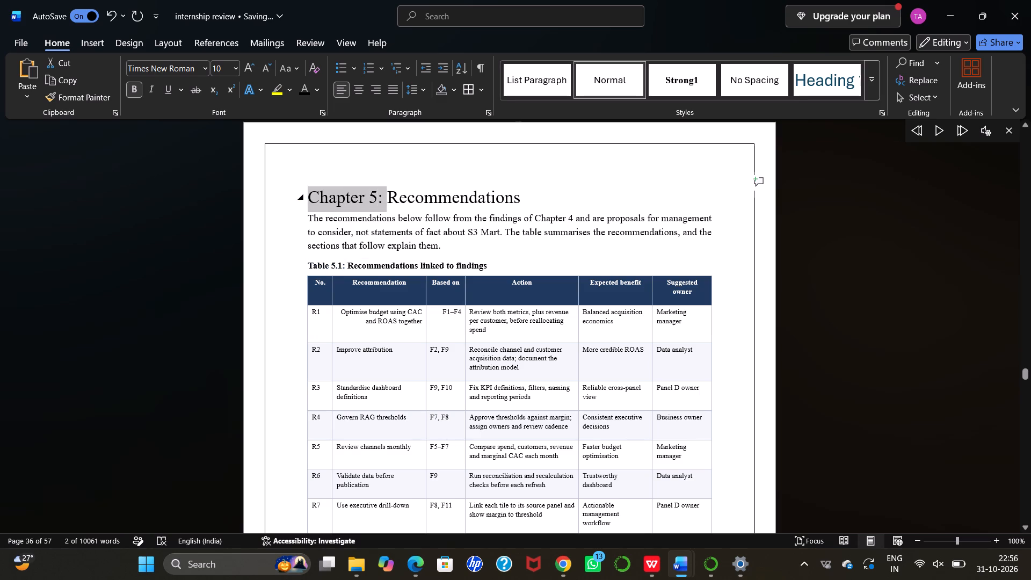
left_click_drag(383, 196, 384, 196)
key("BackSpace")
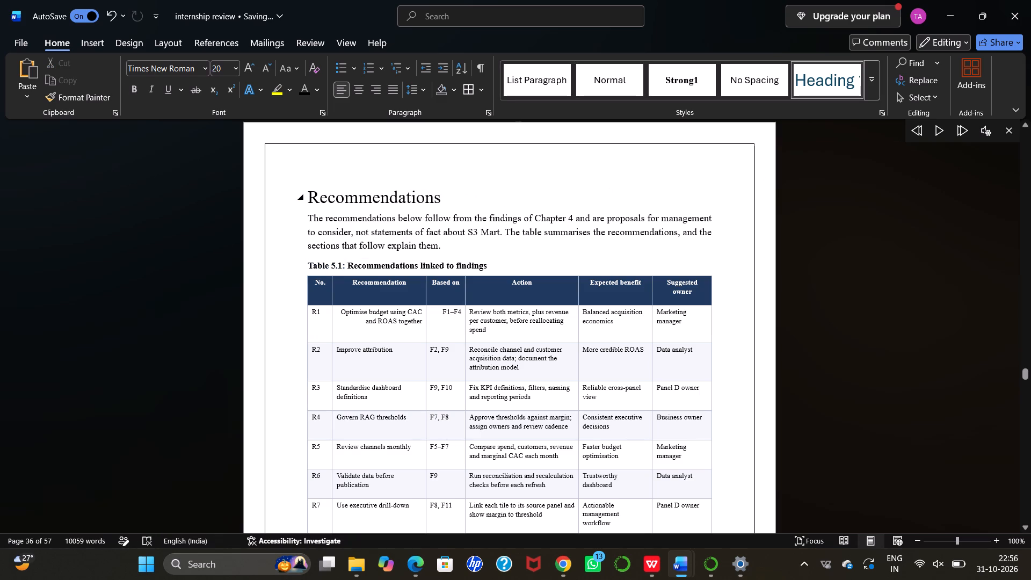
Set the introductory paragraph under the Recommendations heading to 12 pt.
left_click_drag(303, 216, 445, 240)
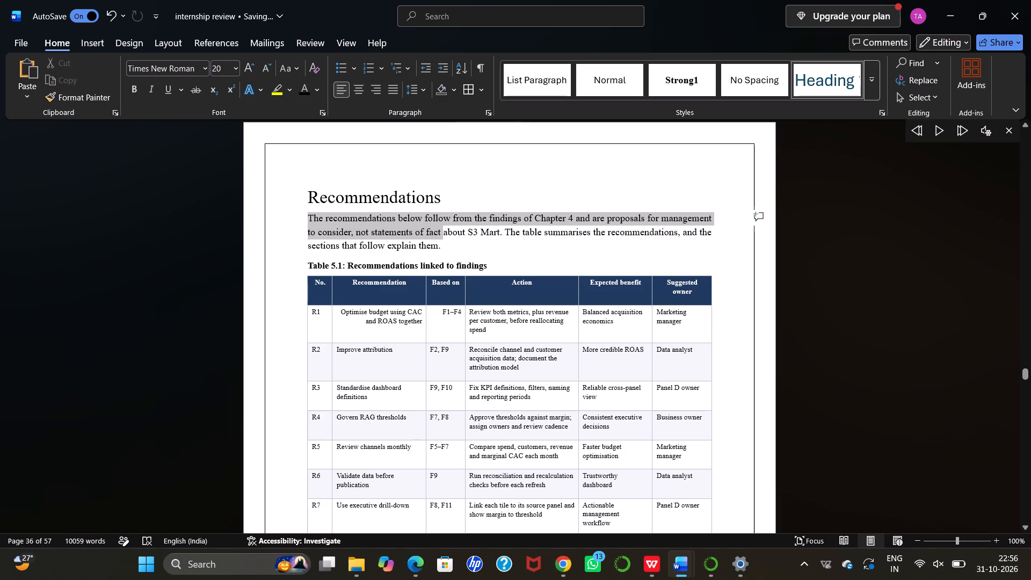
left_click_drag(445, 240, 448, 250)
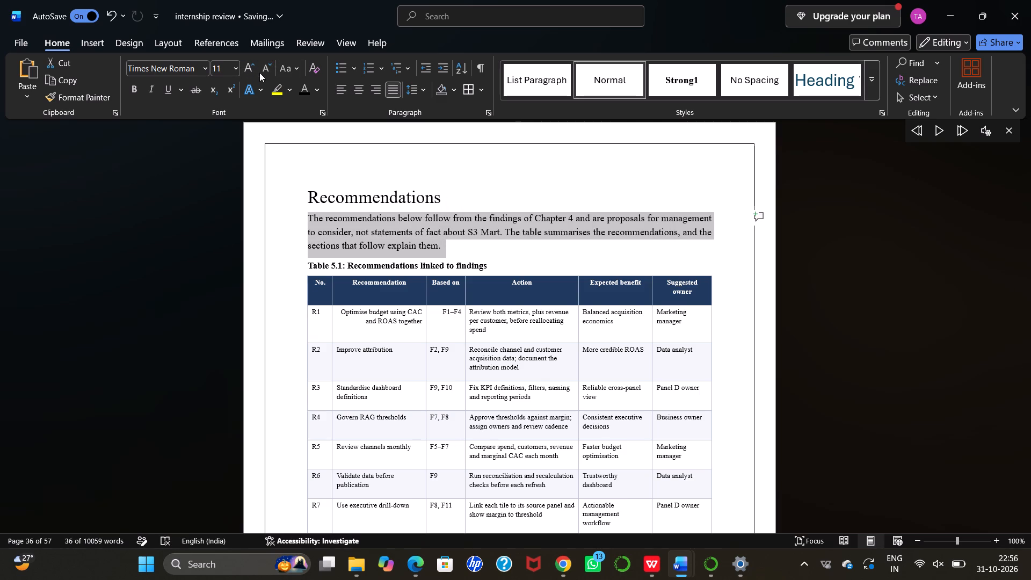
left_click(265, 71)
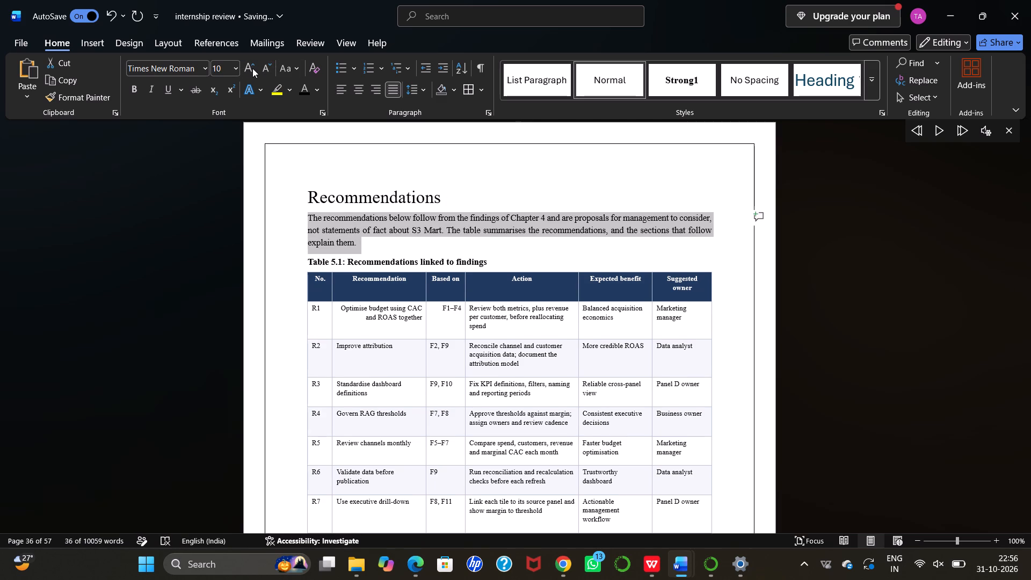
left_click(252, 68)
left_click(252, 68)
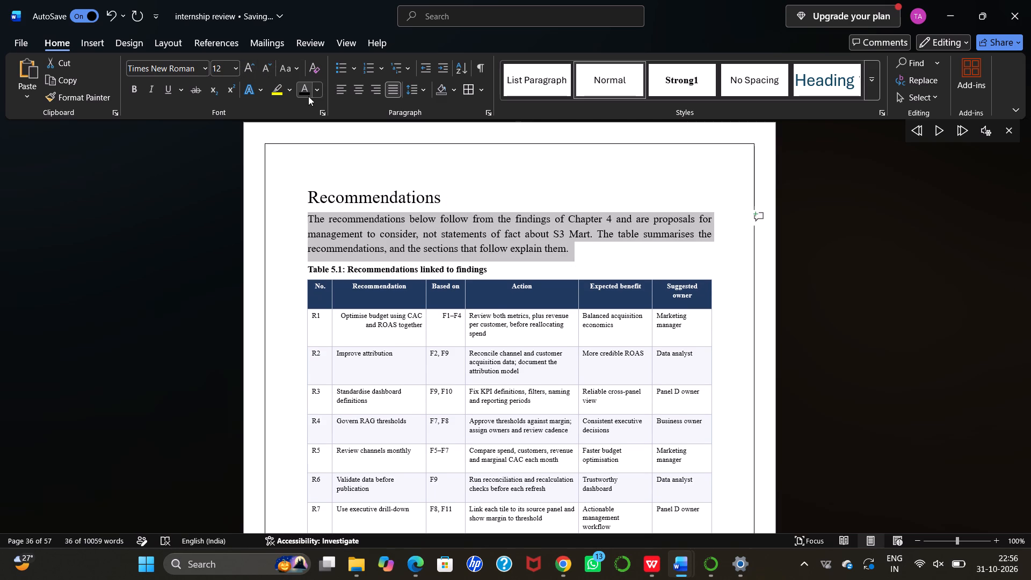
Increase the text size of all cells in Table 5.1, including the header row, to 11 pt.
scroll(386, 234, "down", 1)
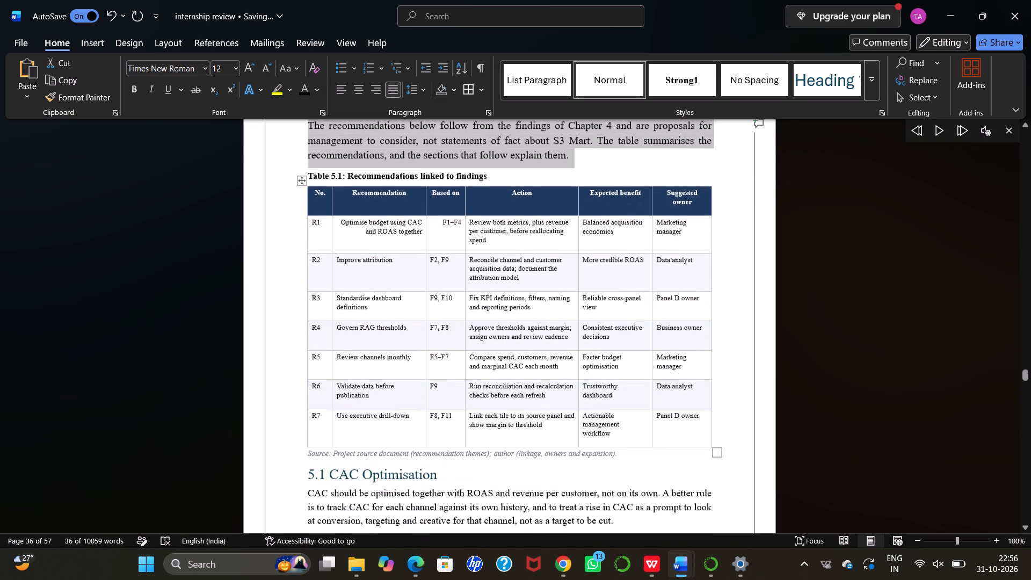
left_click_drag(321, 197, 600, 202)
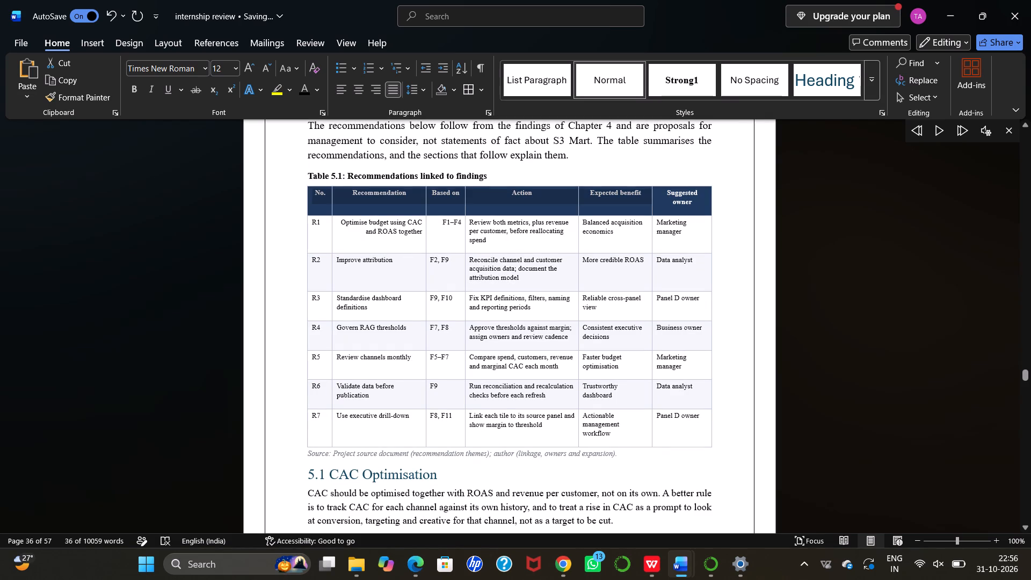
left_click_drag(600, 202, 676, 425)
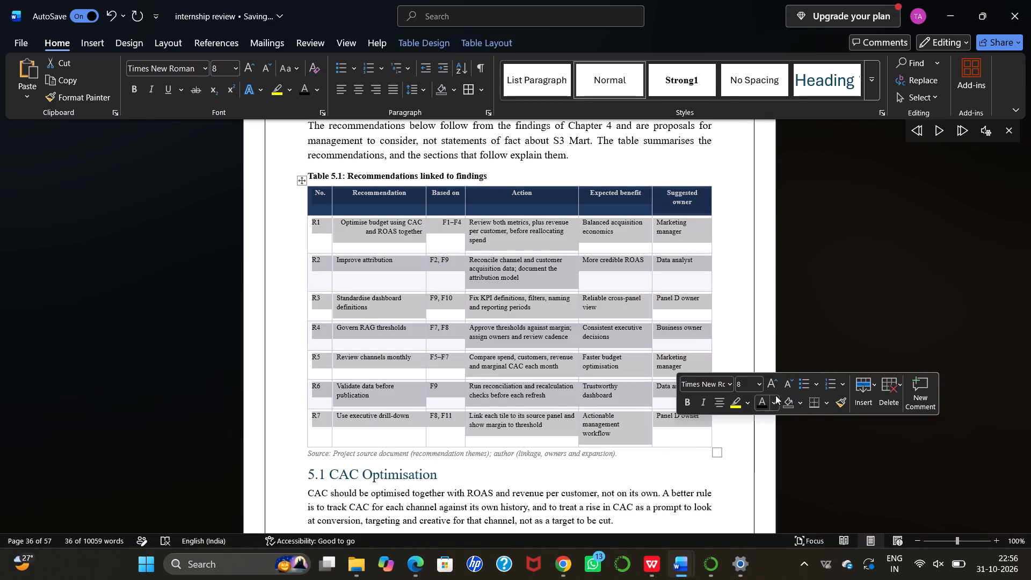
left_click(769, 385)
left_click(769, 385)
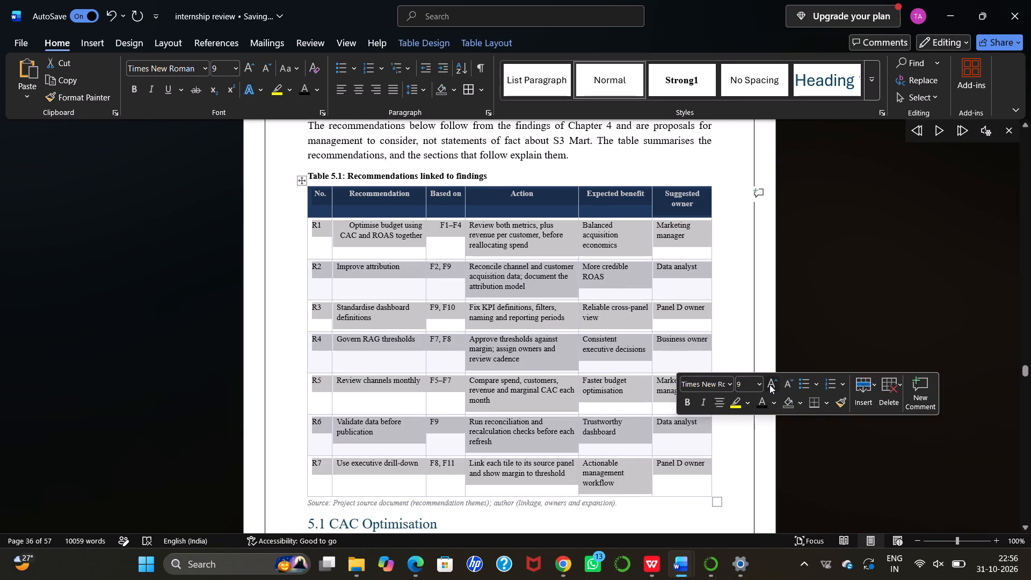
left_click(769, 385)
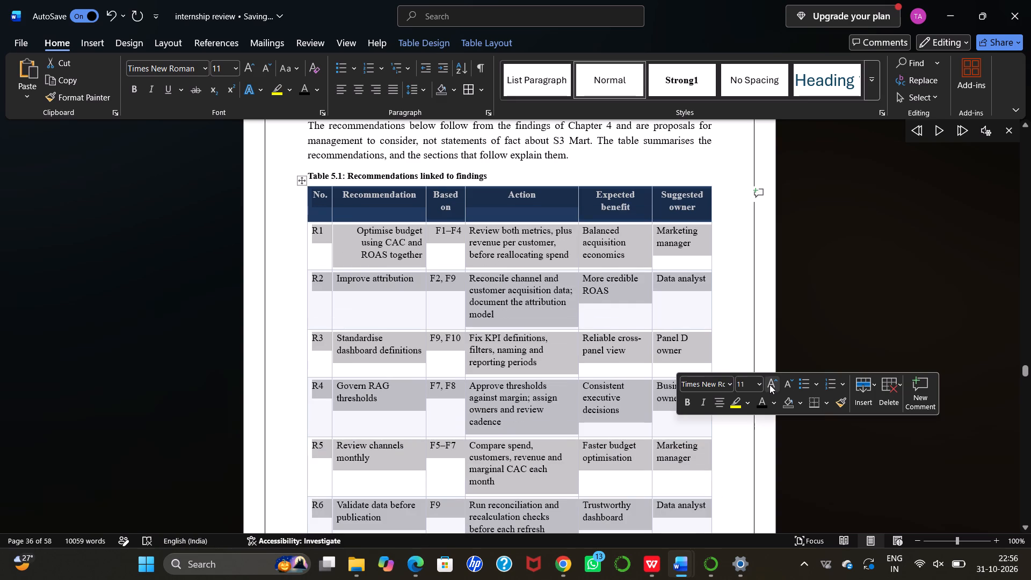
Set all text in Table 5.1 to 12 pt with 1.5 line spacing.
left_click(769, 385)
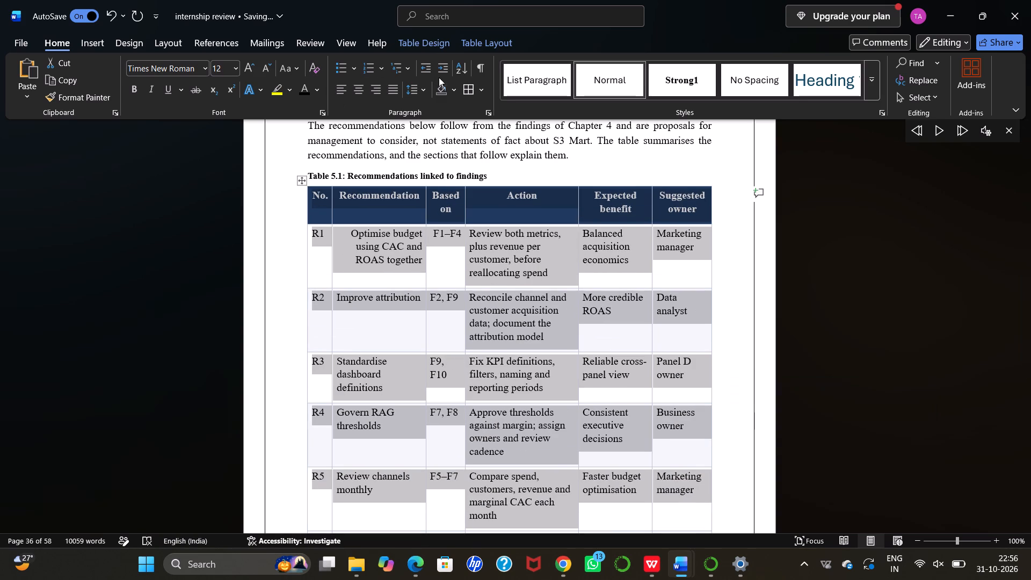
left_click(419, 89)
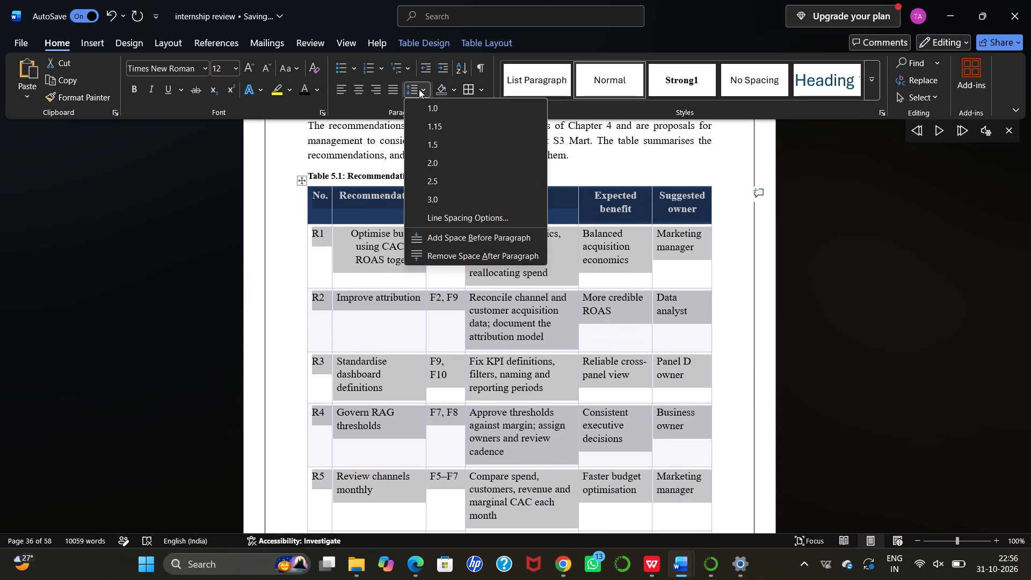
left_click(435, 153)
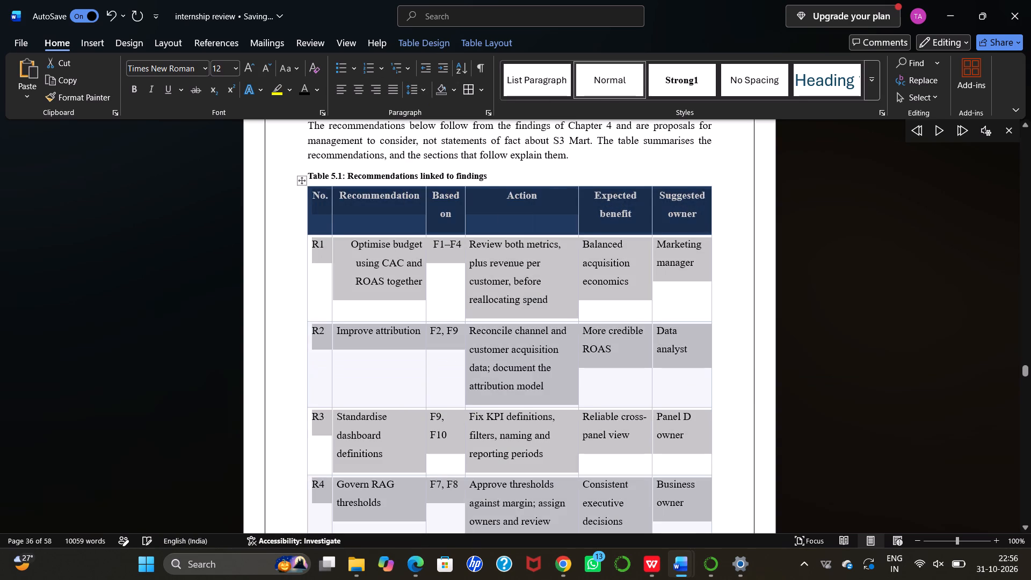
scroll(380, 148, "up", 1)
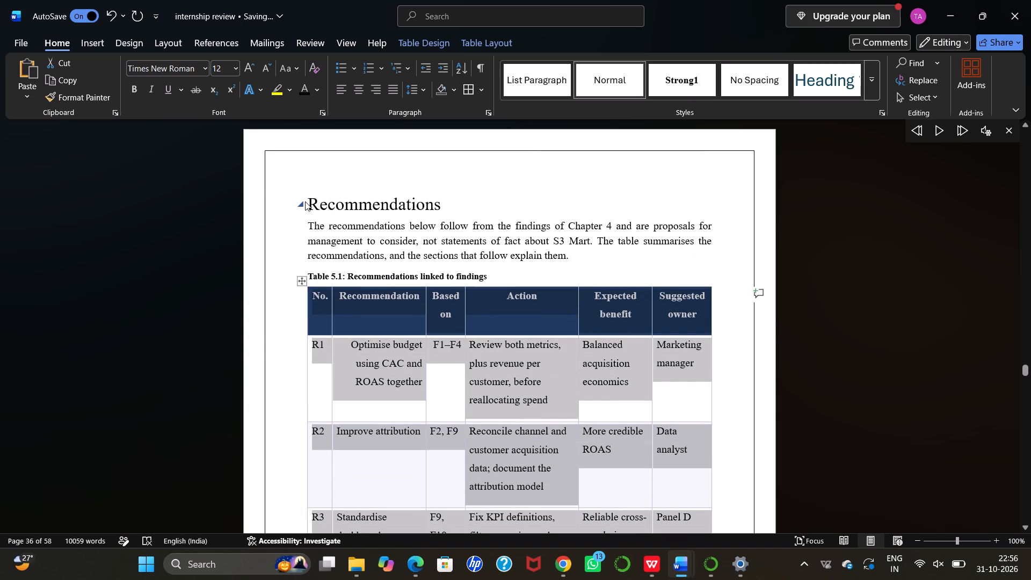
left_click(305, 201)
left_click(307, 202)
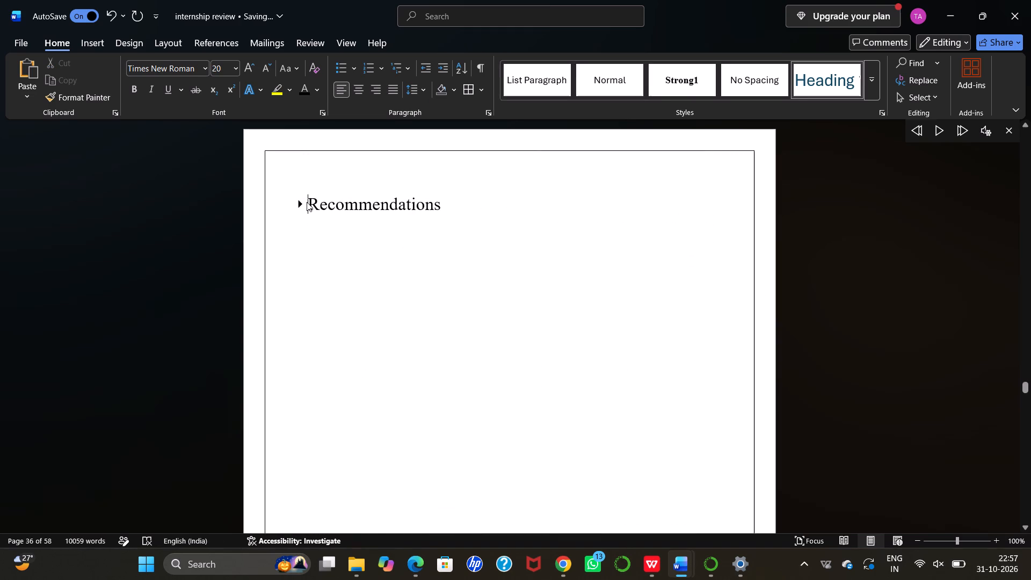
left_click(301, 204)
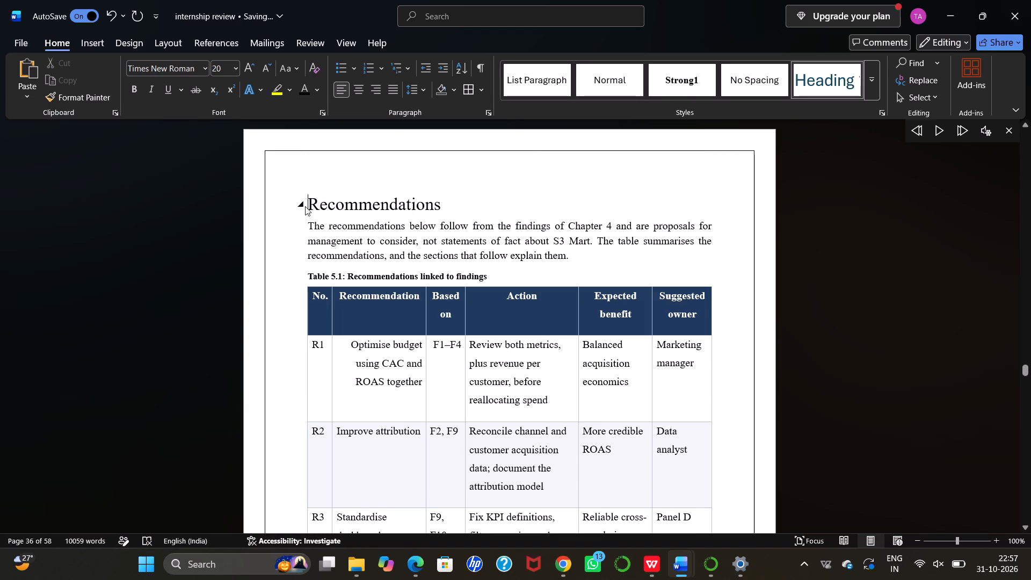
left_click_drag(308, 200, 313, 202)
Delete the italic source note beneath Table 5.1, along with the empty line before the "5.1 CAC Optimisation" heading.
scroll(432, 283, "down", 5)
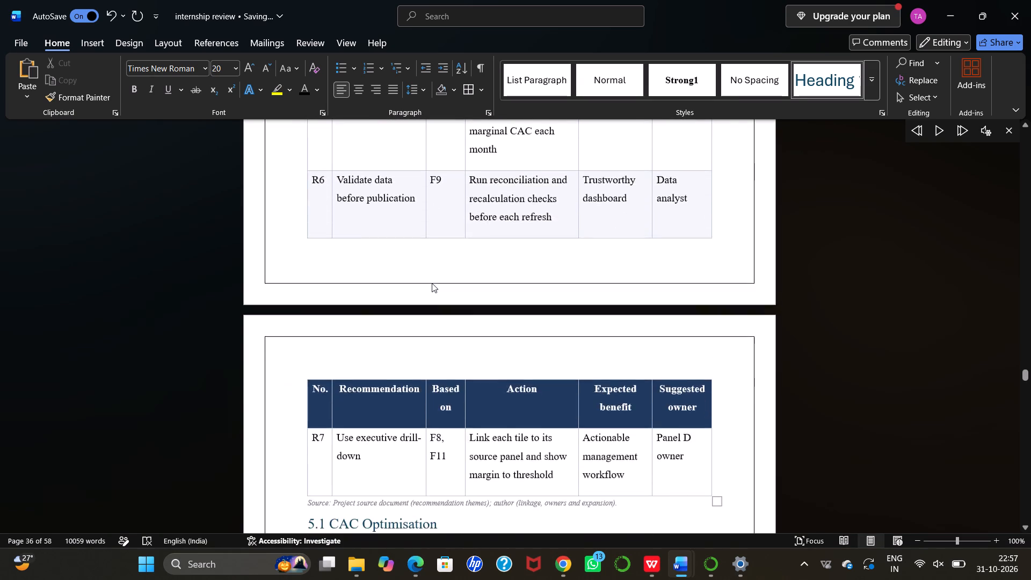
scroll(432, 283, "down", 2)
scroll(437, 320, "up", 1)
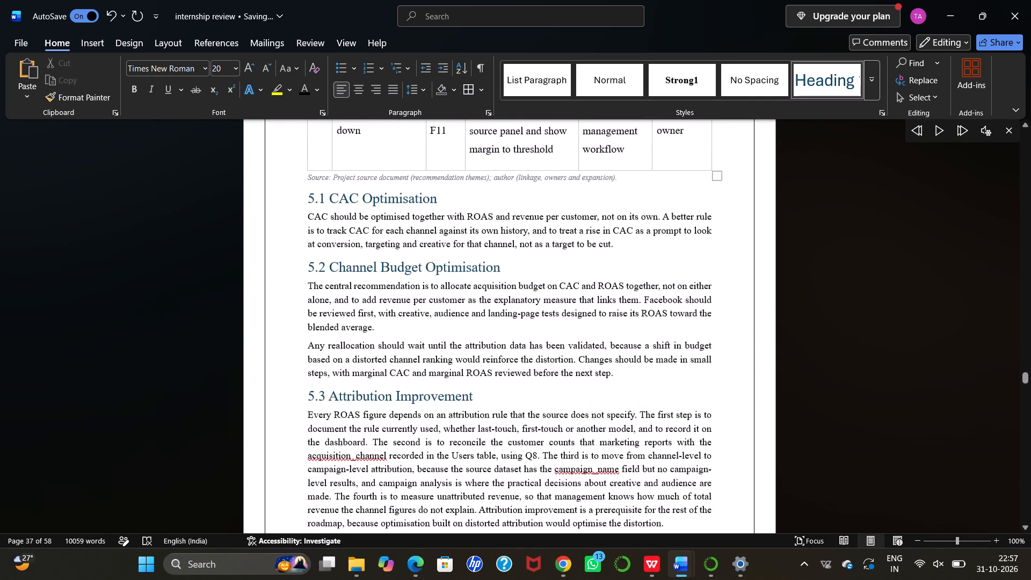
scroll(437, 320, "up", 1)
left_click(619, 205)
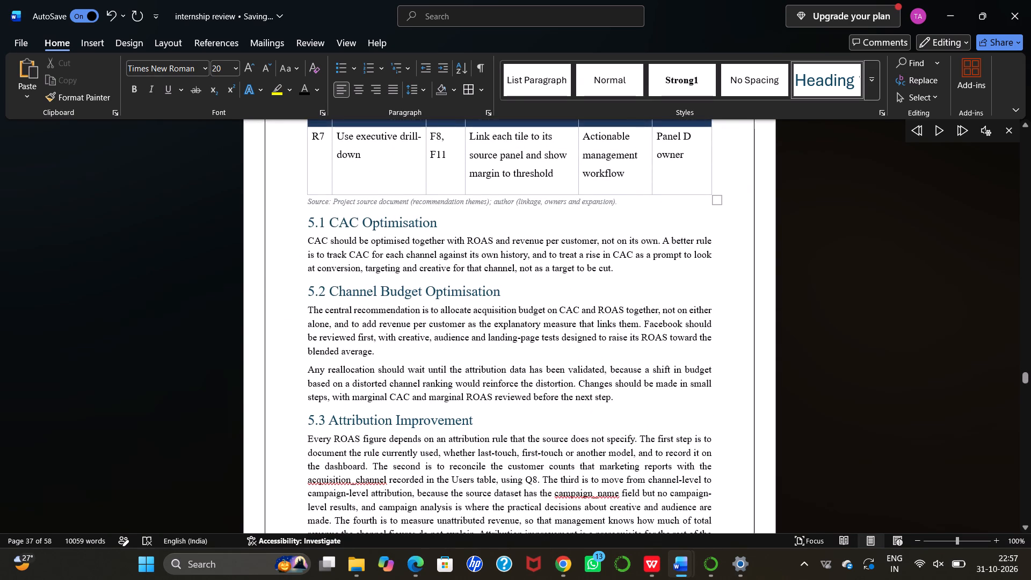
key("BackSpace")
key("BackSpace")
key("BackSpace")
key("BackSpace")
key("BackSpace")
key("BackSpace")
key("BackSpace")
key("BackSpace")
key("BackSpace")
key("BackSpace")
key("BackSpace")
key("BackSpace")
key("BackSpace")
key("BackSpace")
key("BackSpace")
key("BackSpace")
key("BackSpace")
key("BackSpace")
key("BackSpace")
key("BackSpace")
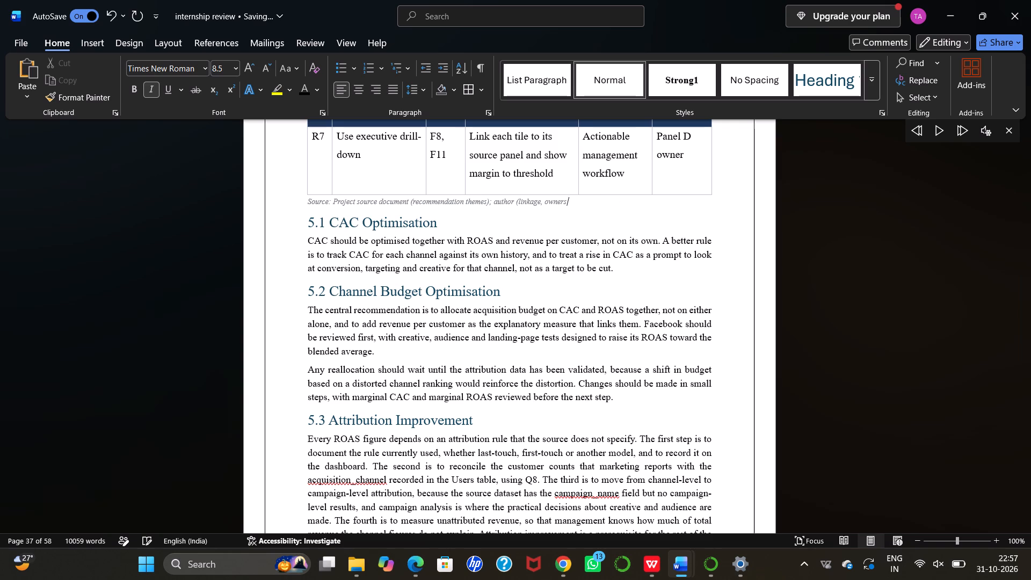
key("BackSpace")
key("BackSpace")
key("BackSpace")
key("BackSpace")
key("BackSpace")
key("BackSpace")
key("BackSpace")
key("BackSpace")
key("BackSpace")
key("BackSpace")
key("BackSpace")
key("BackSpace")
key("BackSpace")
key("BackSpace")
key("BackSpace")
key("BackSpace")
key("BackSpace")
key("BackSpace")
key("BackSpace")
key("BackSpace")
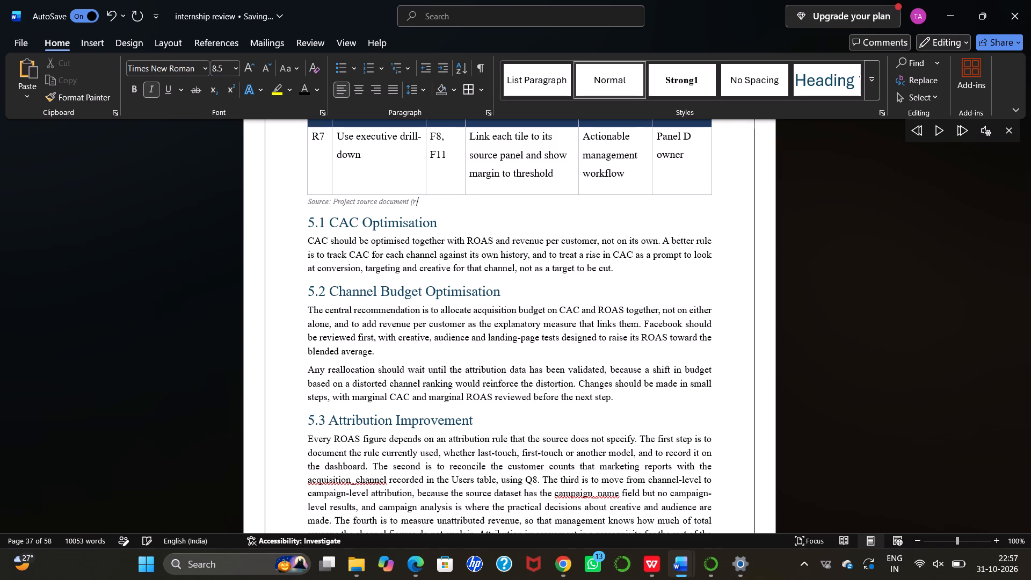
key("BackSpace")
key("BackSpace")
key("BackSpace")
key("BackSpace")
key("BackSpace")
key("BackSpace")
key("BackSpace")
key("BackSpace")
key("BackSpace")
key("BackSpace")
key("BackSpace")
key("BackSpace")
key("BackSpace")
key("BackSpace")
key("BackSpace")
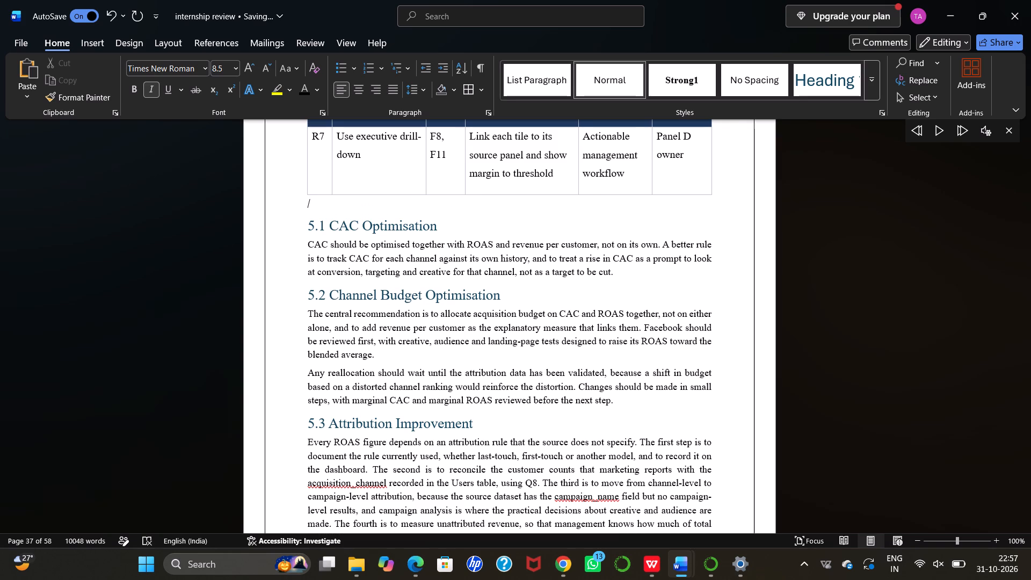
left_click(308, 227)
key("BackSpace")
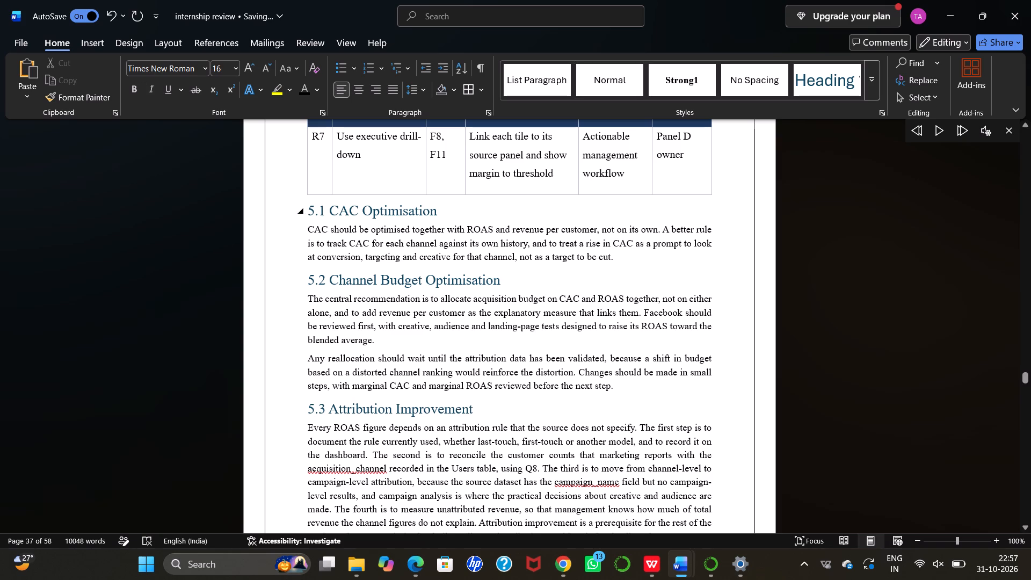
Change the "5.1 CAC Optimisation" heading to the automatic black font colour and 14 pt.
left_click_drag(306, 208, 403, 211)
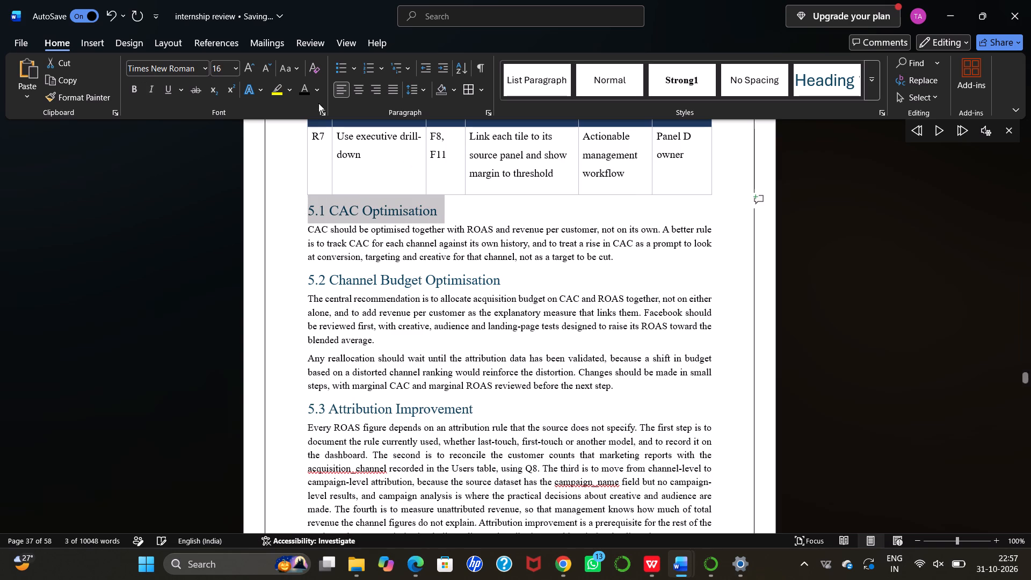
left_click(317, 88)
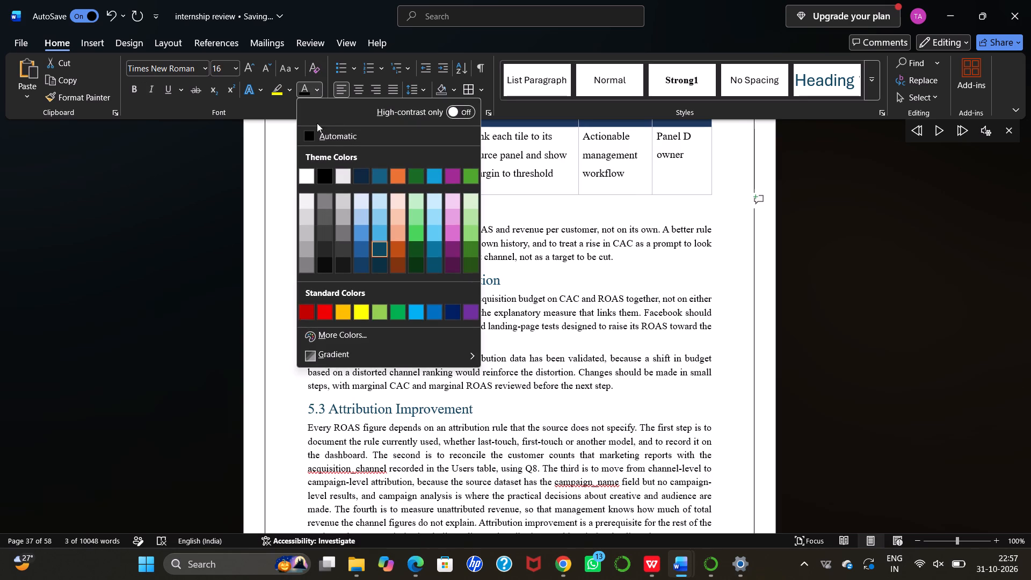
left_click(308, 130)
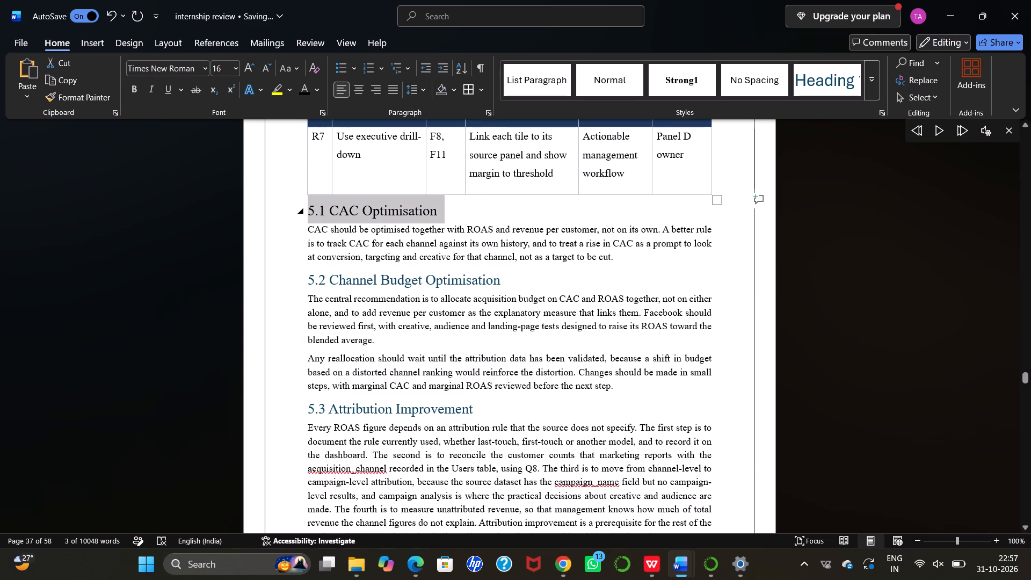
left_click(234, 70)
left_click(227, 164)
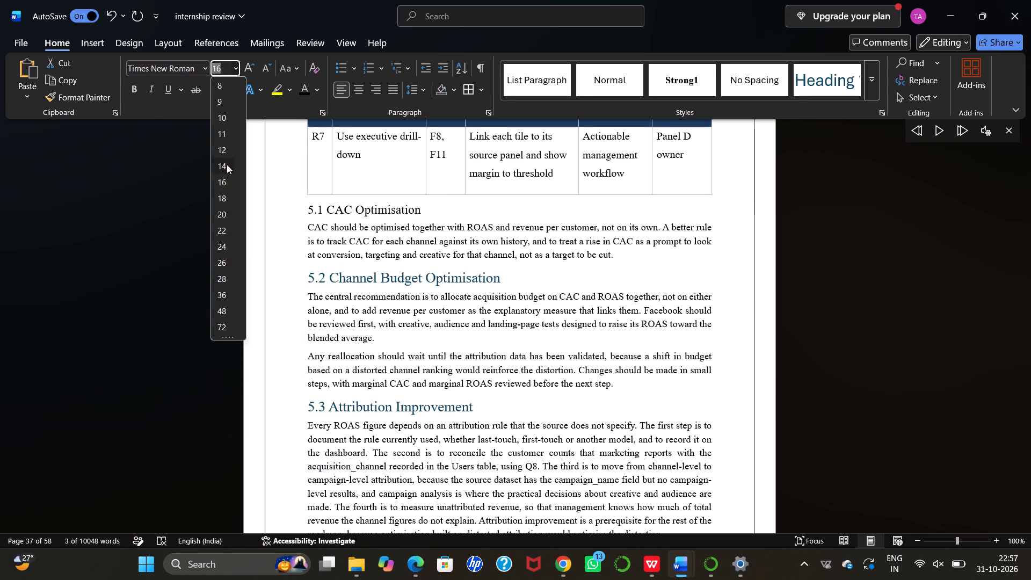
Reduce the "5.2 Channel Budget Optimisation" heading to 14 pt and make its text black.
left_click_drag(306, 280, 477, 293)
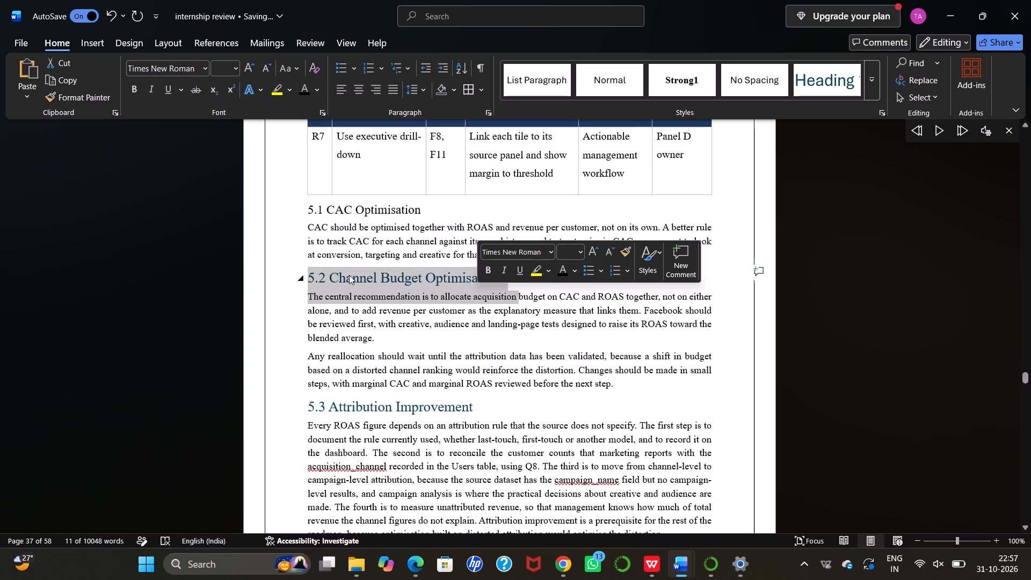
left_click(309, 271)
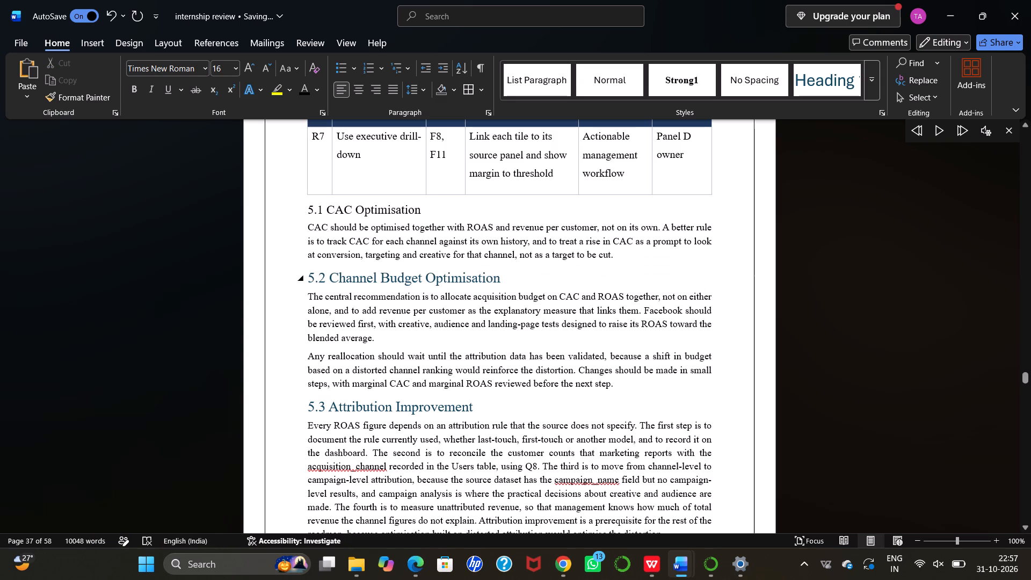
left_click_drag(309, 275, 498, 284)
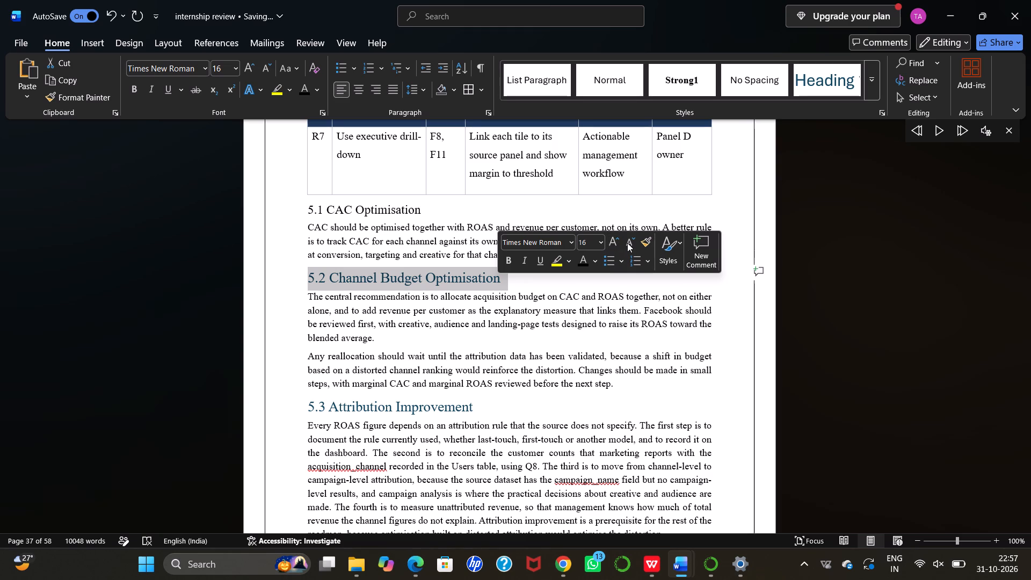
left_click(627, 243)
left_click(585, 262)
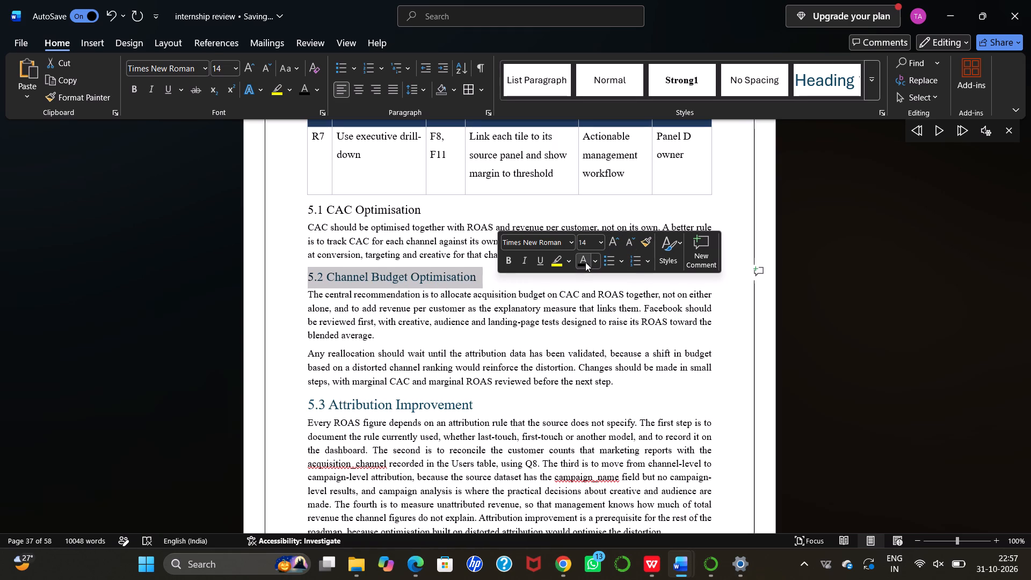
Reduce the "5.3 Attribution Improvement" heading to 14 pt and make its text black.
scroll(389, 340, "down", 1)
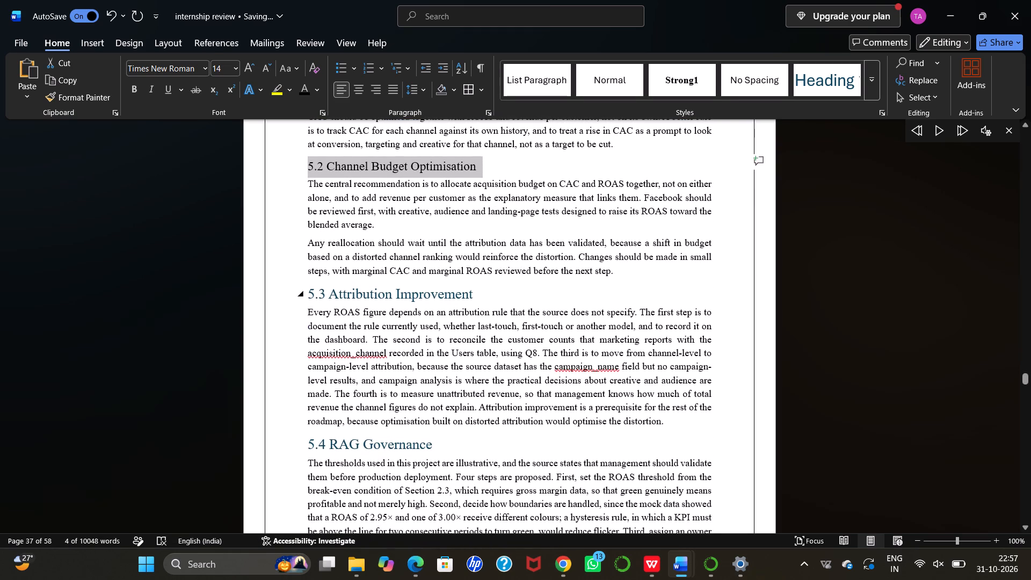
left_click_drag(307, 293, 452, 296)
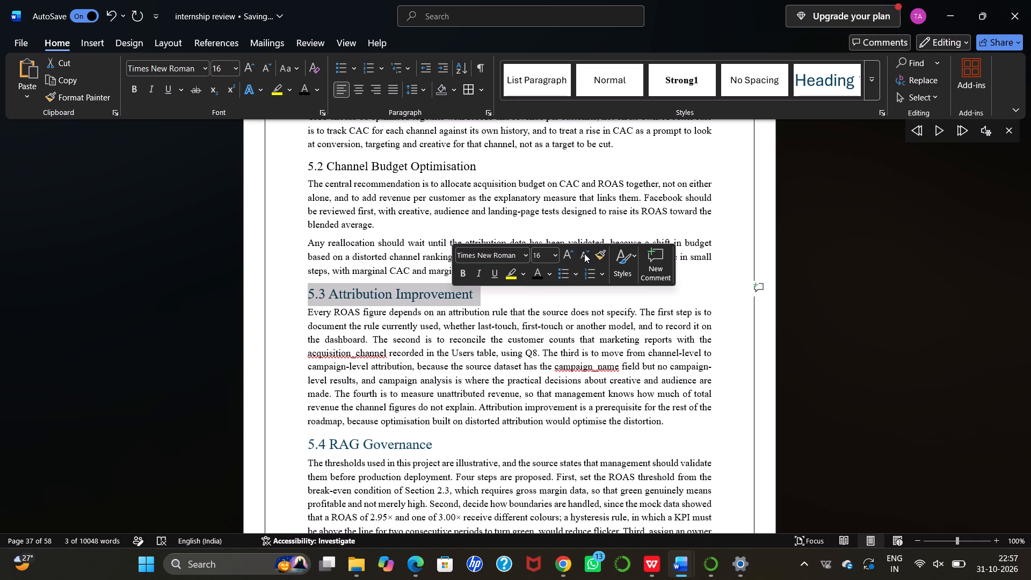
left_click(584, 253)
left_click(538, 273)
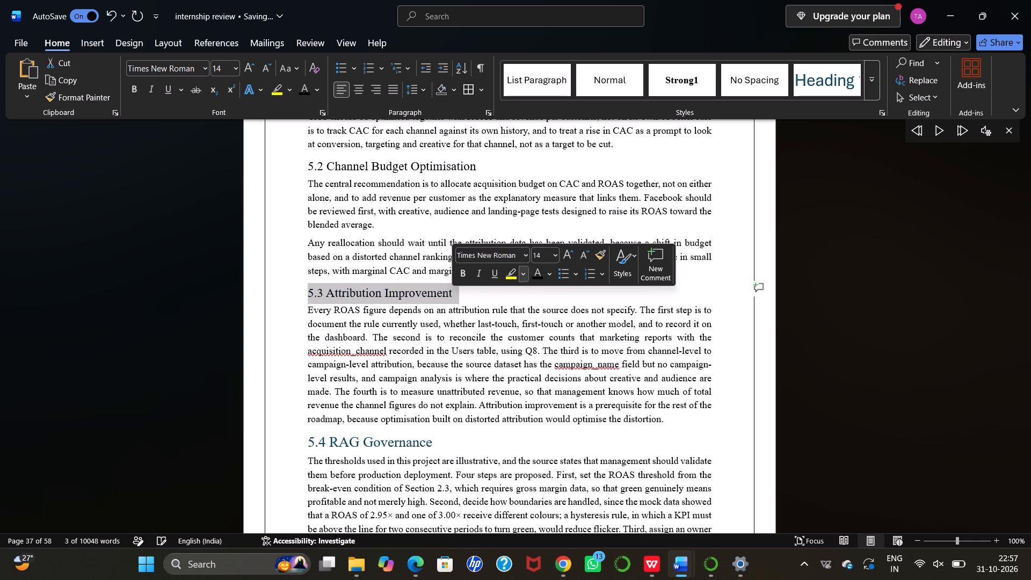
Reduce the "5.4 RAG Governance" heading to 14 pt and make its text black.
scroll(381, 329, "down", 1)
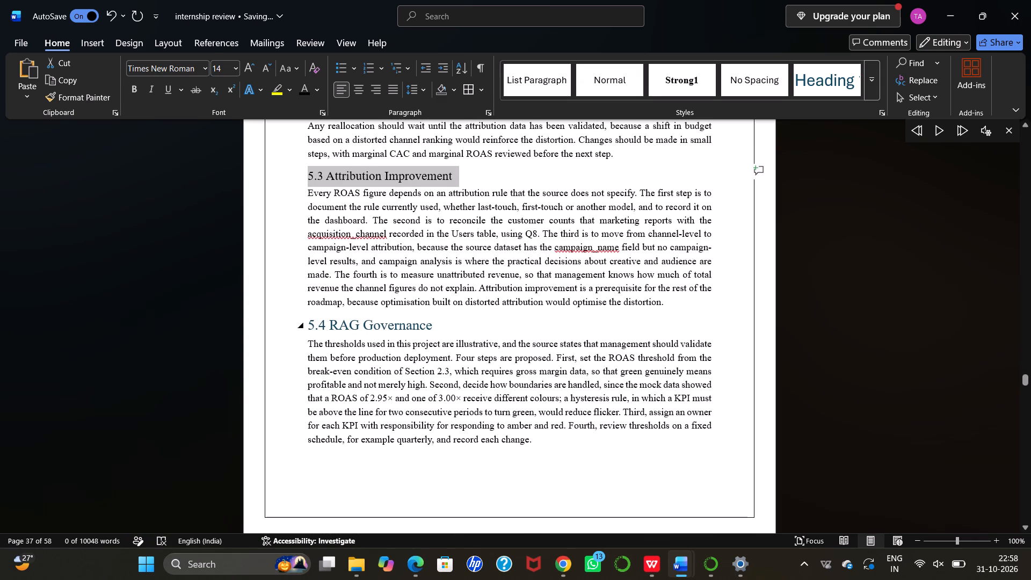
left_click_drag(306, 324, 412, 323)
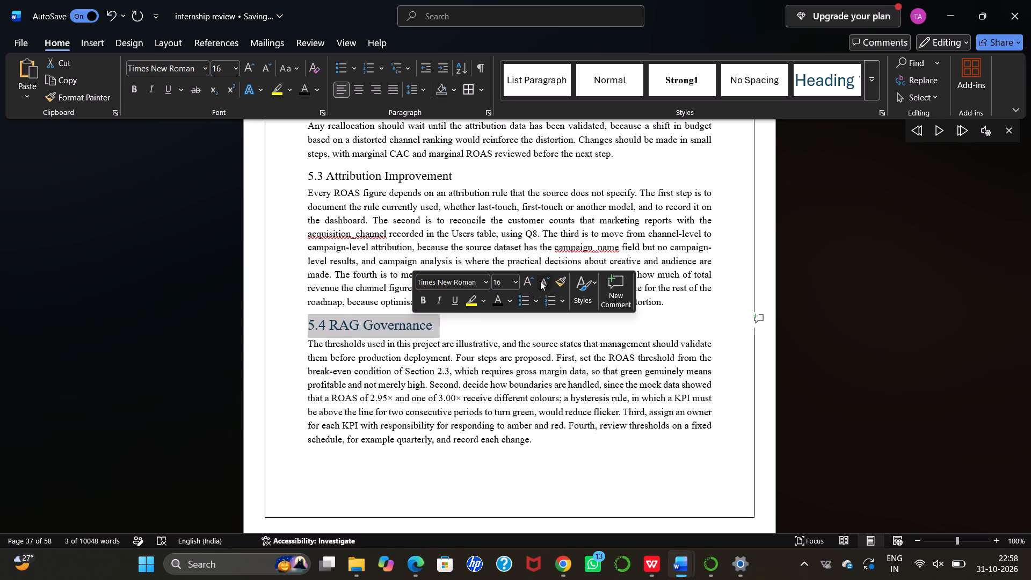
left_click(540, 281)
left_click(493, 302)
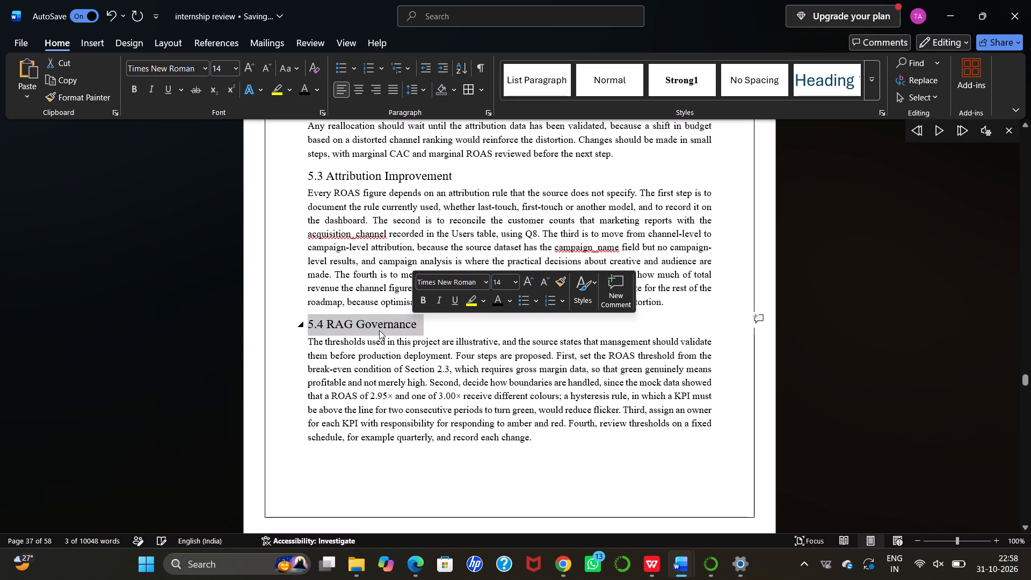
Reduce the "5.5 Dashboard Governance" heading to 14 pt and make its text black.
scroll(379, 330, "down", 3)
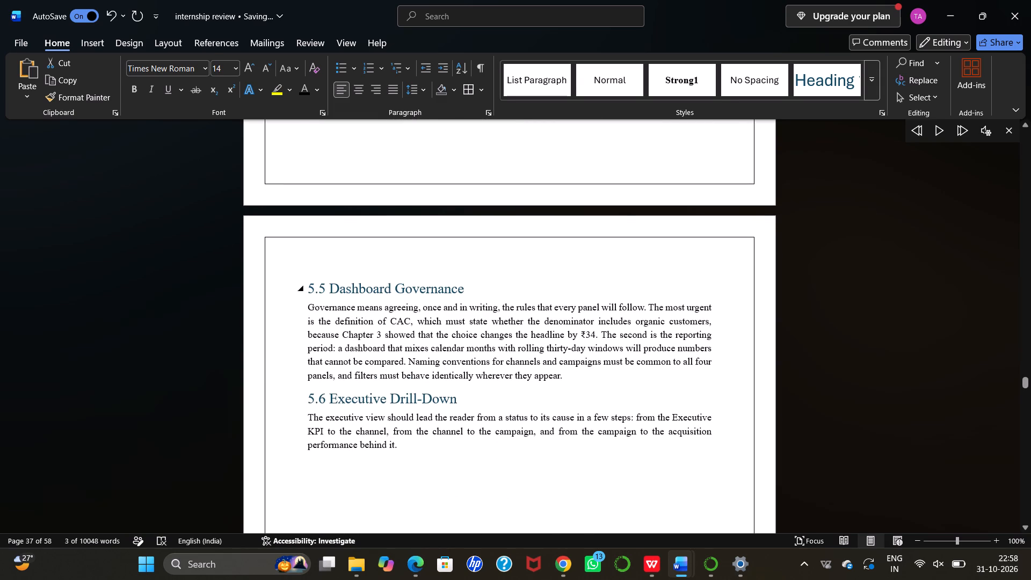
left_click_drag(309, 287, 438, 291)
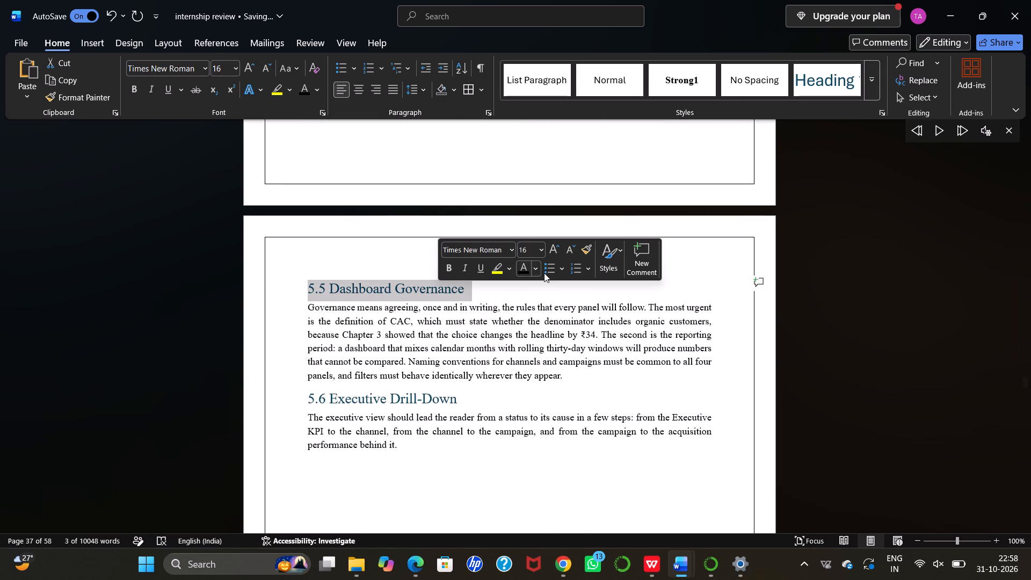
left_click(568, 251)
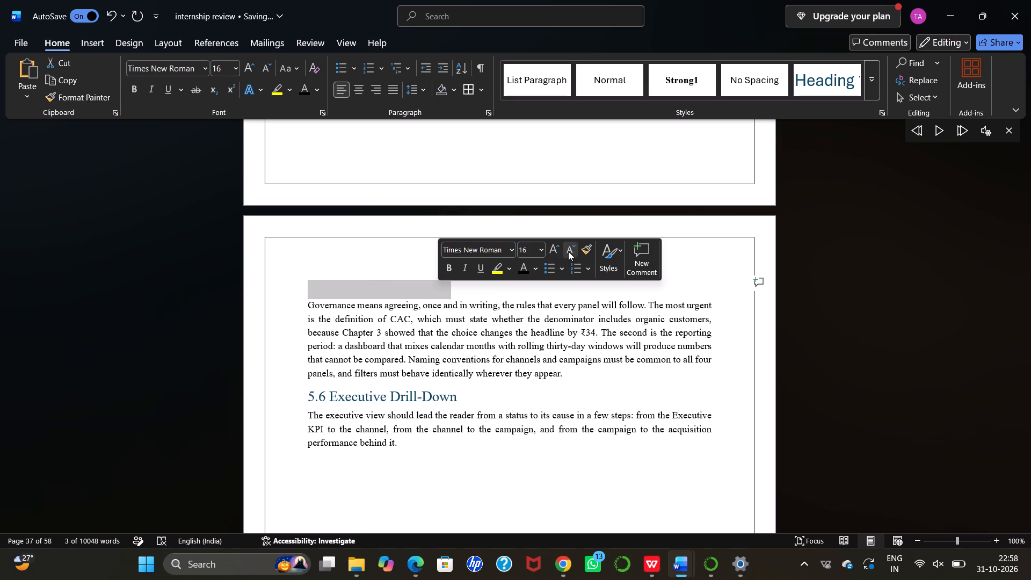
left_click(522, 266)
Reduce the "5.6 Executive Drill-Down" heading to 14 pt and make its text black.
scroll(339, 378, "down", 1)
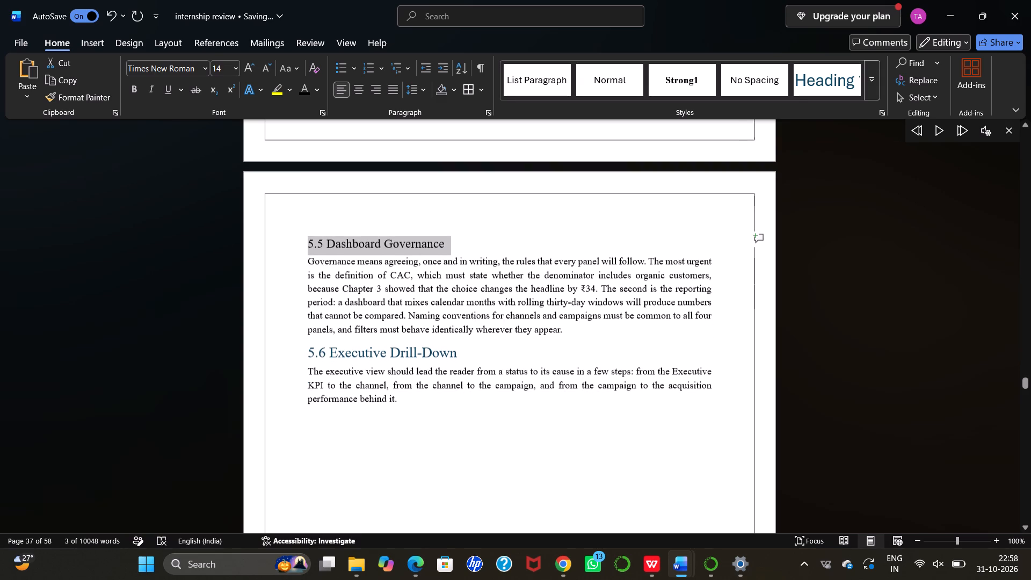
scroll(339, 378, "down", 1)
left_click_drag(307, 349, 409, 360)
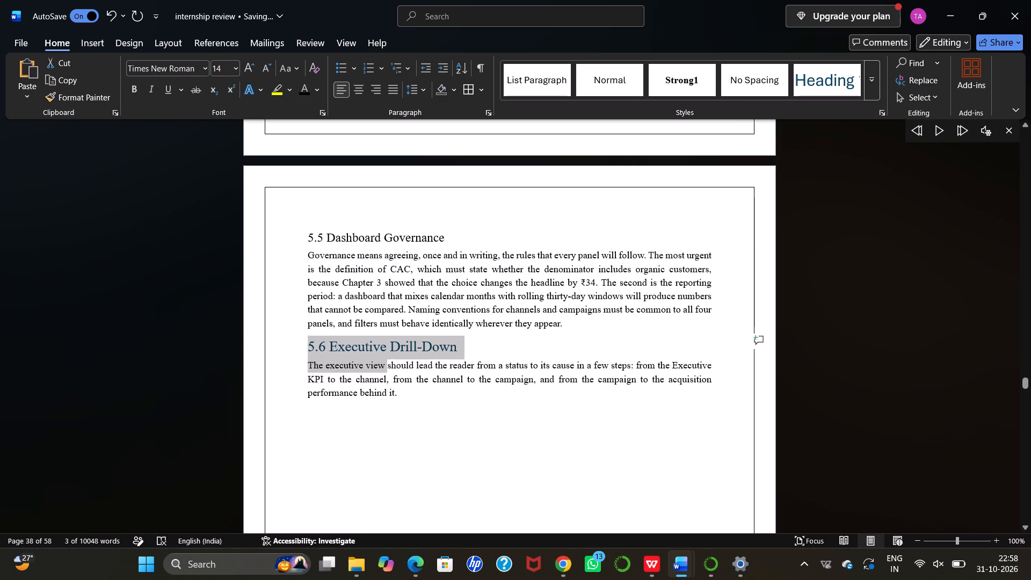
left_click_drag(409, 360, 439, 353)
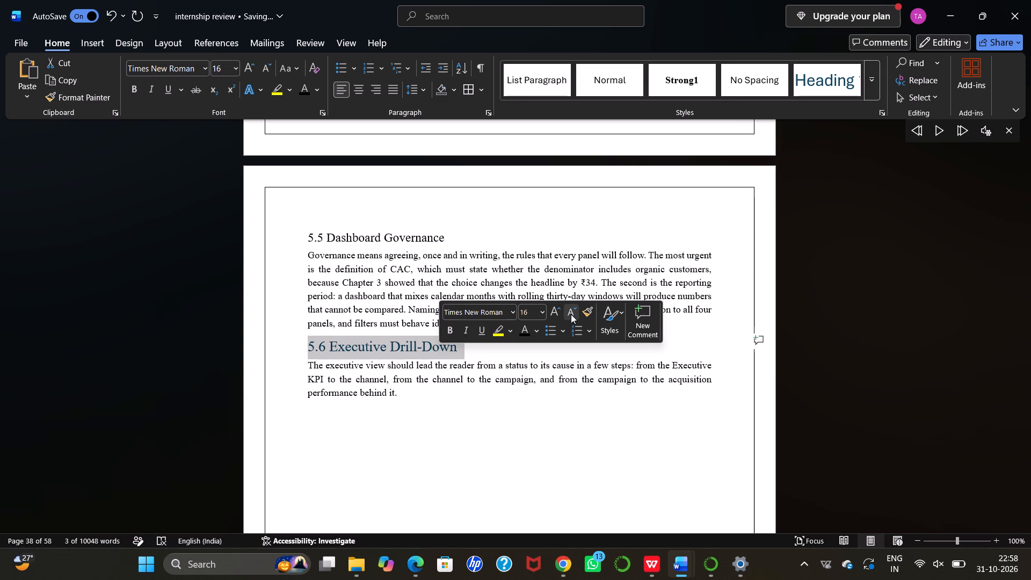
left_click(570, 314)
left_click(524, 335)
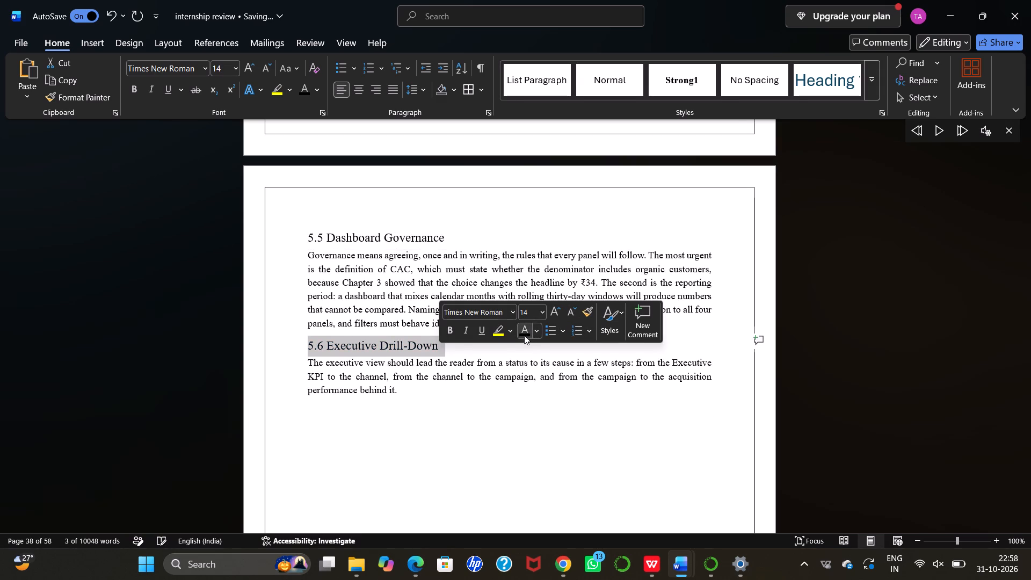
Increase the body paragraph under "5.1 CAC Optimisation" to 12 pt.
scroll(344, 300, "up", 5)
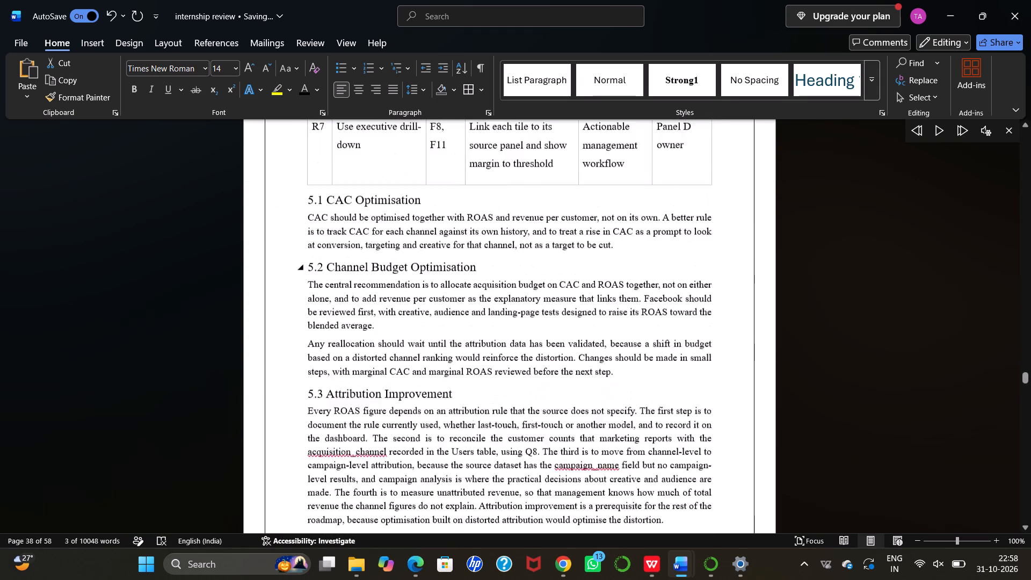
scroll(344, 300, "up", 1)
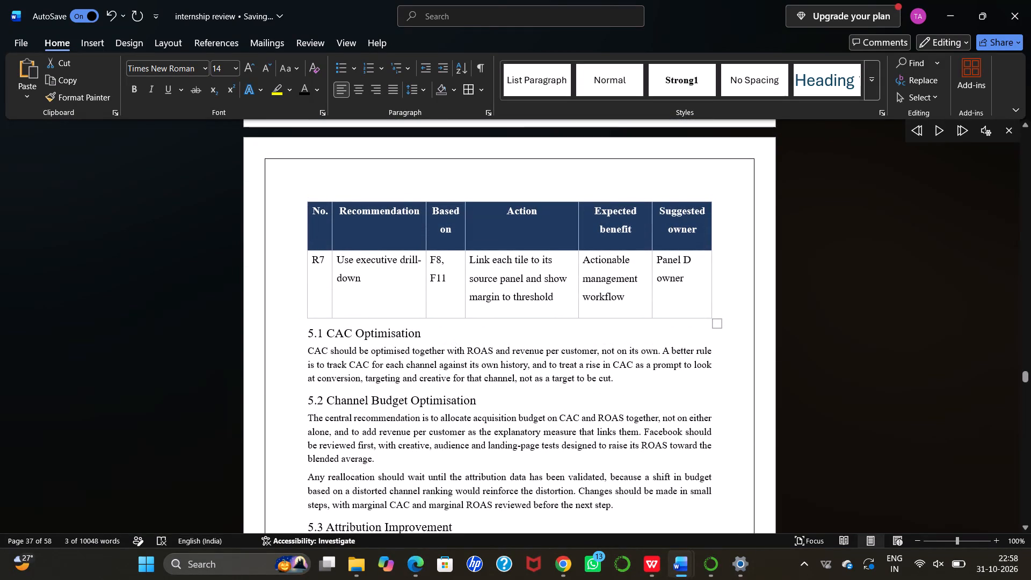
left_click_drag(307, 349, 581, 373)
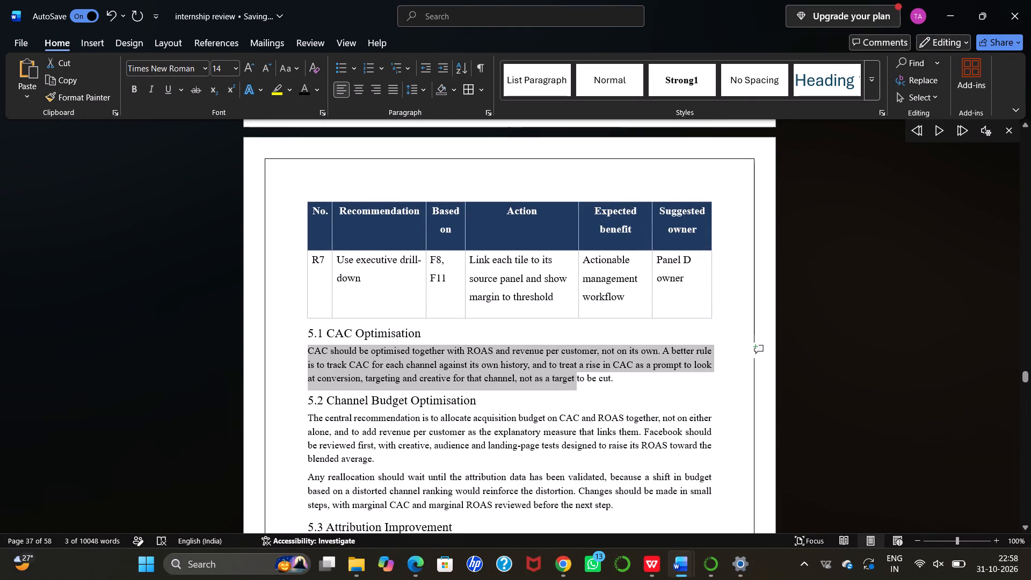
left_click_drag(581, 373, 660, 376)
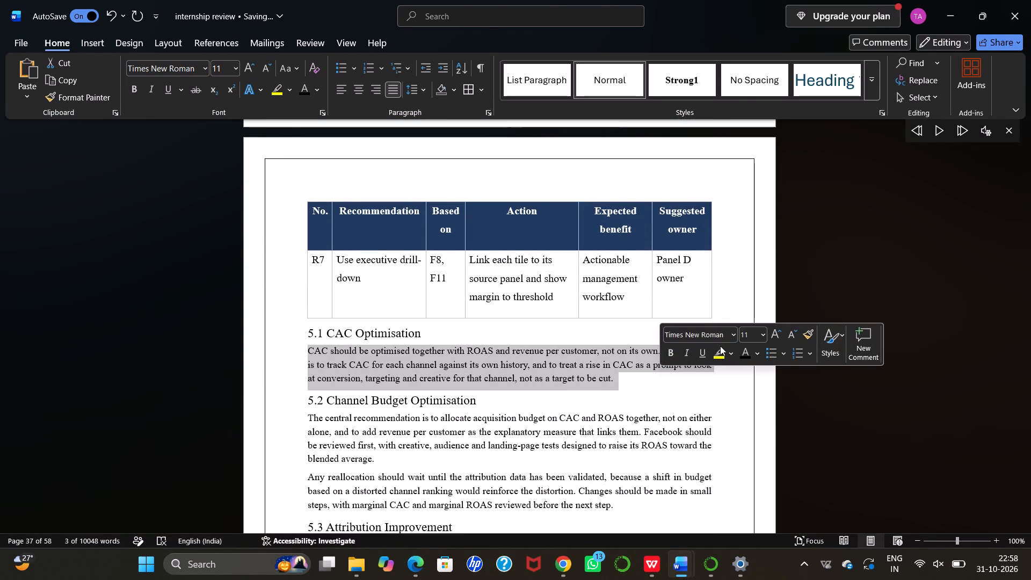
left_click(774, 332)
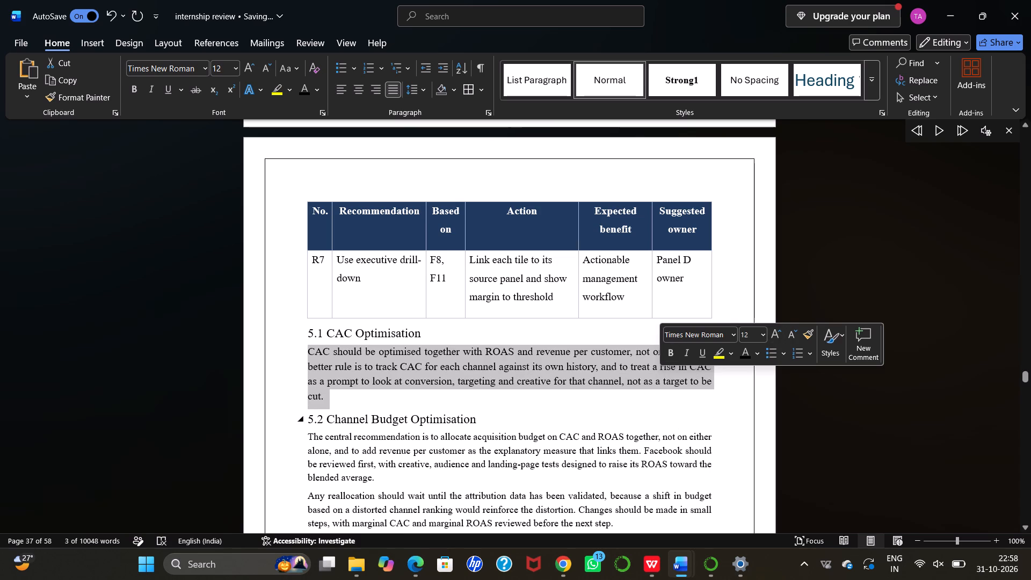
Increase both body paragraphs under "5.2 Channel Budget Optimisation" to 12 pt.
scroll(519, 421, "down", 1)
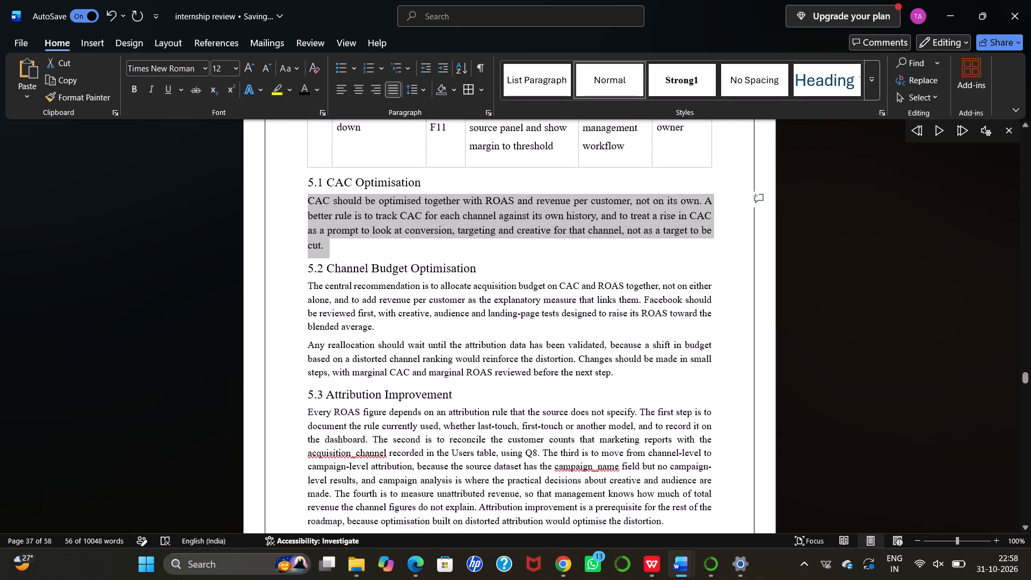
left_click_drag(304, 285, 647, 371)
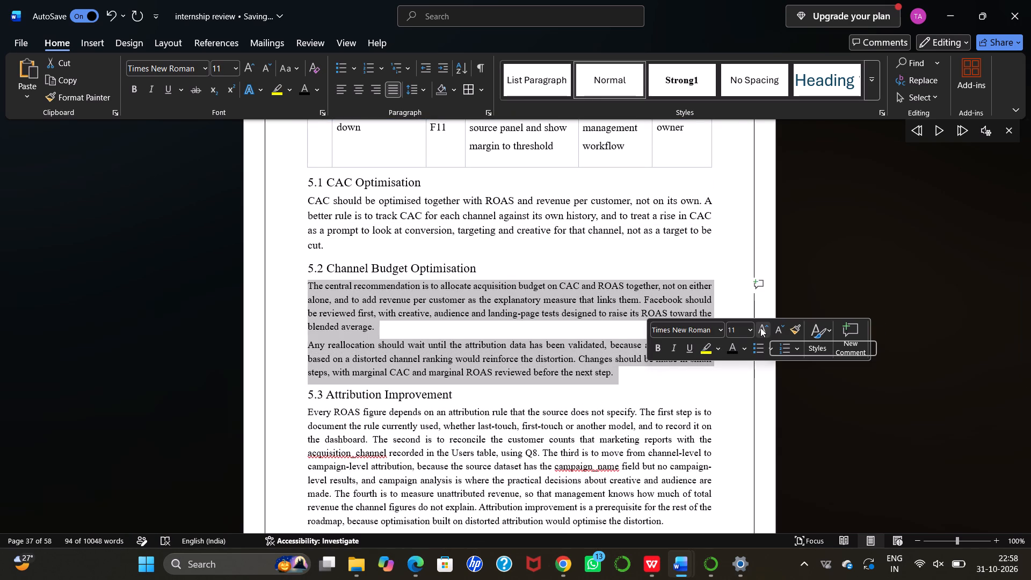
left_click(760, 328)
Increase the body paragraph under "5.3 Attribution Improvement" to 12 pt.
scroll(550, 356, "down", 2)
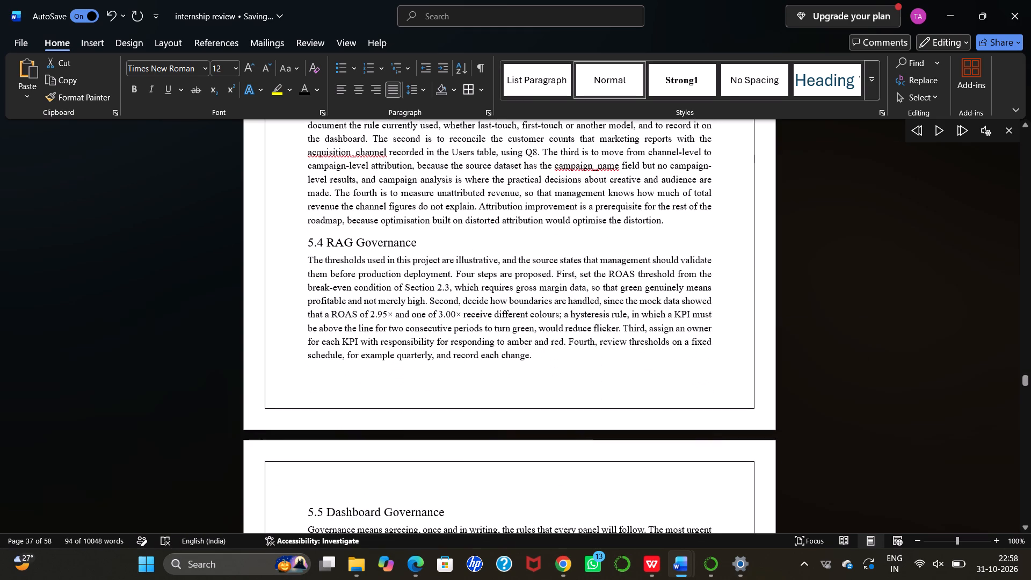
scroll(459, 297, "up", 1)
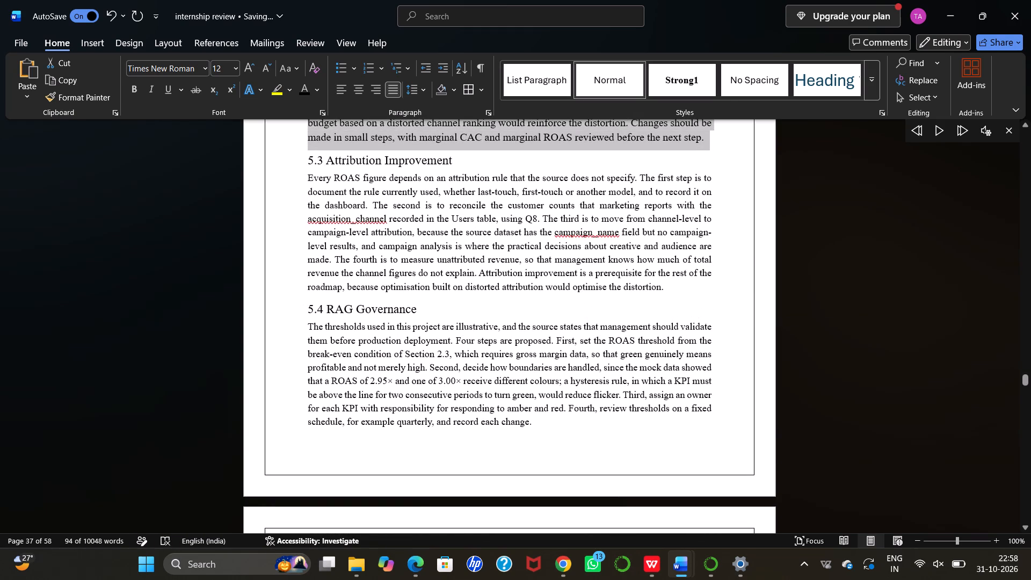
left_click_drag(307, 176, 324, 184)
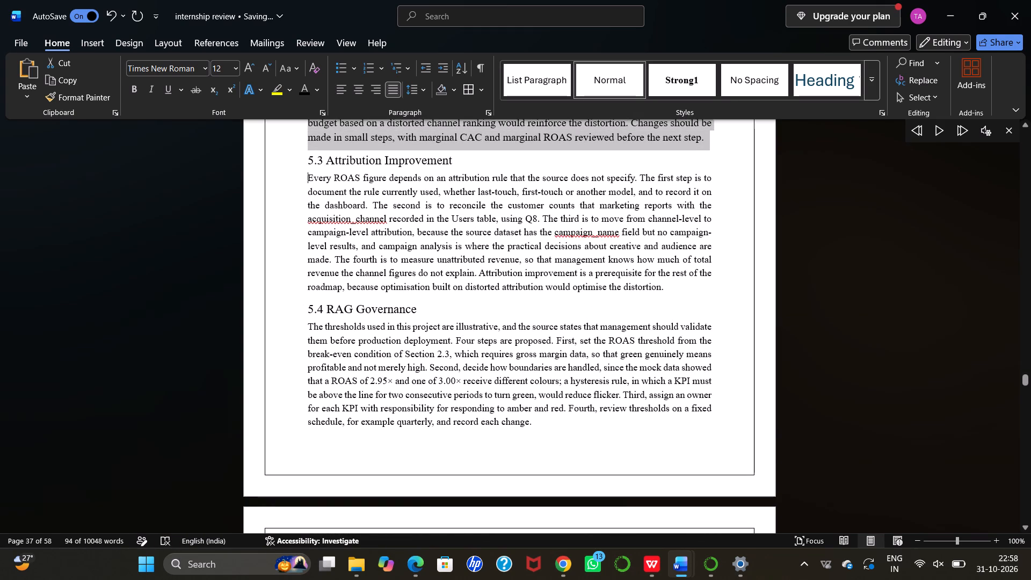
left_click_drag(324, 184, 654, 287)
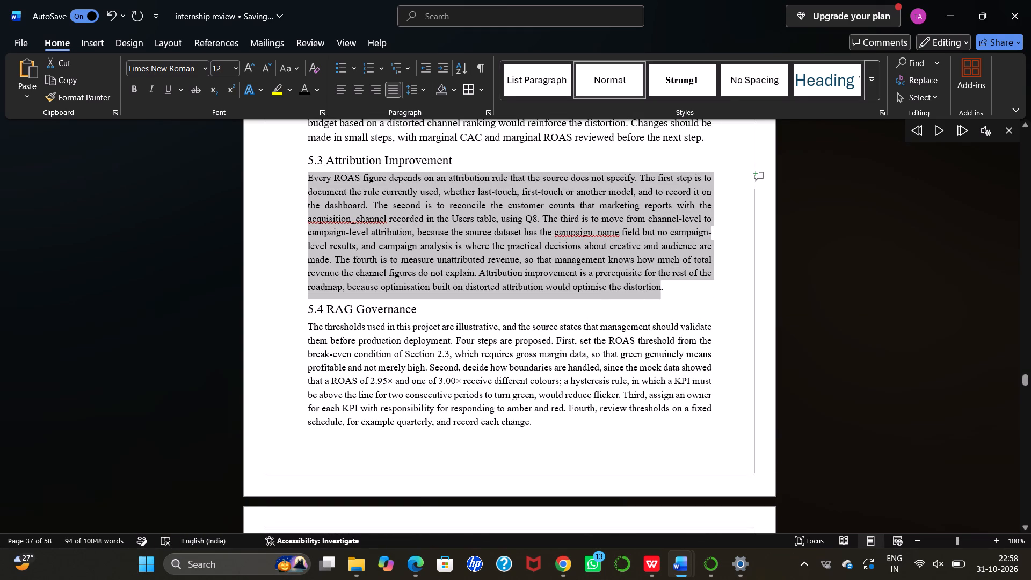
left_click_drag(654, 287, 692, 289)
left_click(807, 248)
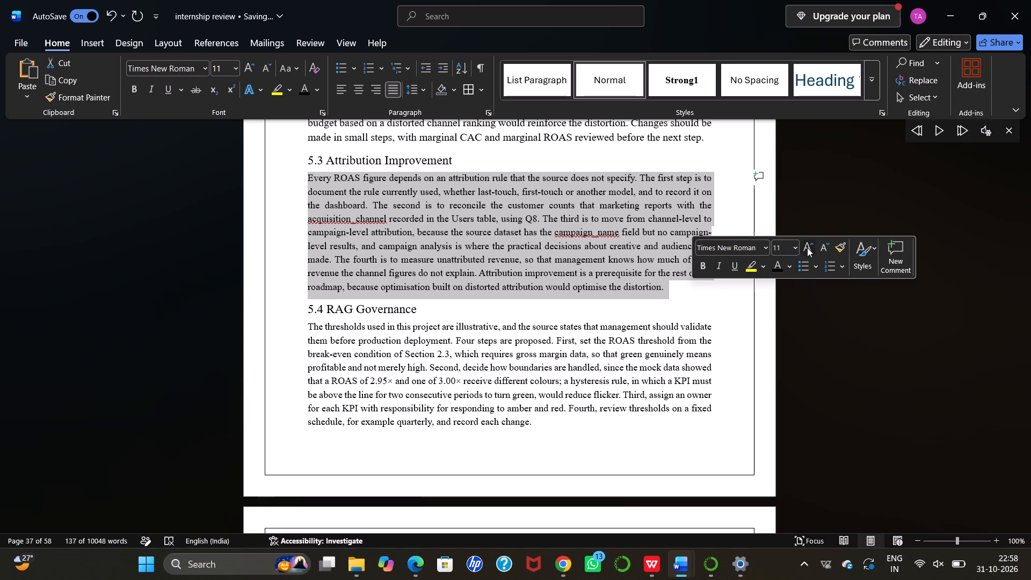
Increase the whole body paragraph under "5.4 RAG Governance", which runs across two pages, to 12 pt.
scroll(582, 295, "down", 1)
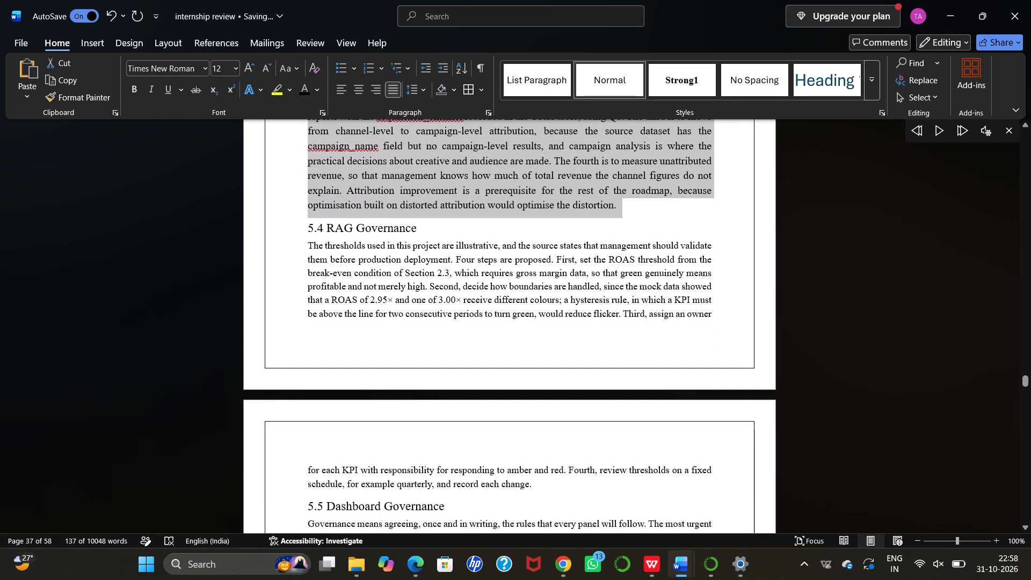
left_click_drag(306, 245, 523, 437)
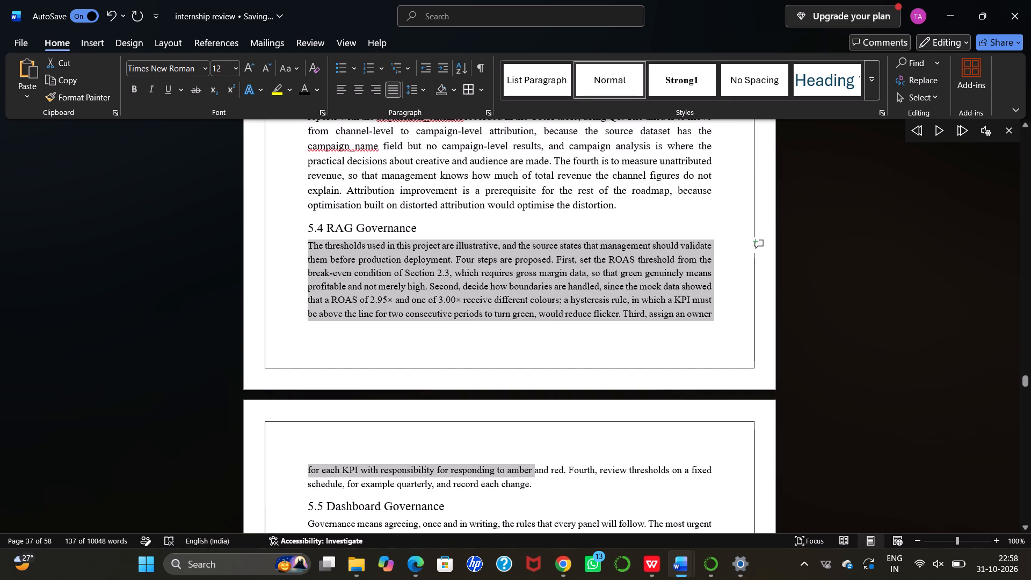
left_click_drag(523, 437, 625, 492)
scroll(528, 444, "up", 1)
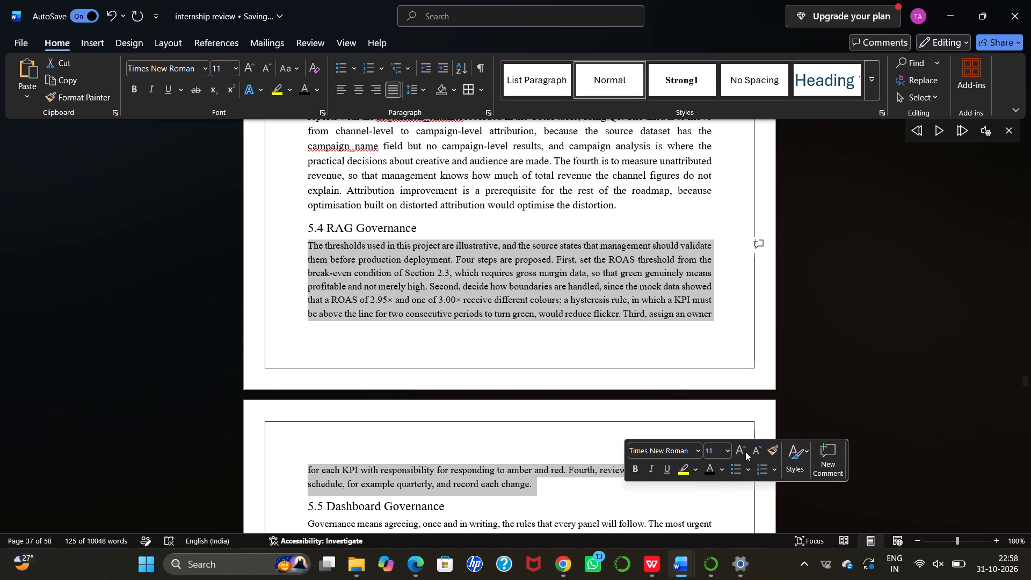
left_click(745, 452)
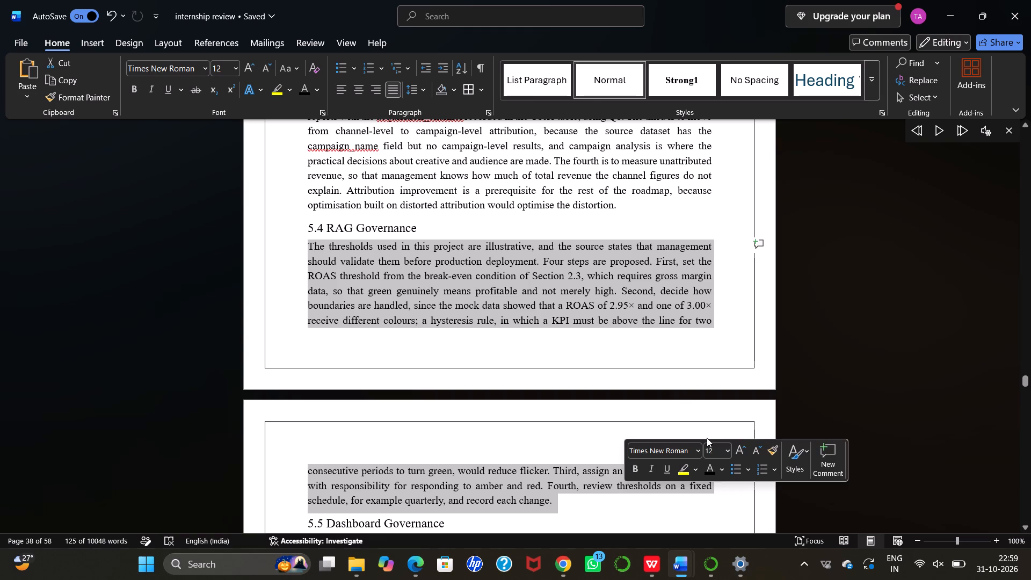
Increase the body paragraph under "5.5 Dashboard Governance" to 12 pt.
scroll(707, 438, "down", 2)
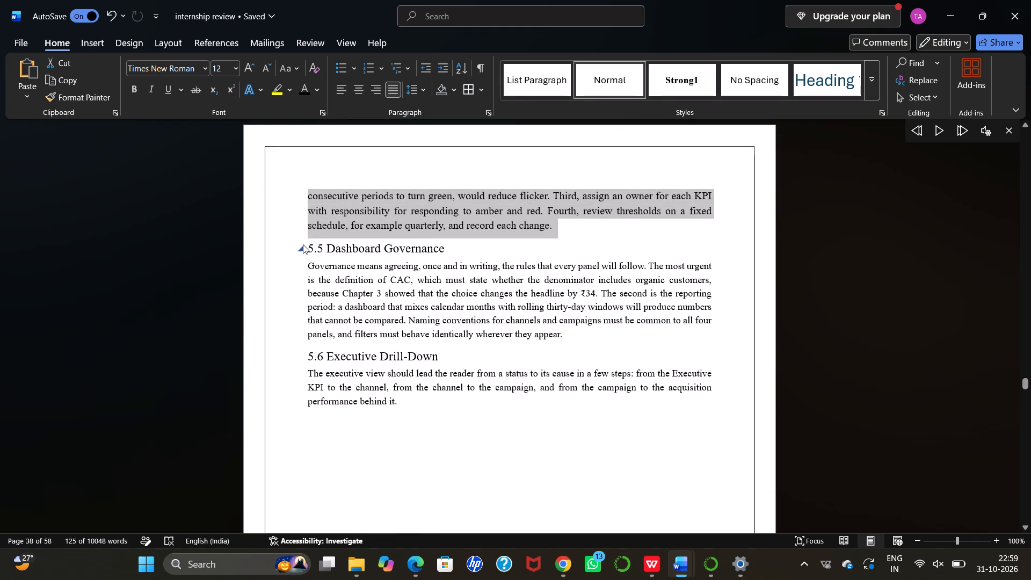
left_click_drag(305, 263, 556, 343)
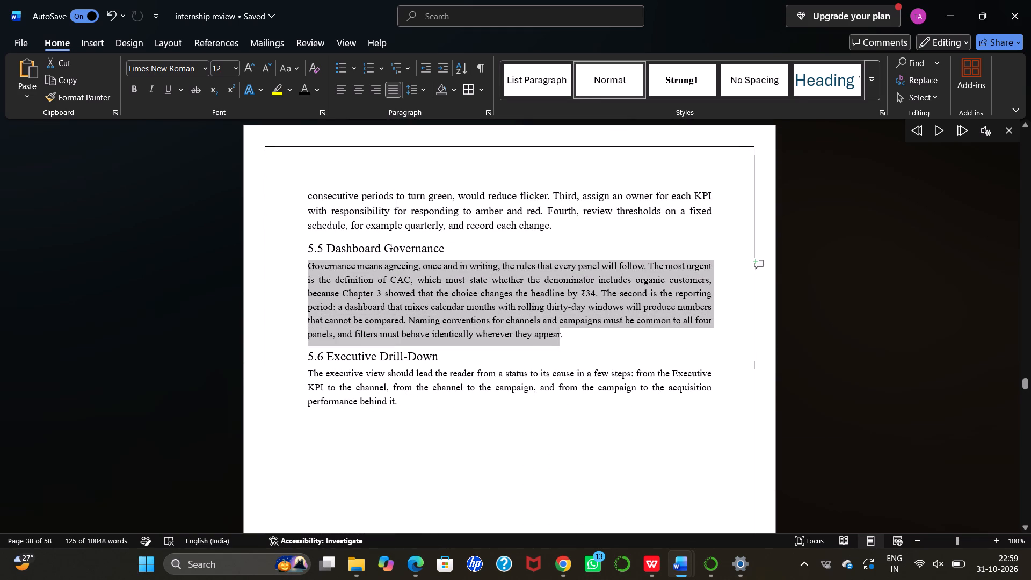
left_click_drag(556, 343, 568, 343)
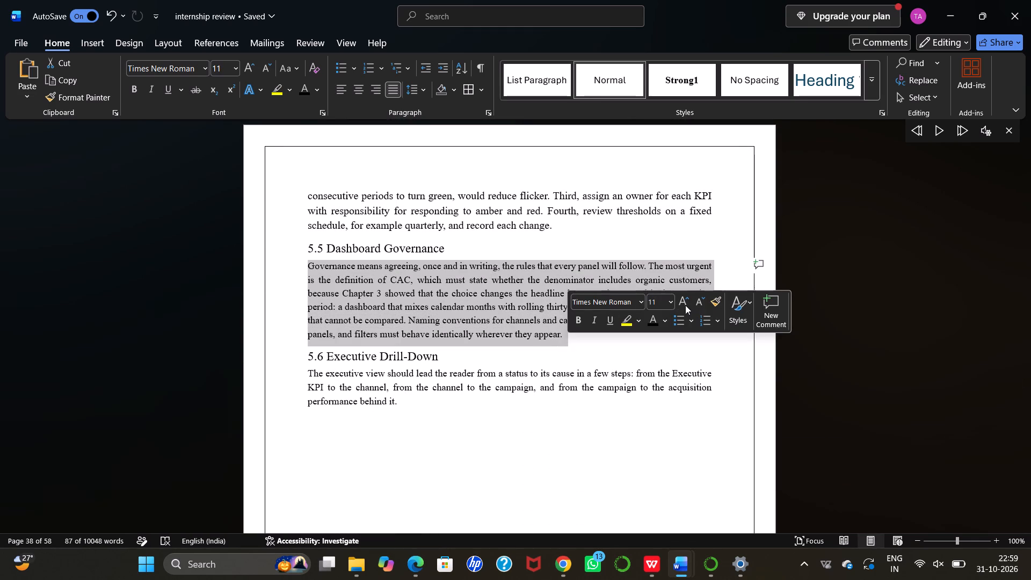
left_click(680, 301)
Increase the body paragraph under "5.6 Executive Drill-Down" to 12 pt.
scroll(326, 411, "down", 1)
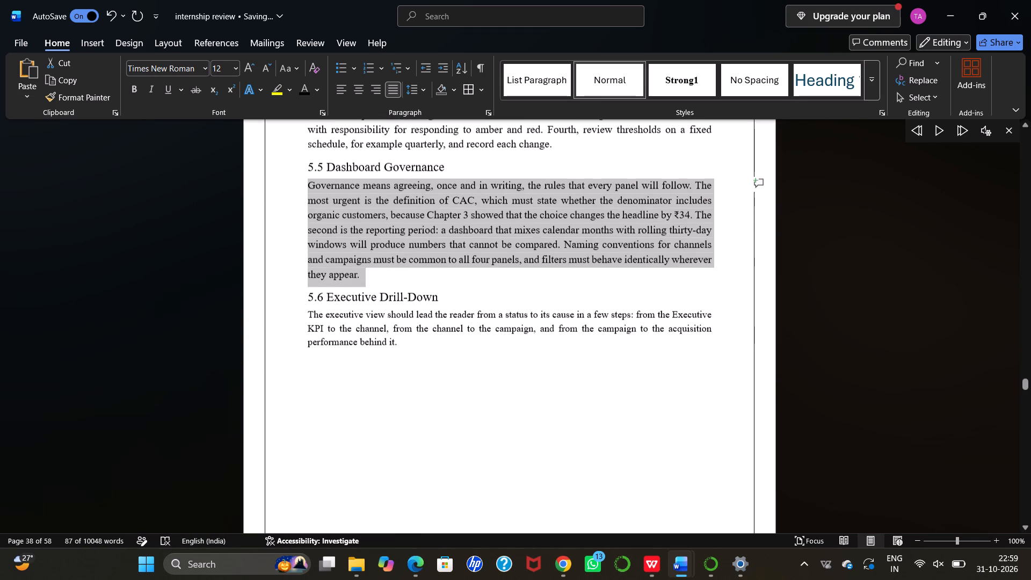
left_click_drag(303, 313, 359, 327)
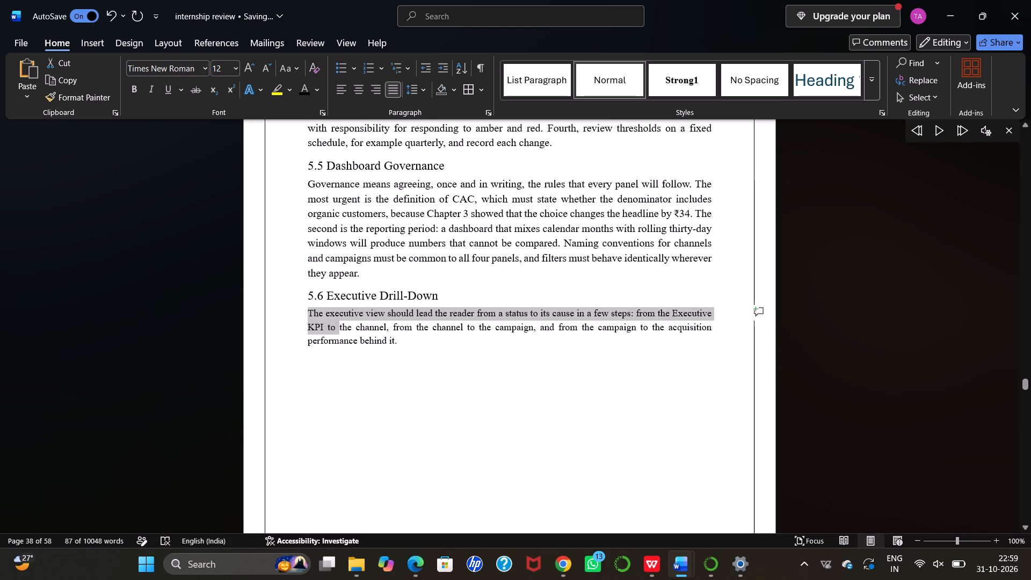
left_click_drag(359, 327, 396, 348)
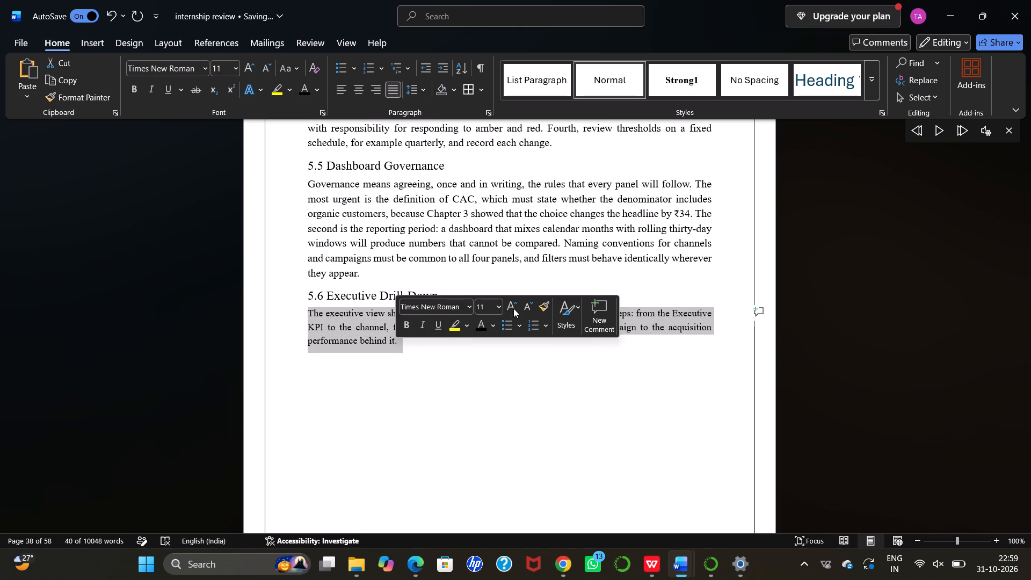
left_click(513, 308)
Set 1.5 line spacing for all of Chapter 5, from the "Recommendations" heading through the end of section 5.6, including Table 5.1.
scroll(517, 244, "up", 9)
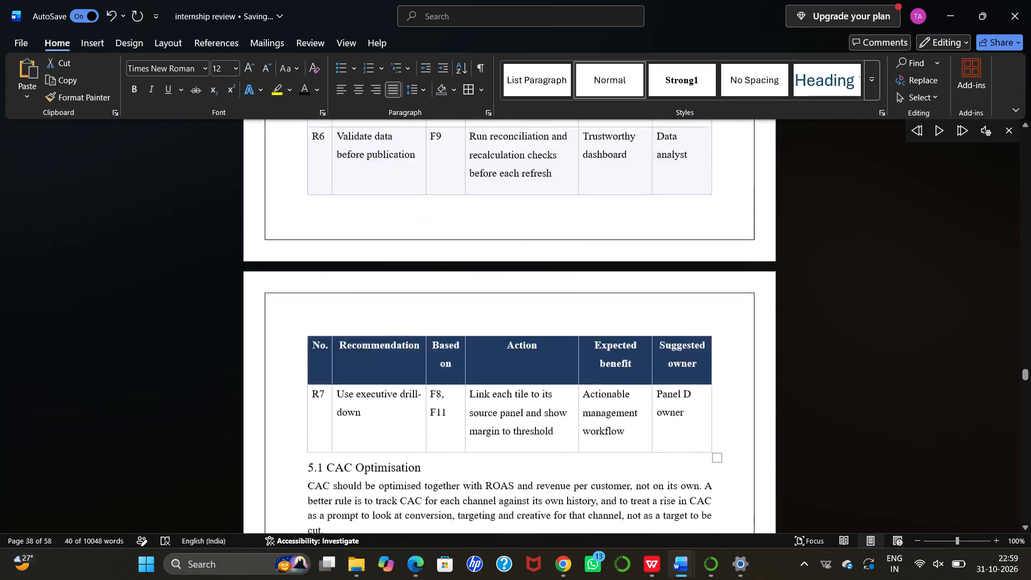
scroll(517, 244, "up", 2)
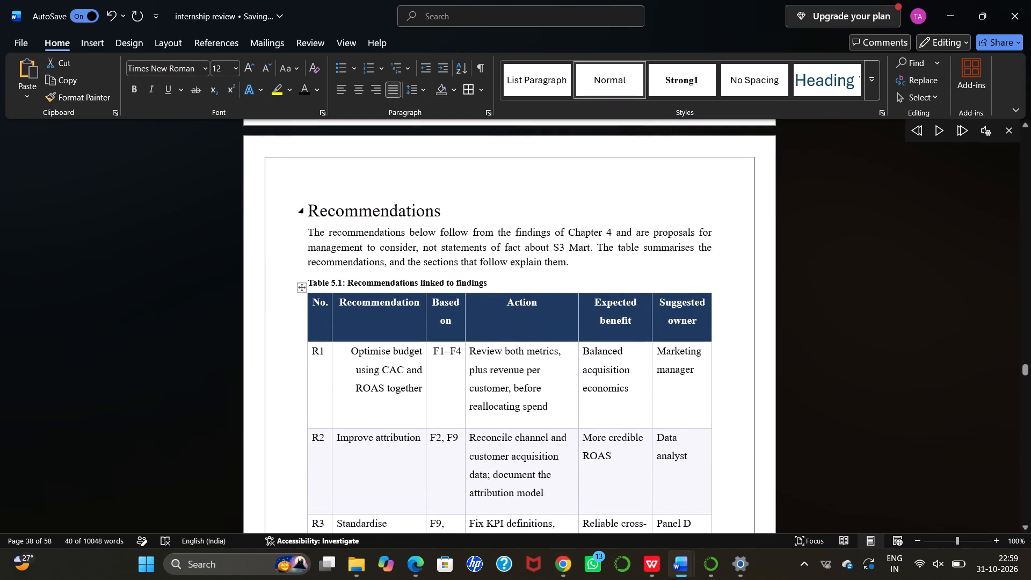
left_click_drag(307, 208, 510, 416)
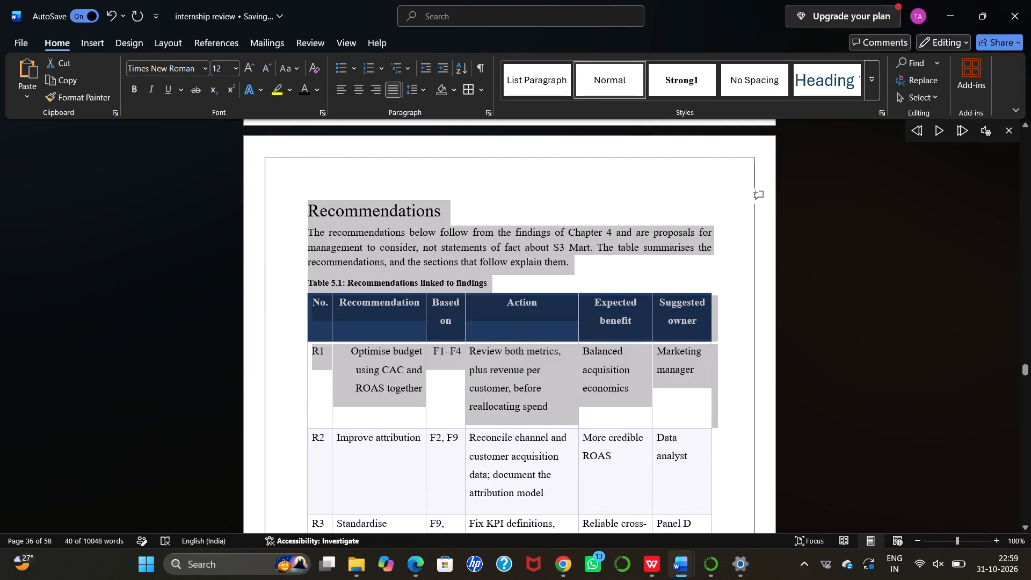
left_click_drag(510, 416, 667, 579)
scroll(512, 418, "up", 1)
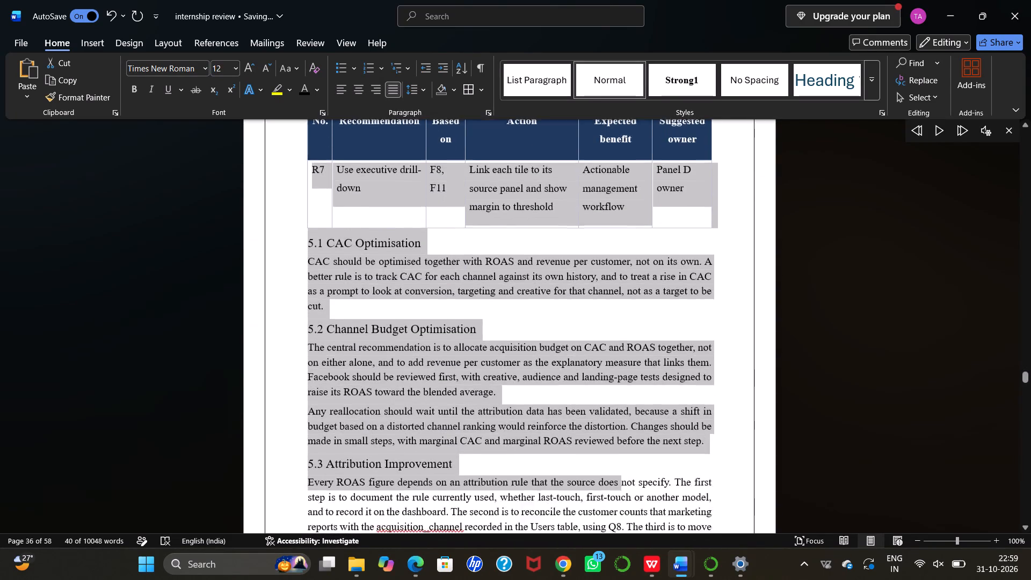
left_click_drag(667, 579, 649, 356)
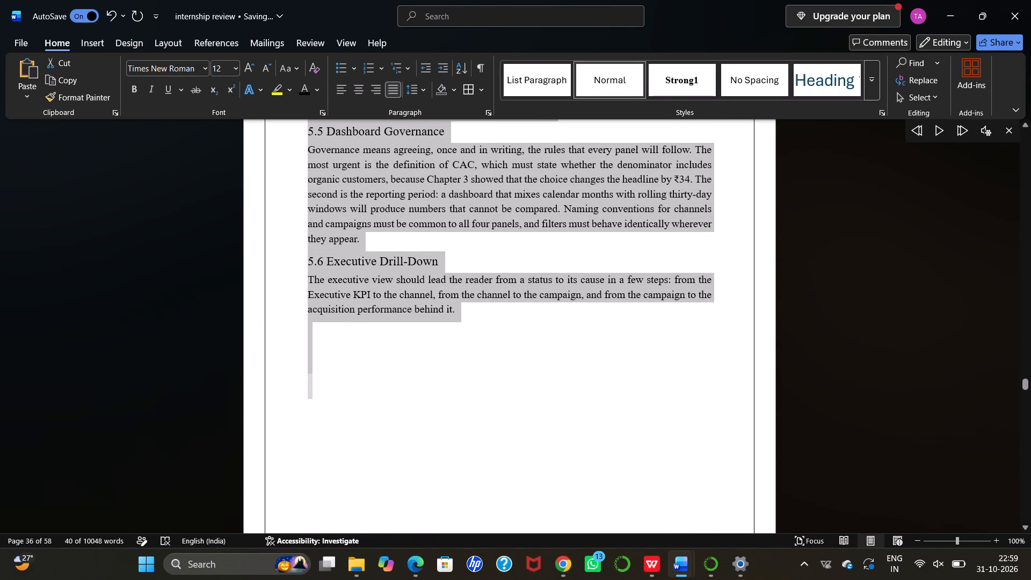
left_click_drag(649, 356, 645, 353)
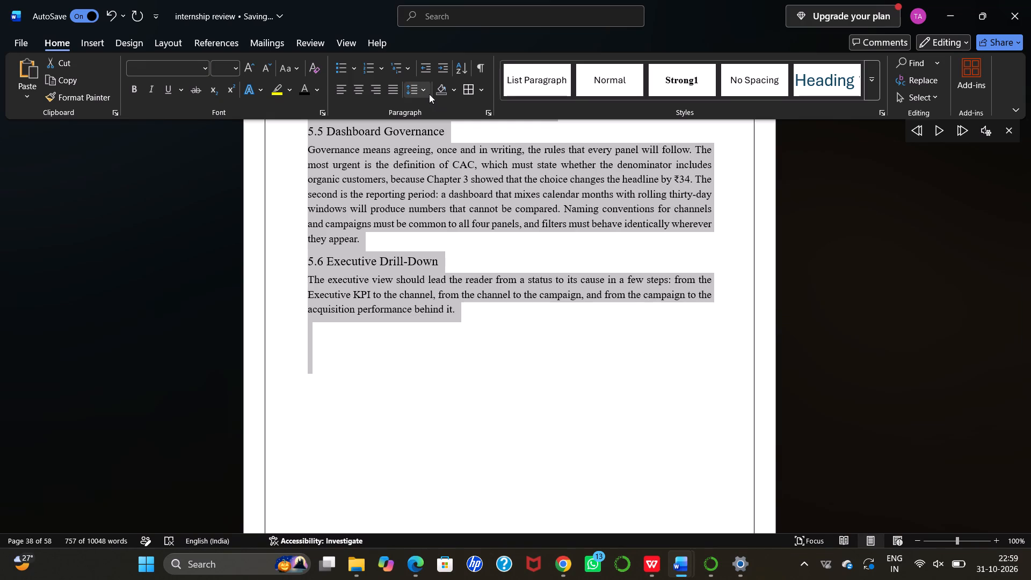
left_click(426, 90)
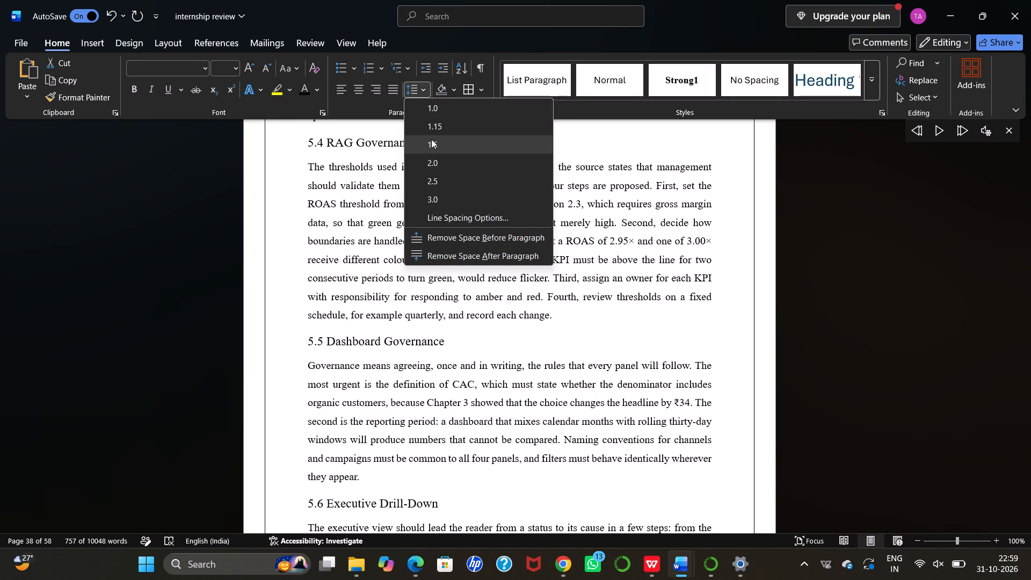
left_click(431, 139)
scroll(431, 139, "up", 3)
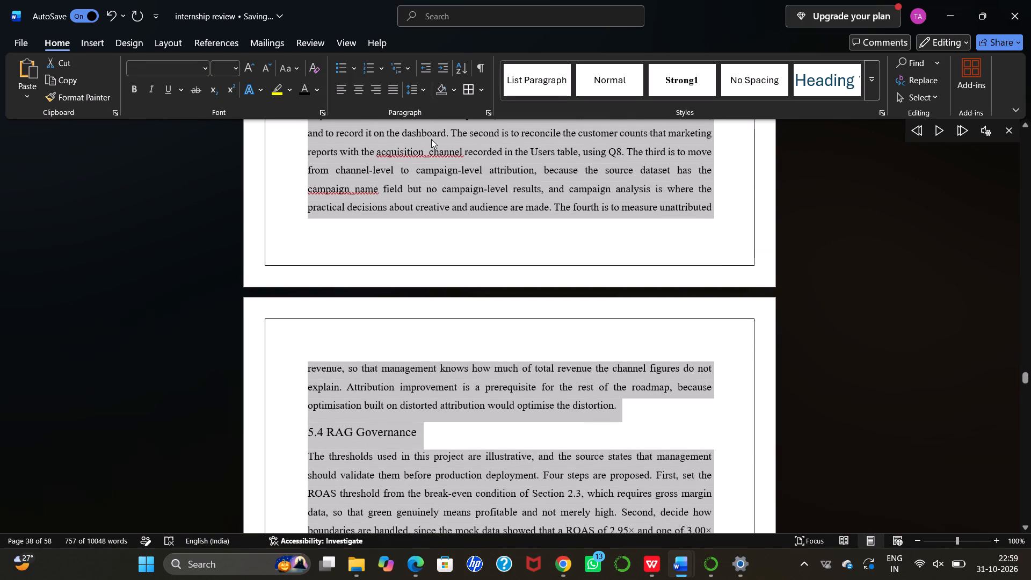
scroll(389, 233, "up", 3)
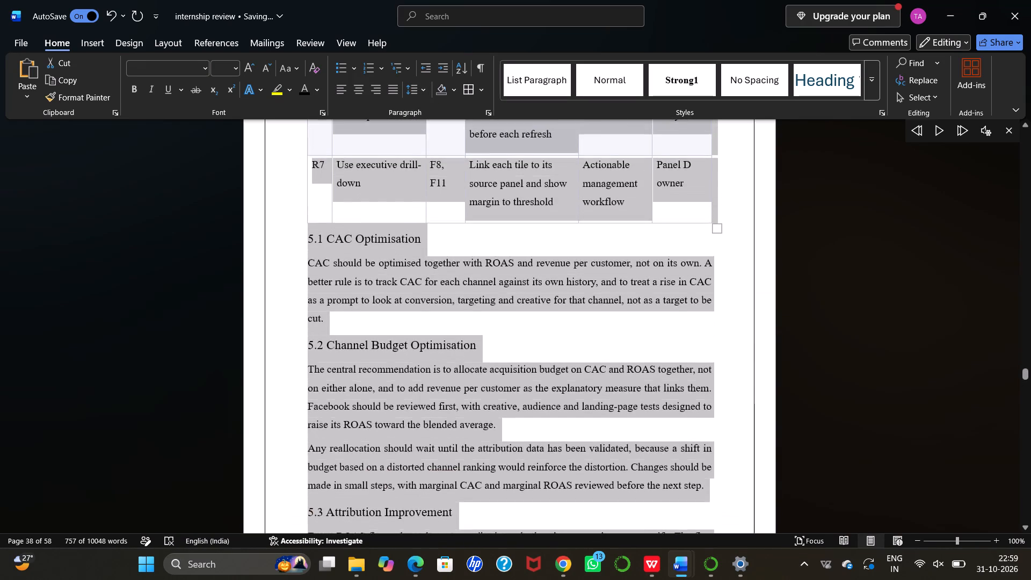
Justify all of Chapter 5, from the "Recommendations" heading through the end of section 5.6, including Table 5.1.
left_click(391, 96)
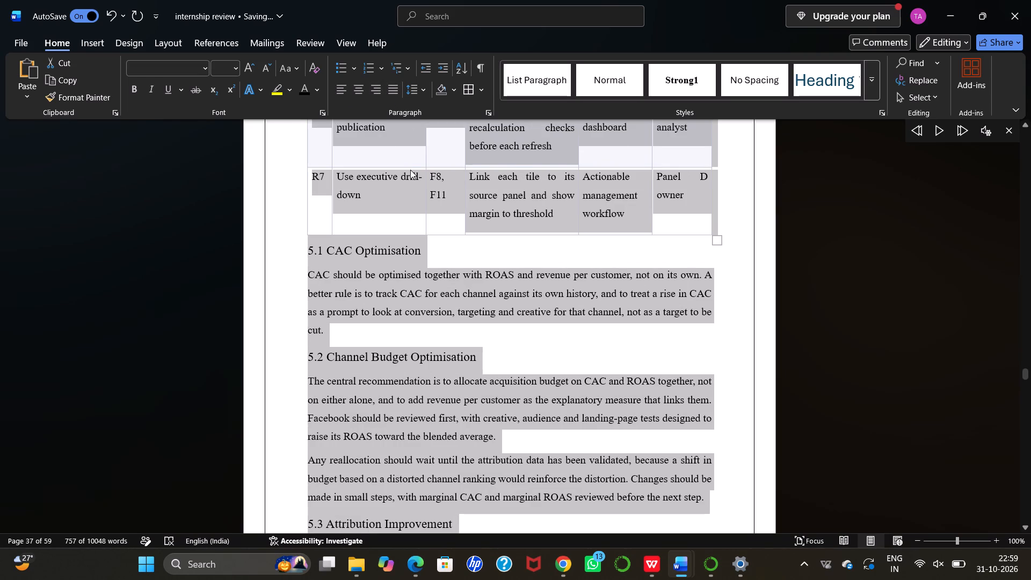
scroll(410, 170, "up", 4)
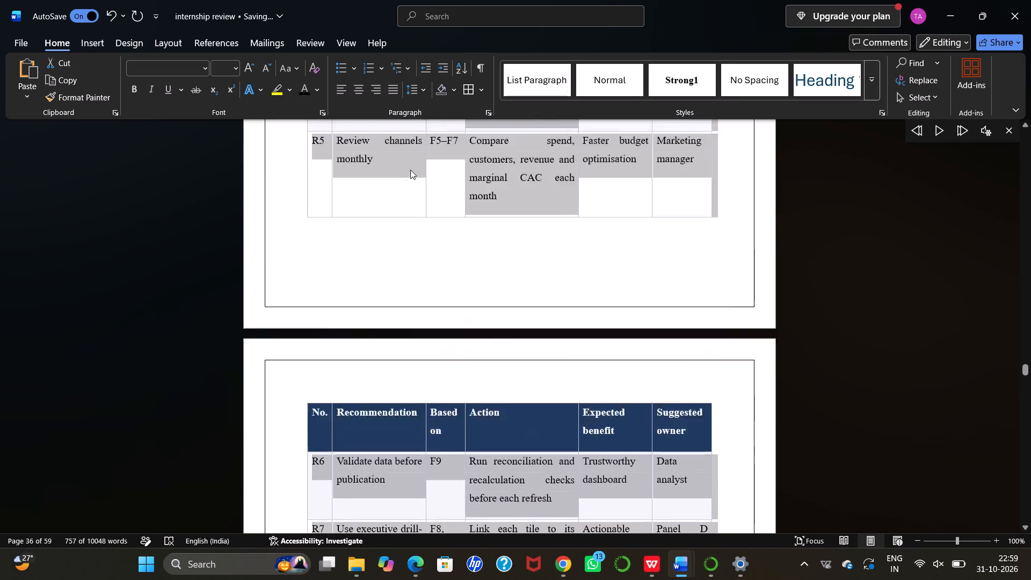
scroll(410, 170, "up", 4)
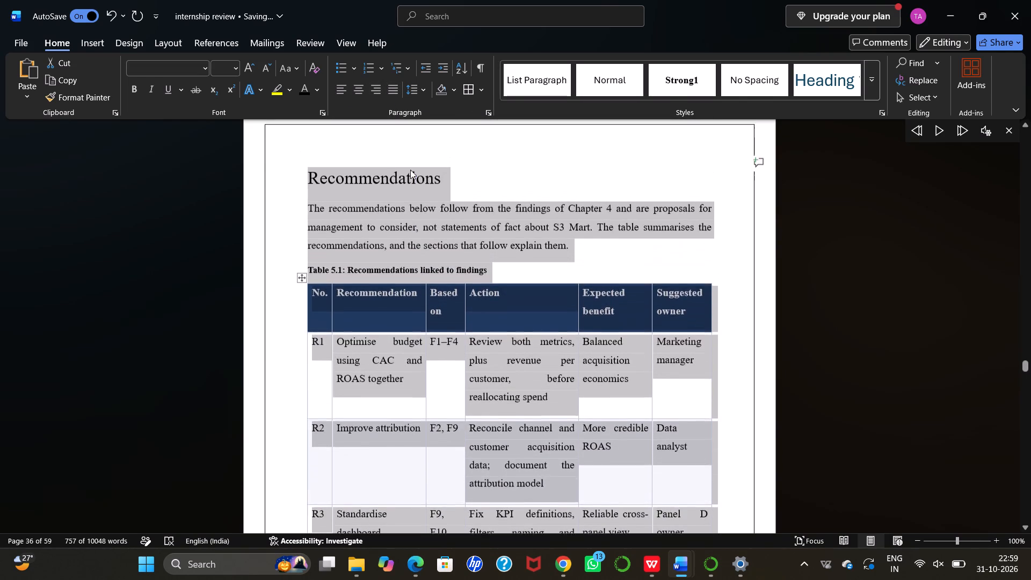
scroll(410, 170, "up", 2)
left_click(413, 179)
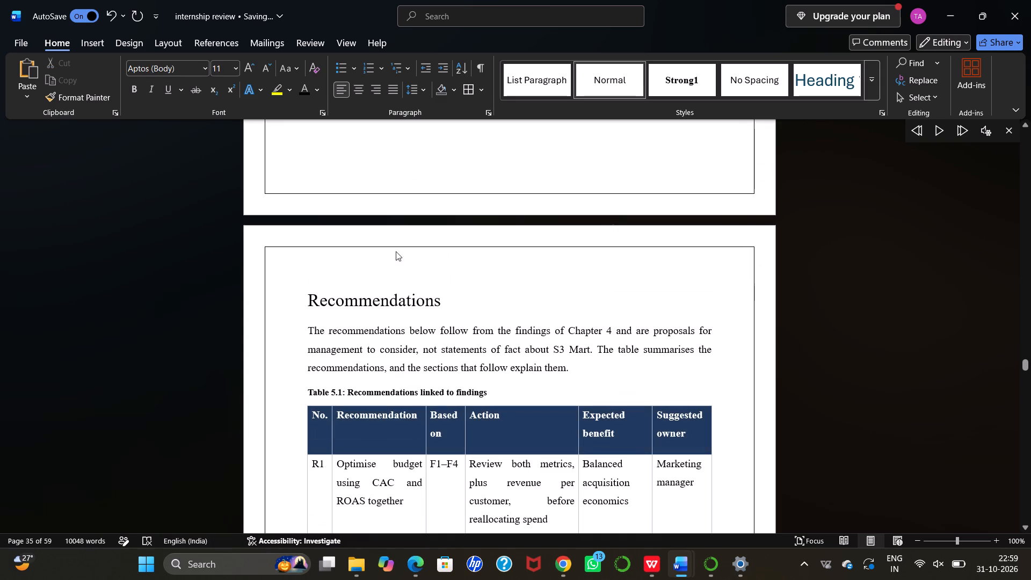
Copy the "Chapter 6: Conclusion" heading that follows the end of Chapter 5.
scroll(386, 366, "down", 4)
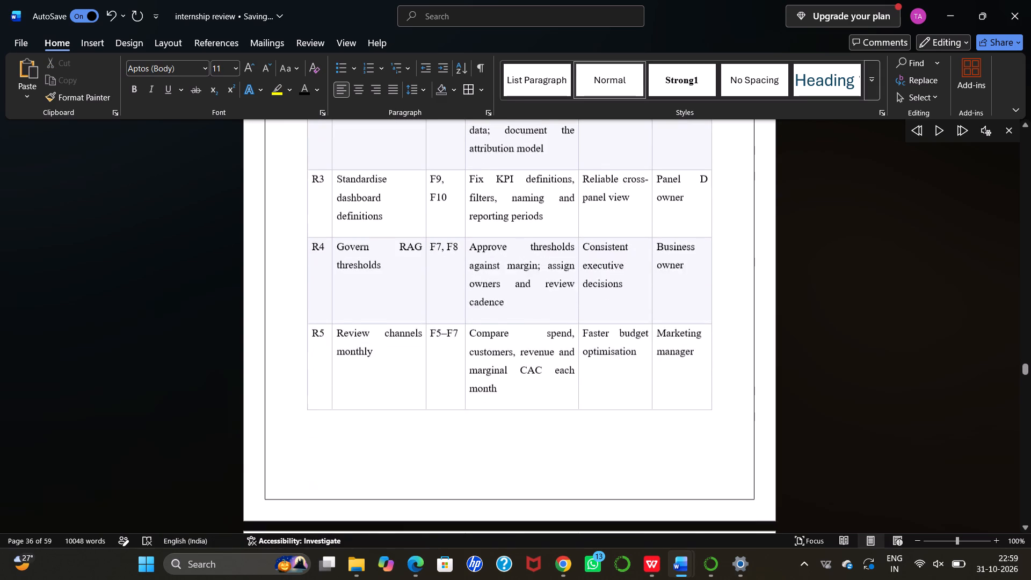
scroll(386, 366, "down", 3)
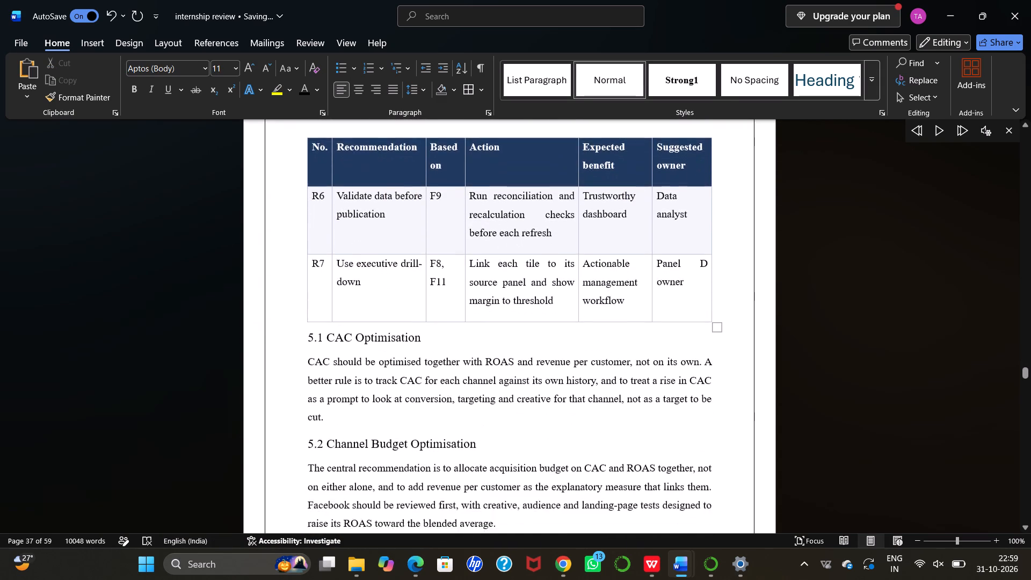
scroll(386, 366, "down", 6)
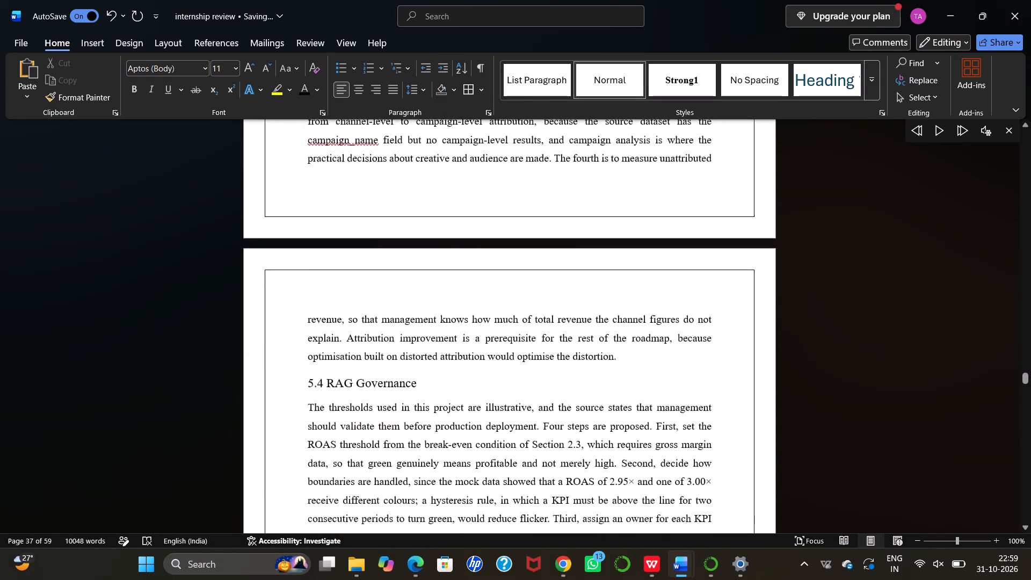
scroll(386, 366, "down", 4)
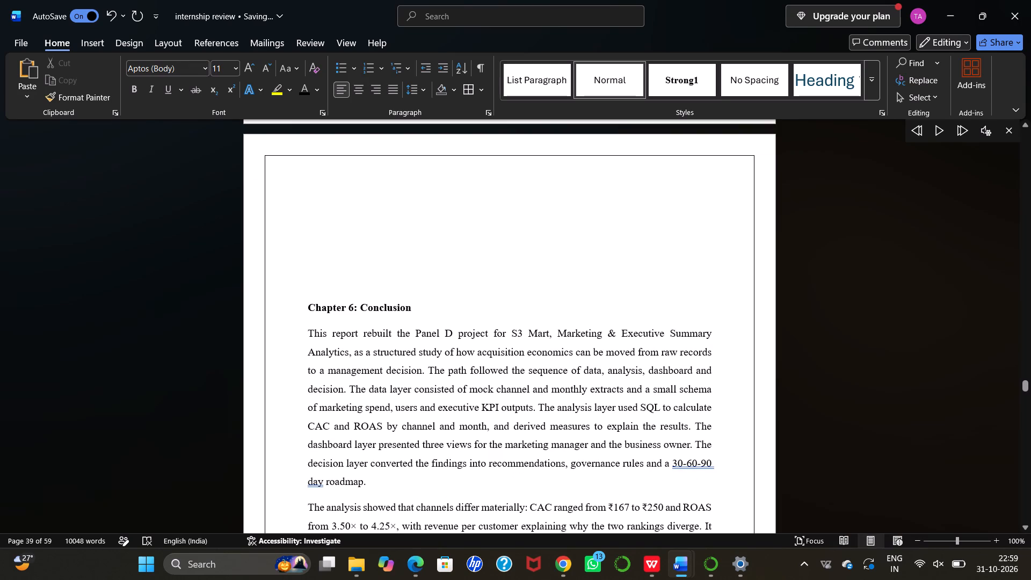
left_click_drag(308, 303, 338, 304)
left_click_drag(338, 304, 415, 306)
key("ctrl+c")
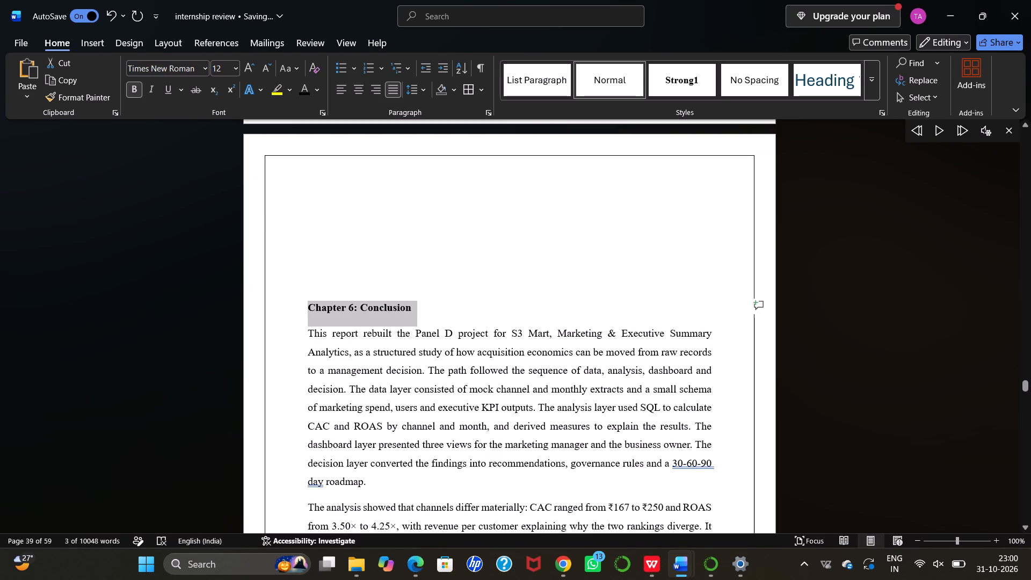
Insert blank lines above the "Chapter 6: Conclusion" heading until it moves to the next page, leaving an empty page for the chapter title.
left_click(306, 299)
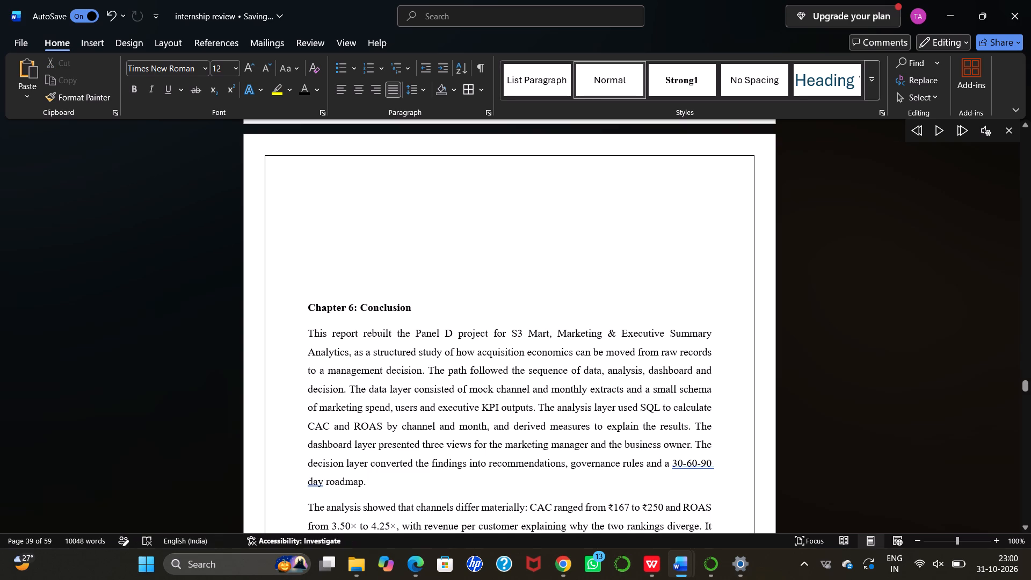
key("Return")
key("Return")
key("Return")
key("Return")
key("Return")
key("Return")
key("Return")
key("Return")
key("Return")
key("Return")
key("Return")
key("Return")
key("Return")
key("Return")
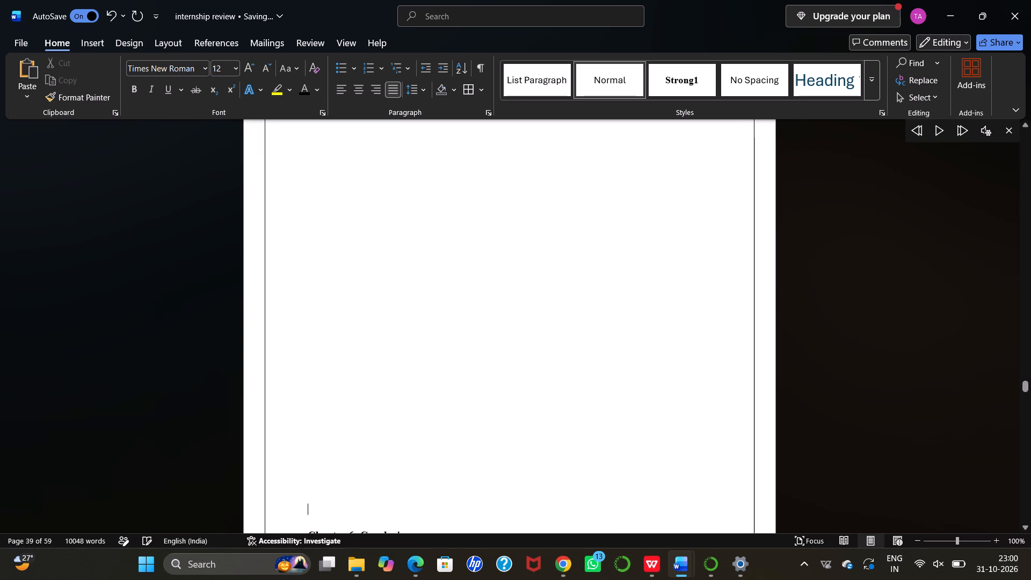
key("Return")
key("Return")
scroll(378, 246, "down", 1)
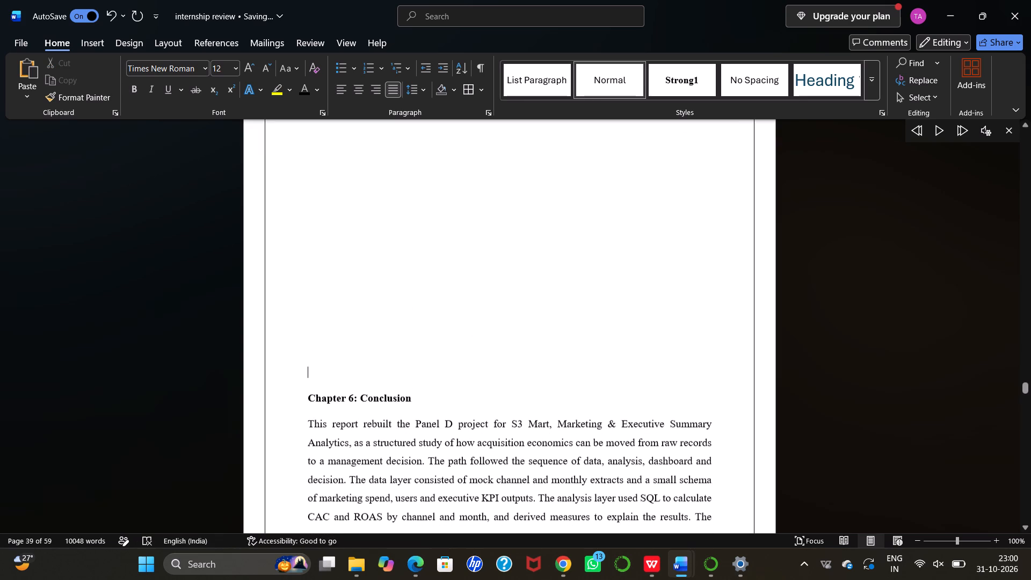
key("Return")
key("Return")
key("Return")
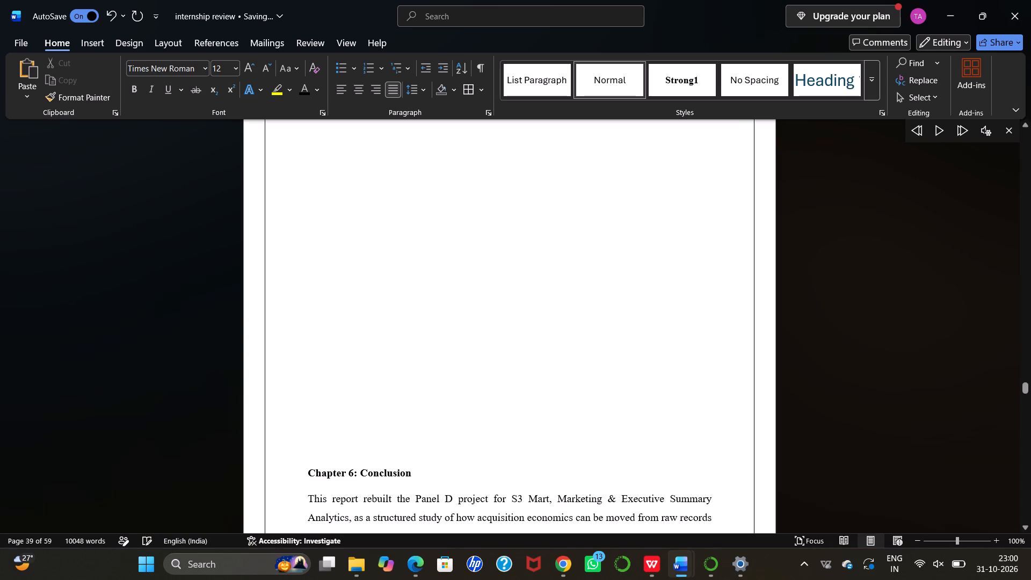
scroll(406, 235, "up", 2)
scroll(406, 235, "down", 3)
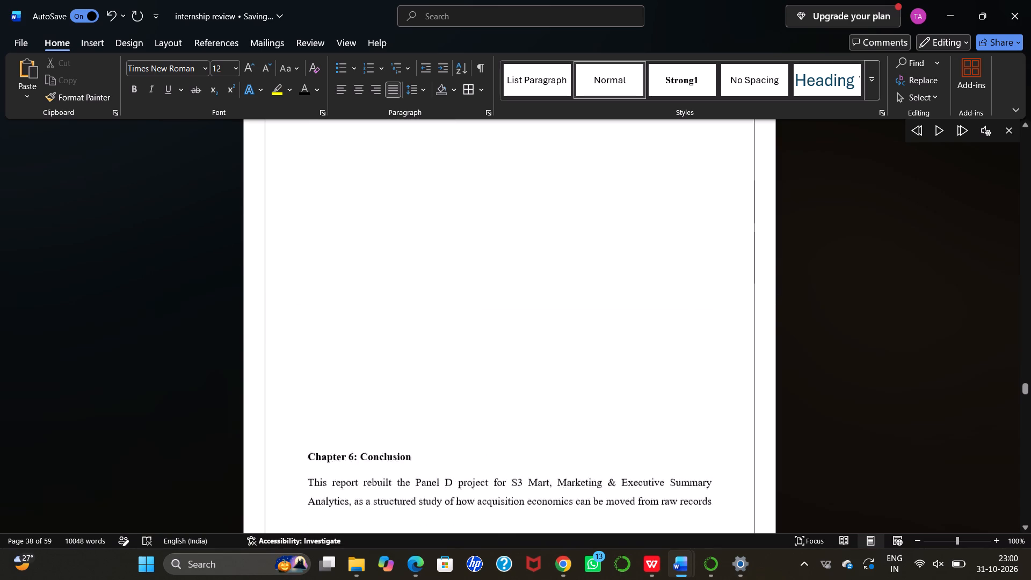
scroll(406, 235, "down", 3)
key("Return")
key("Return")
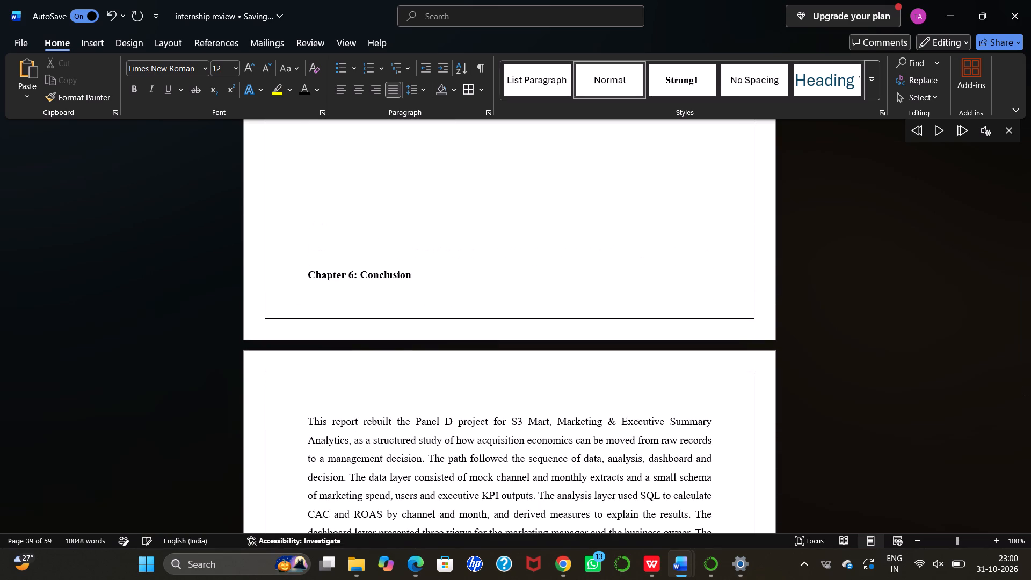
key("Return")
On the blank page before Chapter 6, enter "CHAPTER-6" with leading spaces around mid-page, and "CONCUSION" on the line below.
scroll(488, 182, "up", 1)
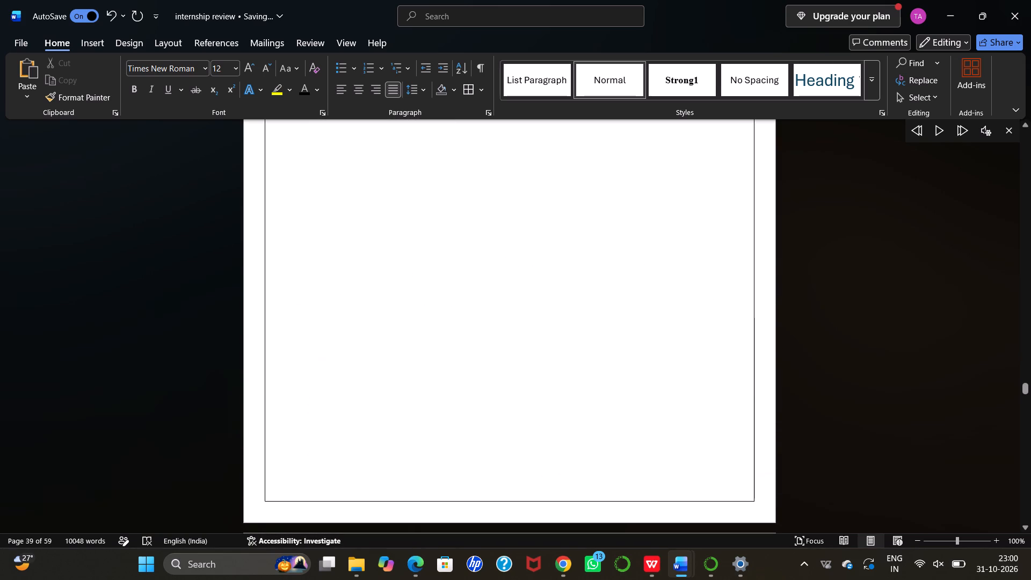
left_click(395, 222)
left_click(399, 195)
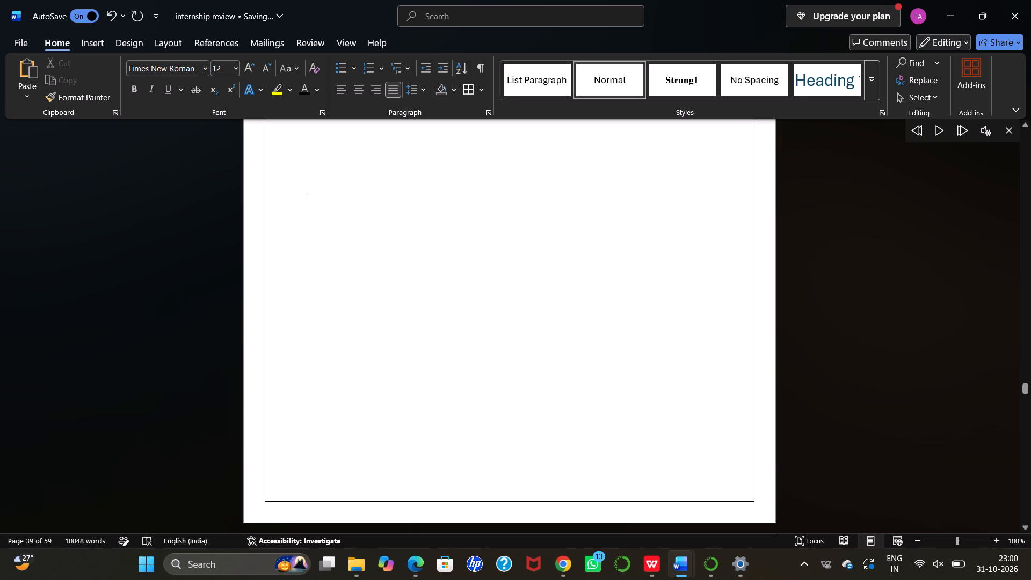
scroll(399, 195, "up", 3)
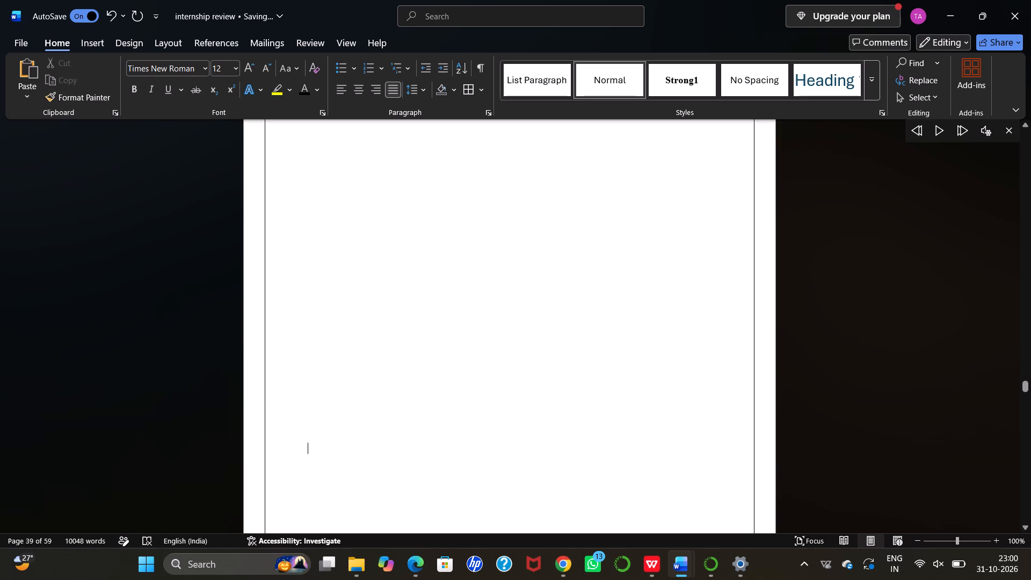
left_click(323, 394)
left_click(326, 350)
scroll(326, 350, "up", 1)
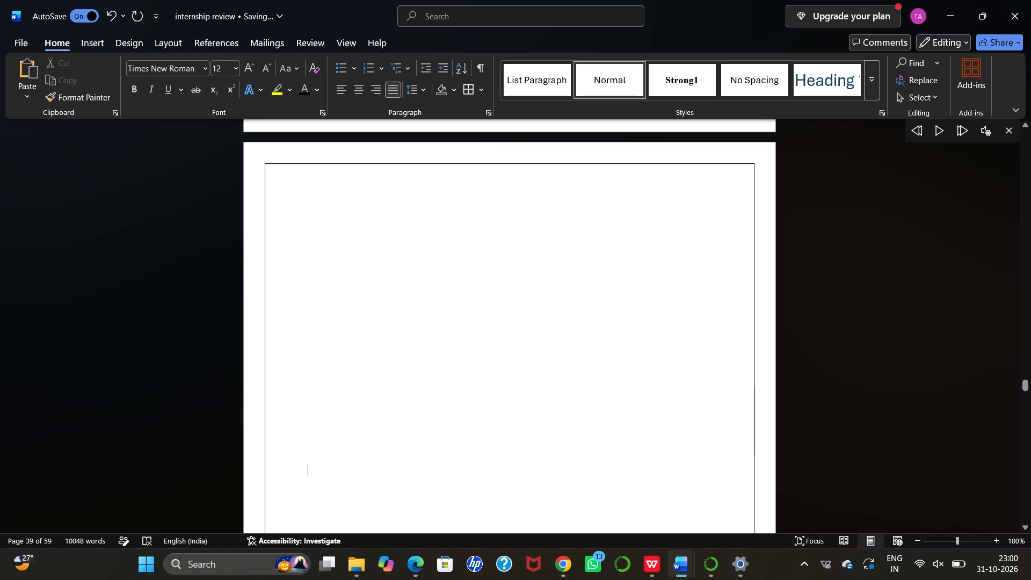
scroll(326, 350, "up", 1)
key("space")
key("space")
key("space")
key("space")
key("space")
key("space")
key("space")
key("space")
key("space")
key("space")
key("space")
key("space")
key("space")
key("space")
key("space")
key("space")
key("space")
key("space")
key("space")
key("space")
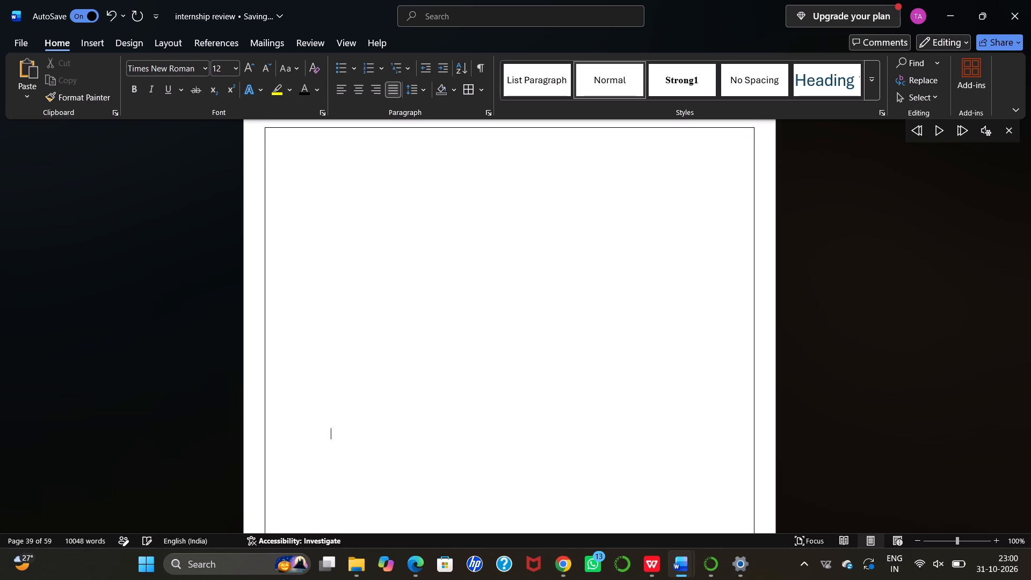
type("CHA")
type("PTER")
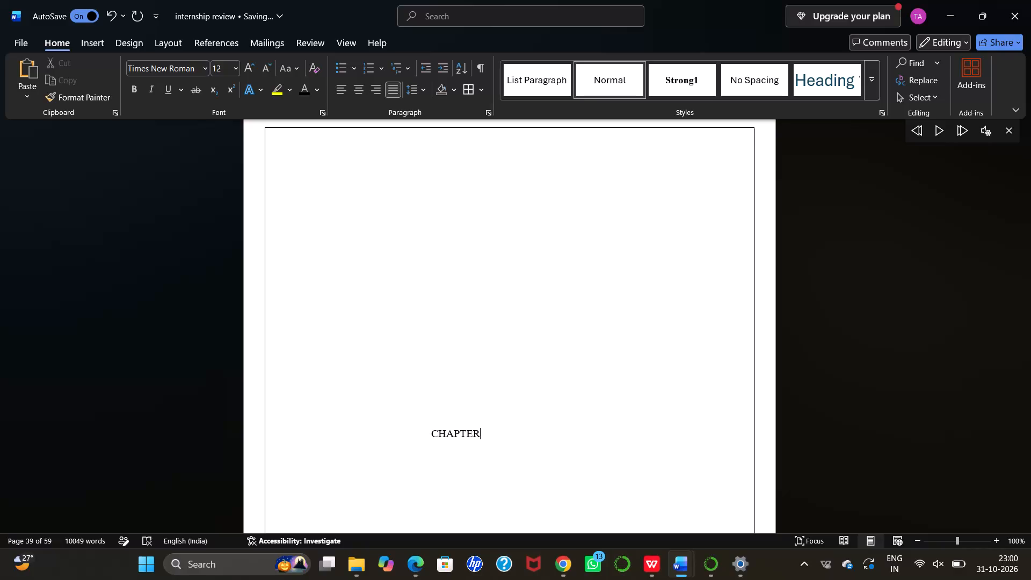
type("-6")
key("Return")
key("c")
type("ONCUSION")
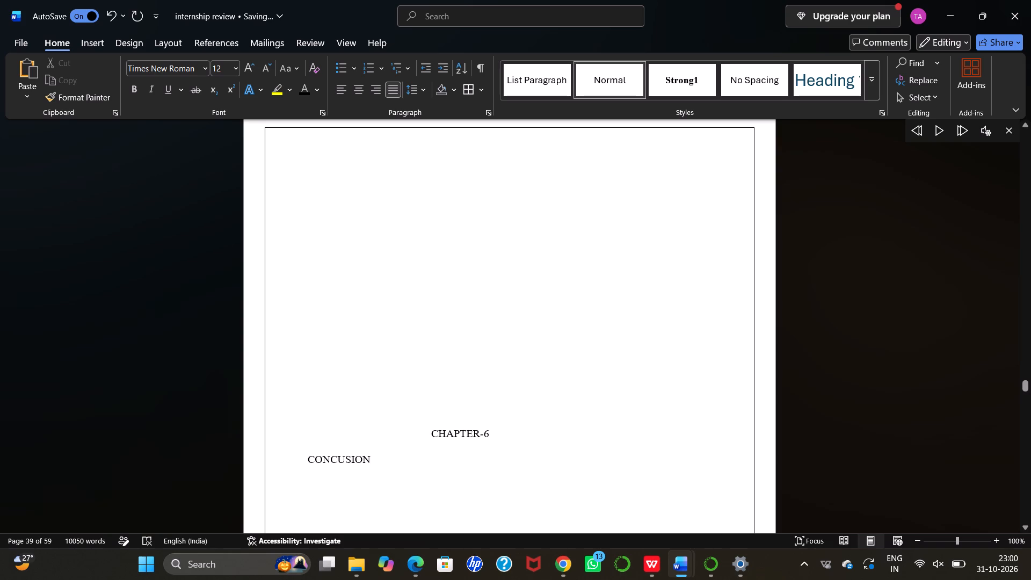
Format the two title lines "CHAPTER-6" and "CONCUSION" as bold, 16 pt and centred.
left_click_drag(428, 429, 483, 478)
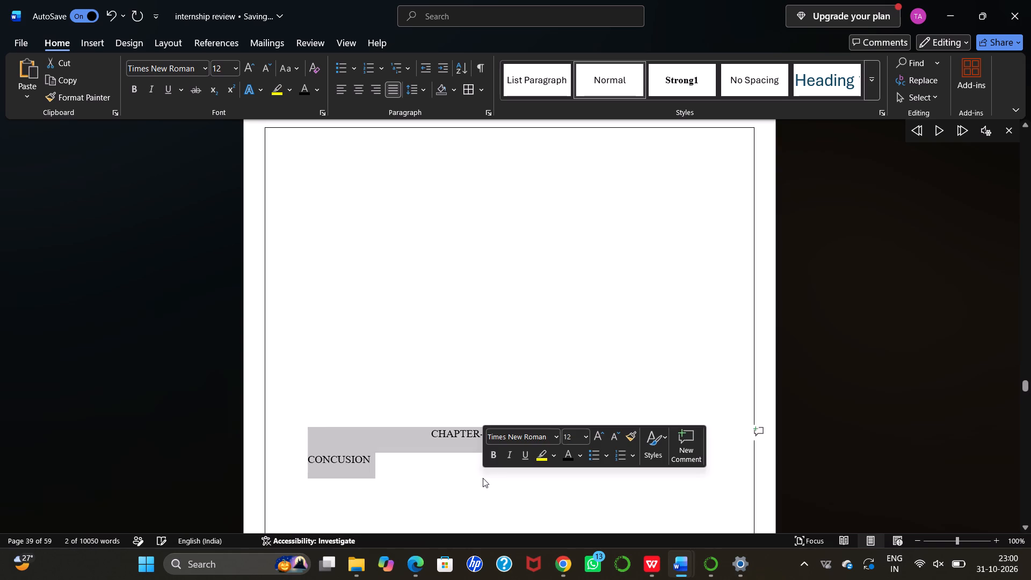
left_click(496, 454)
left_click(587, 438)
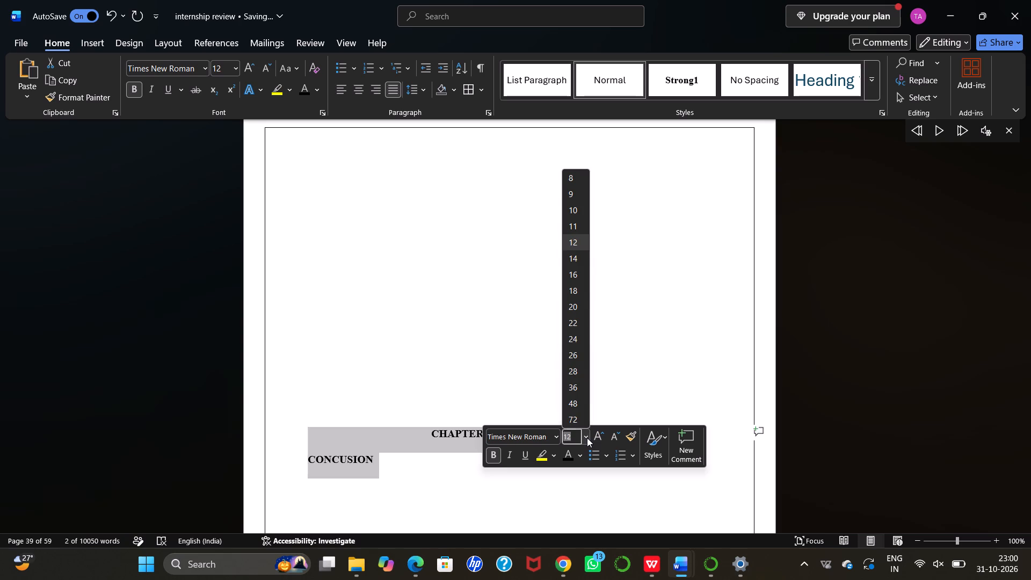
left_click(571, 271)
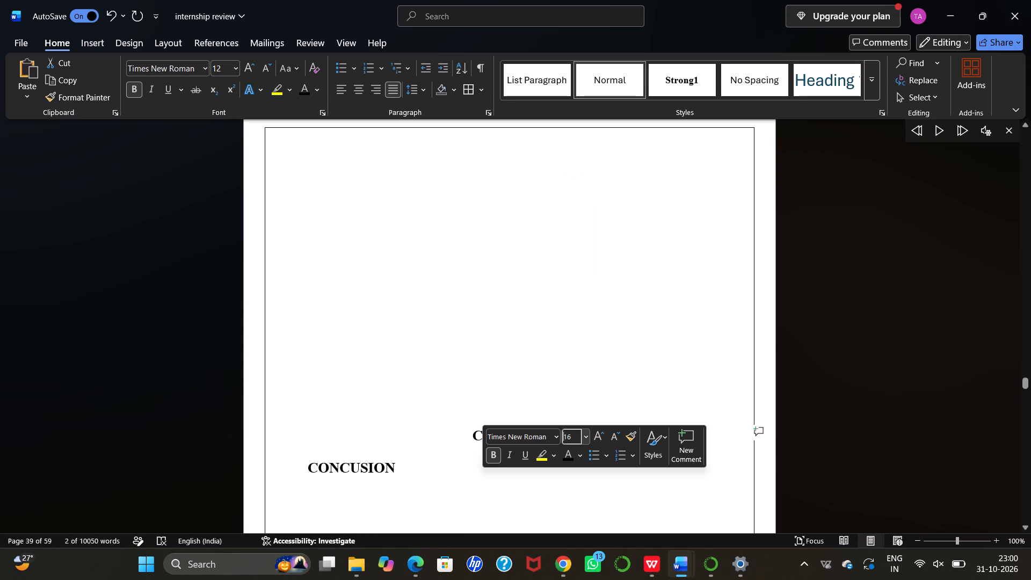
key("ctrl+e")
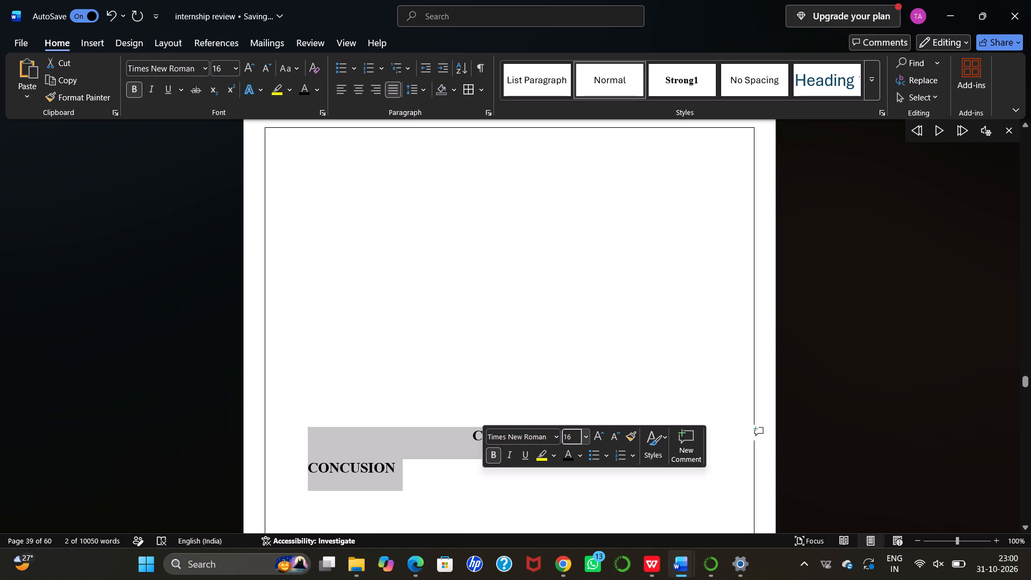
key("ctrl+e")
left_click(591, 274)
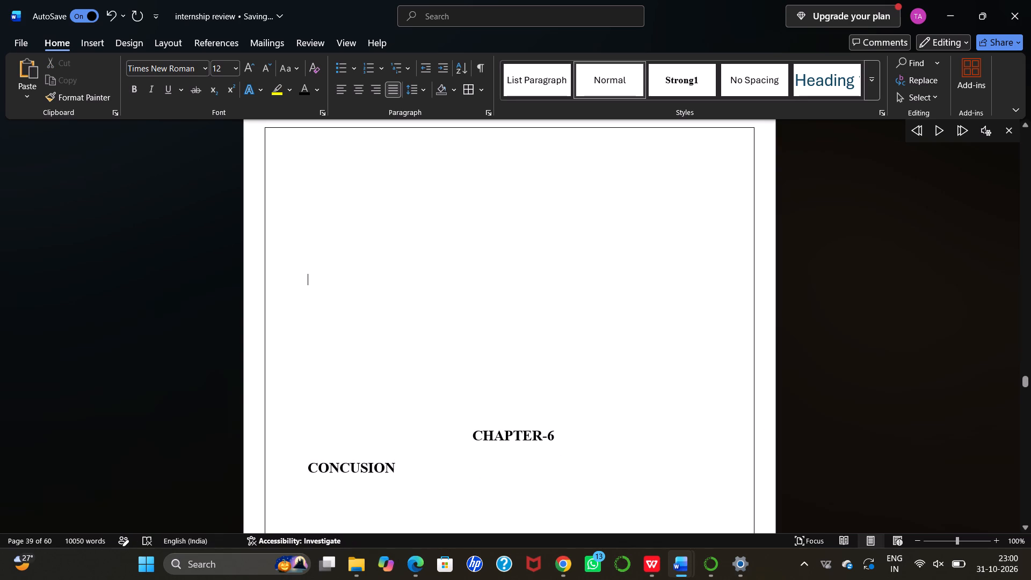
left_click_drag(470, 431, 533, 483)
key("ctrl+e")
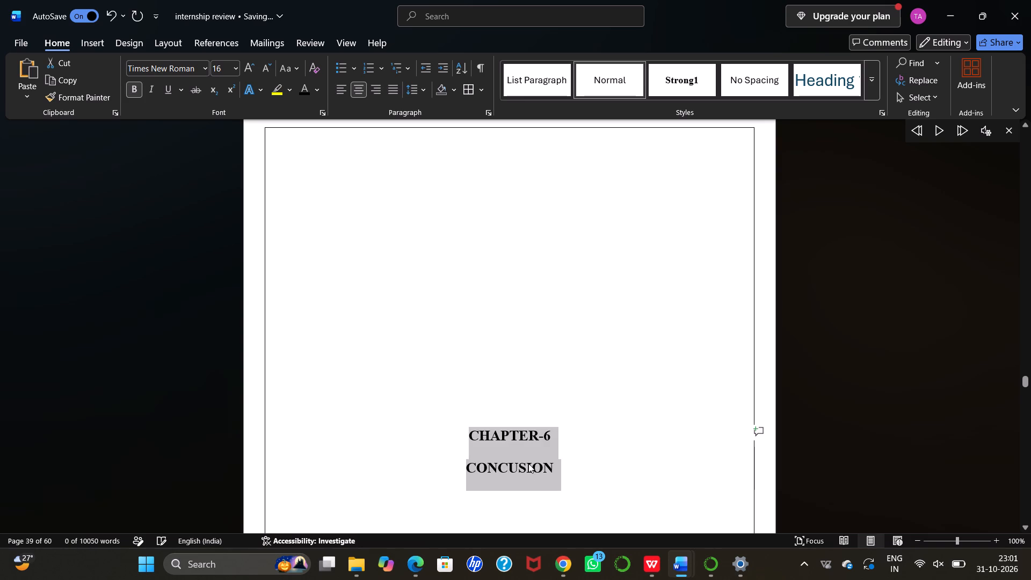
scroll(527, 386, "down", 5)
scroll(527, 386, "up", 1)
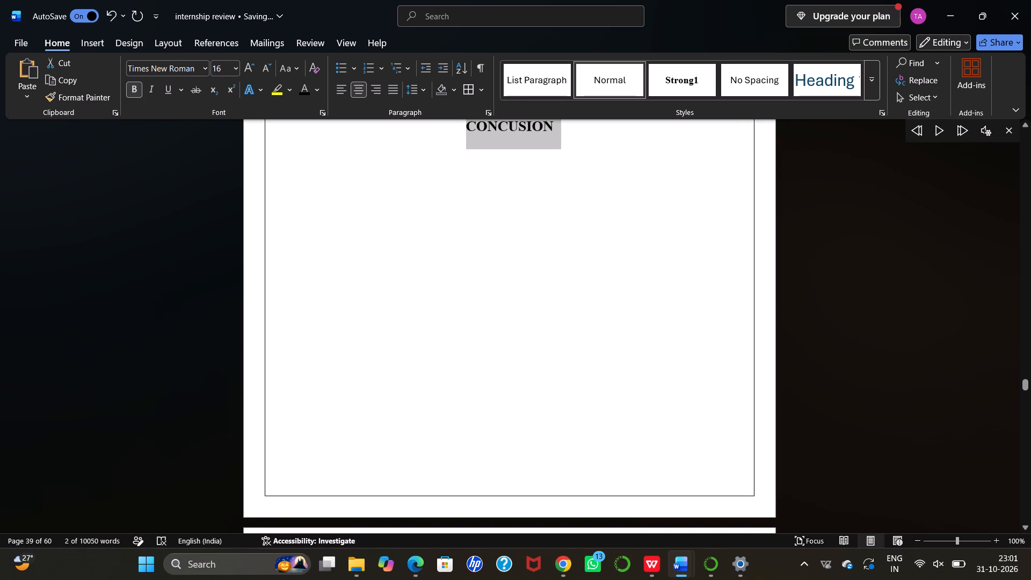
Shorten the "Chapter 6: Conclusion" heading to "Conclusion" and remove surplus blank lines above it so it starts at the top of its page.
scroll(525, 365, "down", 2)
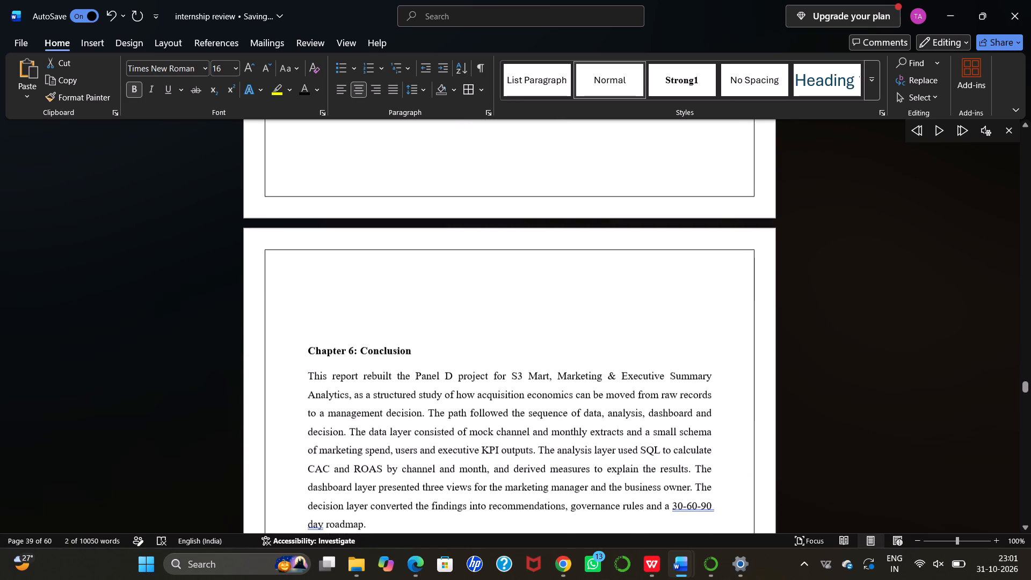
left_click(356, 353)
key("BackSpace")
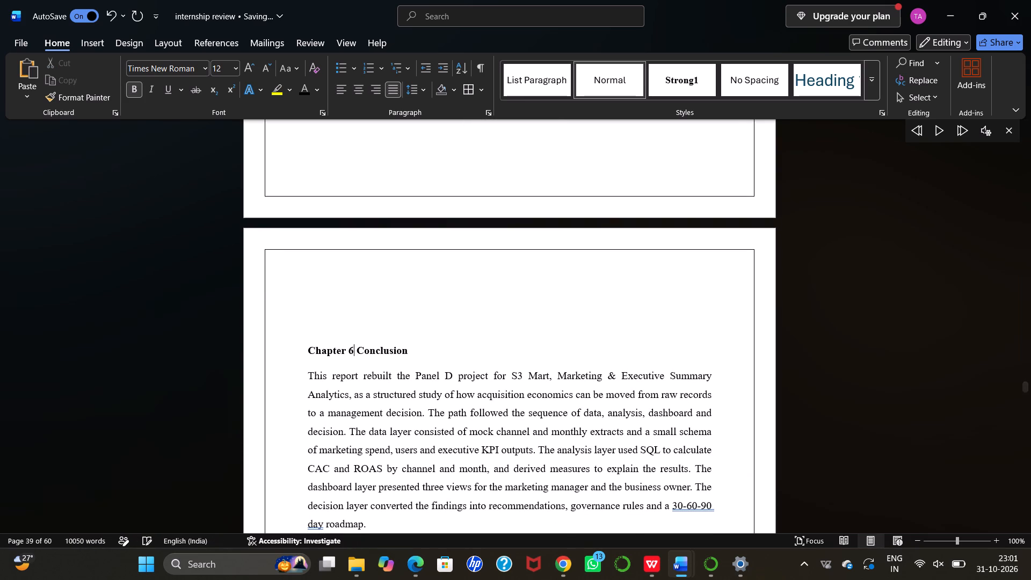
key("BackSpace")
key("BackSpace")
key("BackSpace")
key("BackSpace")
key("BackSpace")
key("BackSpace")
key("BackSpace")
key("BackSpace")
key("BackSpace")
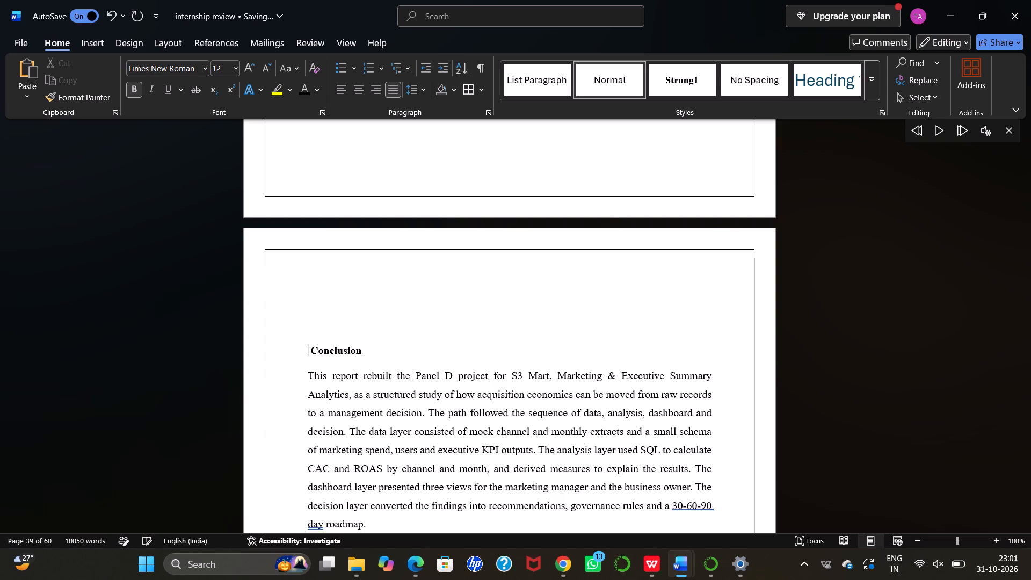
key("BackSpace")
key("BackSpace")
key("BackSpace")
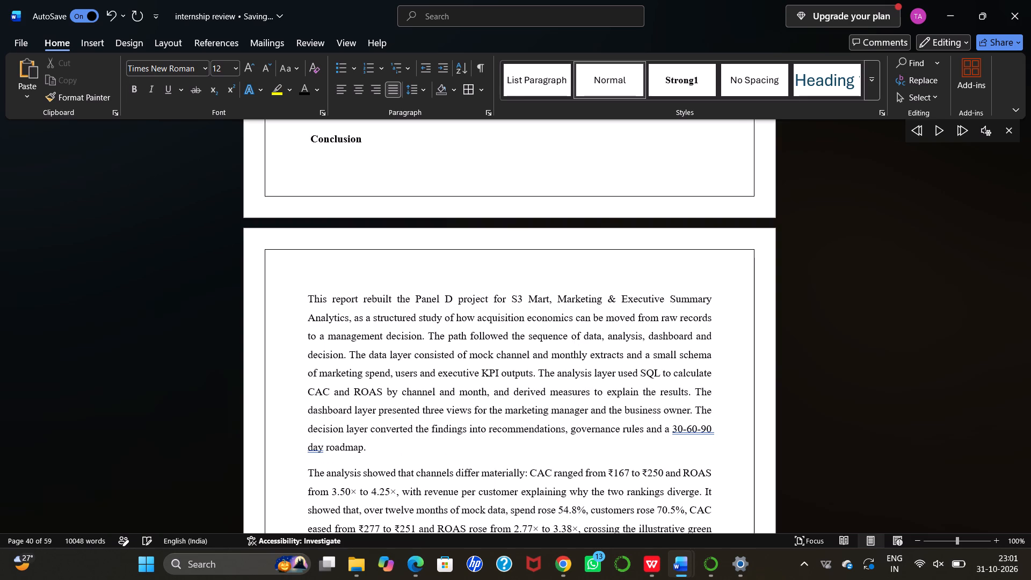
key("Return")
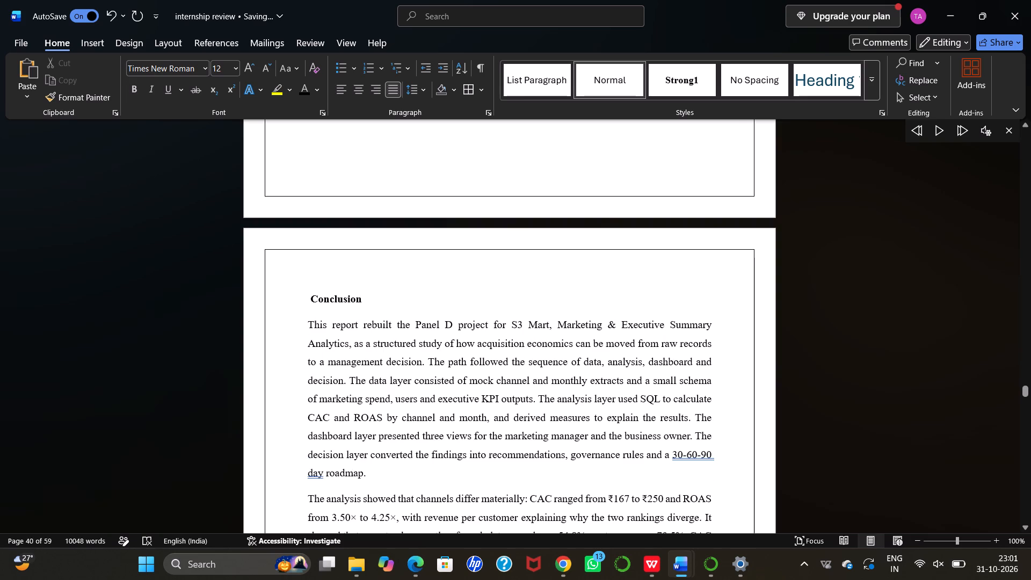
Increase the "Conclusion" heading's font size to 14 pt.
left_click_drag(310, 298, 375, 293)
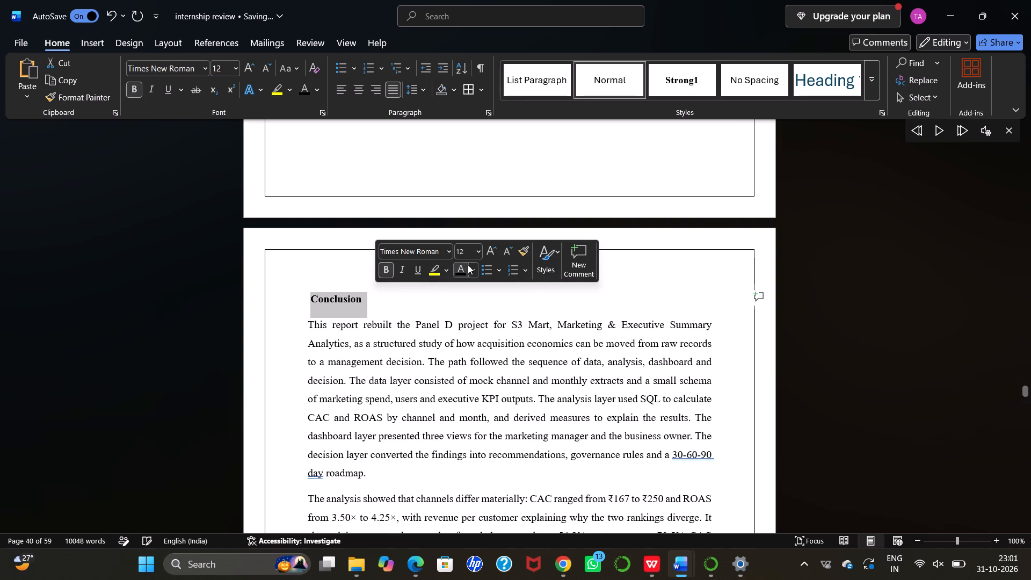
left_click(493, 248)
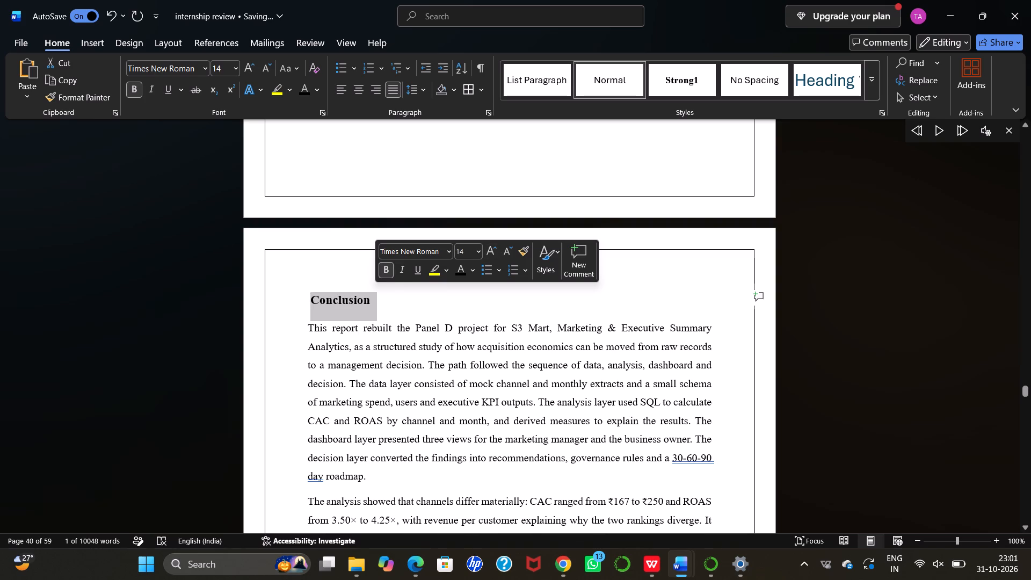
Apply 1.5 line spacing to all body paragraphs under the "Conclusion" heading.
scroll(278, 374, "down", 1)
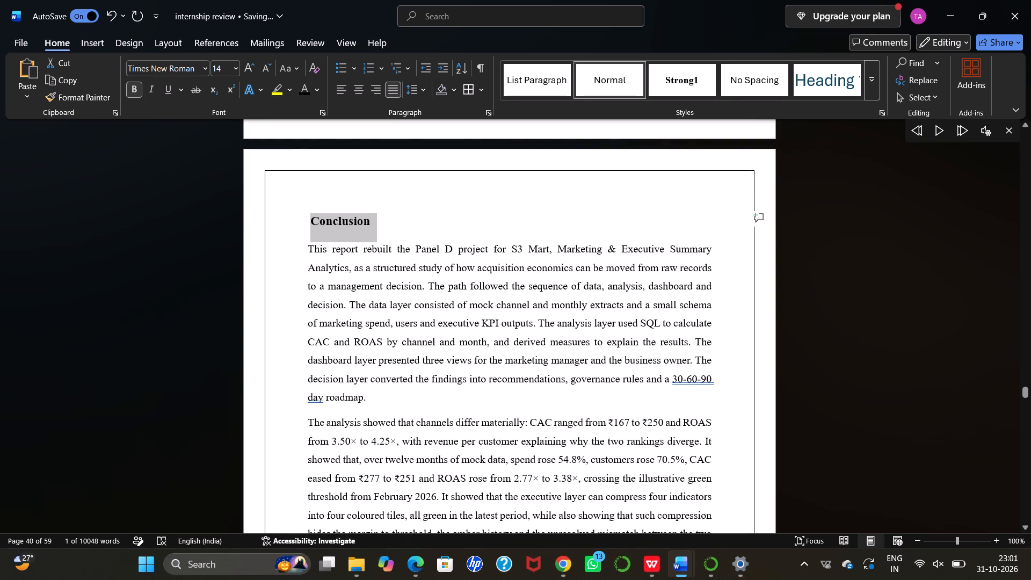
left_click_drag(306, 247, 541, 559)
scroll(503, 452, "up", 1)
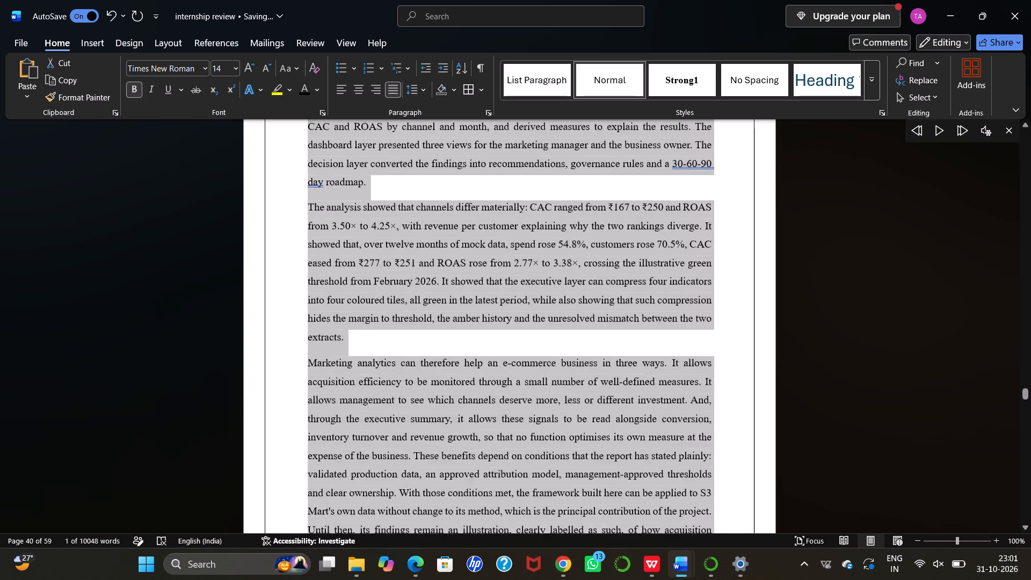
left_click_drag(541, 559, 680, 380)
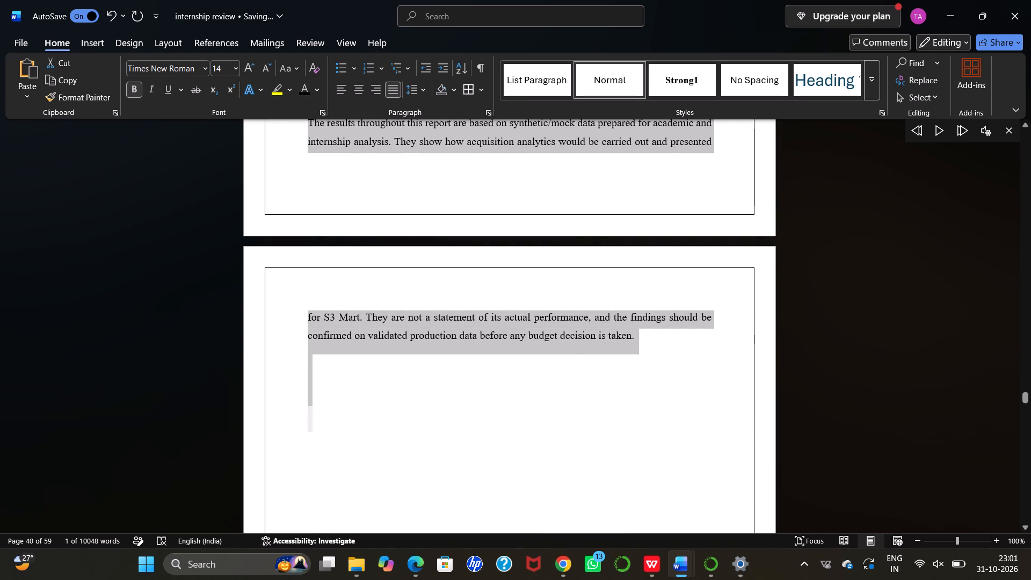
left_click_drag(680, 380, 678, 376)
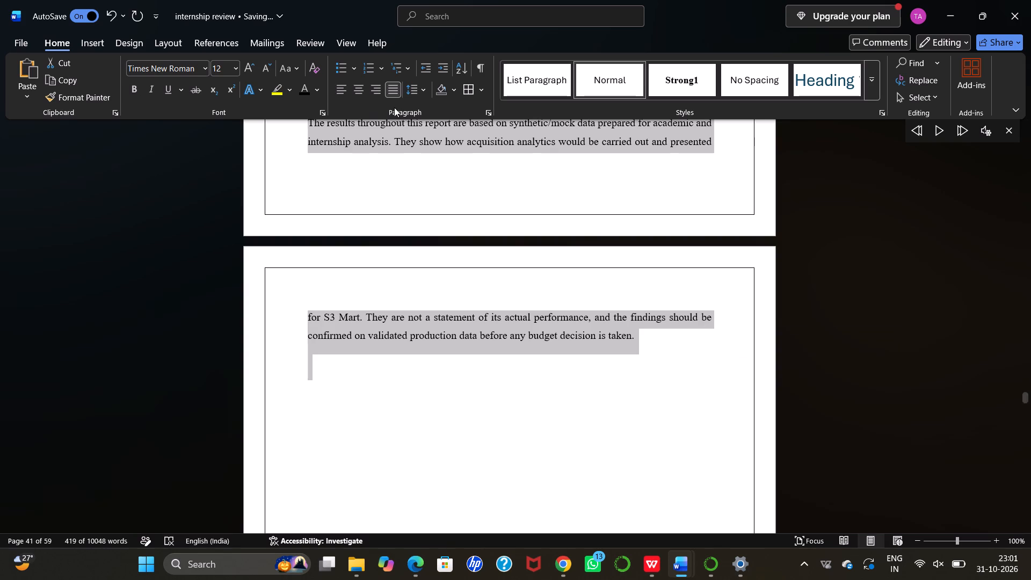
left_click(427, 92)
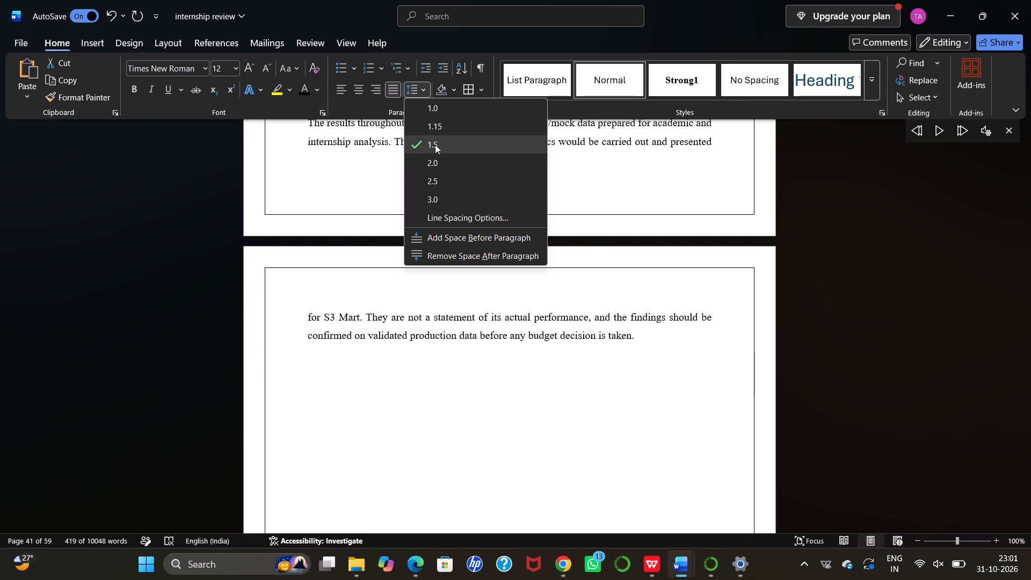
left_click(435, 144)
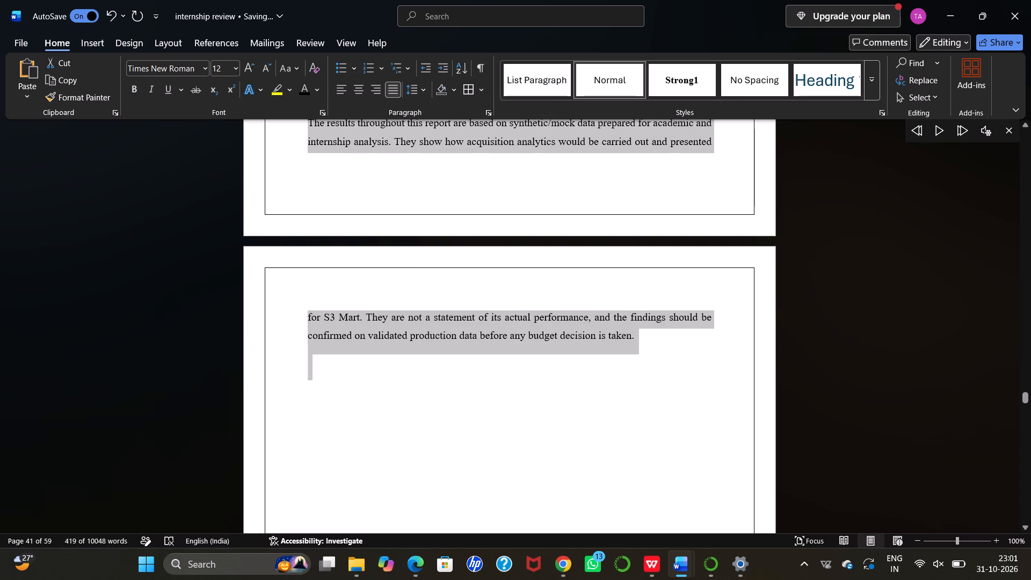
scroll(253, 169, "right", 2)
scroll(388, 206, "up", 3)
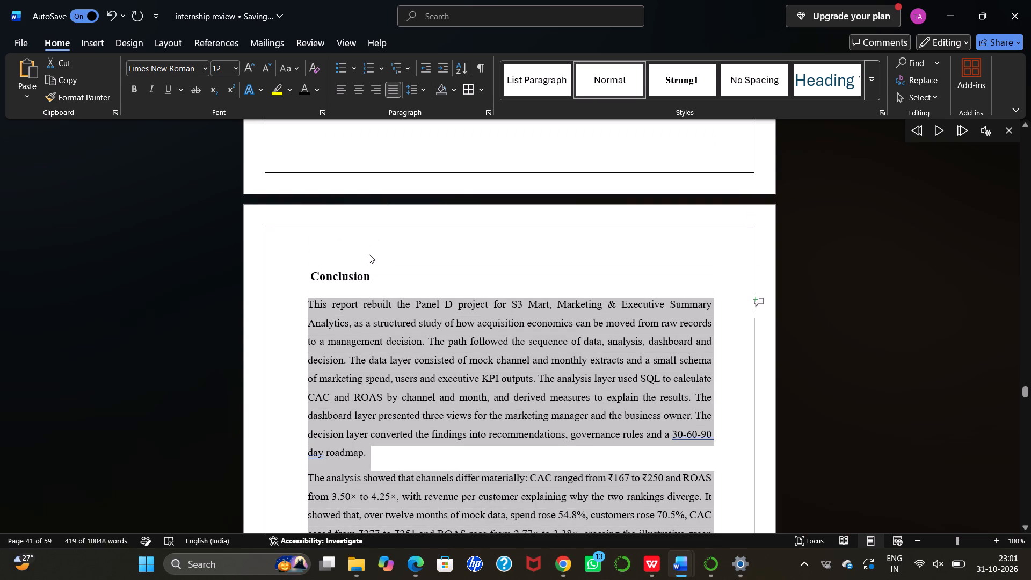
left_click(369, 255)
Go back to the report's cover page and review the front matter, table of contents and list of figures up to the Introduction.
scroll(369, 255, "up", 6)
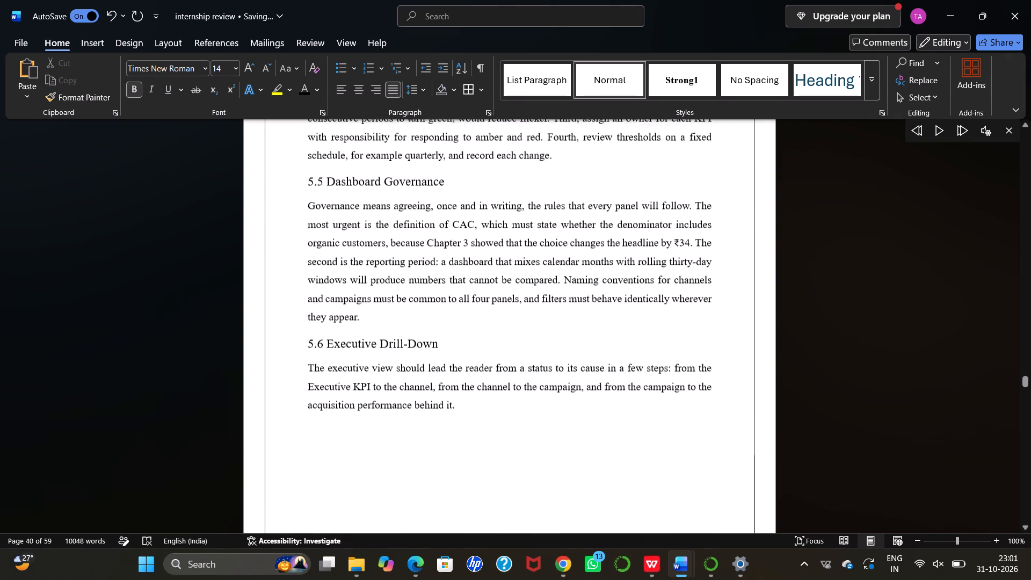
scroll(369, 255, "up", 9)
scroll(369, 255, "up", 17)
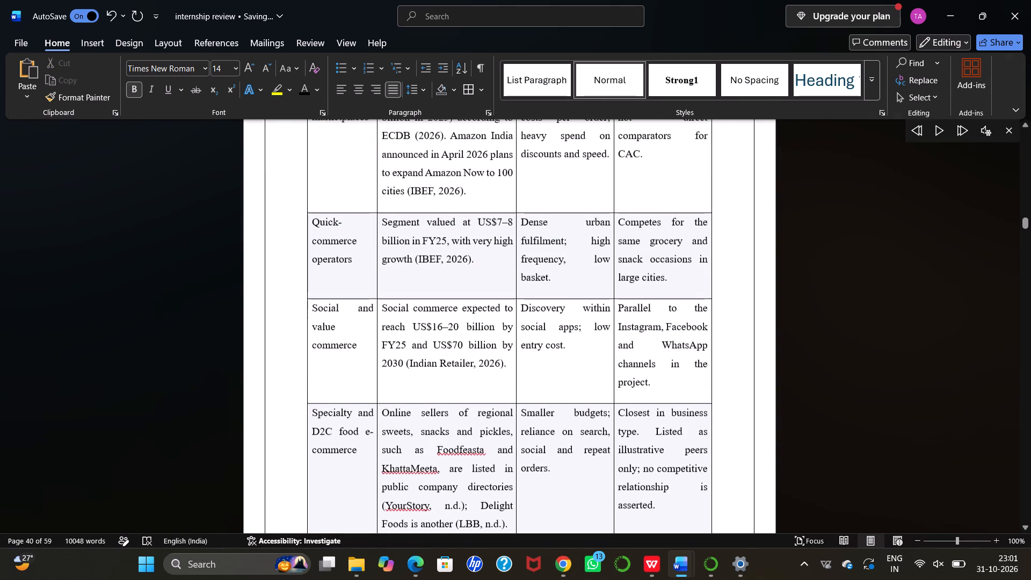
scroll(369, 255, "up", 20)
scroll(369, 255, "up", 7)
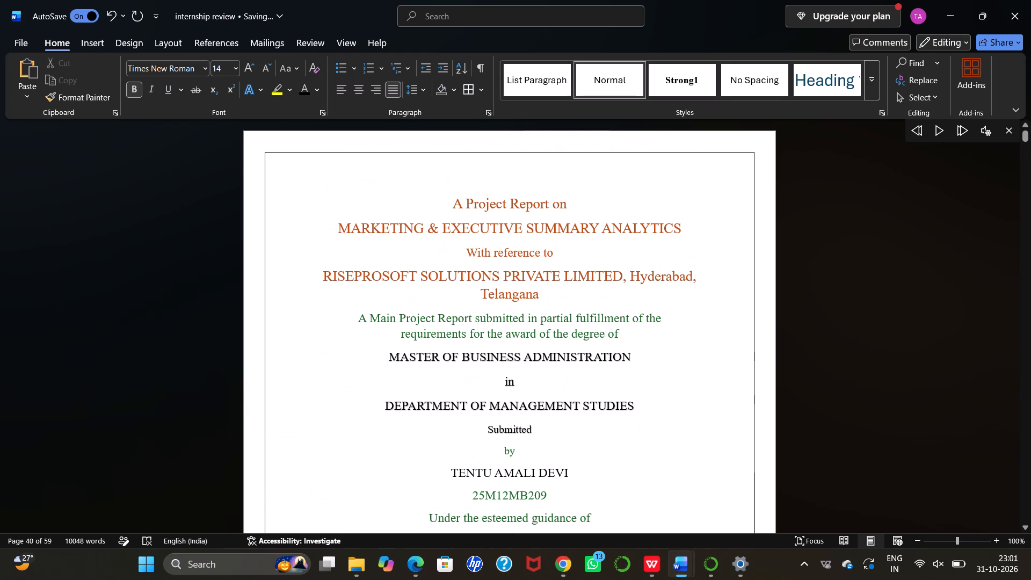
scroll(369, 255, "up", 4)
scroll(409, 257, "down", 4)
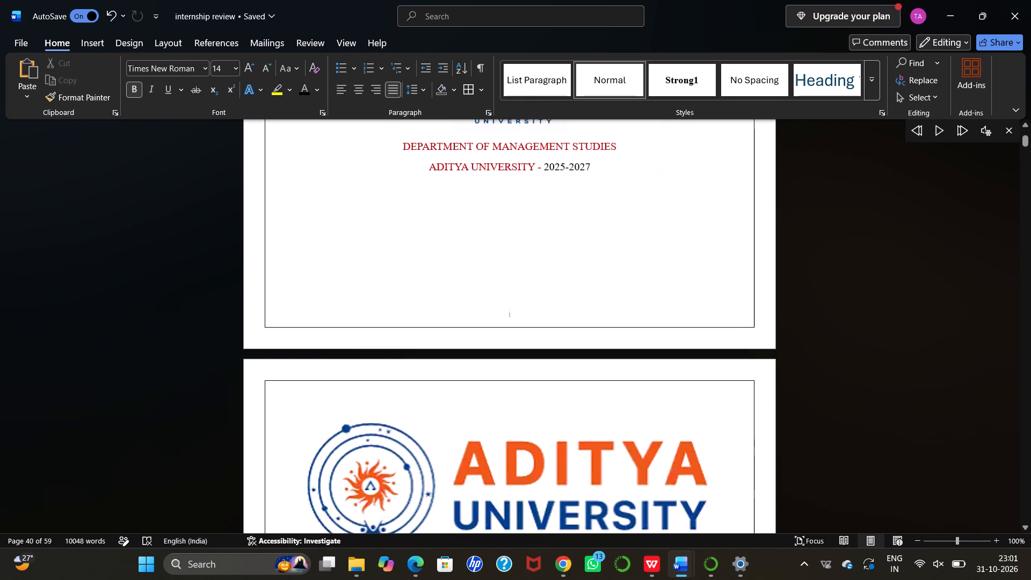
scroll(409, 257, "down", 6)
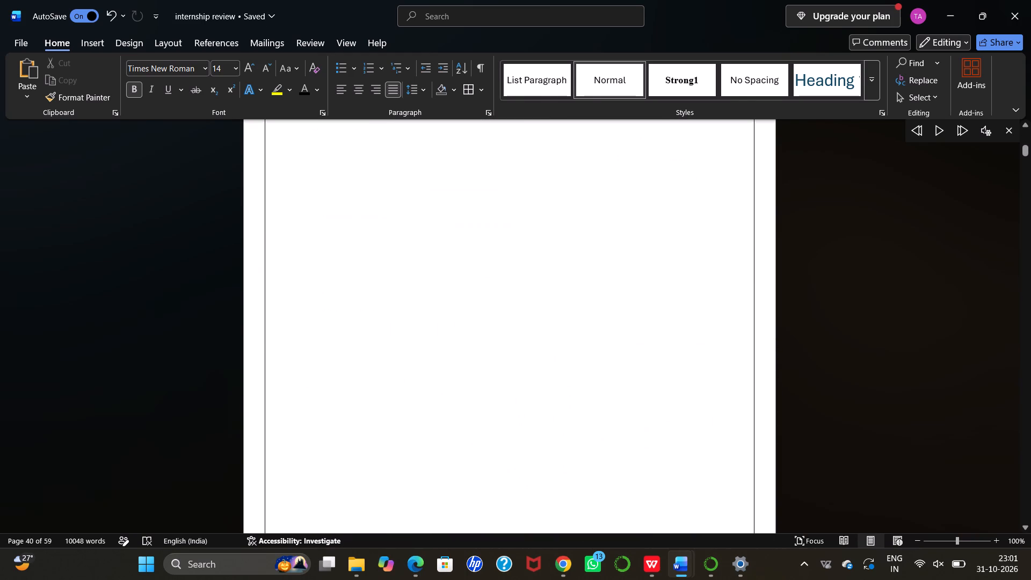
scroll(409, 257, "down", 5)
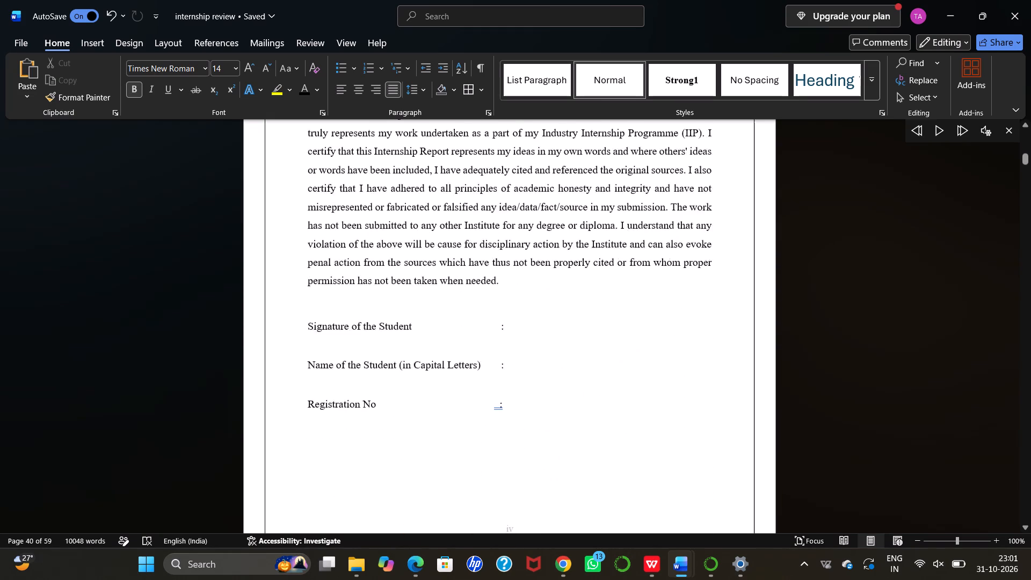
scroll(409, 257, "down", 4)
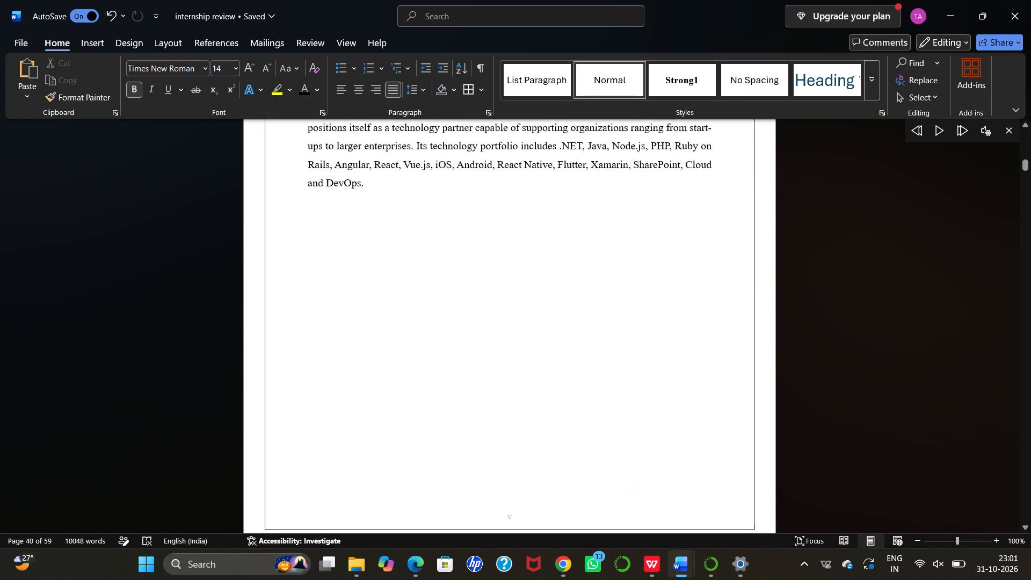
scroll(409, 257, "down", 3)
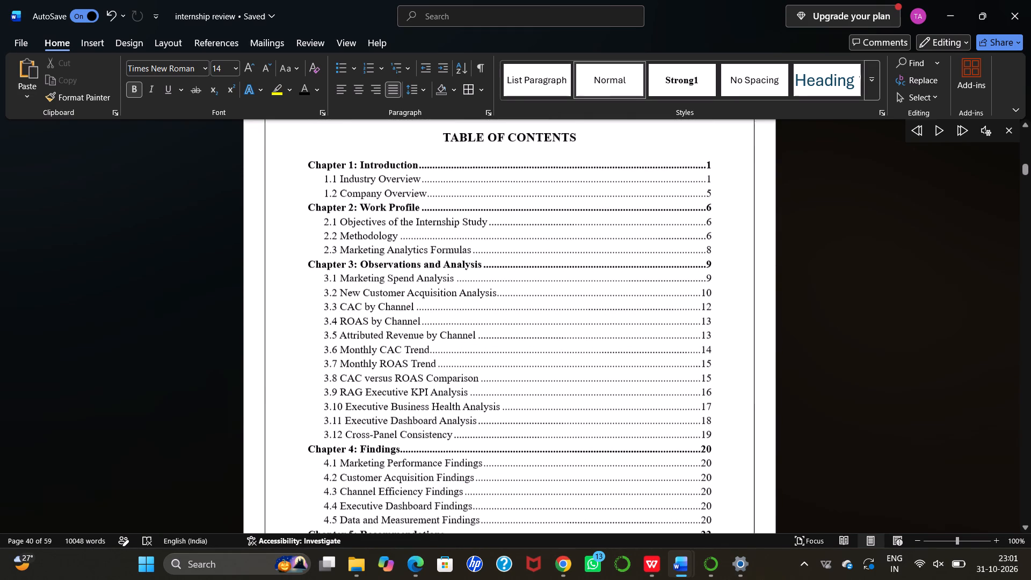
scroll(409, 257, "down", 8)
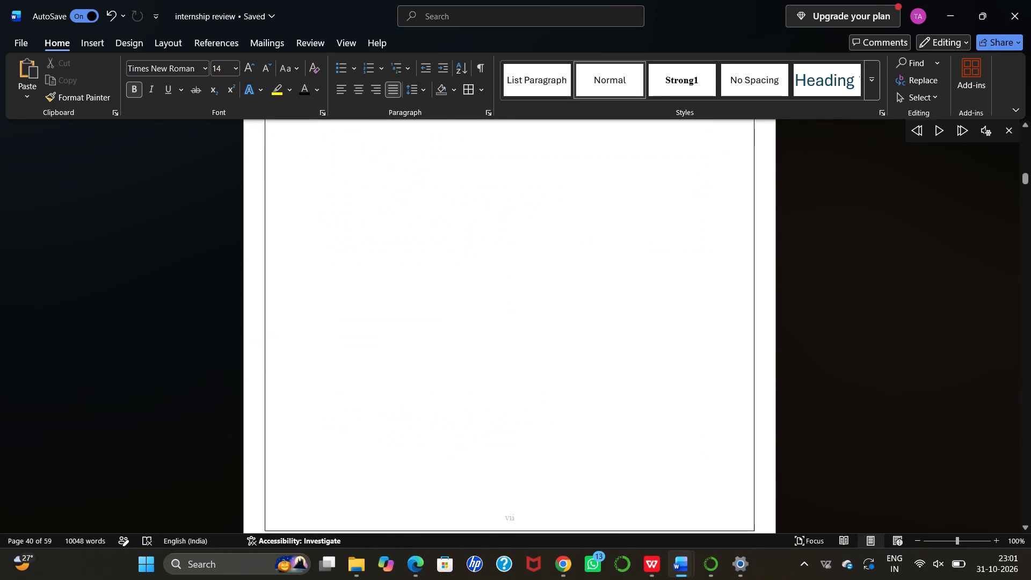
scroll(409, 257, "down", 7)
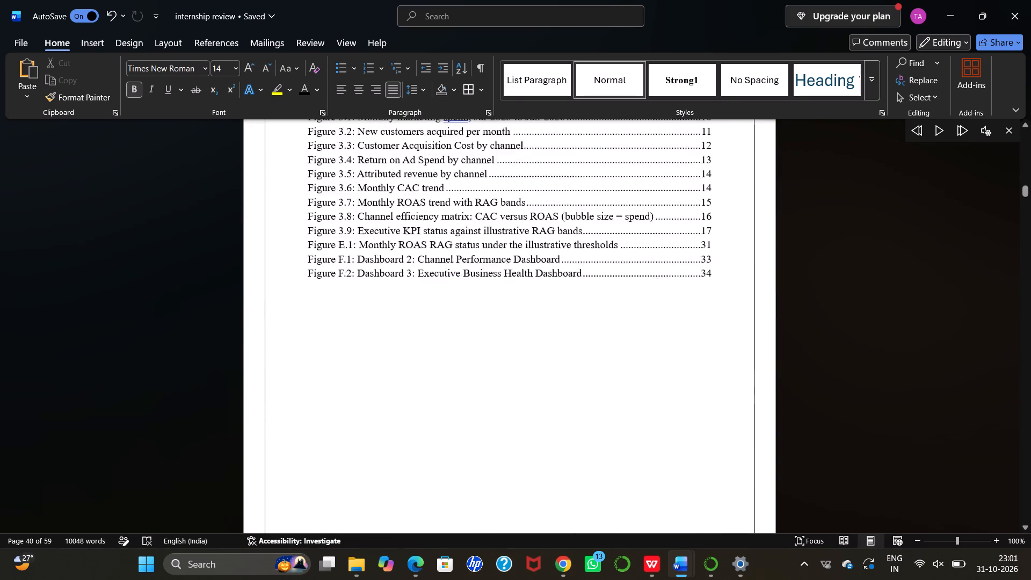
scroll(409, 257, "down", 3)
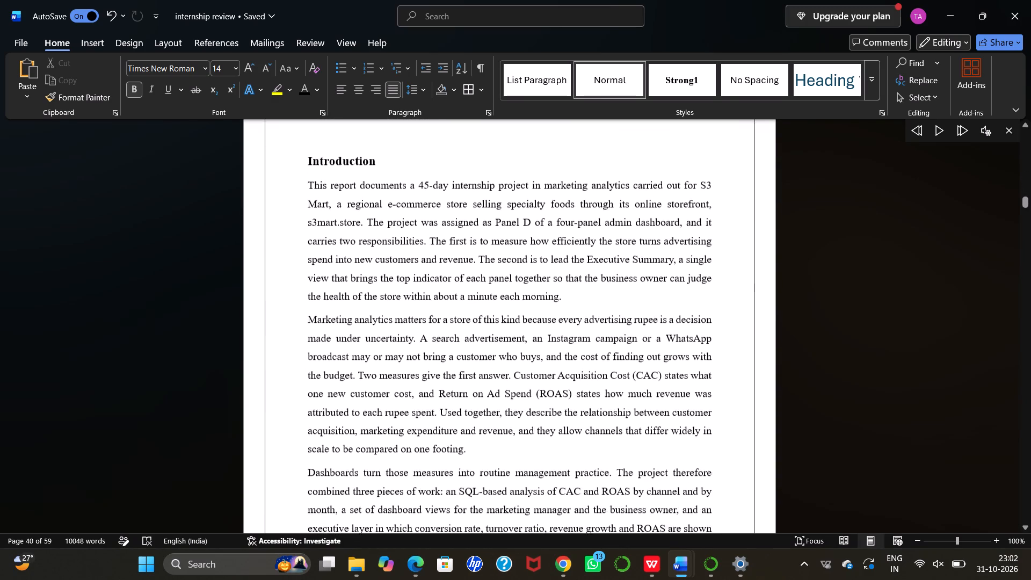
Examine the Chapter 1 title page and opening pages, and select "CHAPTER-1 INTRODUCTION" to check the title's formatting.
scroll(409, 257, "up", 2)
scroll(409, 257, "down", 2)
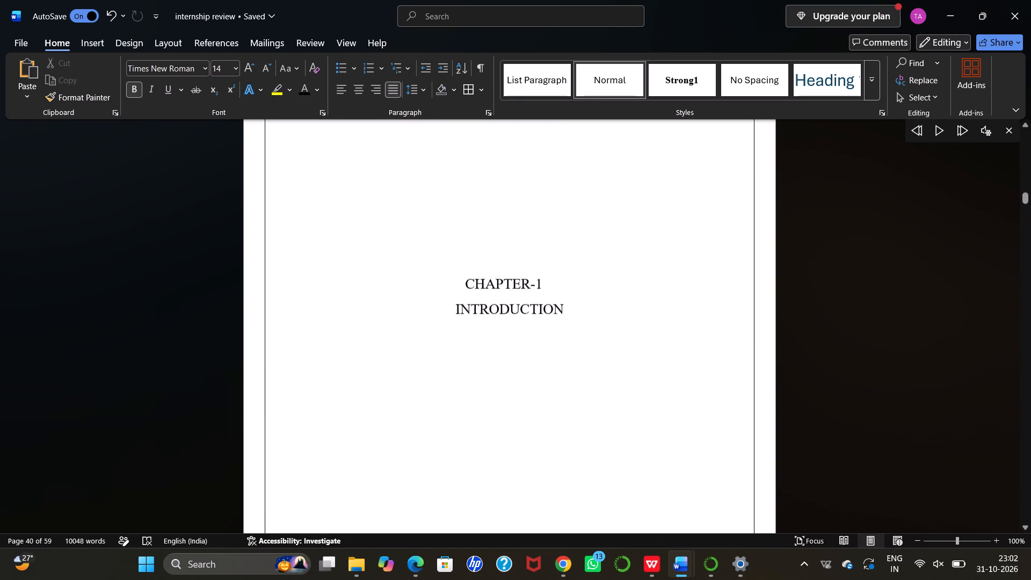
scroll(409, 257, "down", 2)
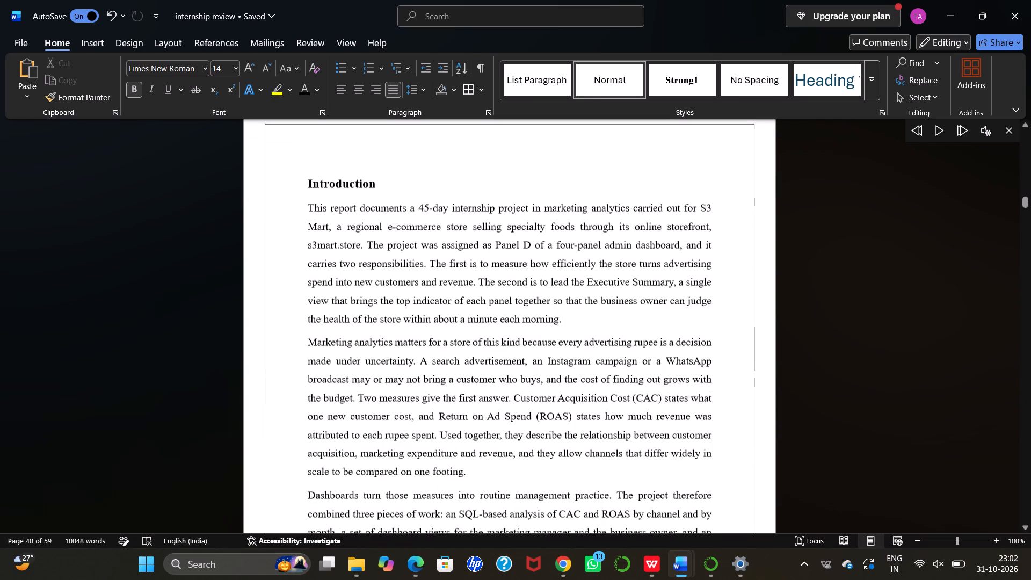
scroll(409, 257, "down", 4)
scroll(409, 257, "up", 2)
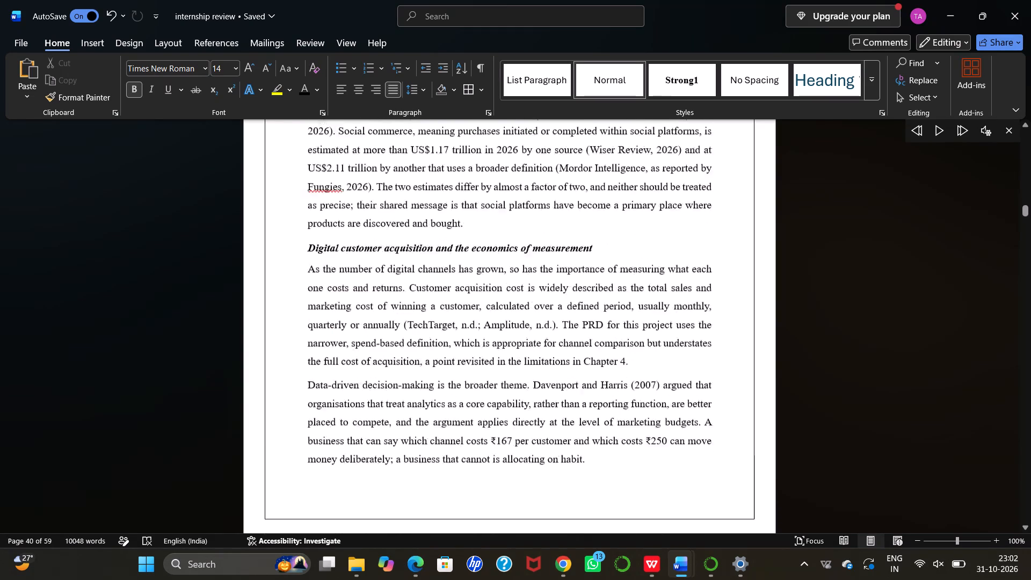
scroll(409, 257, "up", 7)
scroll(409, 257, "down", 1)
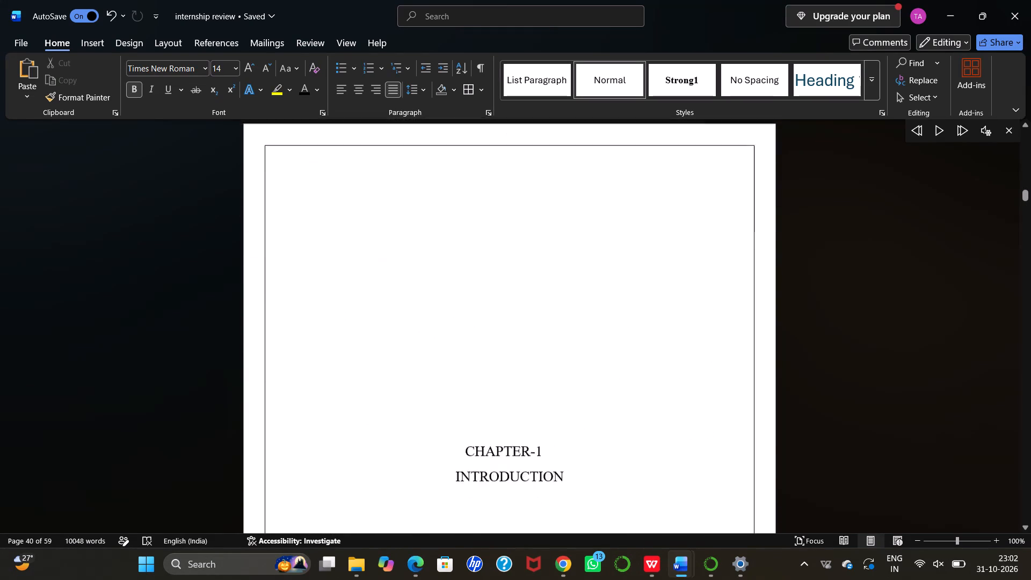
scroll(409, 257, "down", 4)
scroll(409, 257, "up", 1)
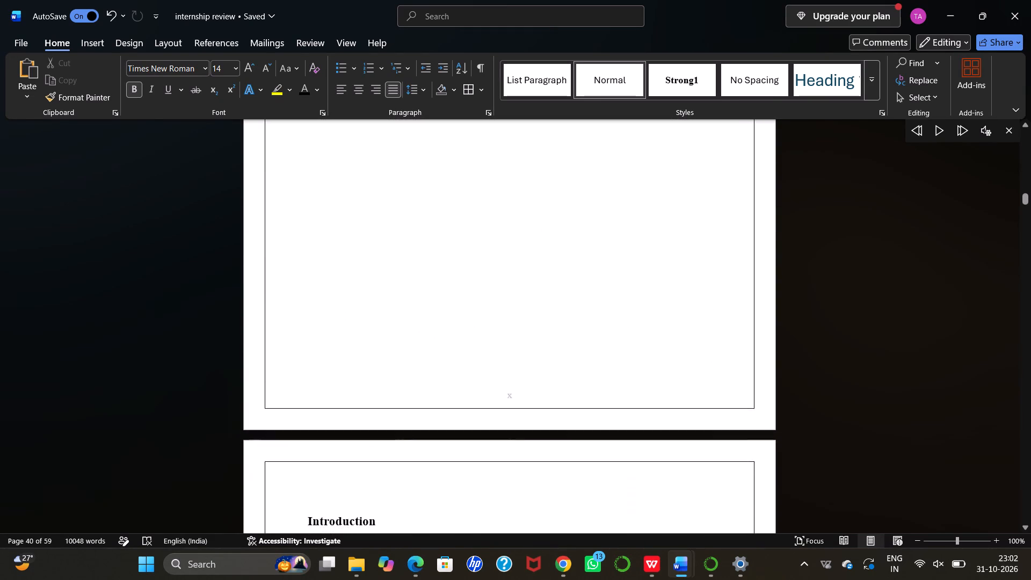
scroll(409, 257, "up", 1)
left_click_drag(463, 357, 560, 392)
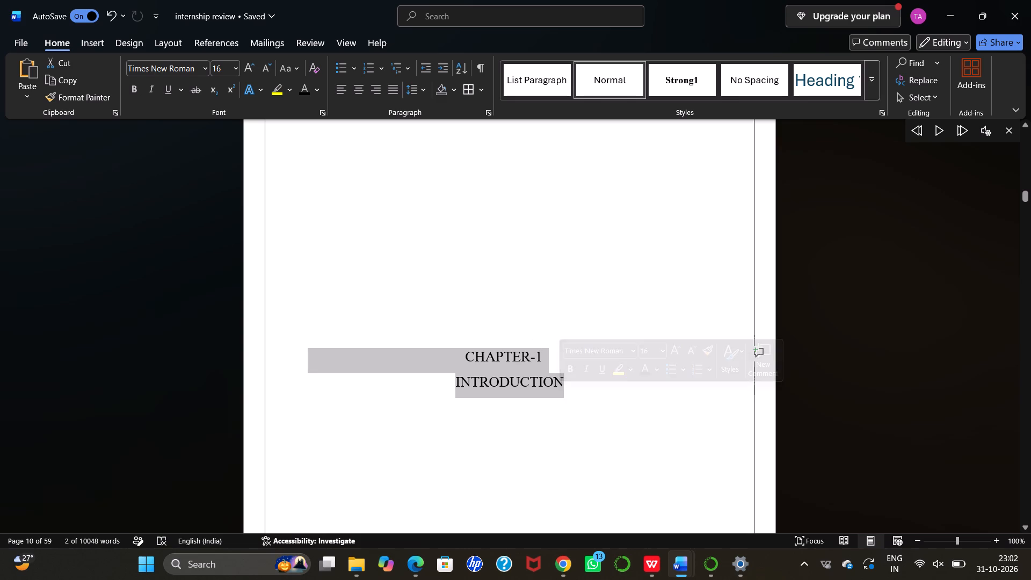
Examine the rest of Chapter 1 and all of Chapter 2, up to the Chapter 3 title page.
scroll(512, 291, "down", 11)
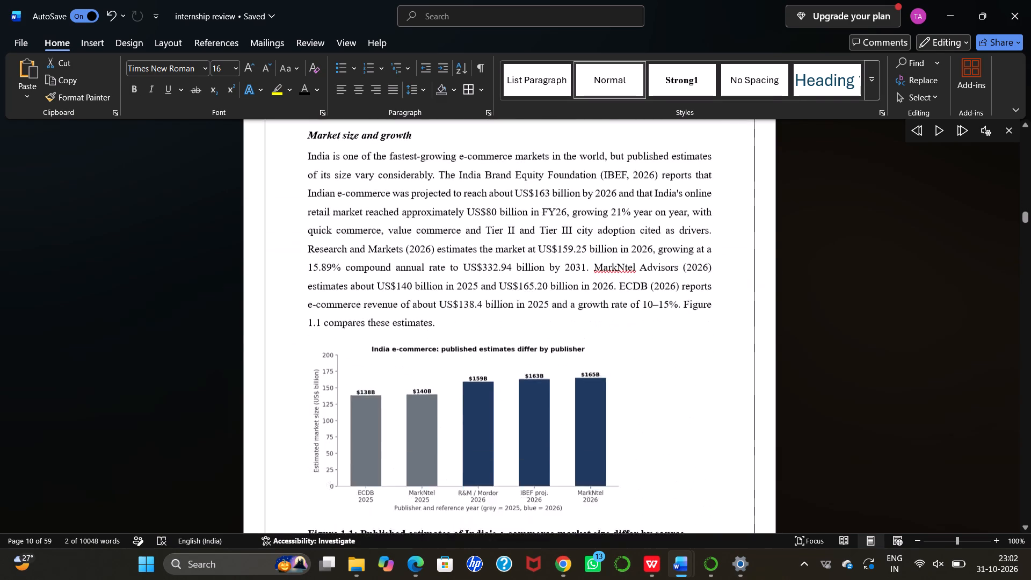
scroll(512, 291, "down", 7)
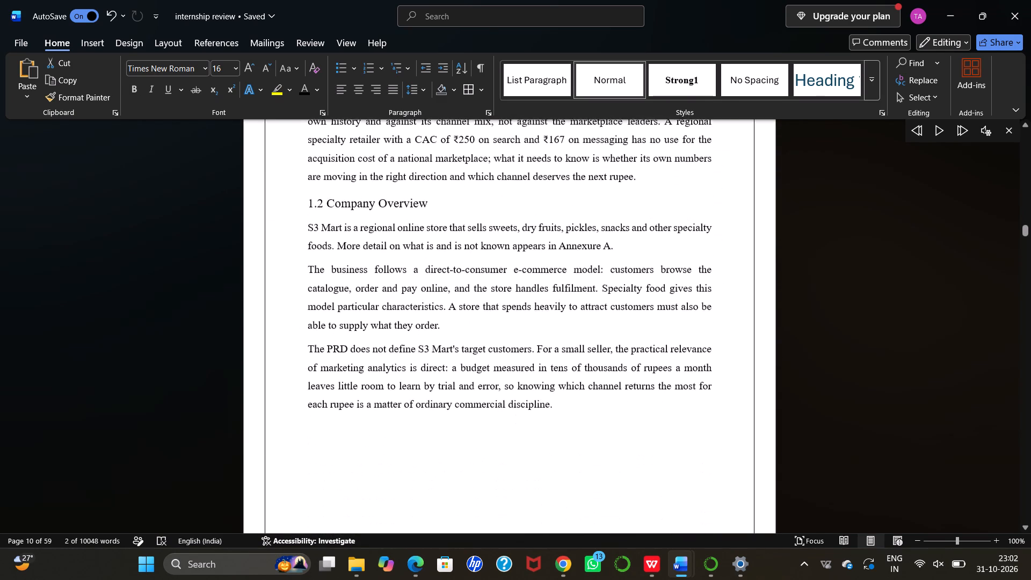
scroll(512, 291, "down", 5, "ctrl")
scroll(512, 291, "down", 1)
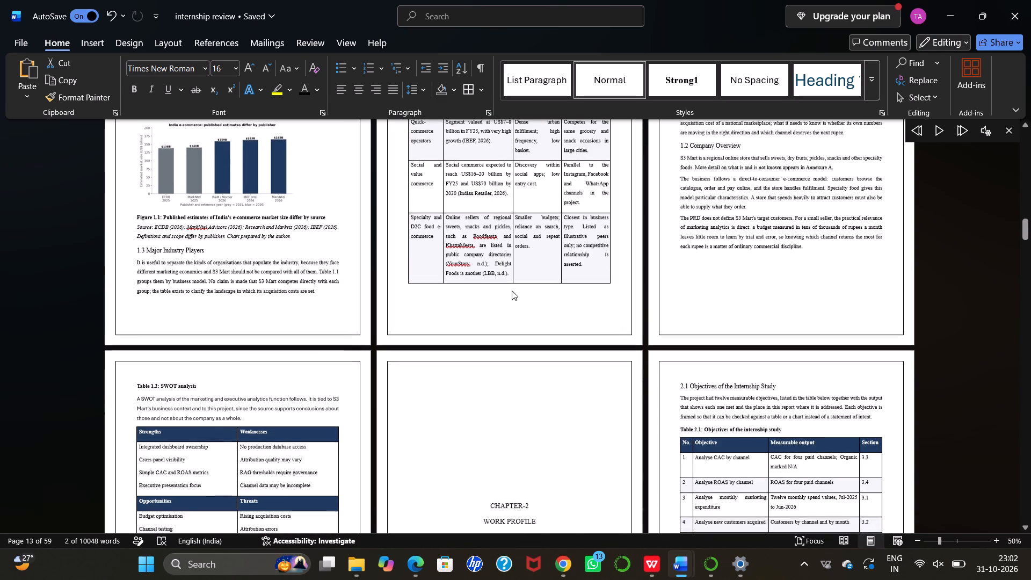
scroll(512, 291, "down", 2)
scroll(498, 357, "down", 2)
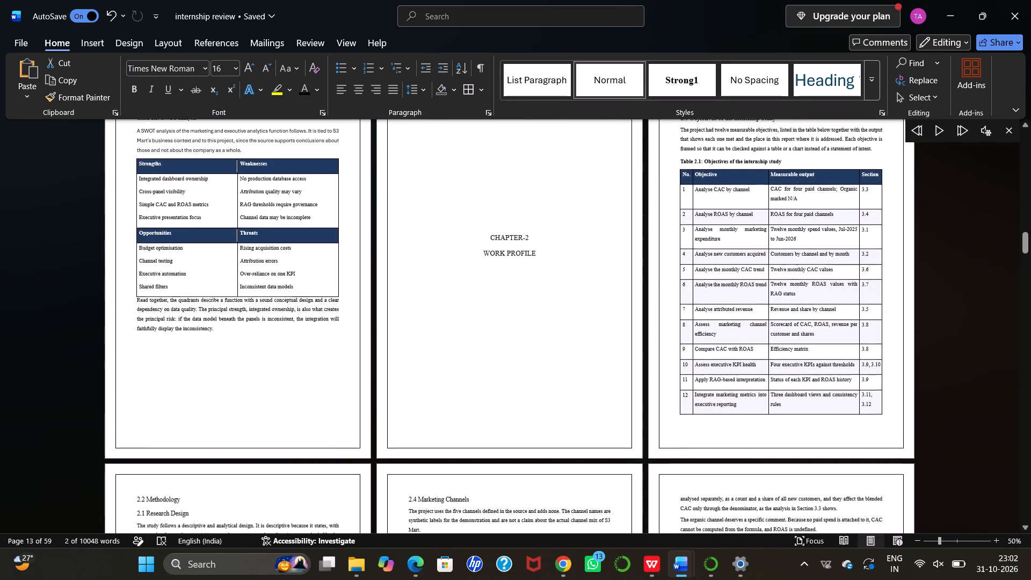
scroll(498, 357, "down", 6)
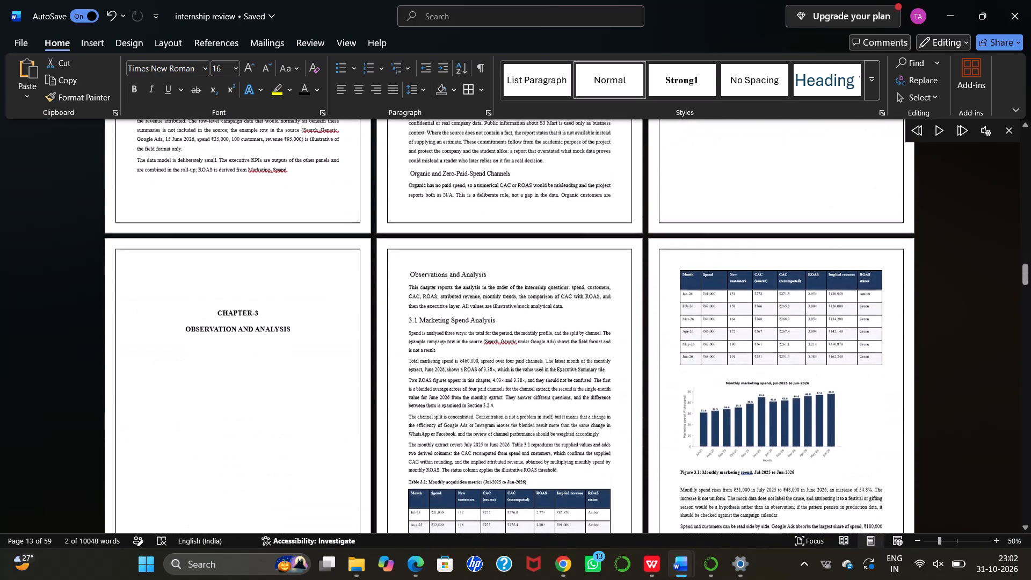
Remove bold from the "CHAPTER-3 OBSERVATION AND ANALYSIS" title.
left_click_drag(215, 300, 266, 316)
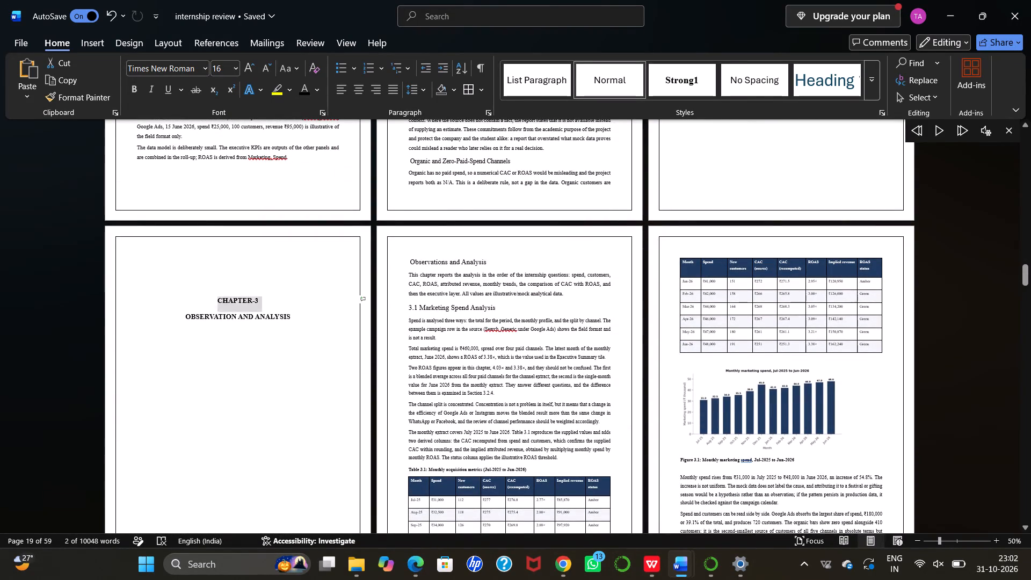
left_click_drag(266, 316, 286, 328)
left_click(132, 91)
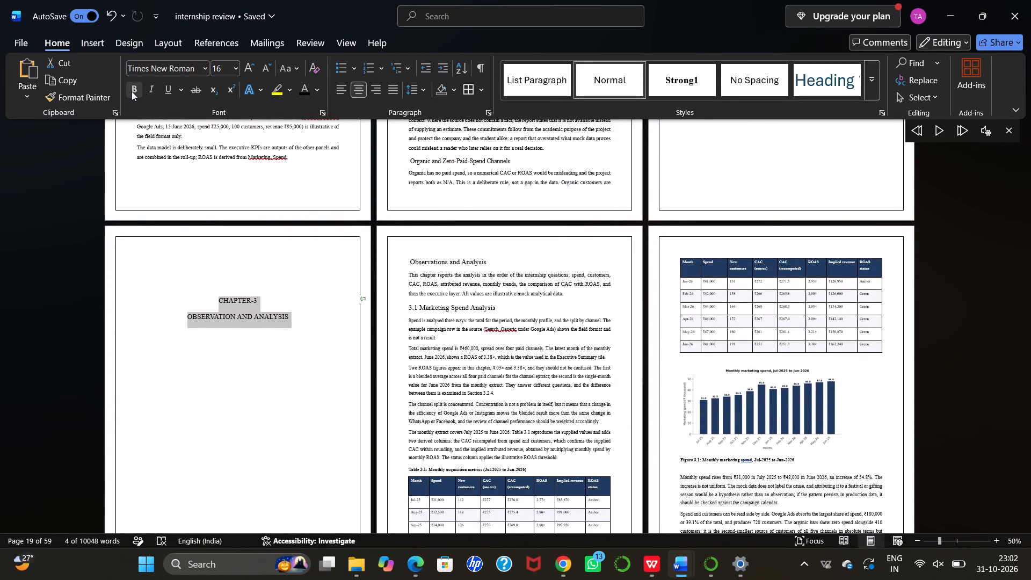
Move the Chapter 3 title down towards the middle of its page by adding six blank lines above it.
left_click(215, 299)
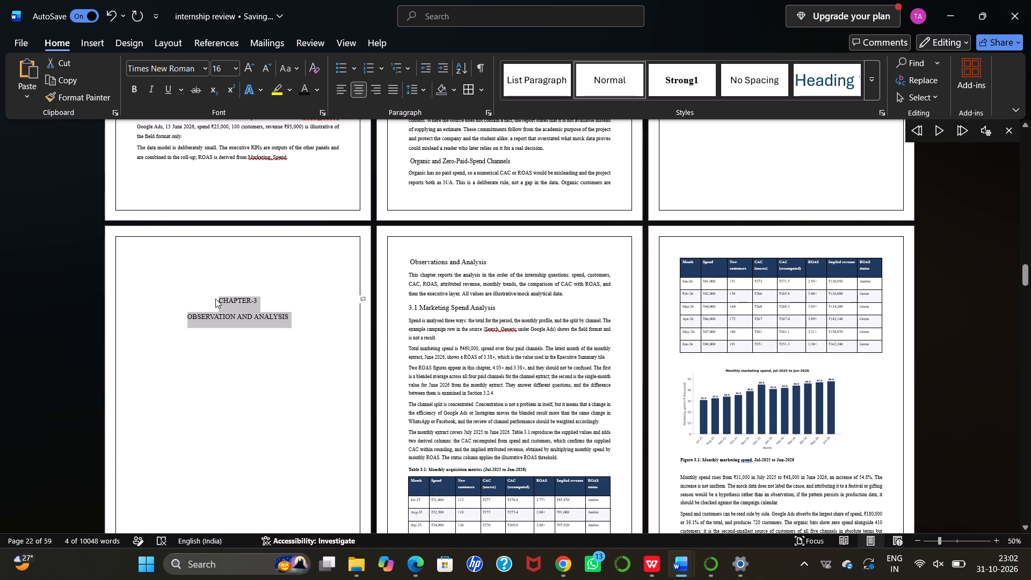
key("Return")
key("Return")
key("Return")
key("Return")
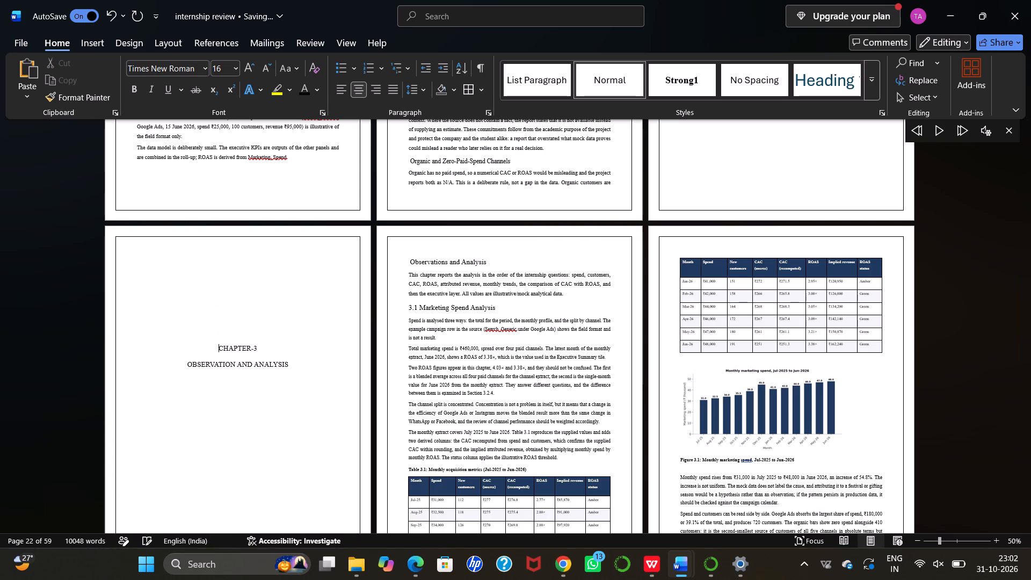
key("Return")
key("Return")
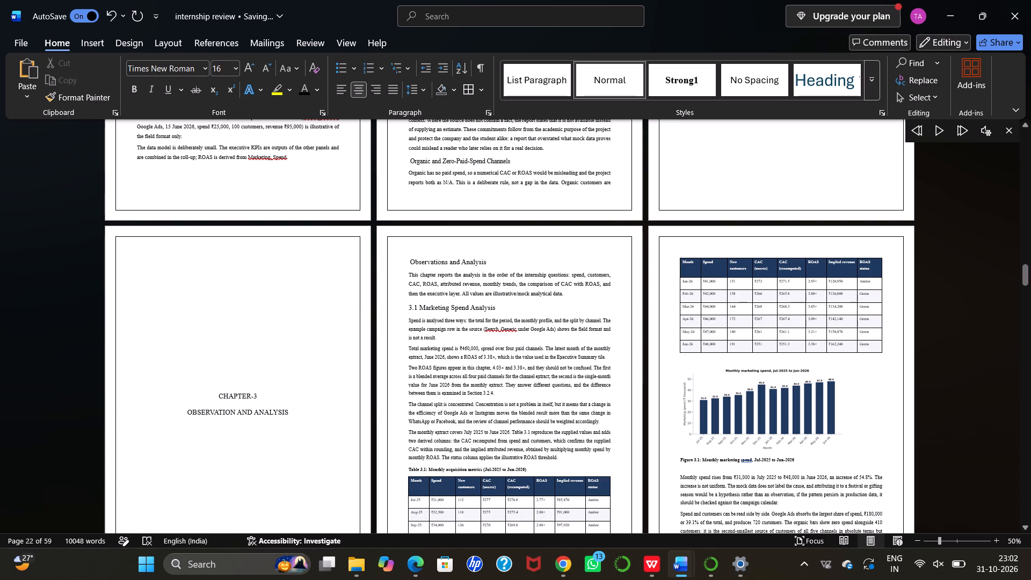
Examine the Chapter 3 pages from the marketing spend analysis to the RAG executive KPI analysis, up to the Chapter 4 title page.
scroll(231, 301, "down", 2)
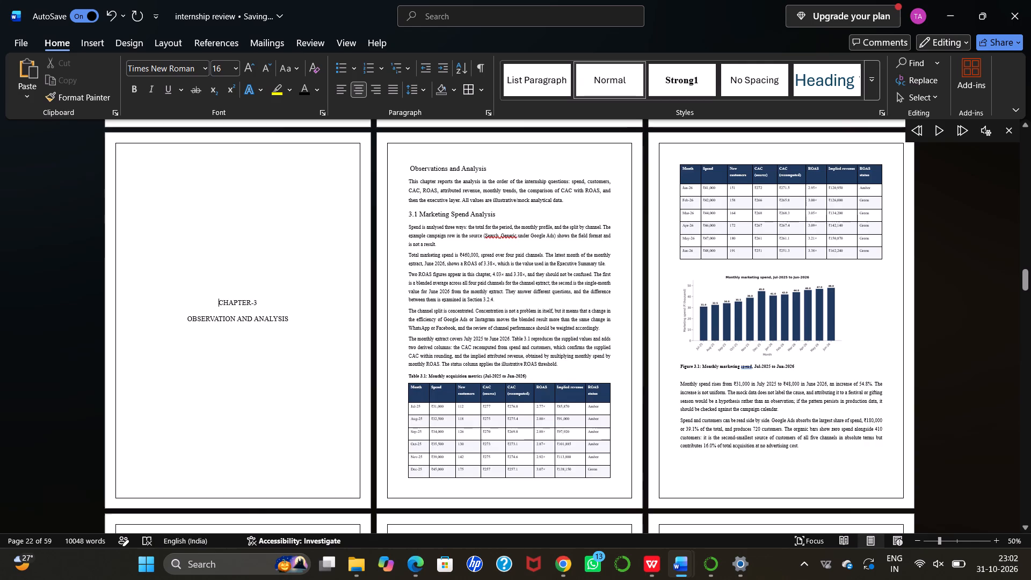
scroll(400, 297, "down", 7)
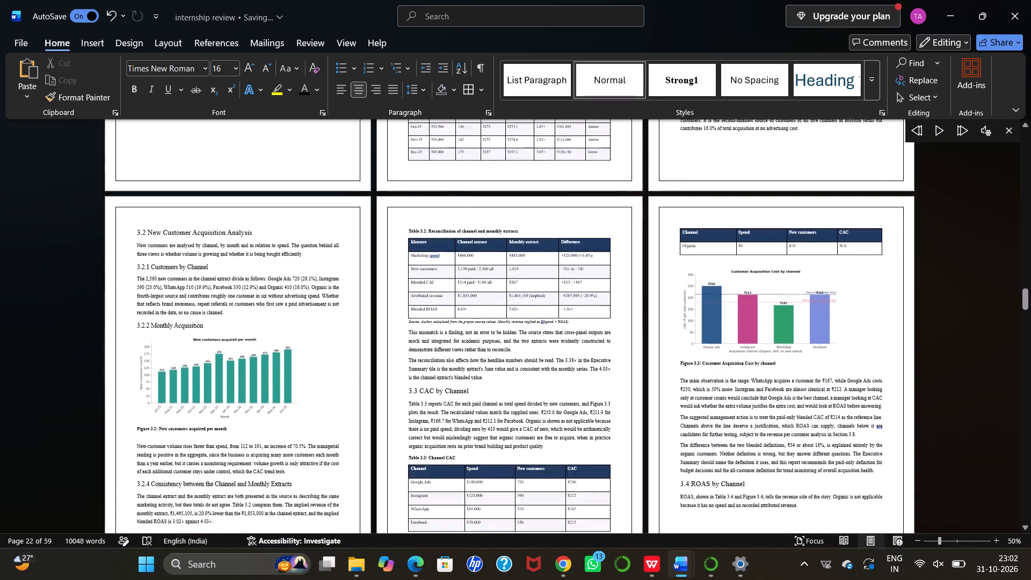
scroll(400, 297, "down", 7)
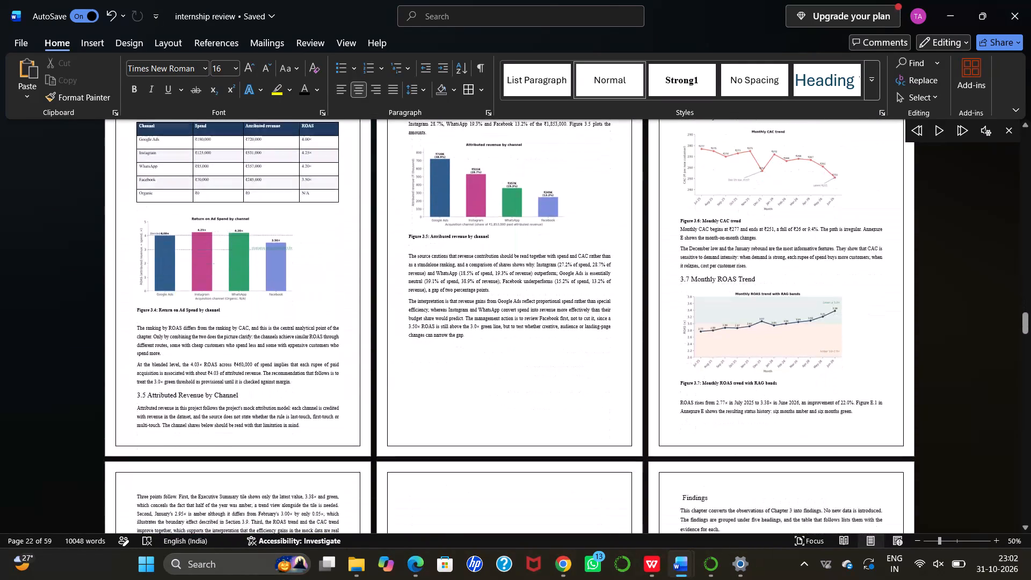
scroll(400, 297, "down", 3)
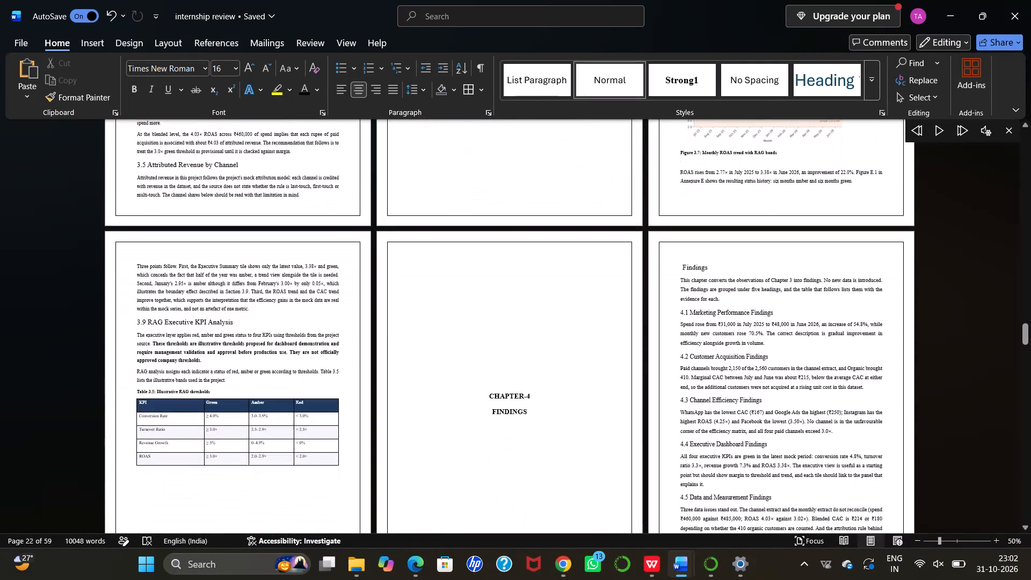
Remove bold from the "CHAPTER-4 FINDINGS" title.
left_click_drag(489, 395, 548, 417)
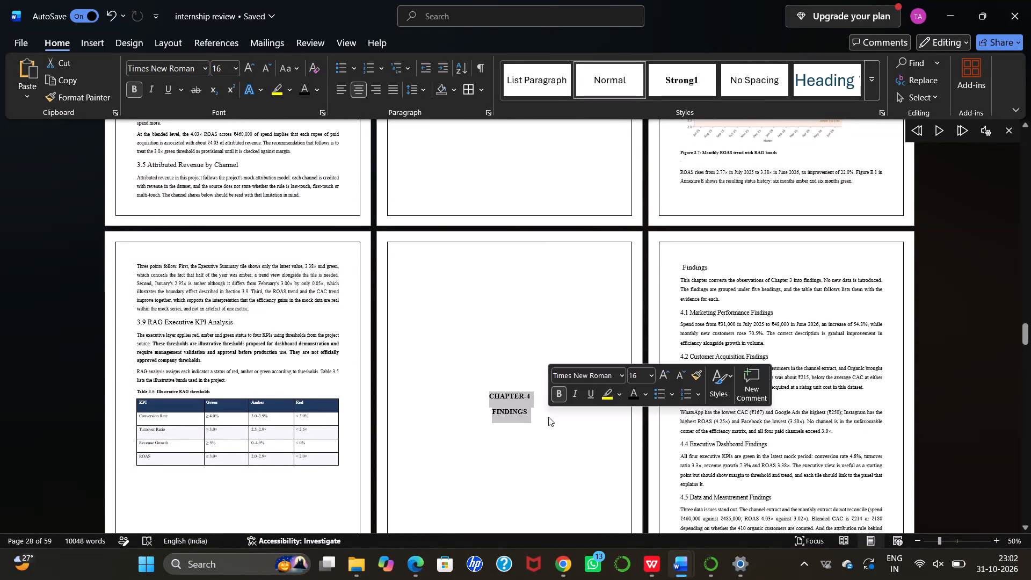
left_click(138, 91)
Remove bold from the "CHAPTER-5 RECOMENDATIONS" title on the Chapter 5 title page.
scroll(344, 209, "down", 2)
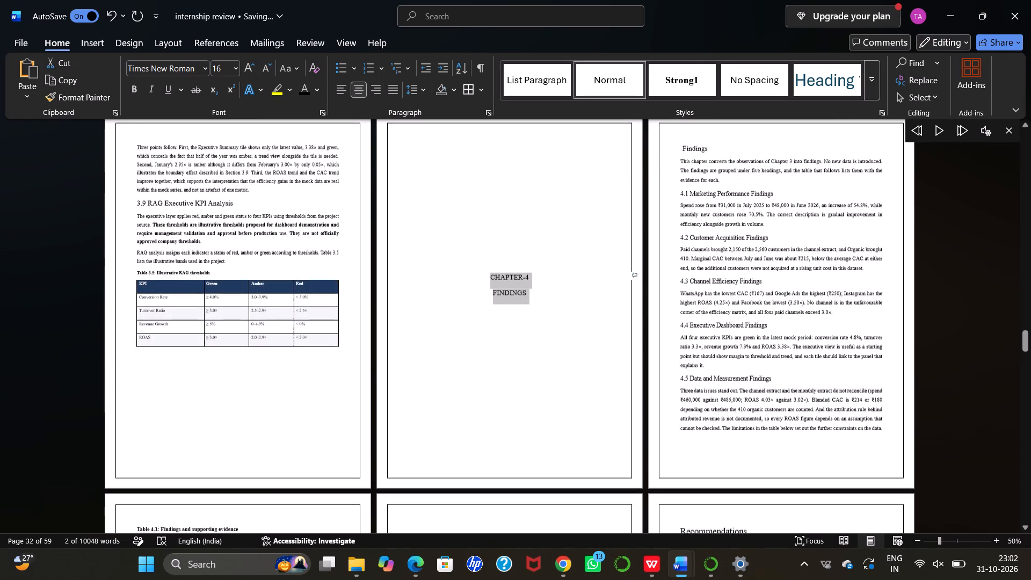
scroll(344, 209, "down", 4)
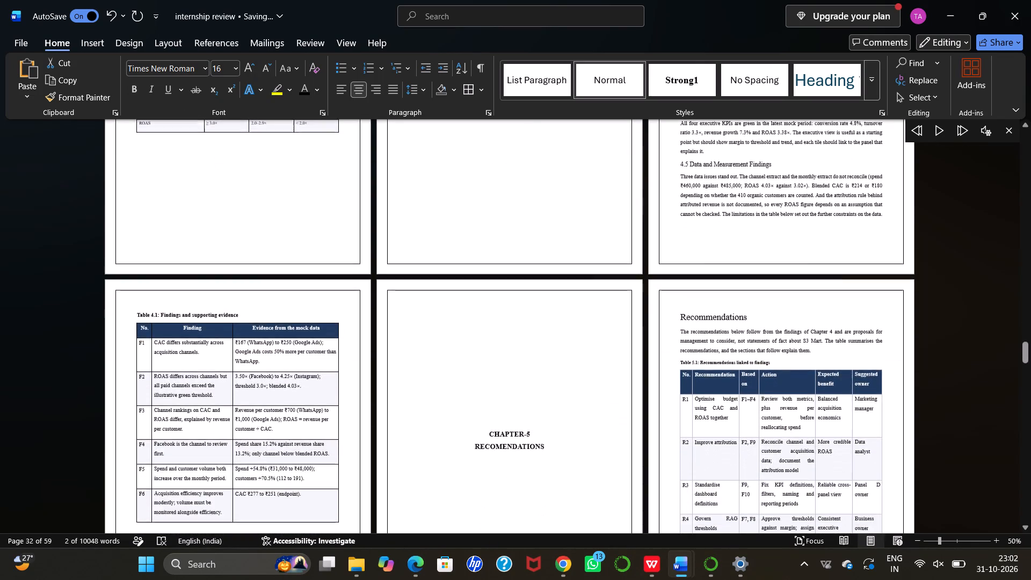
scroll(344, 209, "down", 2)
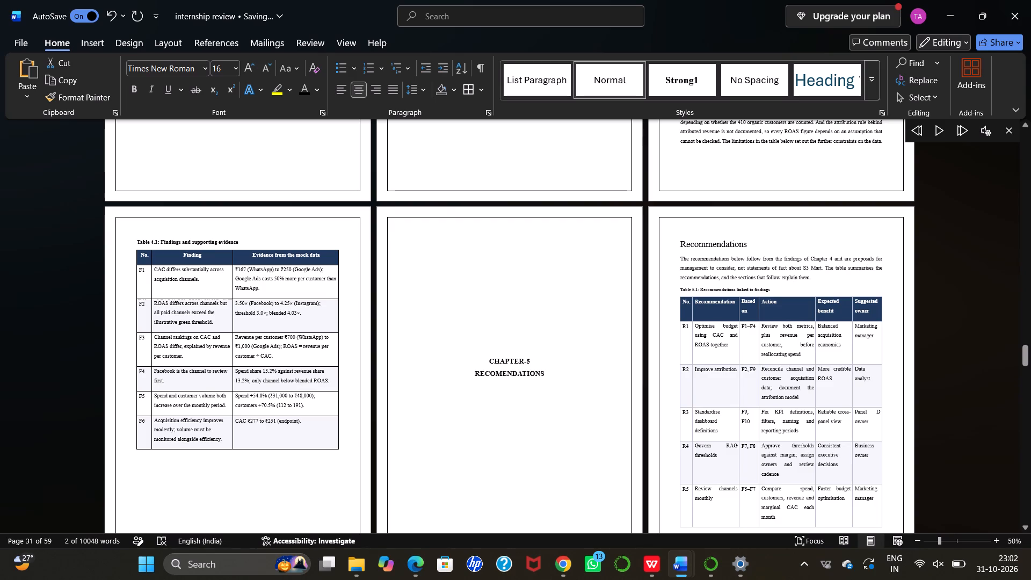
left_click_drag(486, 363, 553, 382)
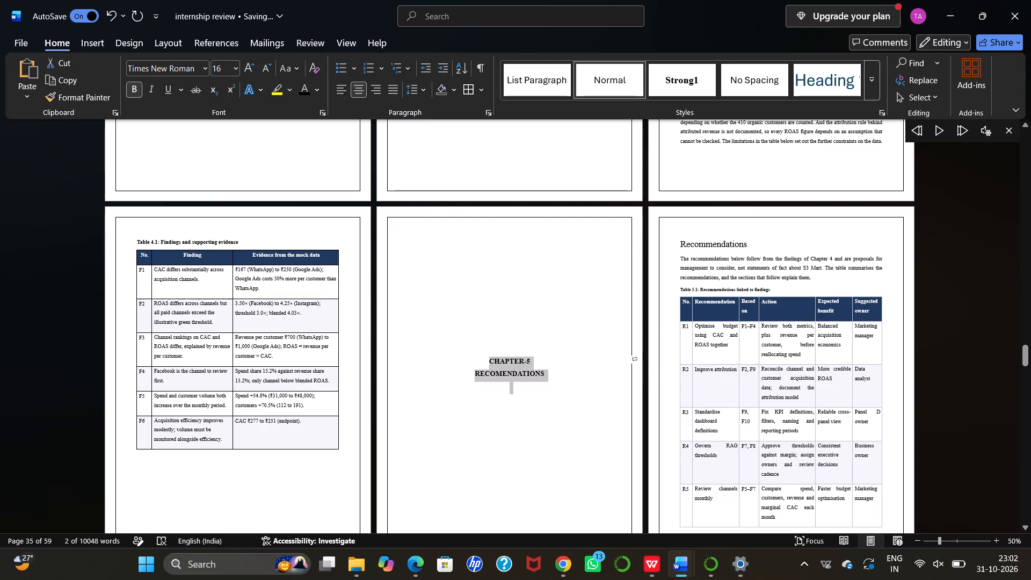
left_click(133, 91)
Remove bold from the "CHAPTER-6 CONCUSION" title on the Chapter 6 title page.
scroll(313, 245, "down", 2)
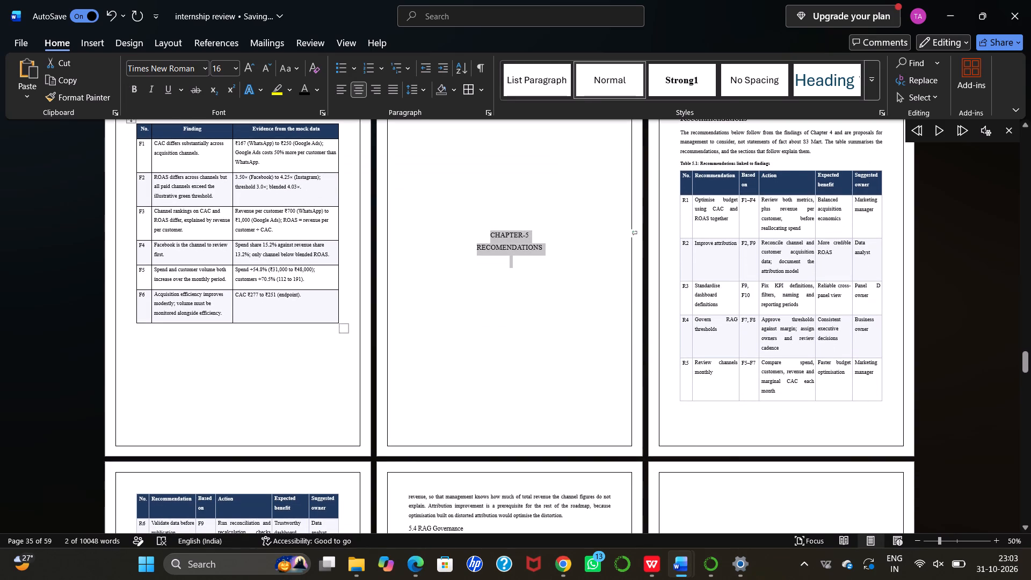
scroll(313, 245, "down", 4)
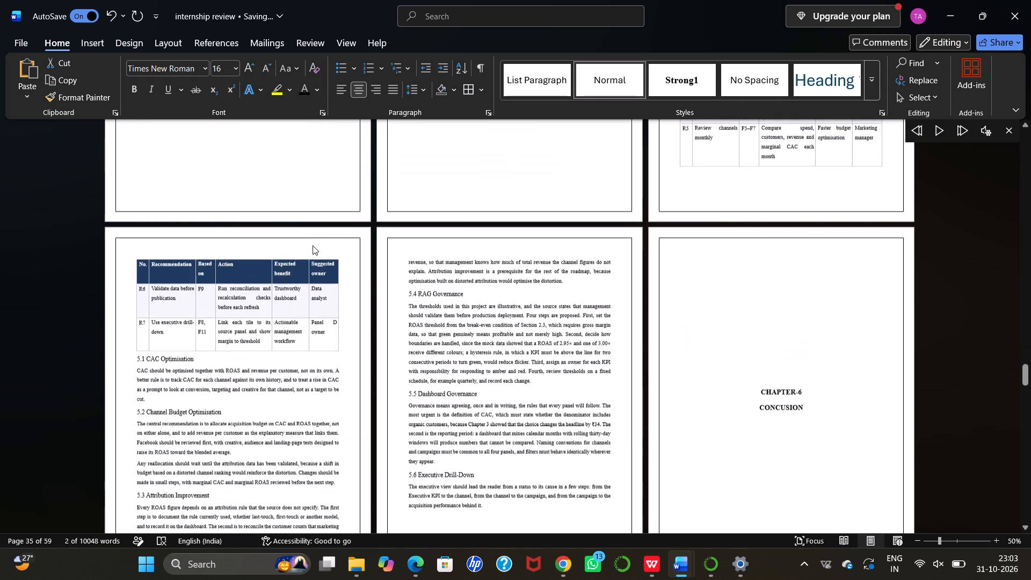
scroll(313, 245, "down", 1)
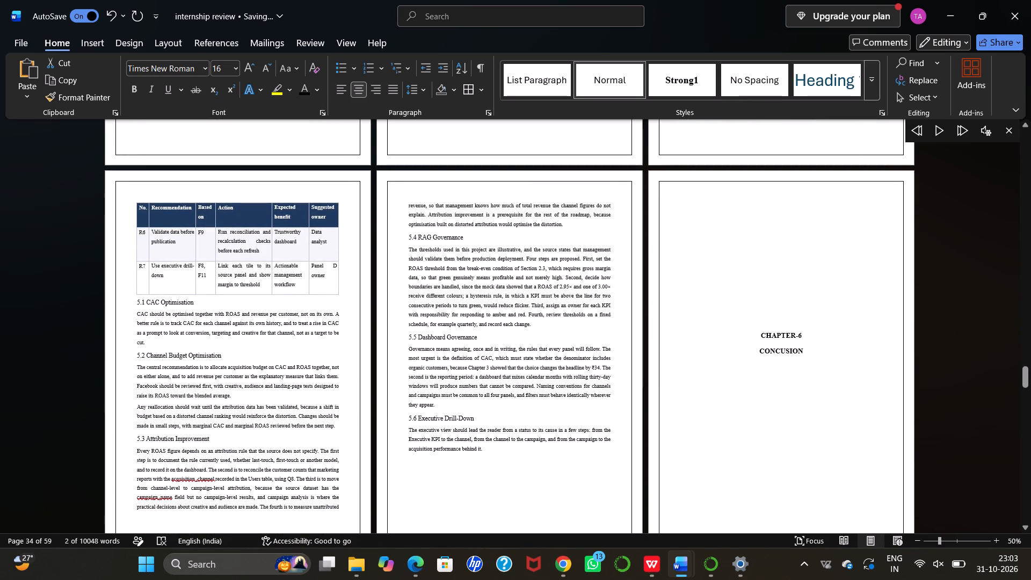
left_click_drag(763, 335, 811, 354)
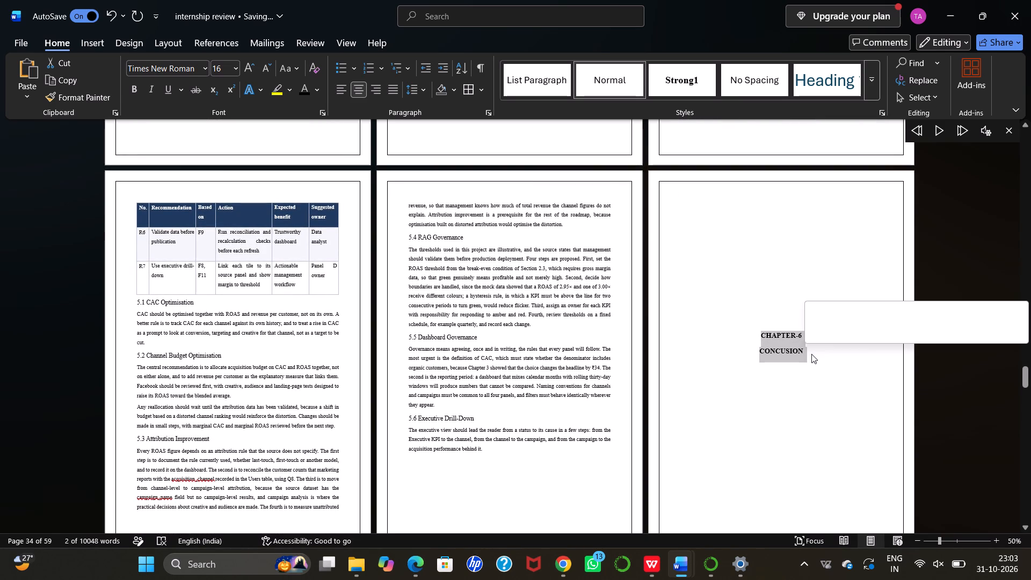
left_click(814, 331)
Copy the "Chapter 7: Learning Outcome" heading that follows the conclusion.
scroll(684, 381, "down", 2)
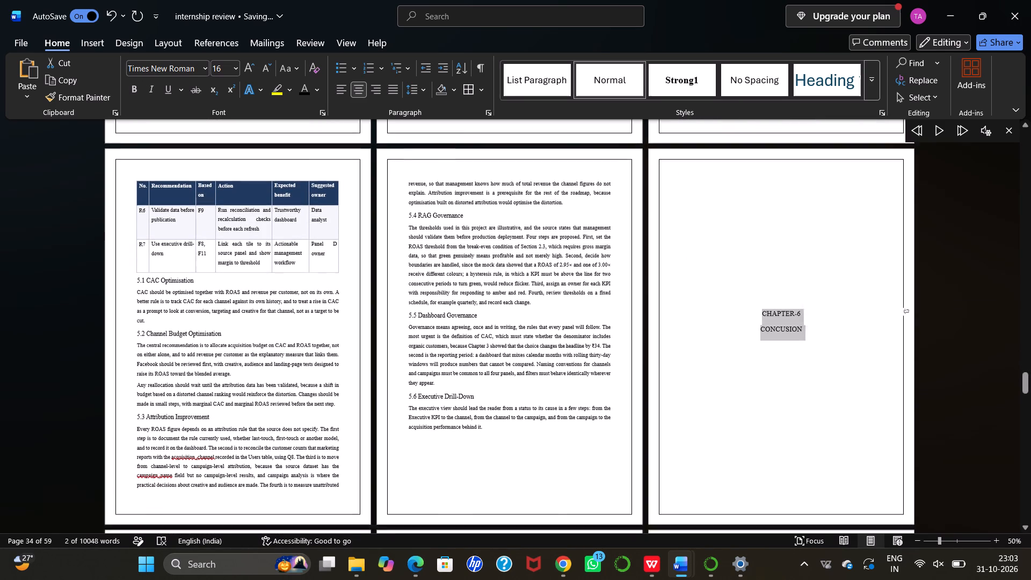
scroll(684, 381, "down", 5)
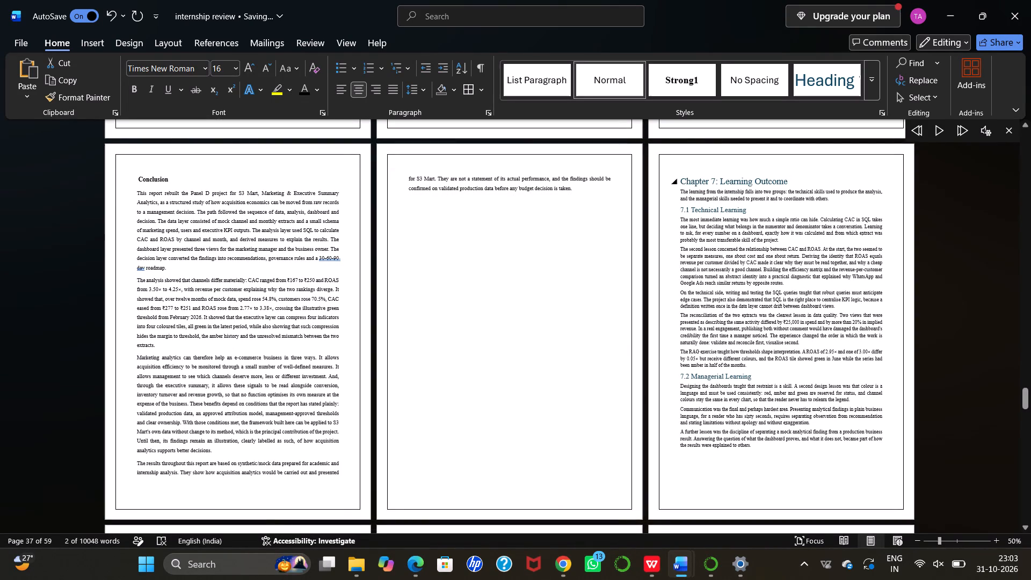
left_click_drag(680, 178, 769, 181)
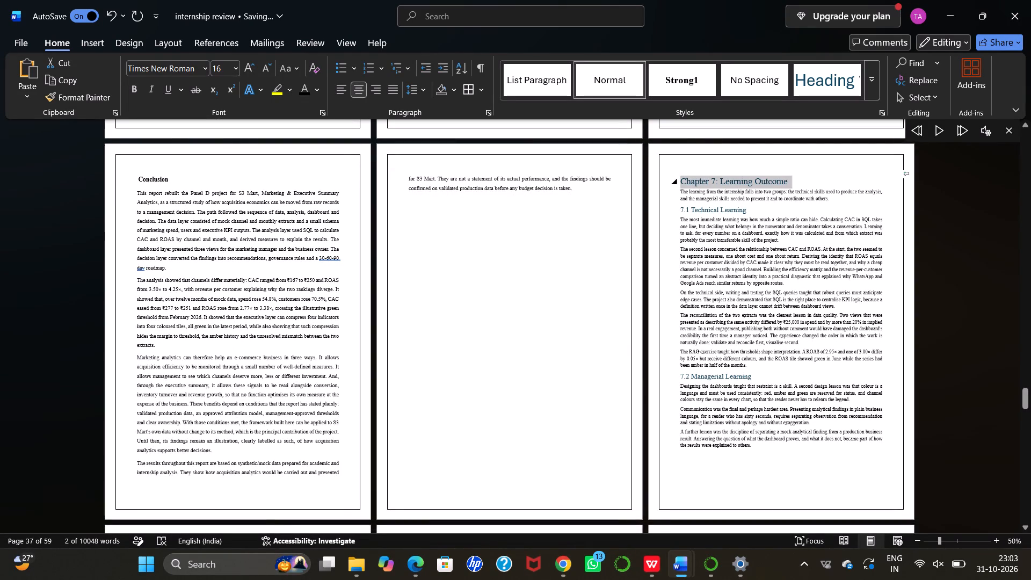
left_click_drag(769, 181, 763, 181)
left_click_drag(763, 181, 746, 182)
left_click_drag(746, 182, 786, 184)
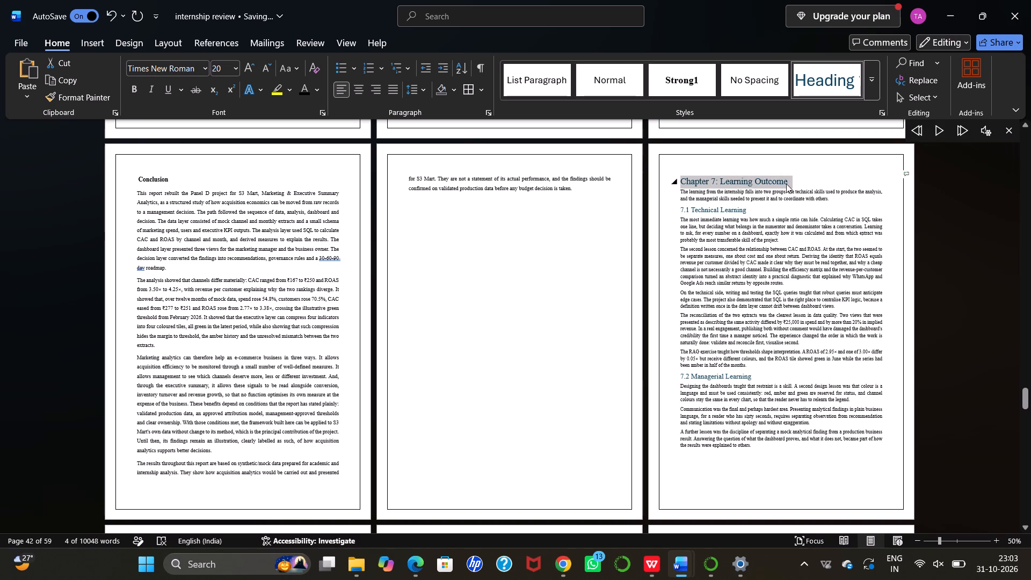
key("ctrl+c")
Add an empty page between the conclusion's last page and Chapter 7, and place the cursor on it.
left_click(535, 266)
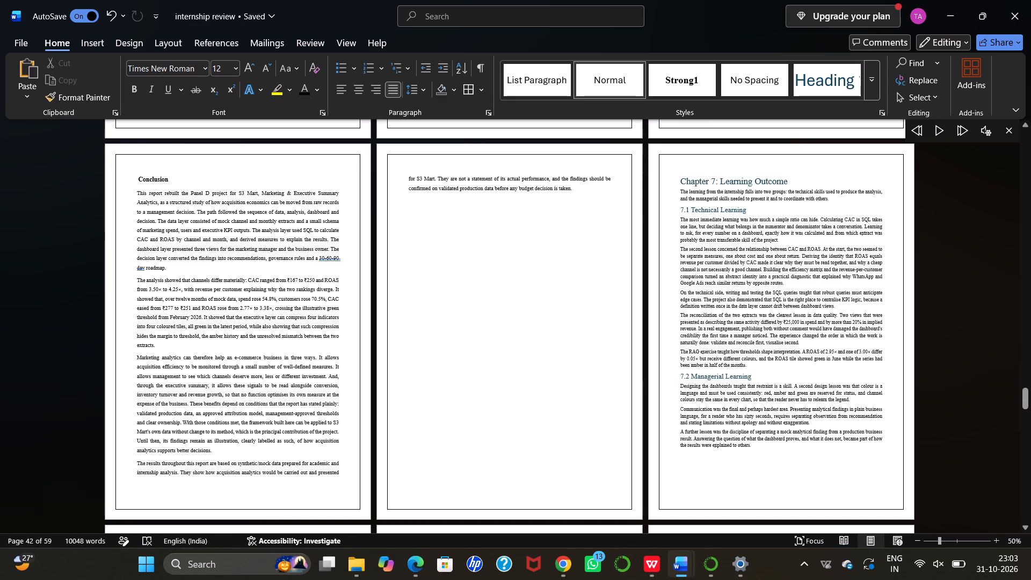
left_click(409, 453)
key("Return")
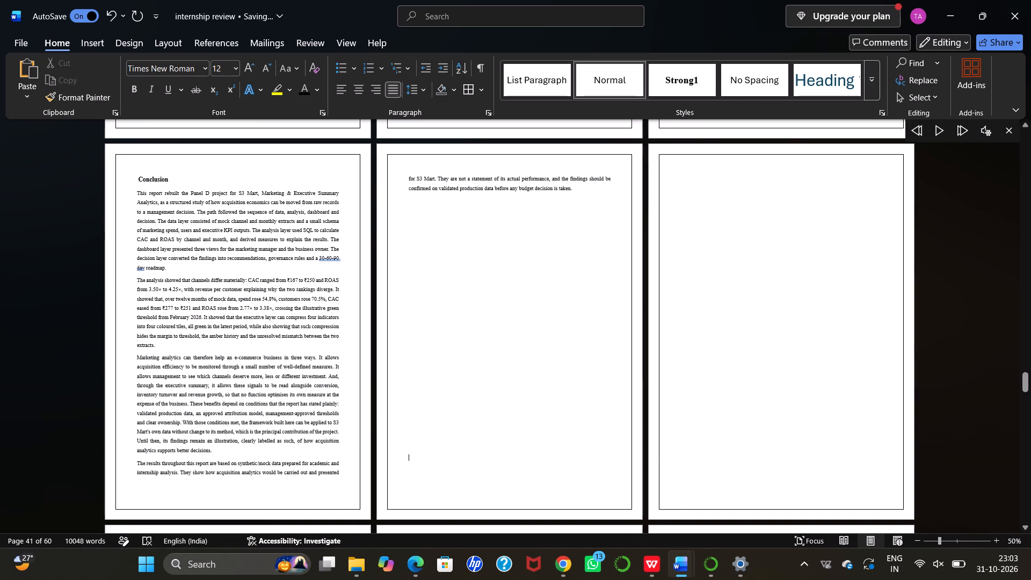
left_click(715, 300)
Add blank lines on the empty page before Chapter 7 to lower the cursor to about the middle of the page.
key("Return")
key("Return")
key("Return")
key("Return")
key("Return")
key("Return")
key("Return")
key("Return")
key("Return")
key("Return")
key("Return")
key("Return")
key("Return")
key("Return")
key("Return")
key("Return")
key("Return")
key("Return")
key("Return")
key("BackSpace")
key("BackSpace")
key("BackSpace")
key("BackSpace")
key("BackSpace")
key("BackSpace")
key("BackSpace")
key("BackSpace")
key("BackSpace")
key("BackSpace")
key("BackSpace")
key("BackSpace")
key("Return")
key("Return")
key("Return")
key("Return")
key("Return")
key("Return")
Enter "CHAPTER-7" as the first title line, indented with spaces towards the centre of the page.
key("space")
key("space")
key("space")
key("space")
key("space")
key("space")
key("space")
key("space")
key("space")
key("space")
key("space")
key("space")
key("space")
key("space")
key("space")
key("space")
key("space")
key("space")
key("space")
key("space")
scroll(715, 300, "down", 1)
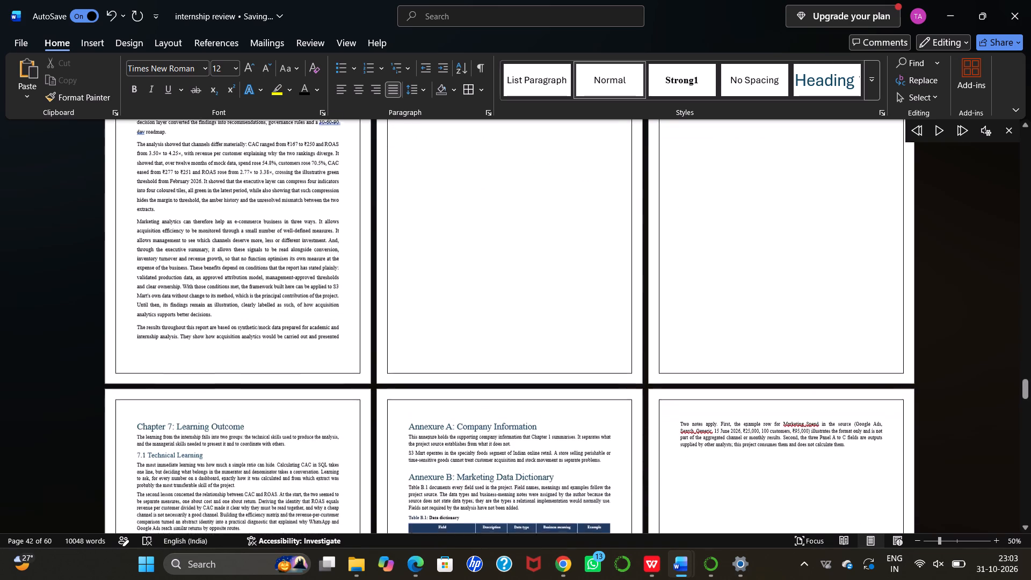
scroll(715, 300, "down", 1)
key("c")
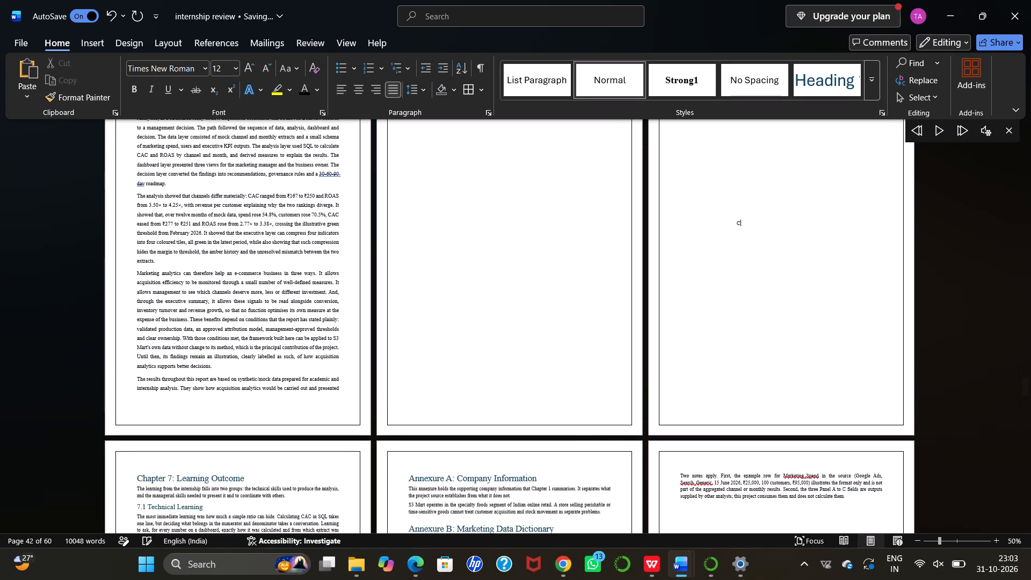
type("HAPTER")
key("minus")
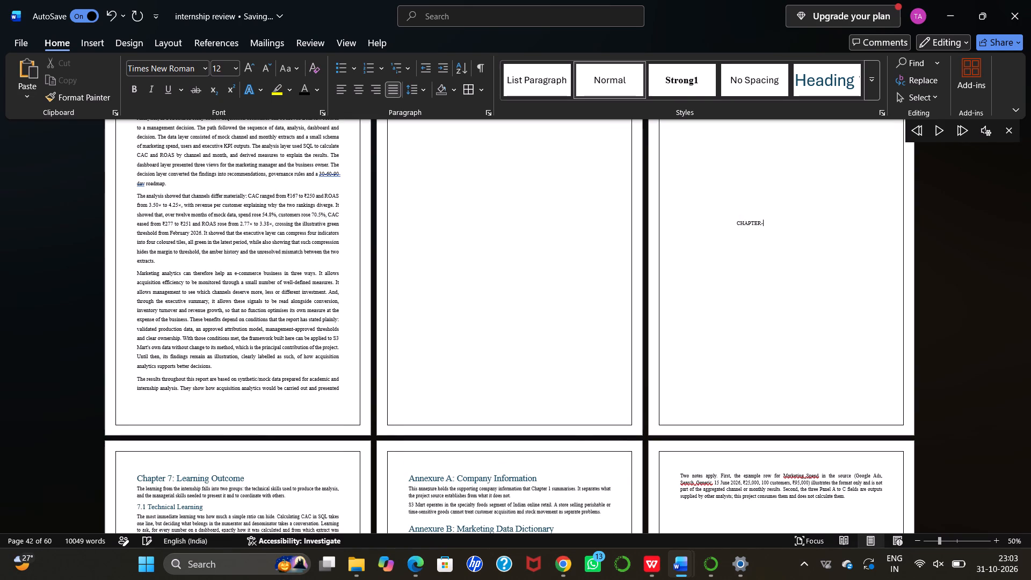
key("7")
key("Return")
Enter "LEARNING OUTCOME" on the line below "CHAPTER-7", indented with spaces.
key("space")
key("space")
key("space")
key("space")
key("space")
key("space")
key("space")
key("space")
key("space")
key("space")
key("space")
key("space")
key("space")
key("space")
key("space")
key("space")
key("space")
key("space")
key("space")
key("space")
type("LEARNING")
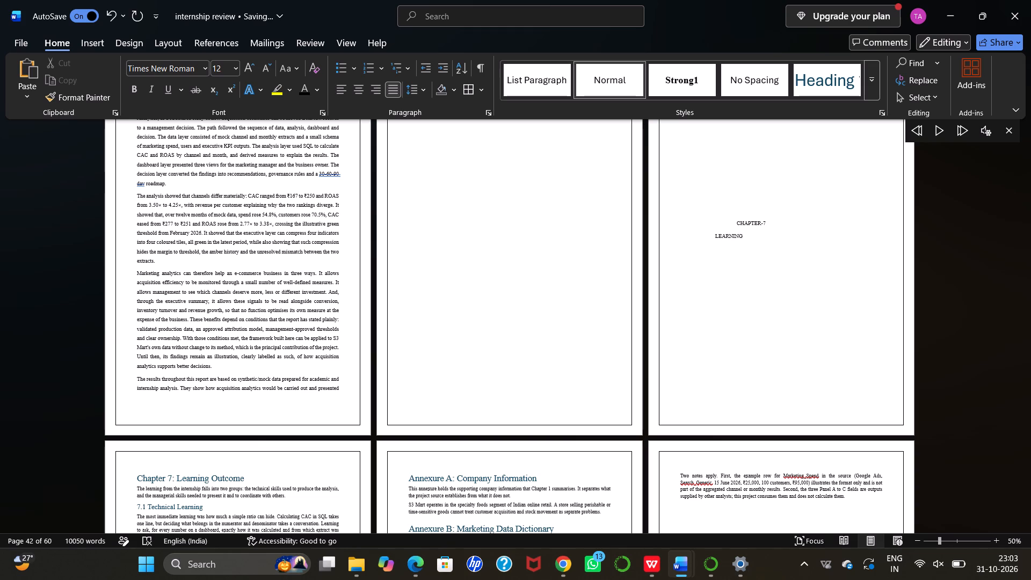
key("space")
type("OUTCON")
key("BackSpace")
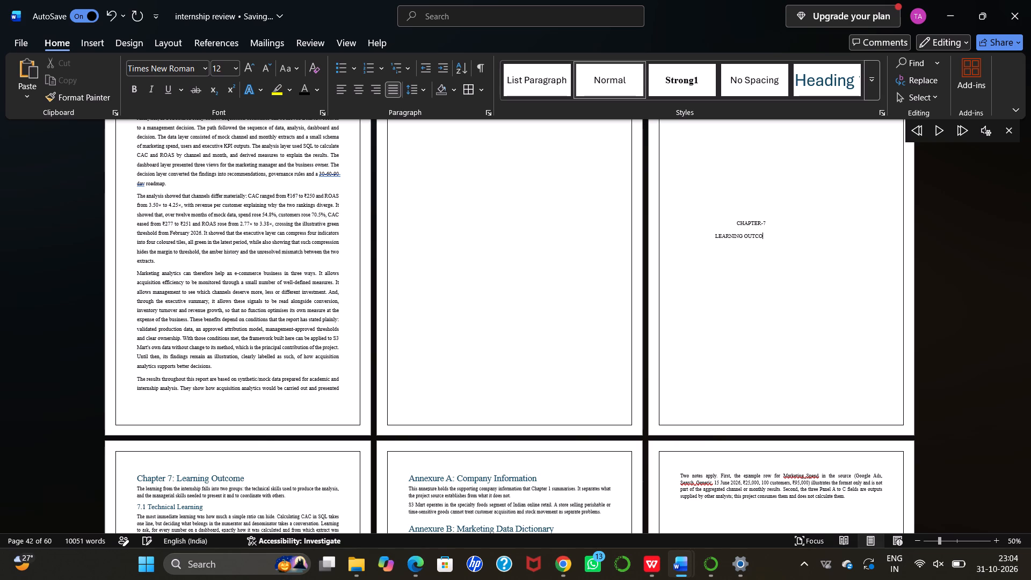
type("ME")
Increase the font size of the two-line "CHAPTER-7 LEARNING OUTCOME" title to 16.
left_click_drag(736, 224, 780, 238)
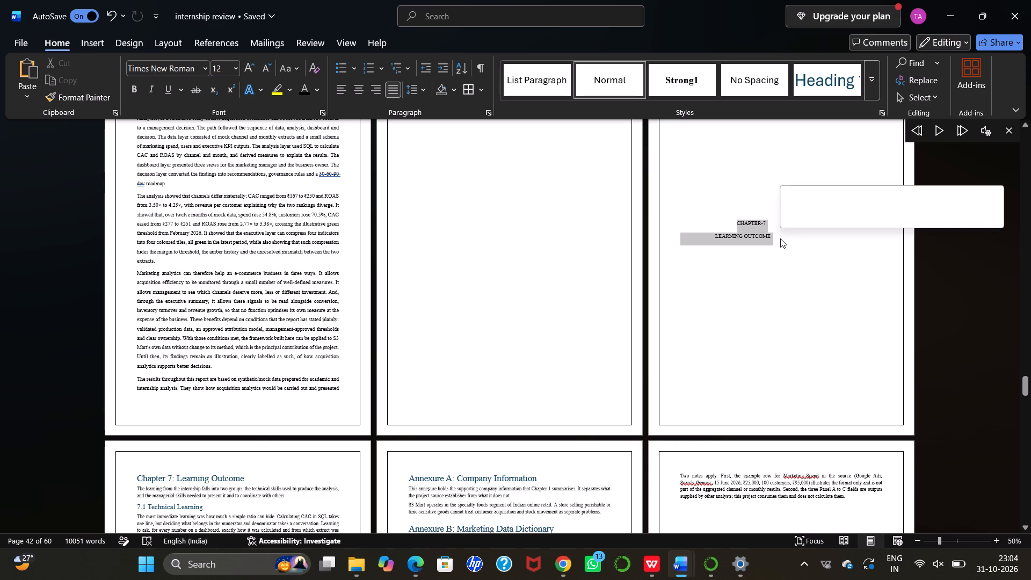
left_click(254, 68)
left_click(254, 68)
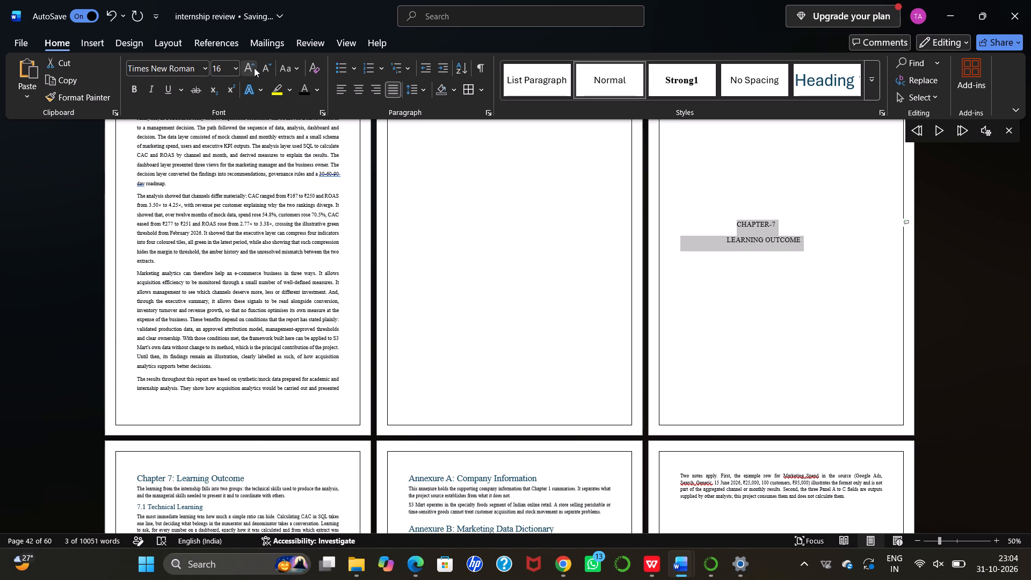
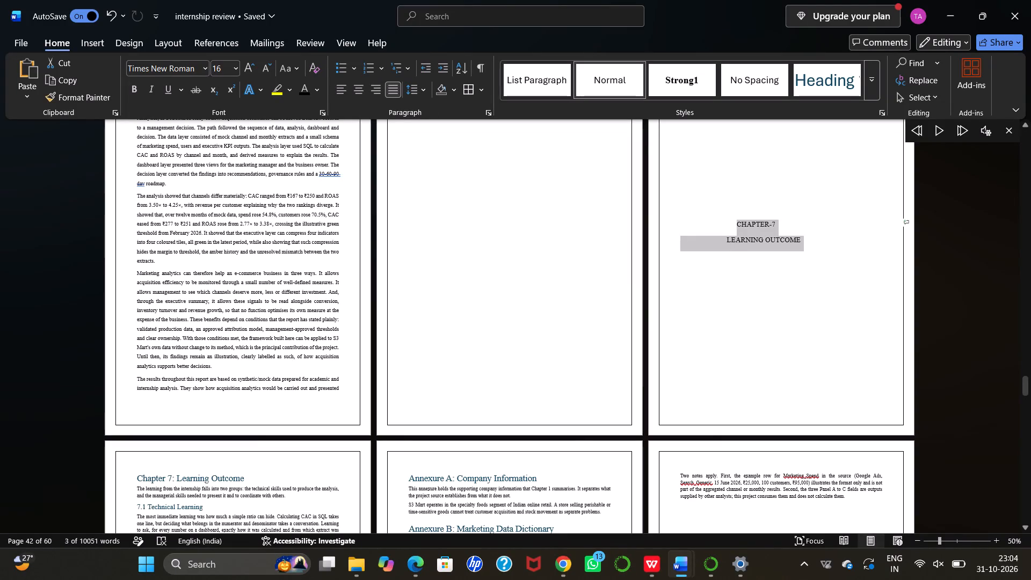
Centre the two-line "CHAPTER-7 LEARNING OUTCOME" title horizontally on its page.
key("ctrl+e")
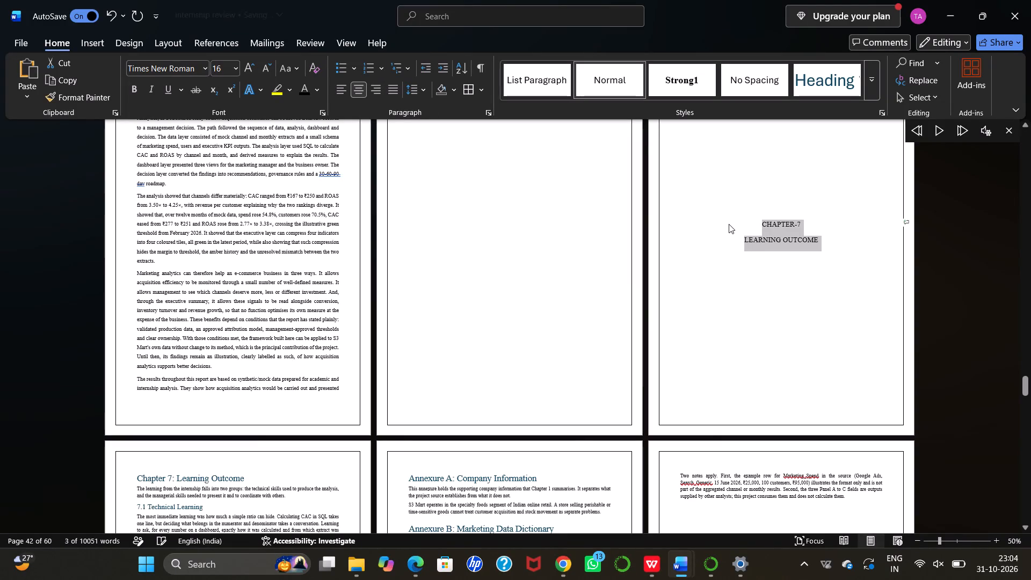
Delete the "Chapter 7:" prefix from the Learning Outcome heading on the page after the title page.
scroll(801, 259, "down", 1)
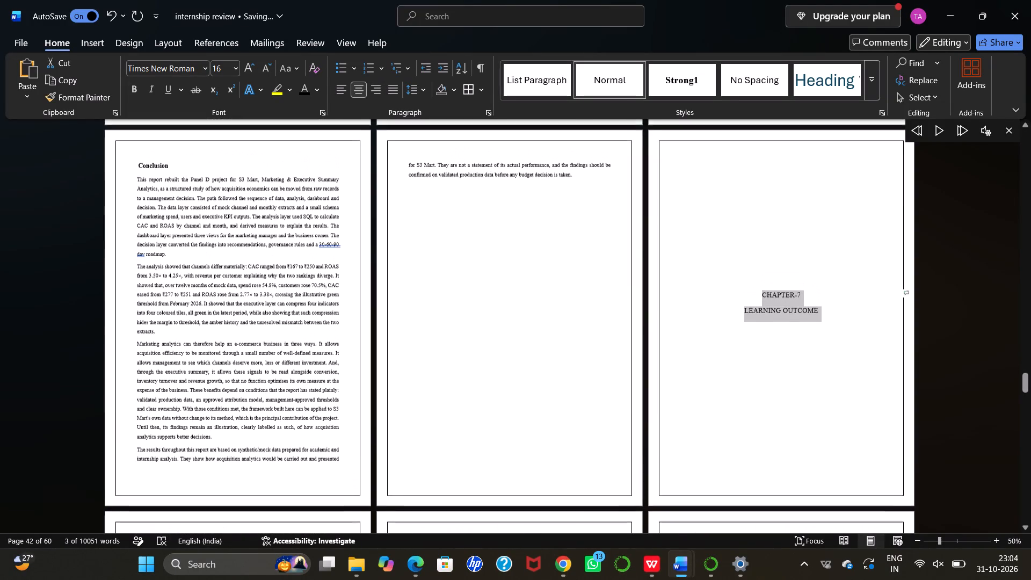
scroll(801, 259, "down", 4)
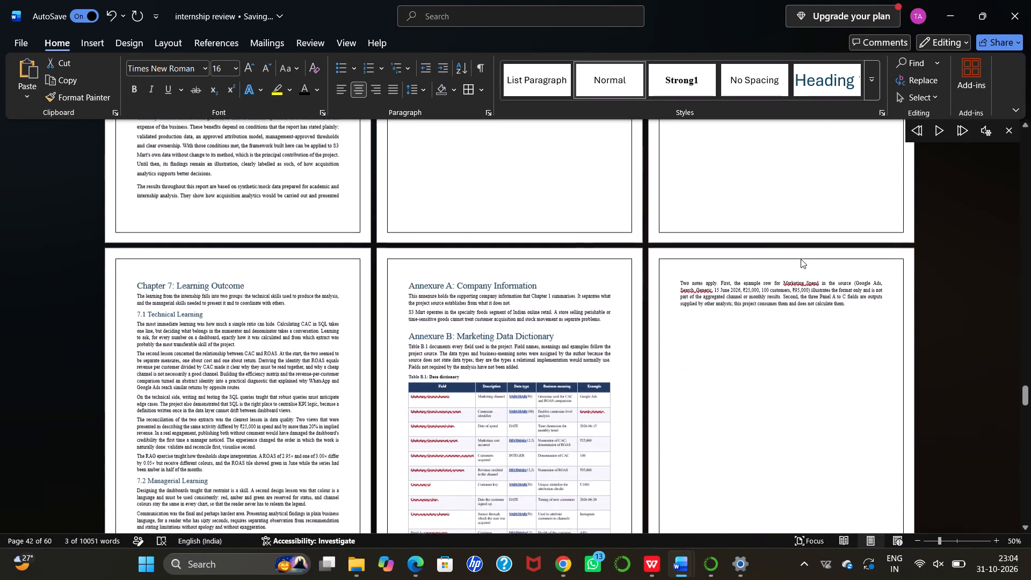
scroll(801, 259, "down", 1)
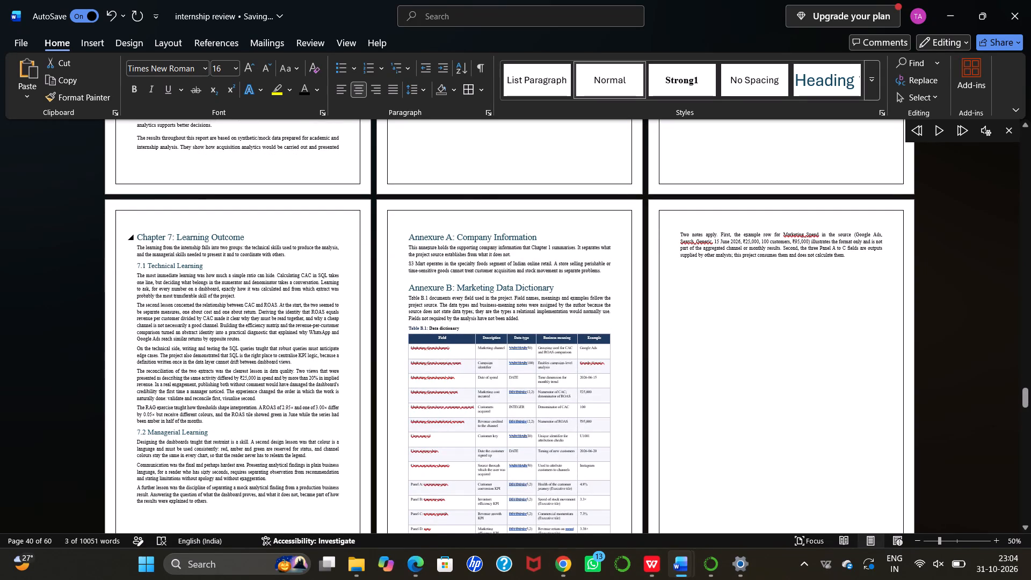
left_click(174, 237)
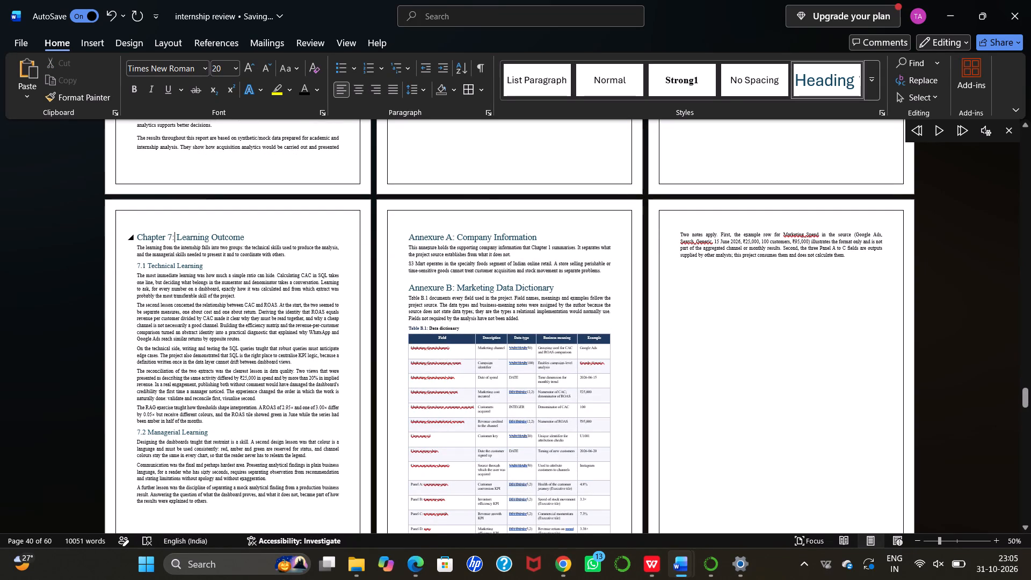
key("BackSpace")
key("BackSpace")
key("BackSpace")
key("BackSpace")
key("BackSpace")
key("BackSpace")
key("BackSpace")
key("BackSpace")
key("BackSpace")
key("BackSpace")
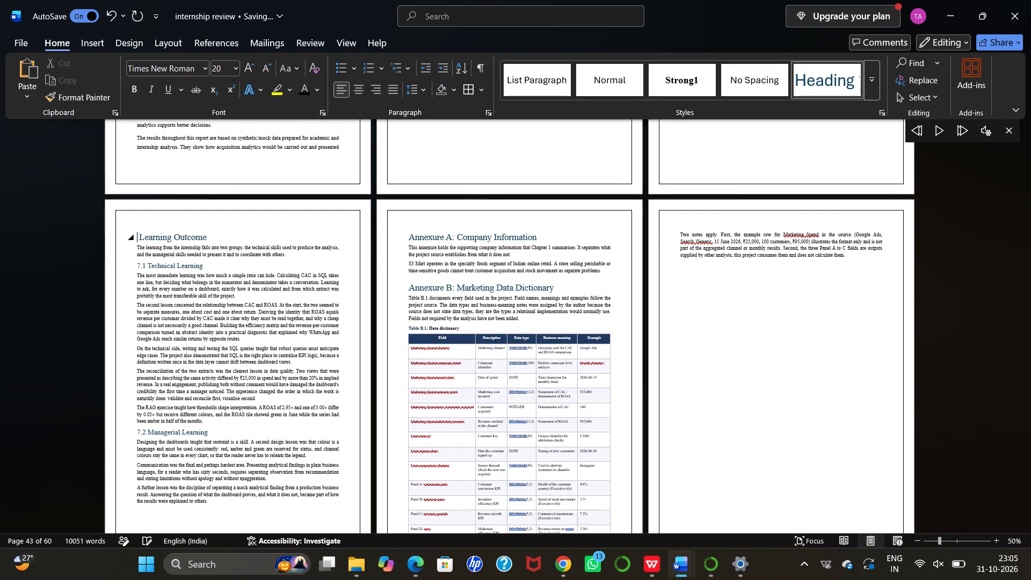
Make the "Learning Outcome" heading black and set its font size to 14.
left_click_drag(139, 233, 201, 236)
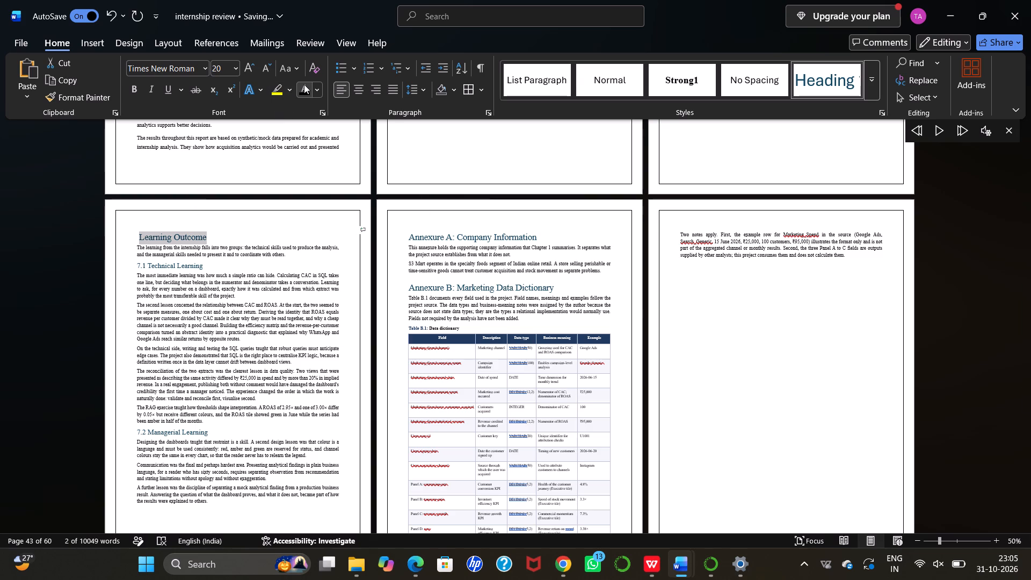
left_click(304, 84)
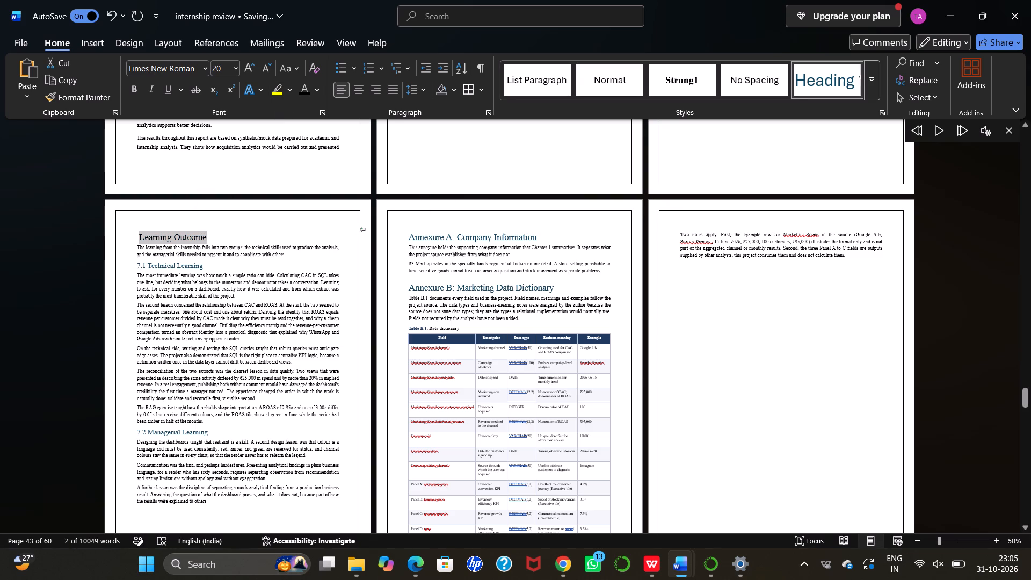
left_click(238, 64)
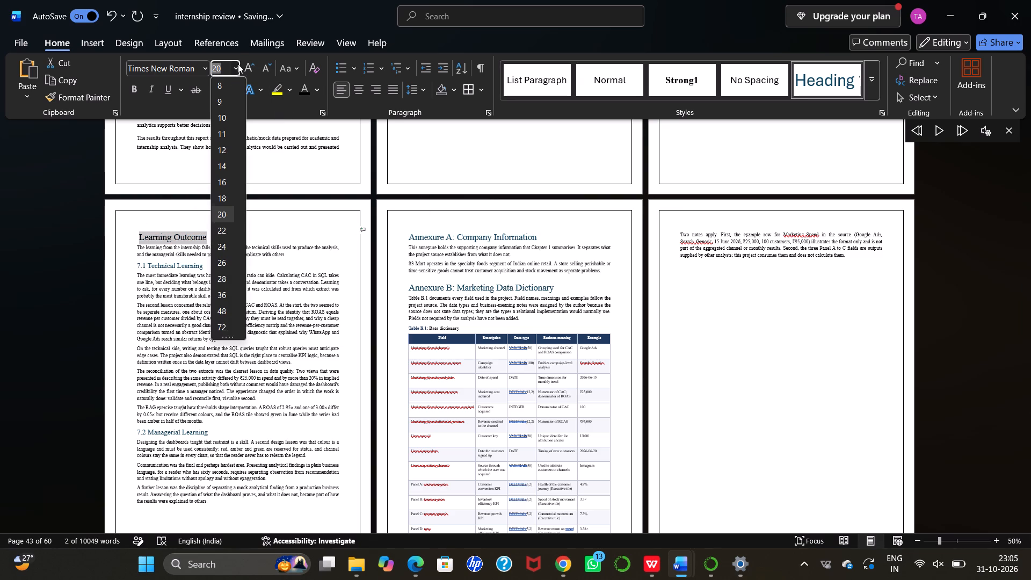
left_click(222, 159)
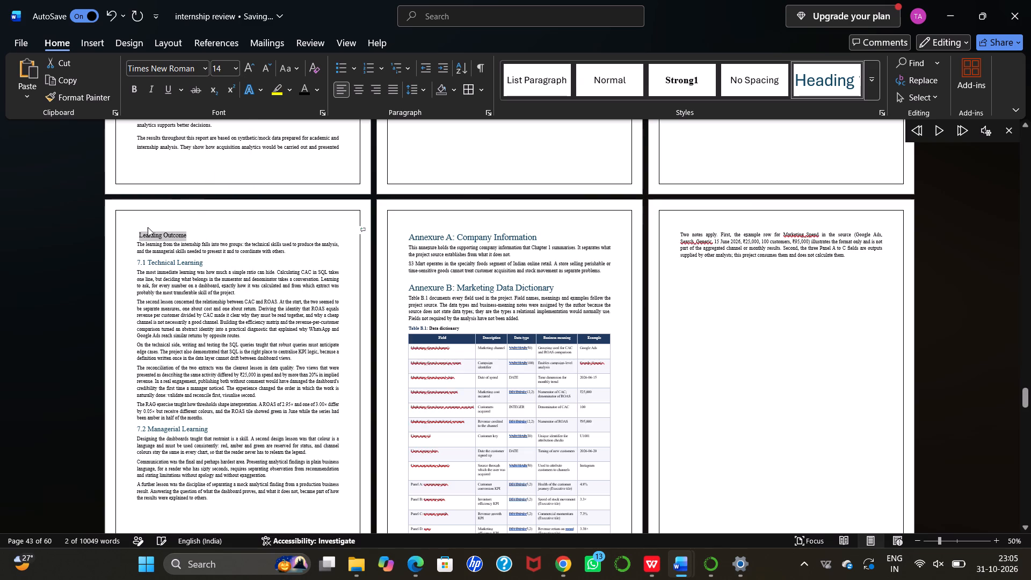
Increase the font size of the introductory paragraph under "Learning Outcome" to 12.
left_click_drag(135, 241, 220, 244)
left_click_drag(220, 244, 276, 247)
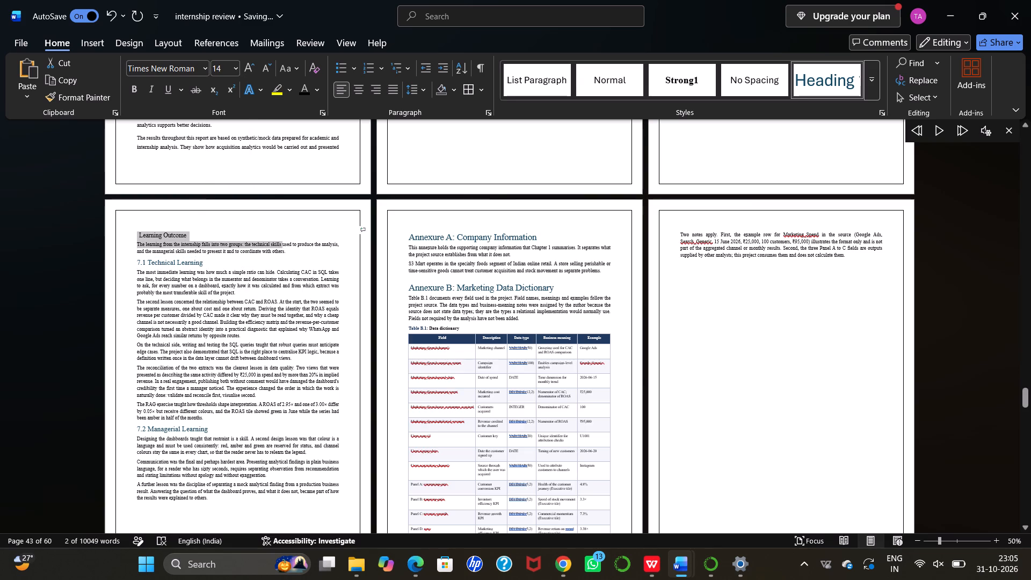
left_click(255, 228)
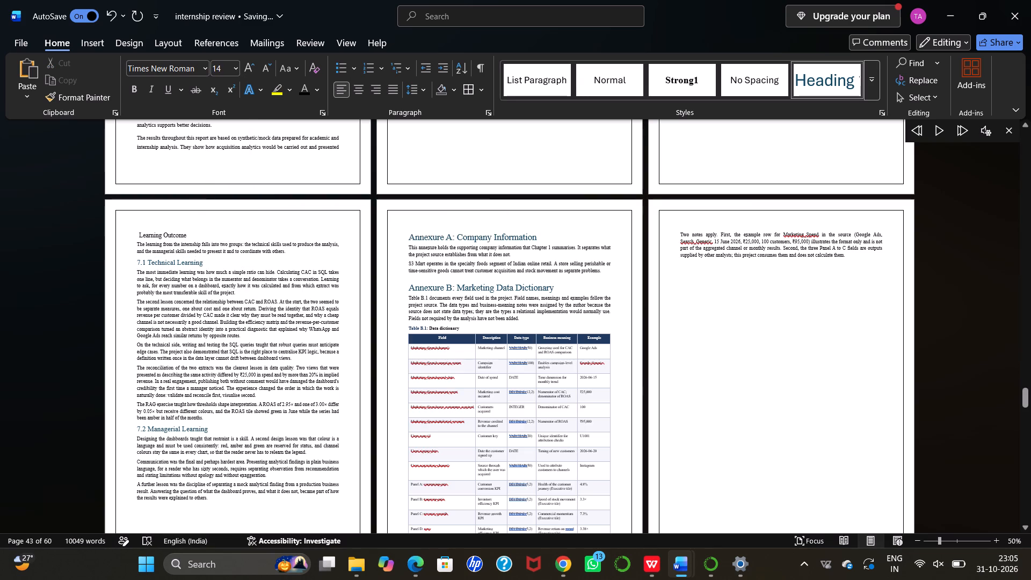
left_click_drag(135, 244, 289, 250)
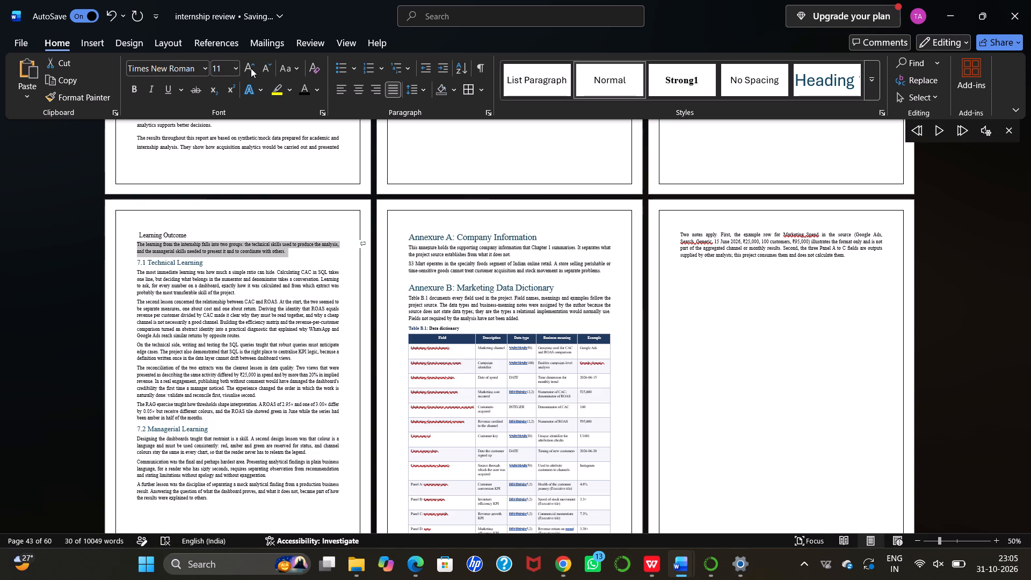
left_click(251, 68)
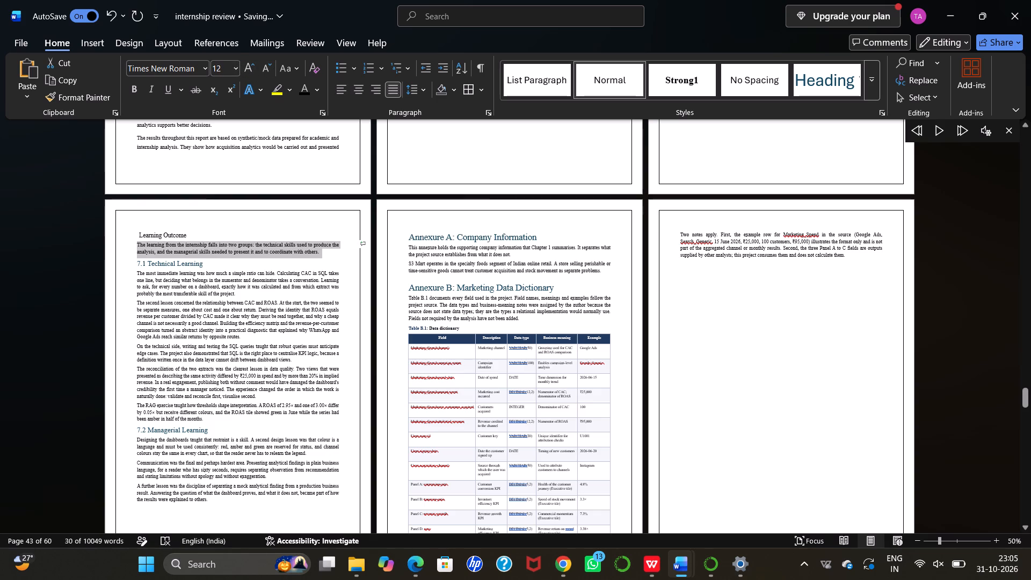
Increase the font size of all body paragraphs under 7.1 Technical Learning to 12.
left_click_drag(135, 273, 262, 362)
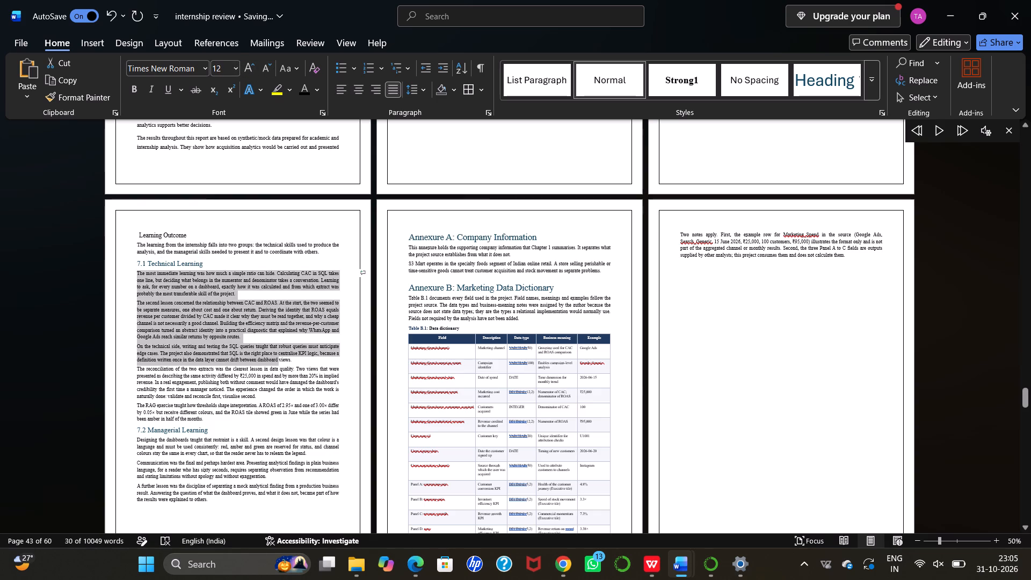
left_click_drag(262, 362, 234, 419)
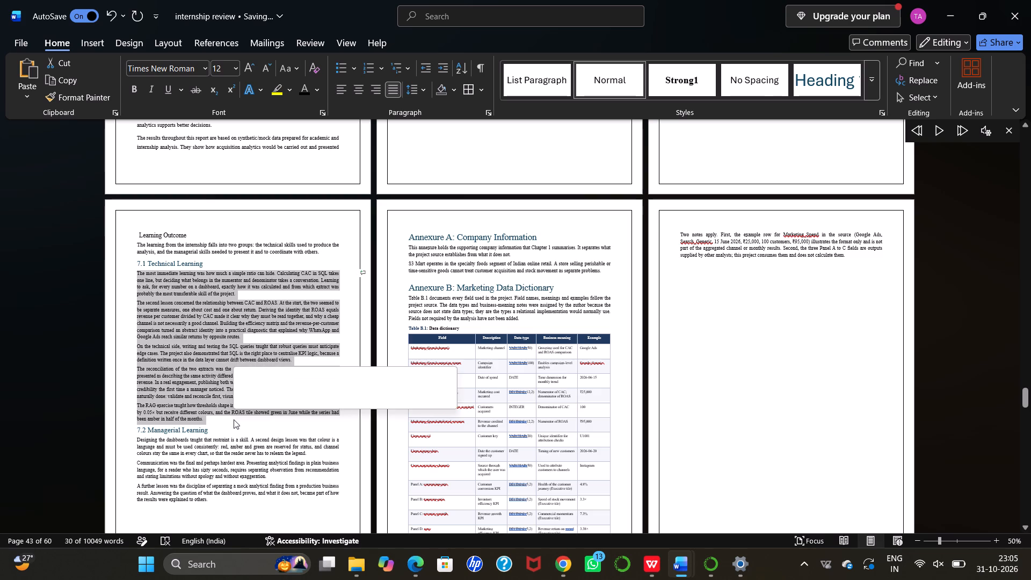
left_click(345, 381)
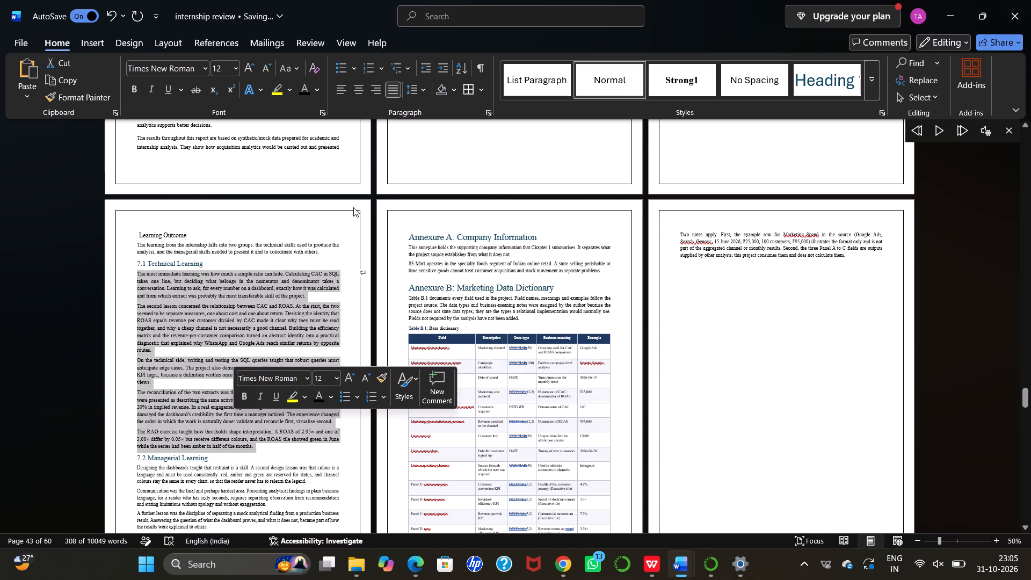
Review the heading, text and title-page formatting of the earlier chapters, from Chapter 3 through to Chapter 7.
scroll(353, 207, "up", 11)
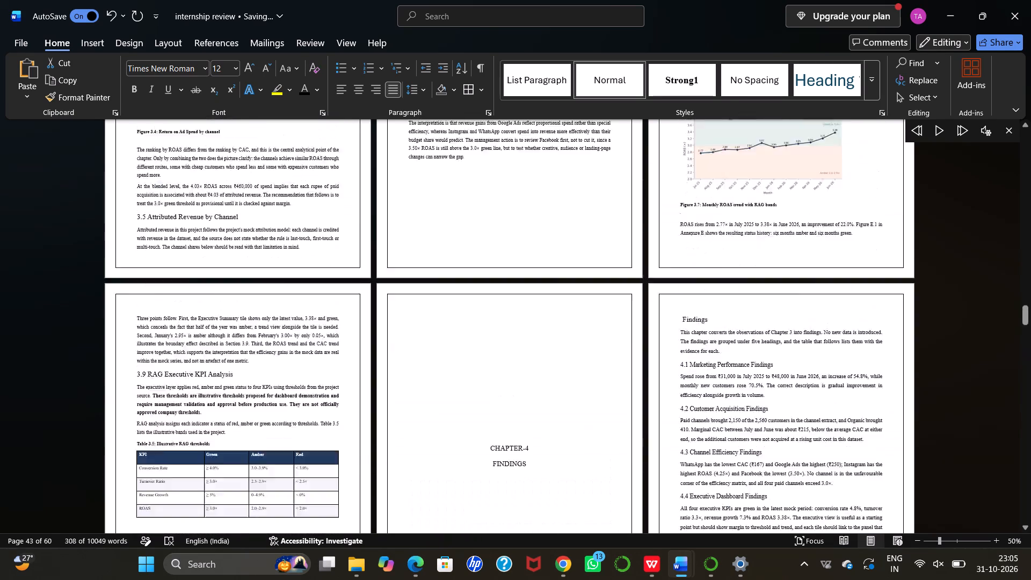
scroll(353, 207, "down", 1)
scroll(353, 207, "up", 7)
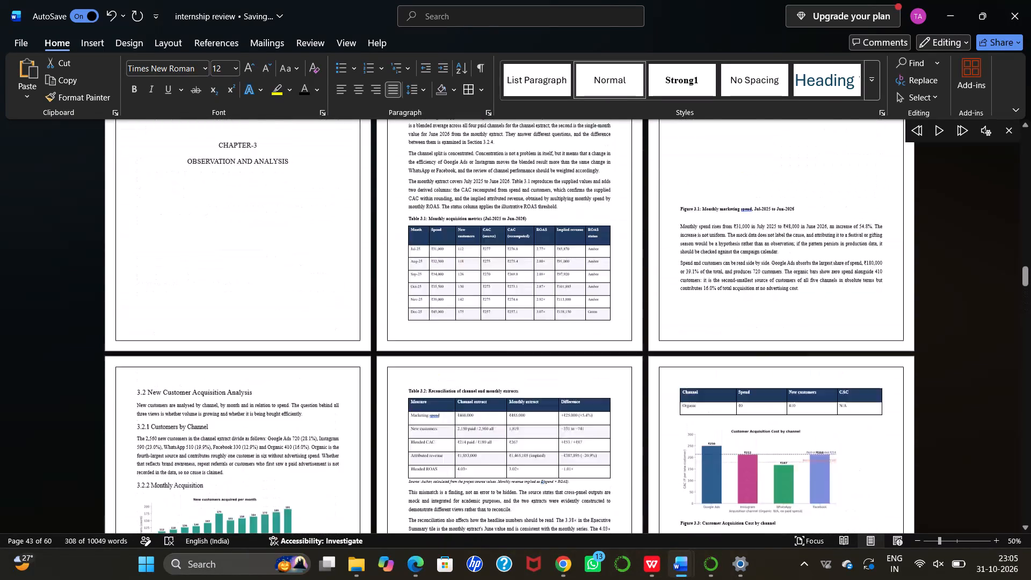
scroll(353, 207, "up", 3)
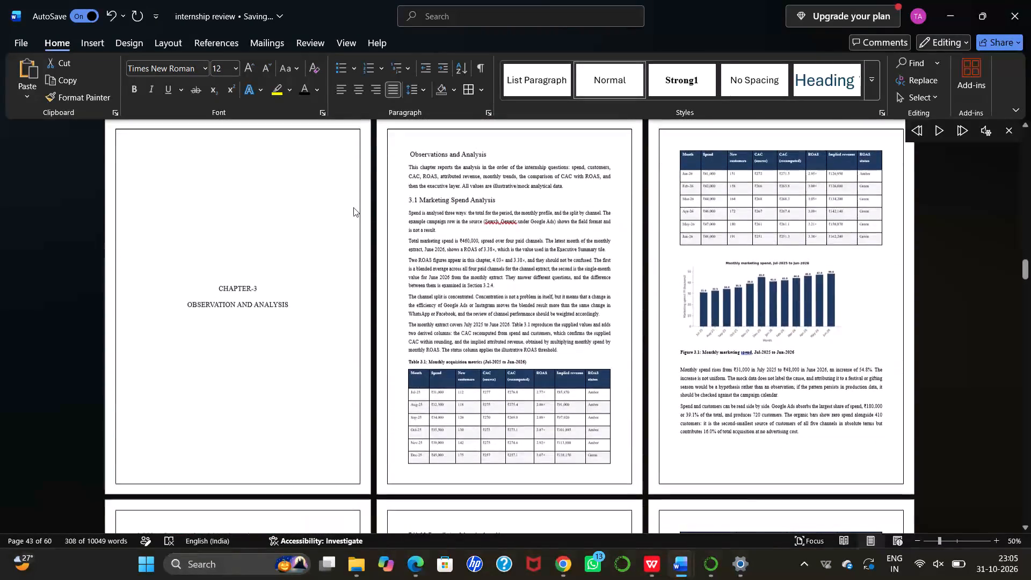
scroll(353, 207, "up", 1)
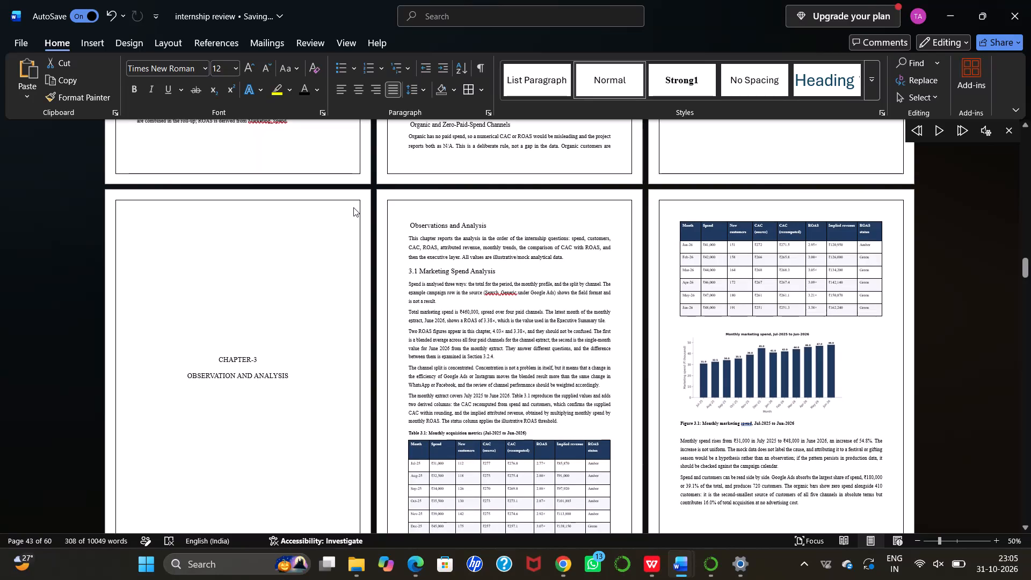
scroll(353, 207, "down", 7)
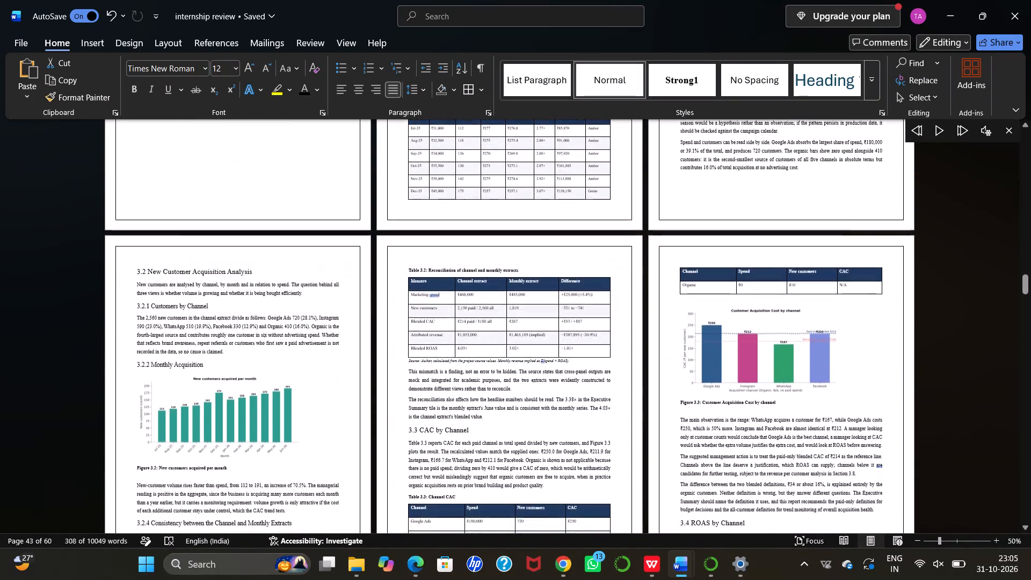
scroll(353, 207, "down", 6)
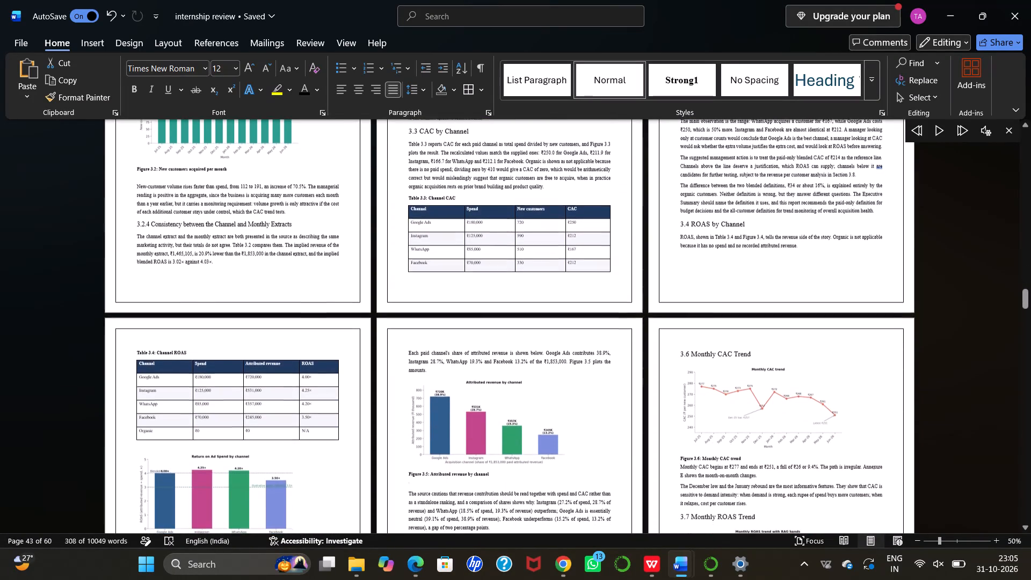
scroll(353, 207, "down", 4)
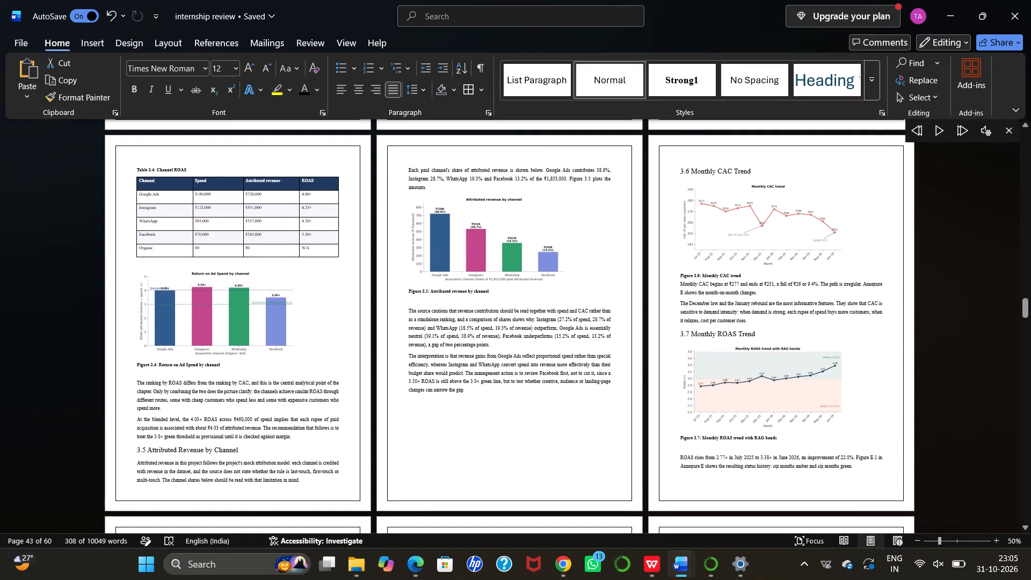
scroll(353, 207, "down", 5)
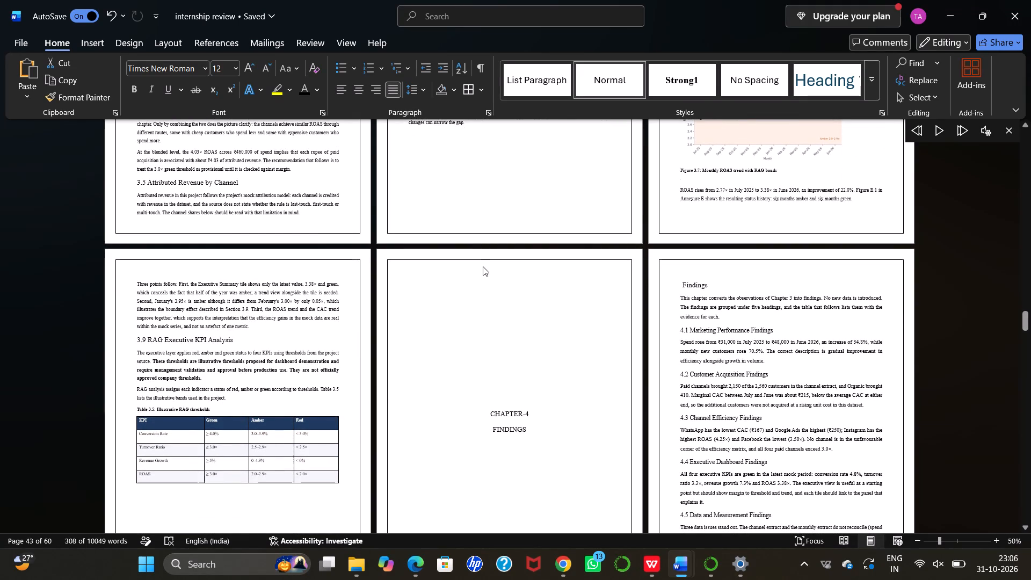
scroll(483, 266, "down", 14)
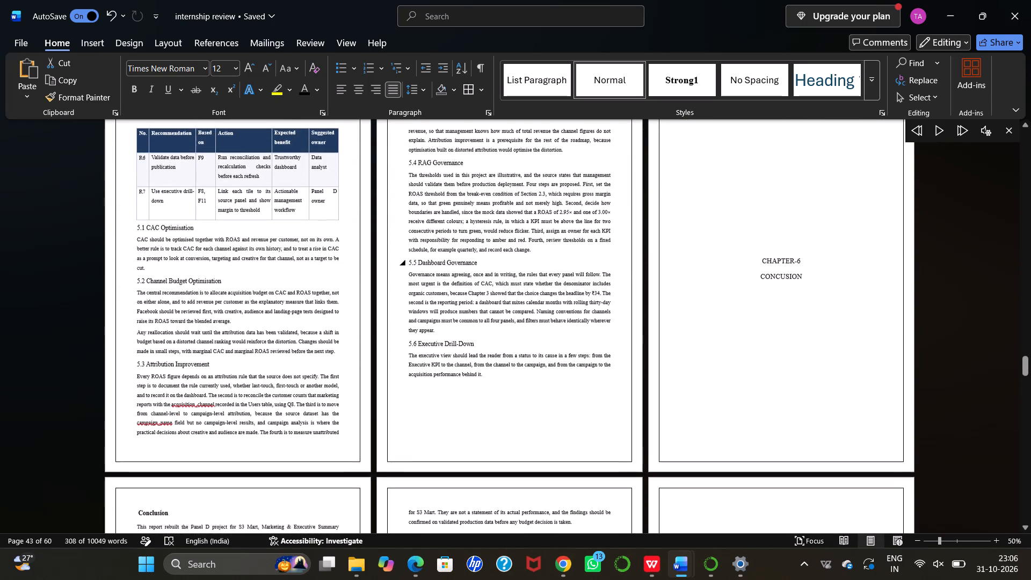
scroll(483, 266, "down", 3)
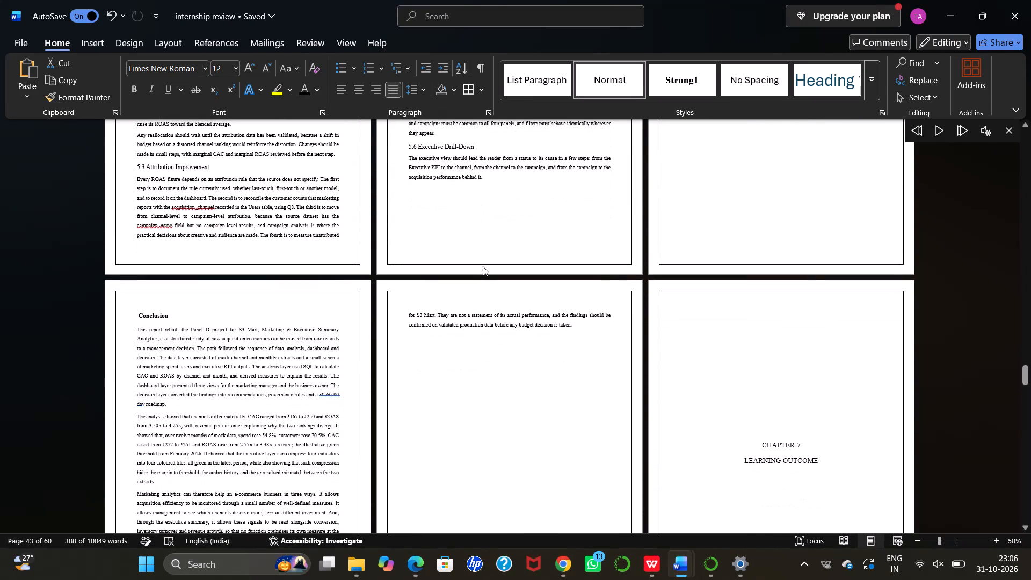
scroll(483, 266, "down", 3)
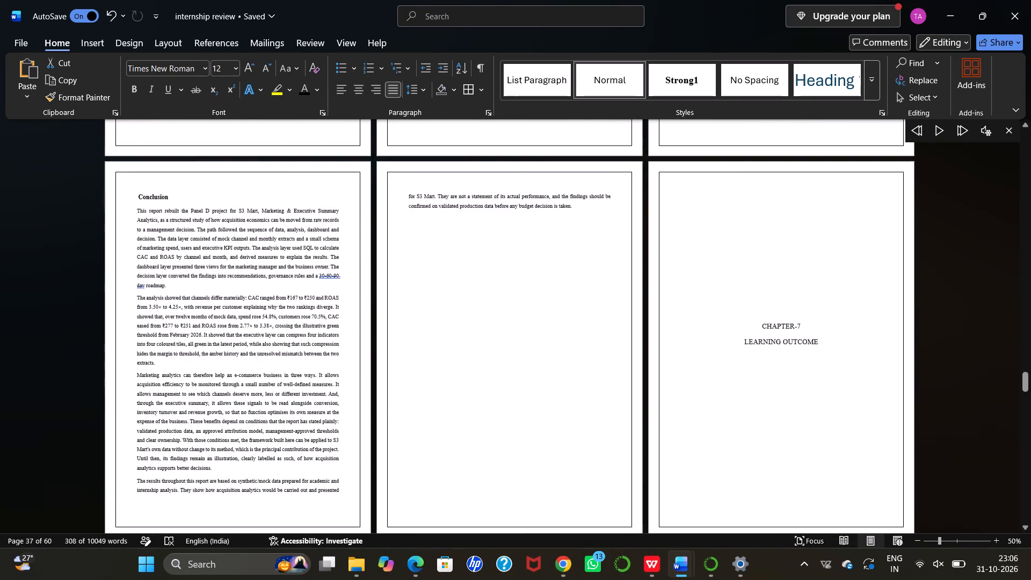
scroll(483, 266, "down", 3)
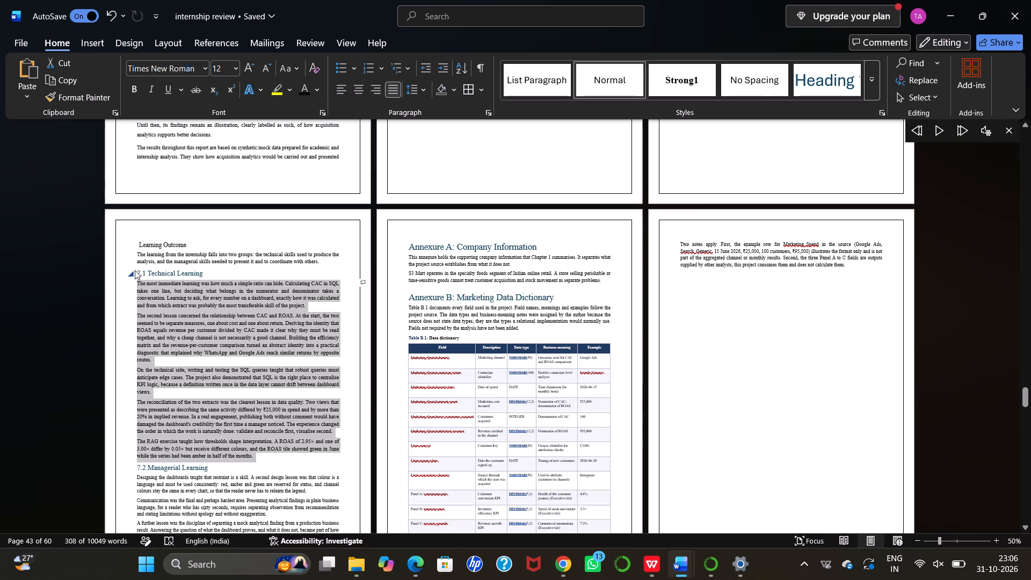
Reduce the "7.1 Technical Learning" heading to font size 14 and make it black.
left_click_drag(137, 272, 182, 269)
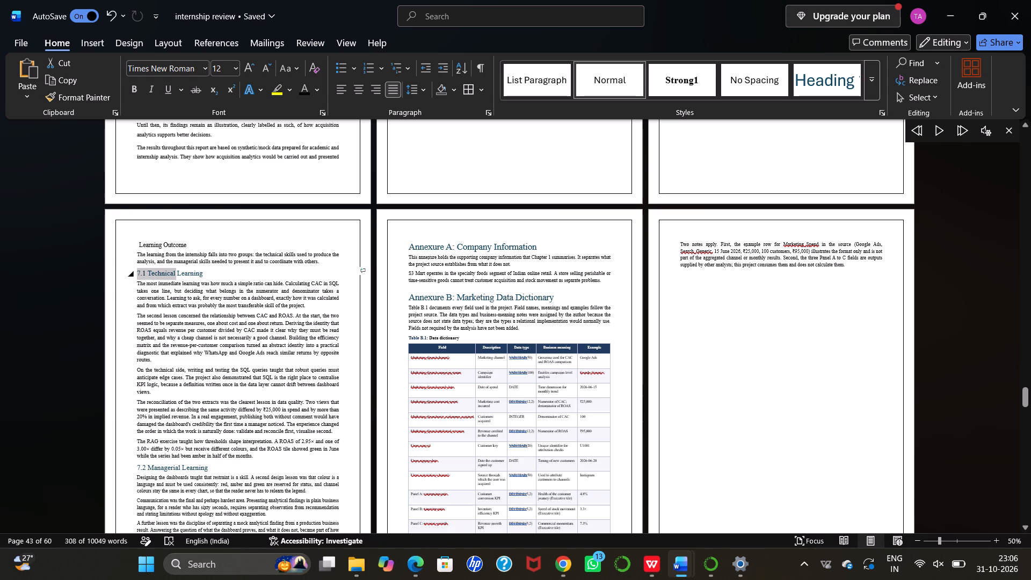
left_click_drag(182, 269, 199, 270)
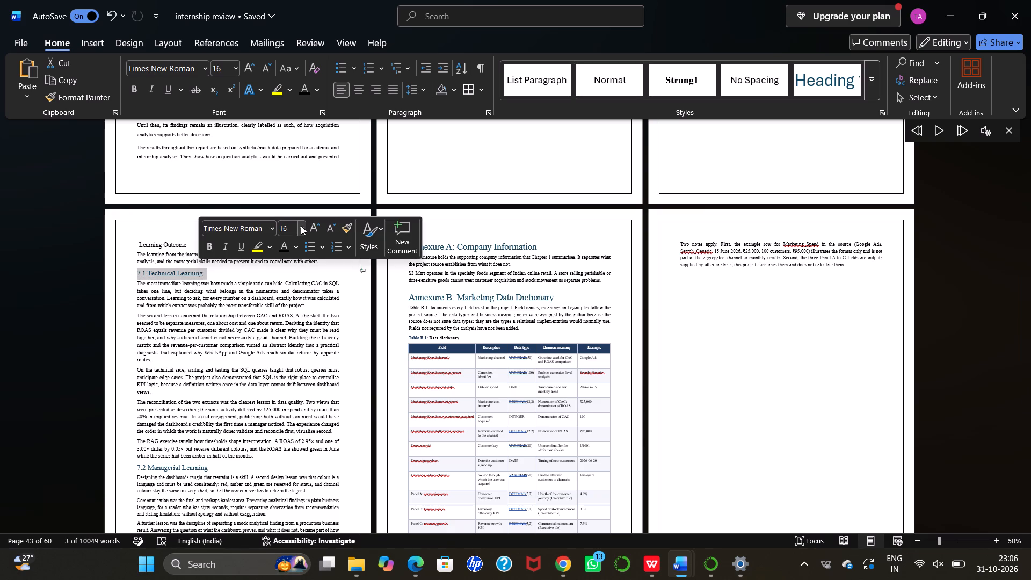
left_click(301, 226)
left_click(330, 223)
left_click(291, 241)
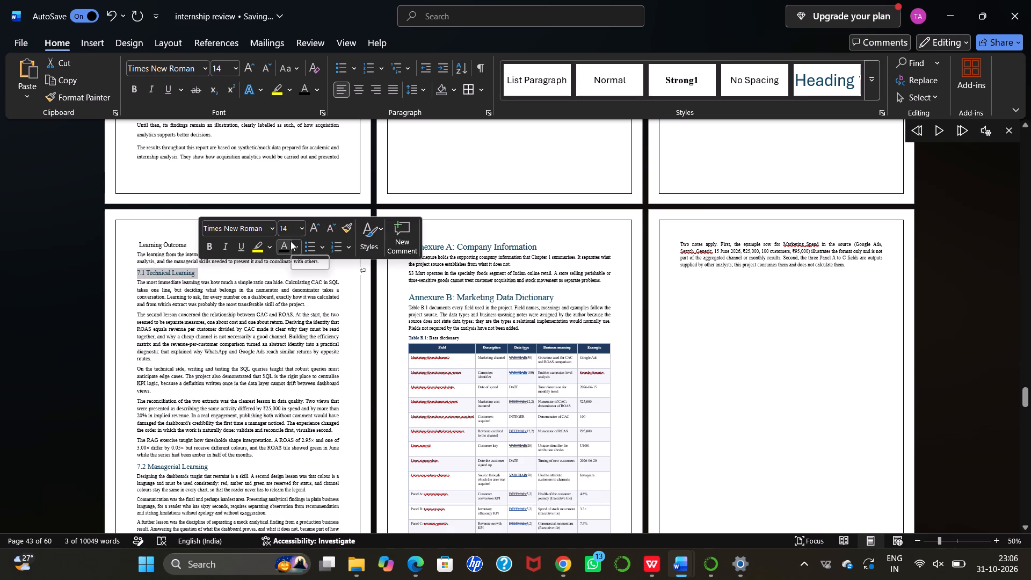
scroll(187, 325, "down", 2)
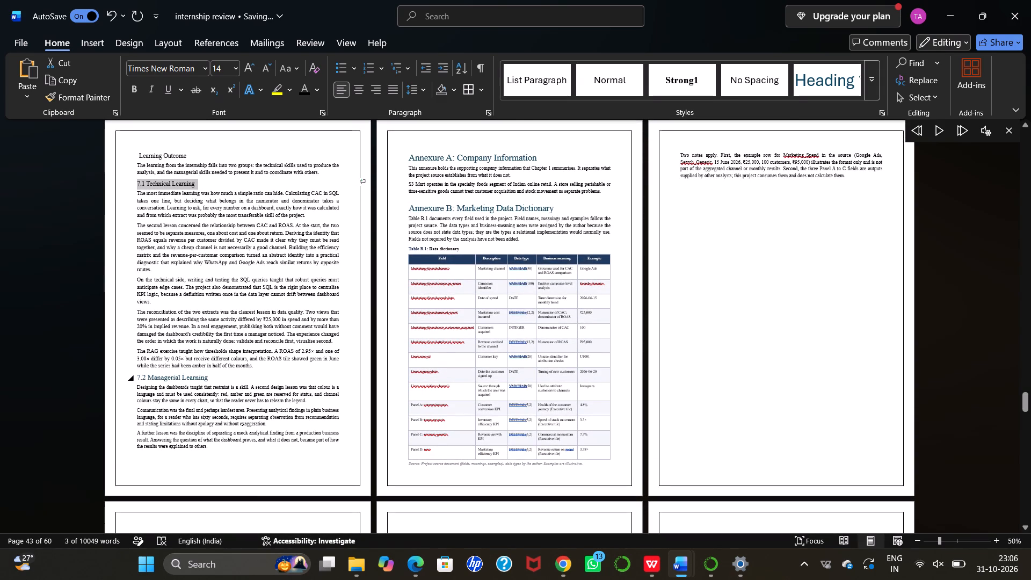
Reduce the "7.2 Managerial Learning" heading to font size 14 and make it black.
left_click_drag(136, 375, 205, 374)
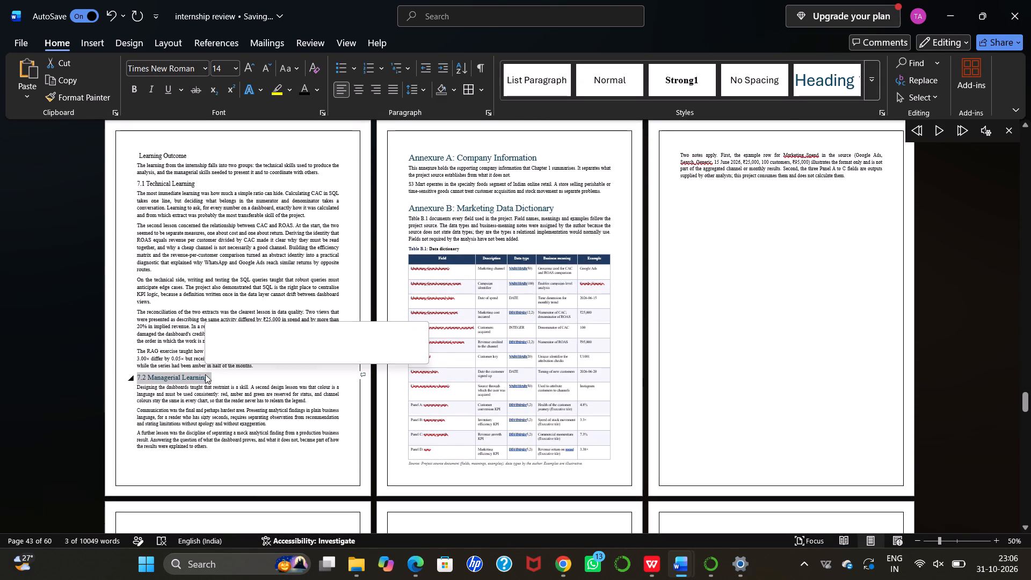
left_click(335, 334)
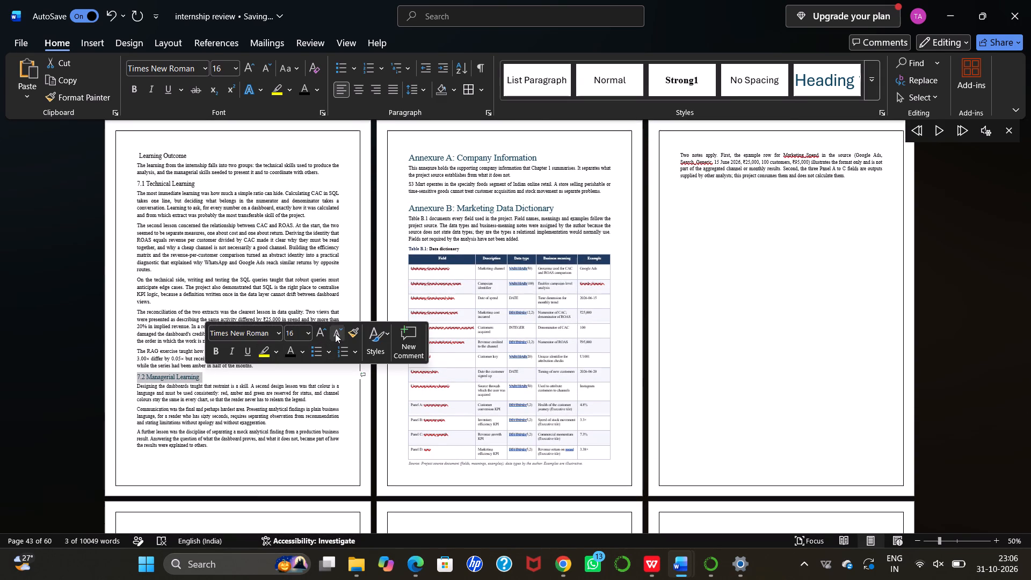
left_click(291, 348)
Reduce the "Annexure A: Company Information" heading to font size 16 and make it black.
scroll(214, 400, "down", 2)
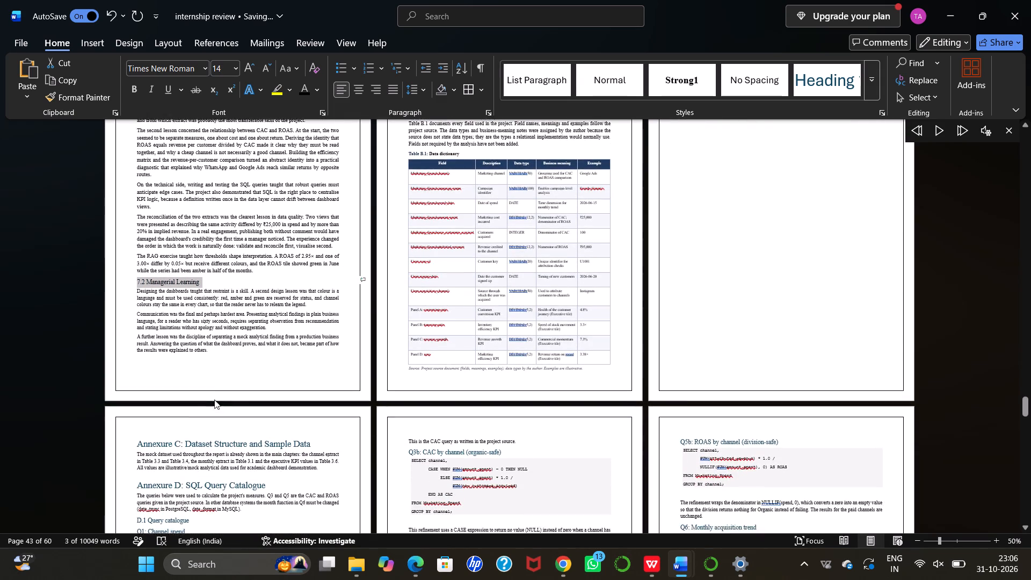
scroll(214, 400, "up", 2)
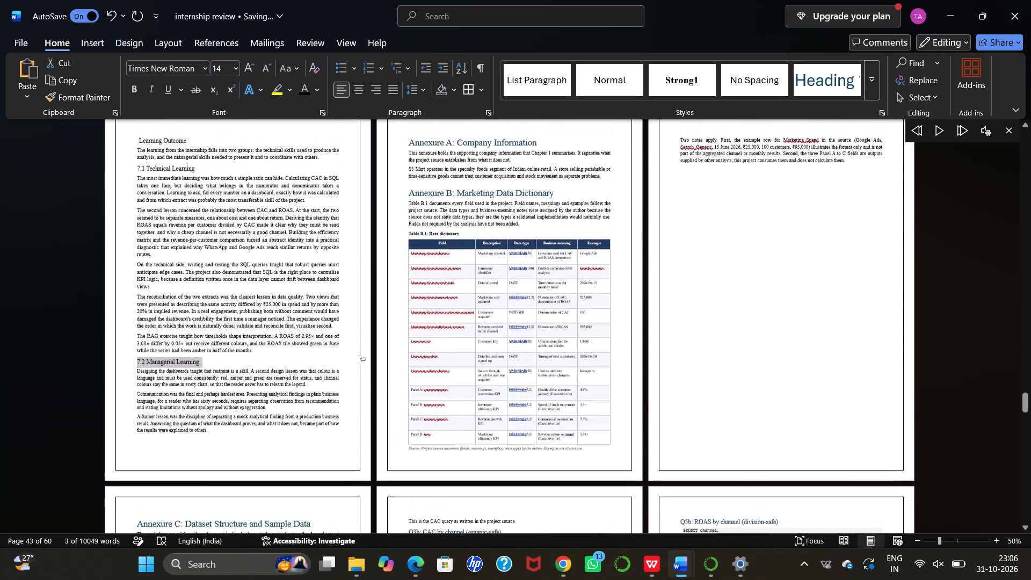
scroll(214, 400, "right", 4)
scroll(404, 267, "up", 2)
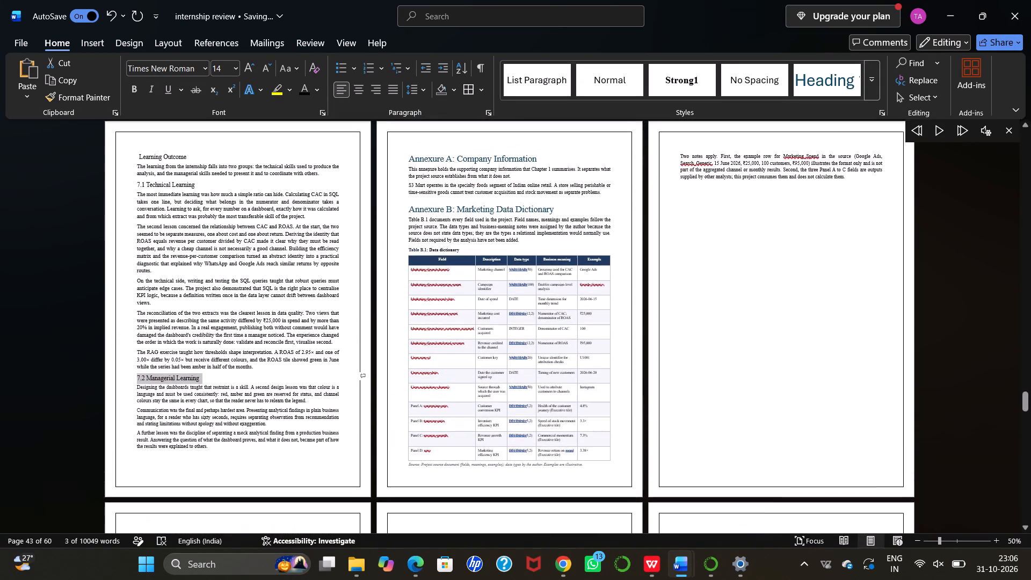
scroll(404, 267, "up", 3)
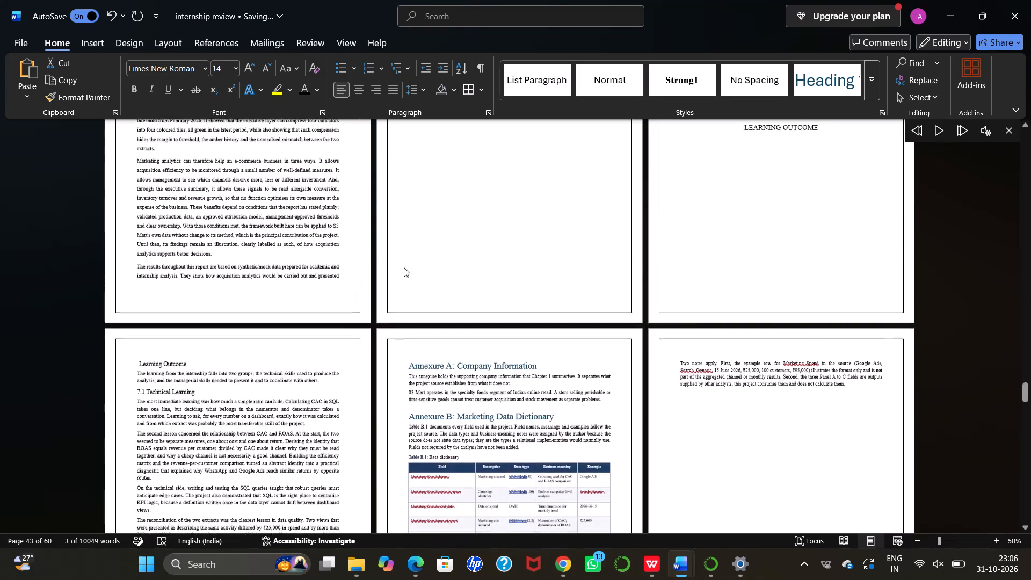
scroll(404, 267, "up", 1)
left_click(408, 245)
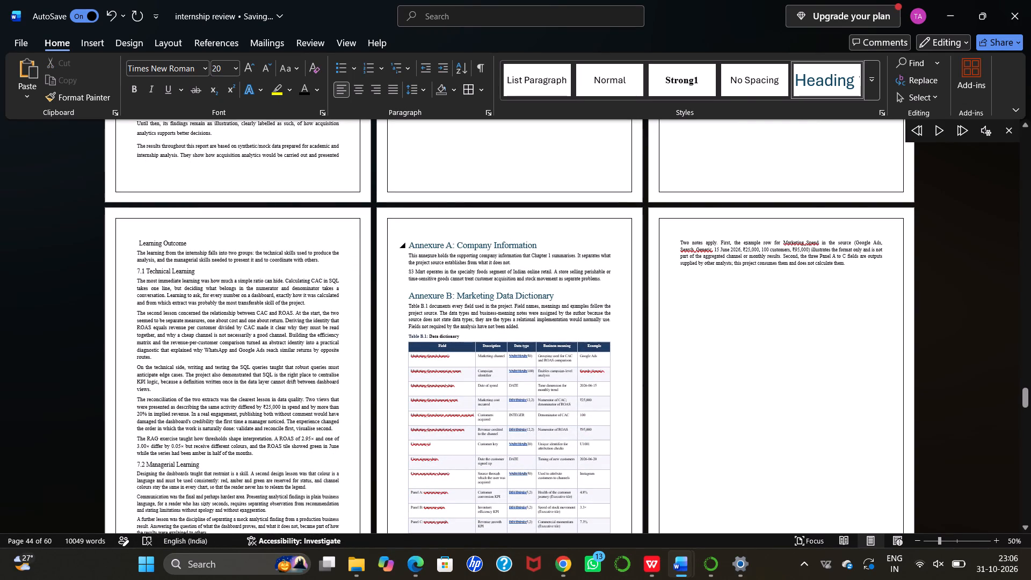
left_click(411, 245)
left_click_drag(411, 245, 523, 249)
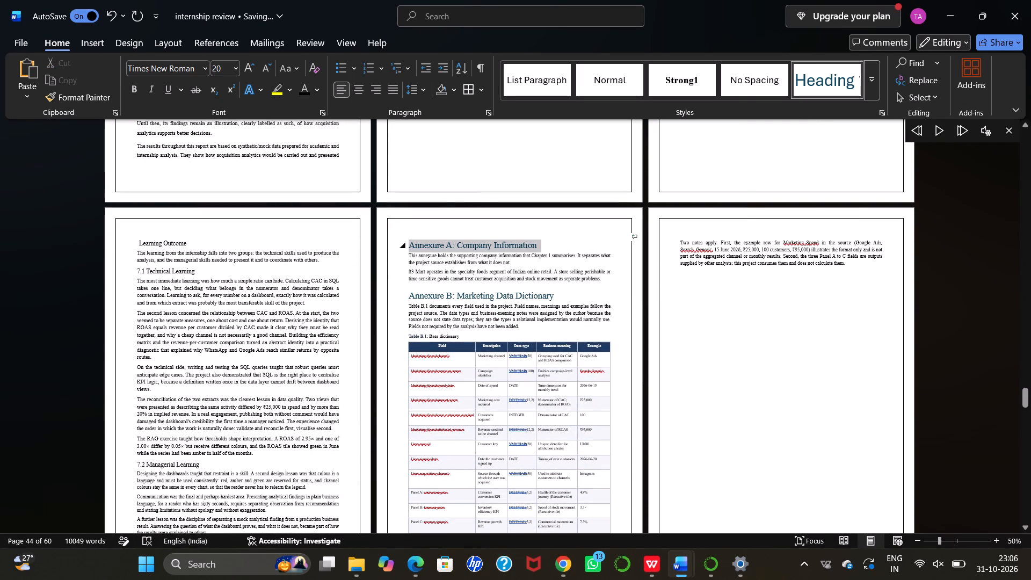
left_click_drag(523, 249, 525, 249)
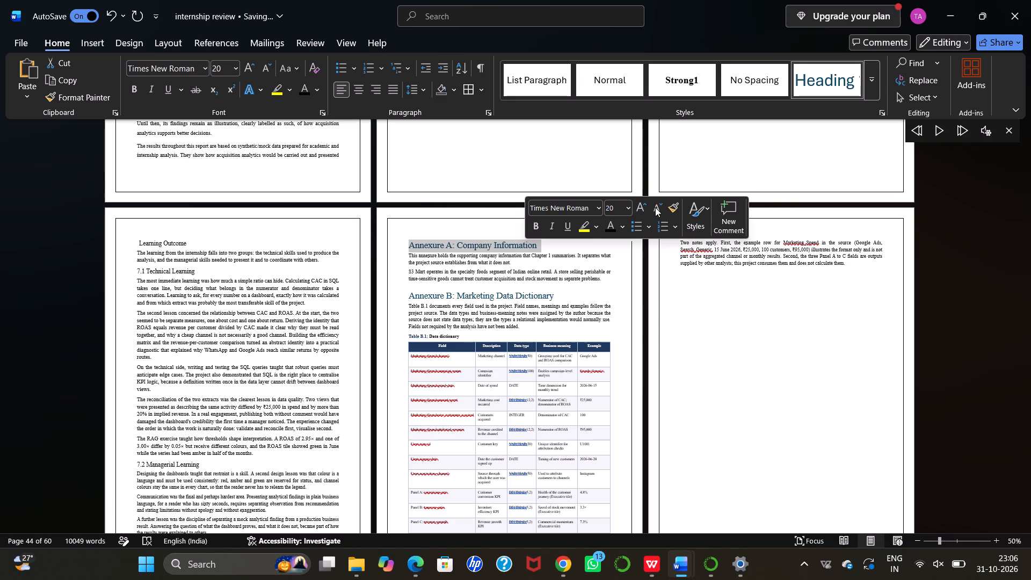
left_click(656, 208)
left_click(656, 208)
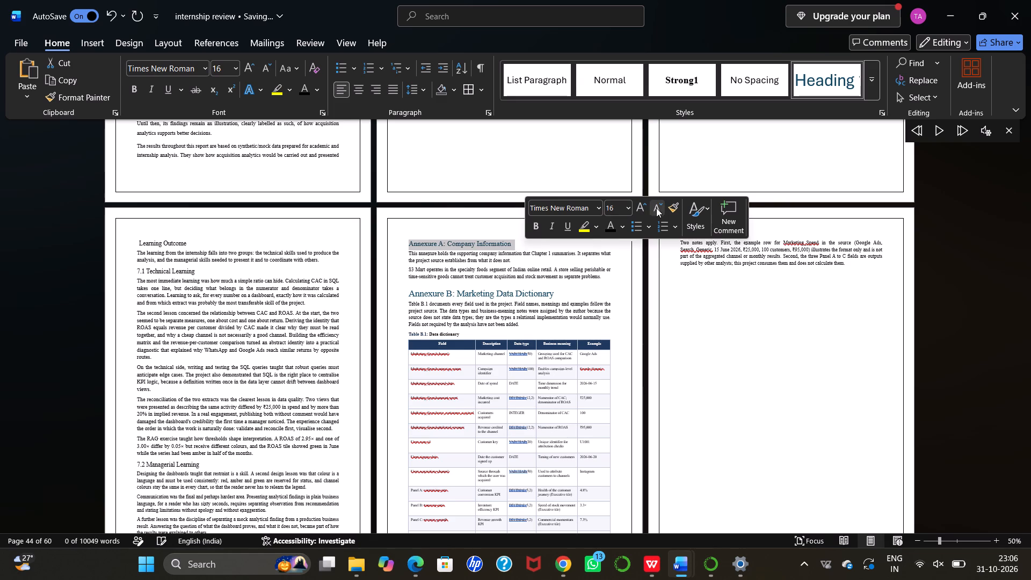
left_click(611, 229)
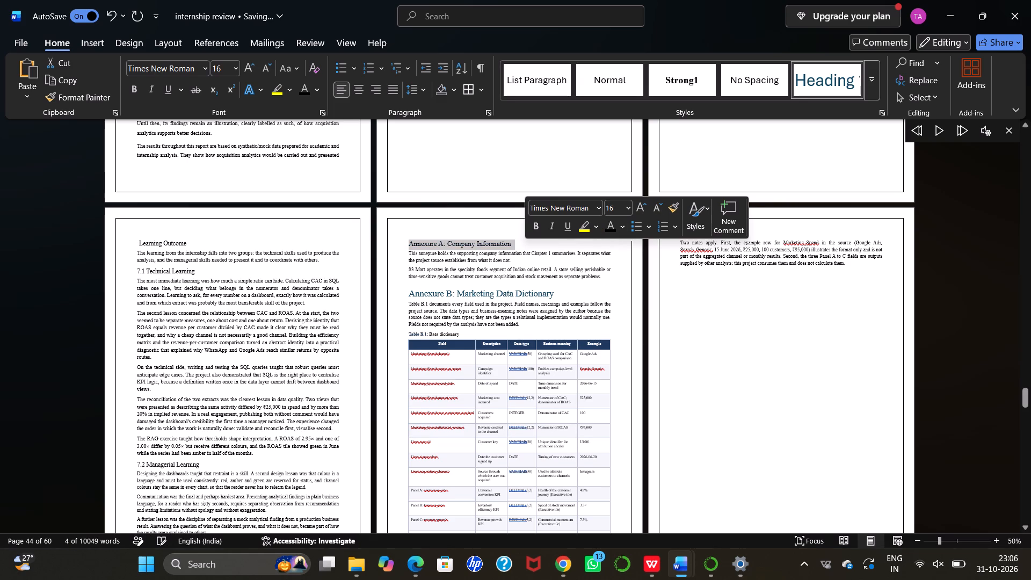
Increase the font size of the three body paragraphs under 7.2 Managerial Learning to 12.
scroll(425, 312, "down", 1)
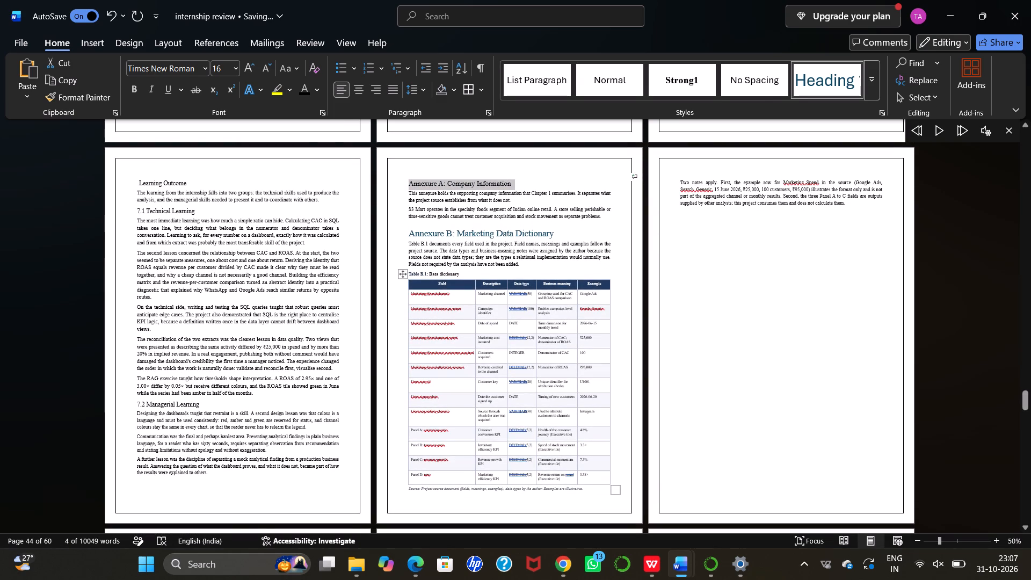
scroll(425, 312, "down", 2)
left_click_drag(135, 415, 213, 468)
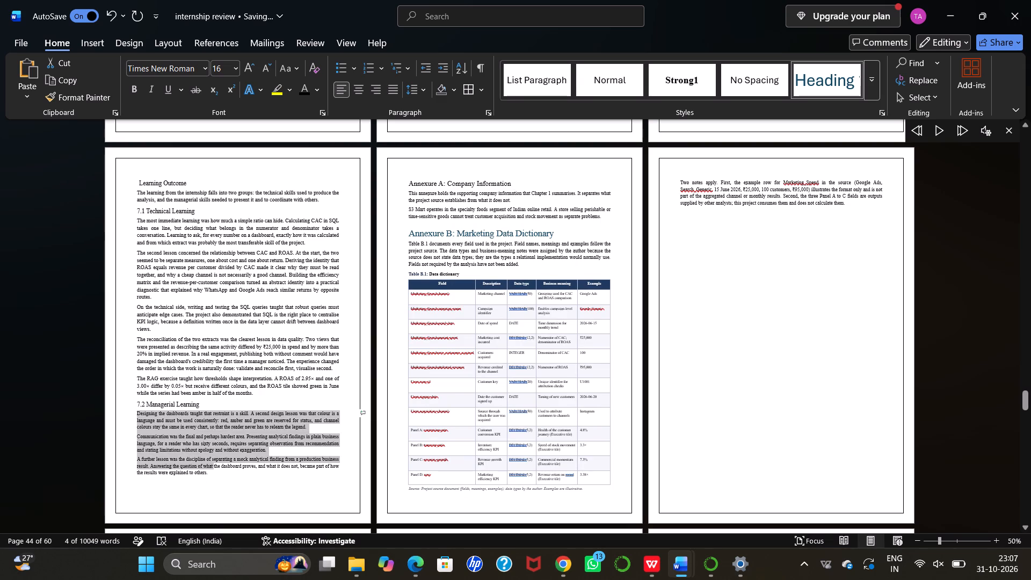
left_click_drag(213, 468, 212, 476)
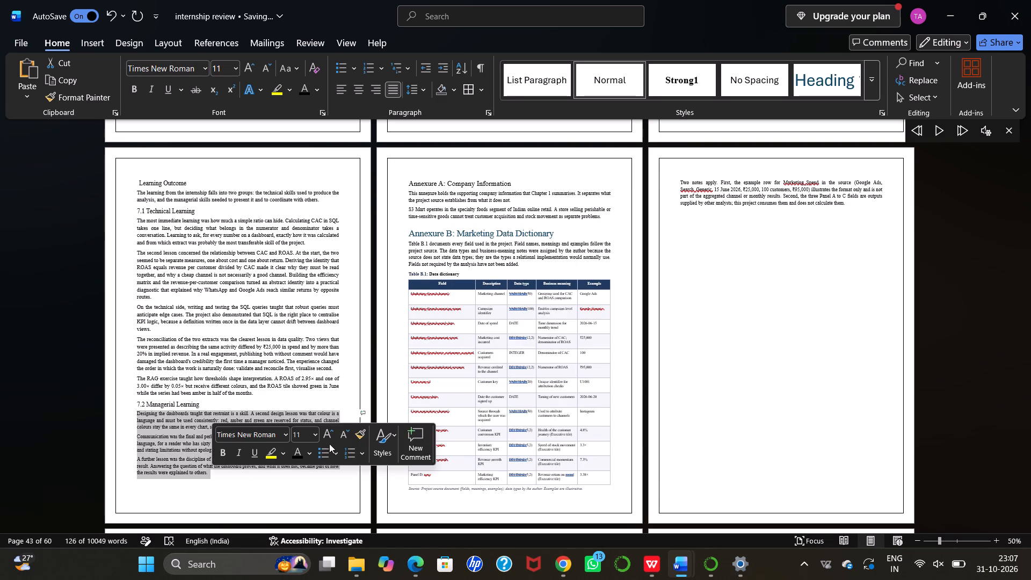
left_click(324, 436)
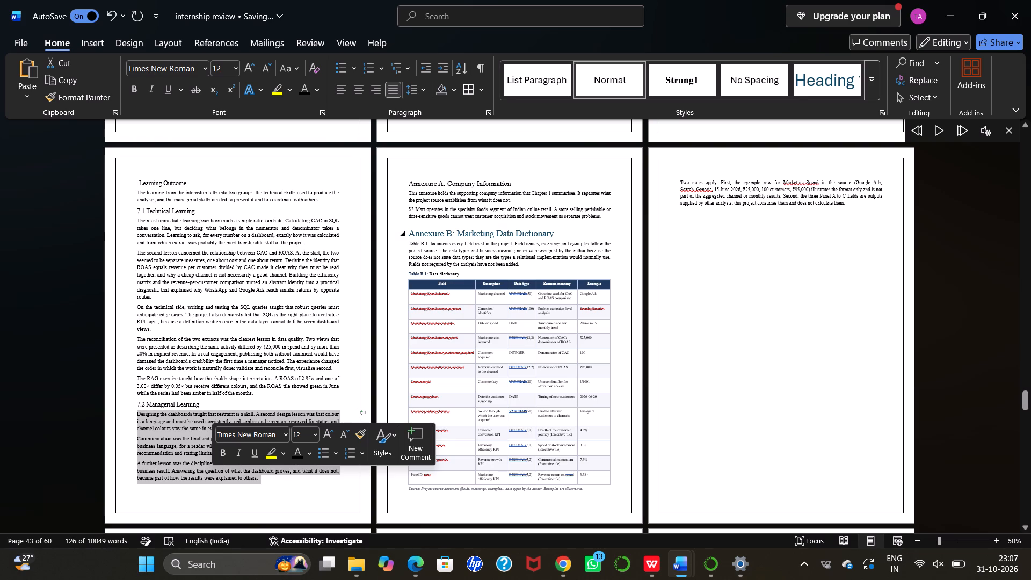
Reduce the "Annexure B: Marketing Data Dictionary" heading to font size 16 and make it black.
left_click_drag(408, 231, 546, 233)
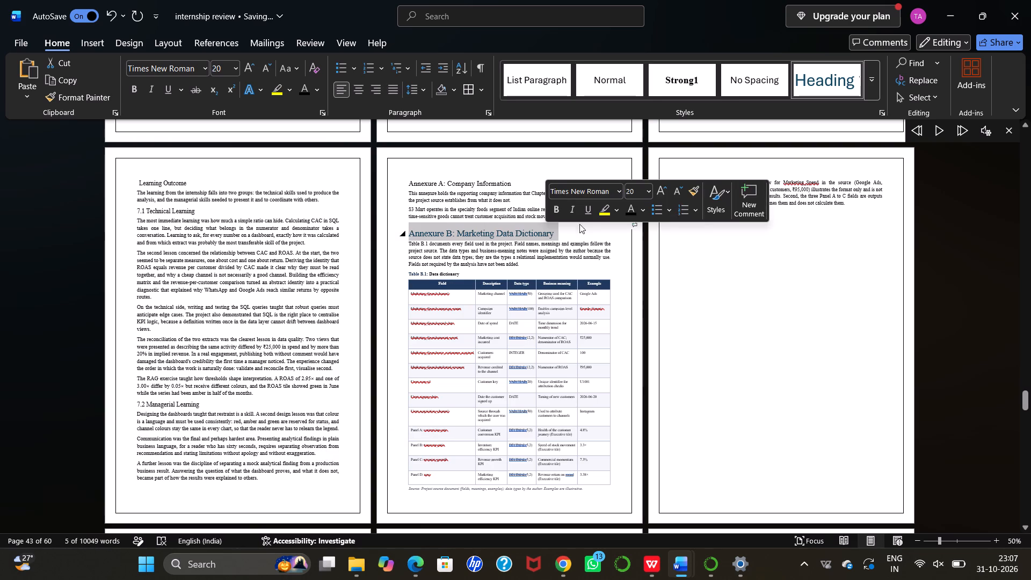
left_click(673, 189)
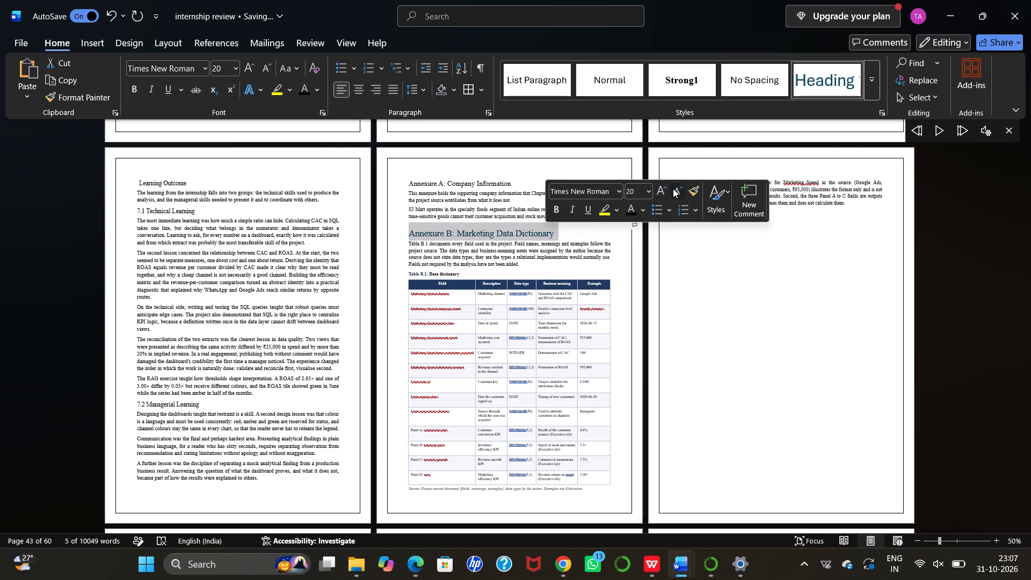
left_click(673, 189)
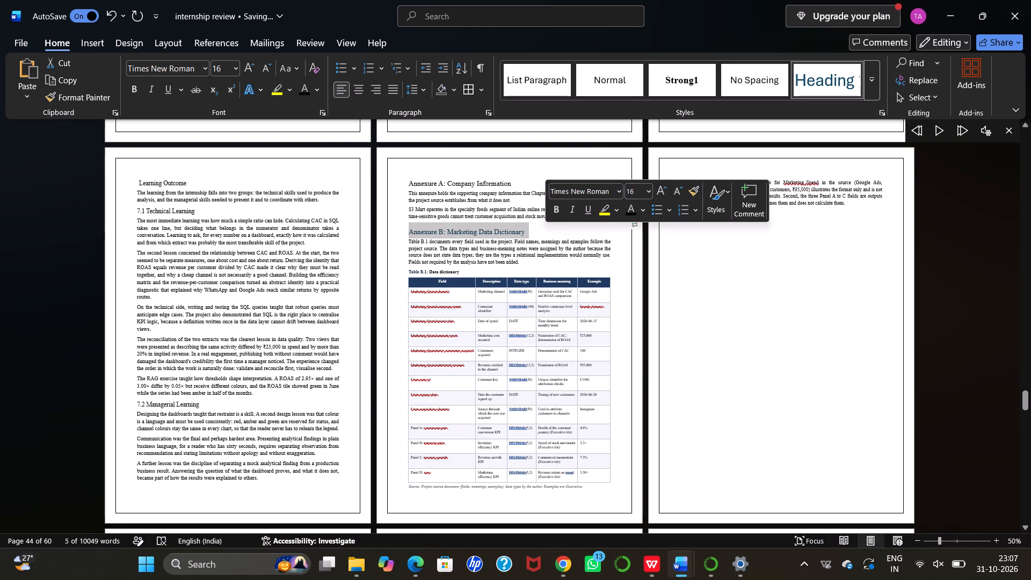
left_click(628, 214)
Increase the font size of both paragraphs under Annexure A: Company Information to 12.
left_click_drag(406, 192, 585, 223)
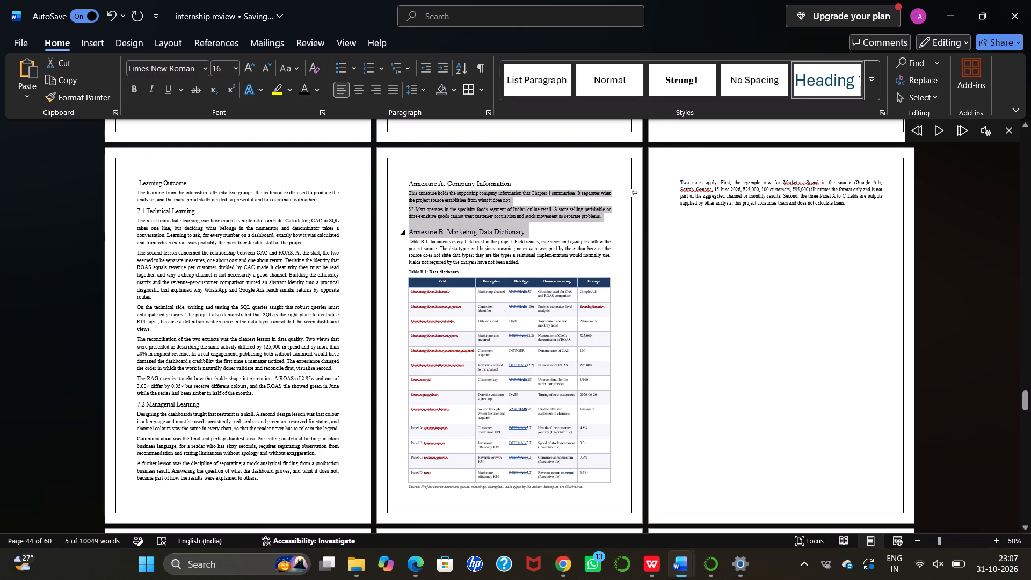
left_click_drag(585, 223, 622, 218)
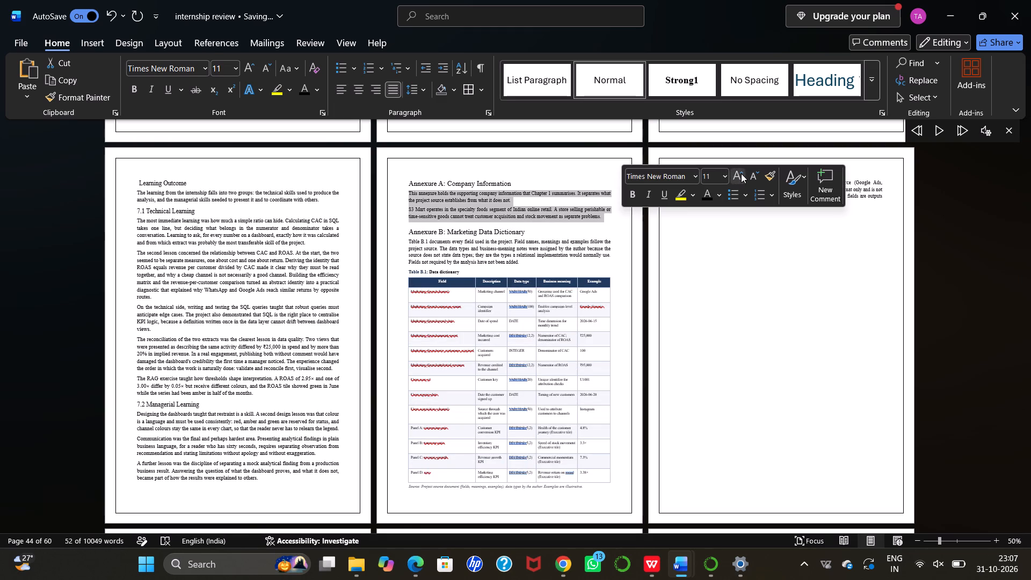
left_click(741, 173)
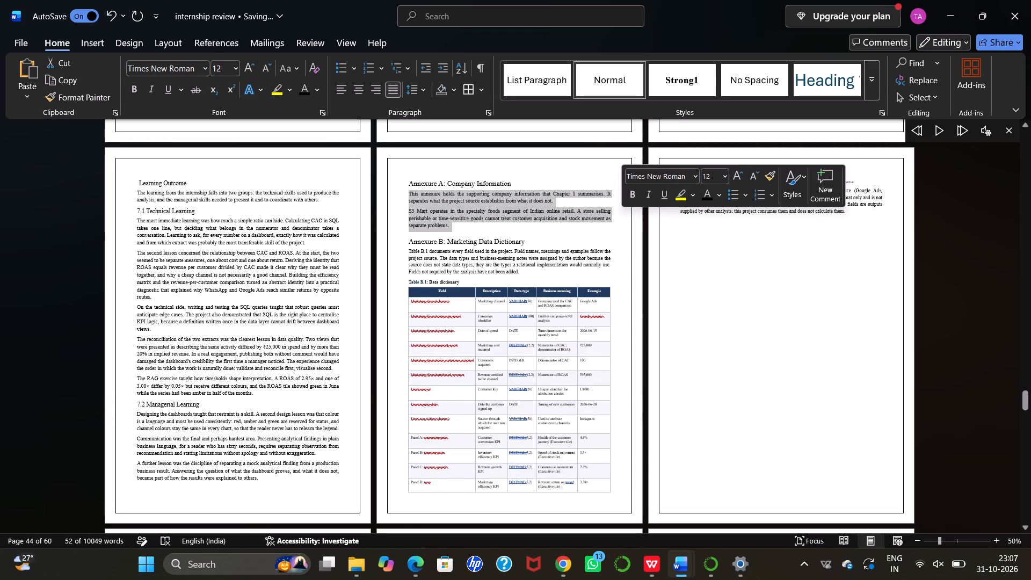
Increase the font size of the introductory paragraph under Annexure B: Marketing Data Dictionary to 12.
left_click_drag(405, 249, 515, 272)
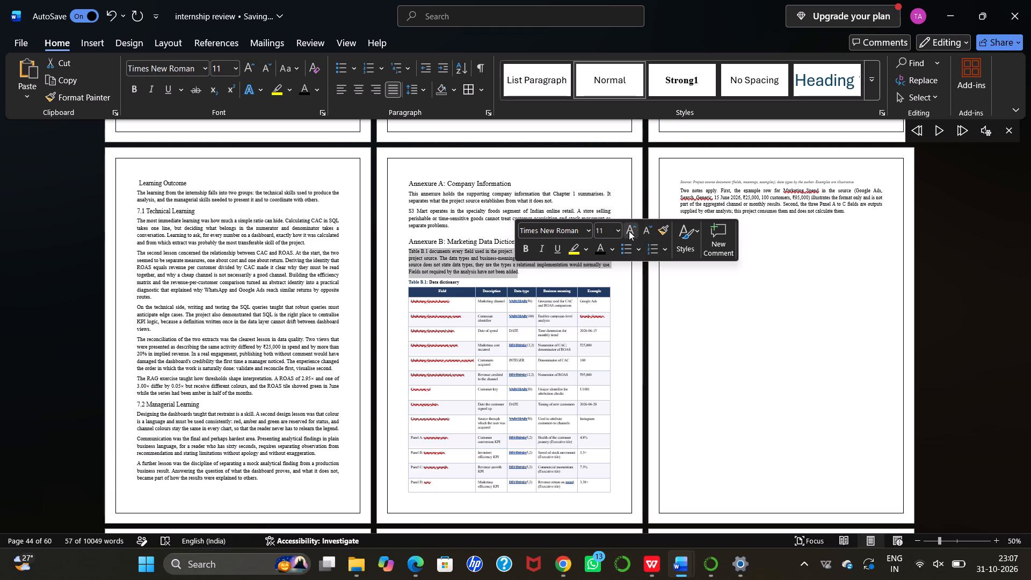
left_click(629, 231)
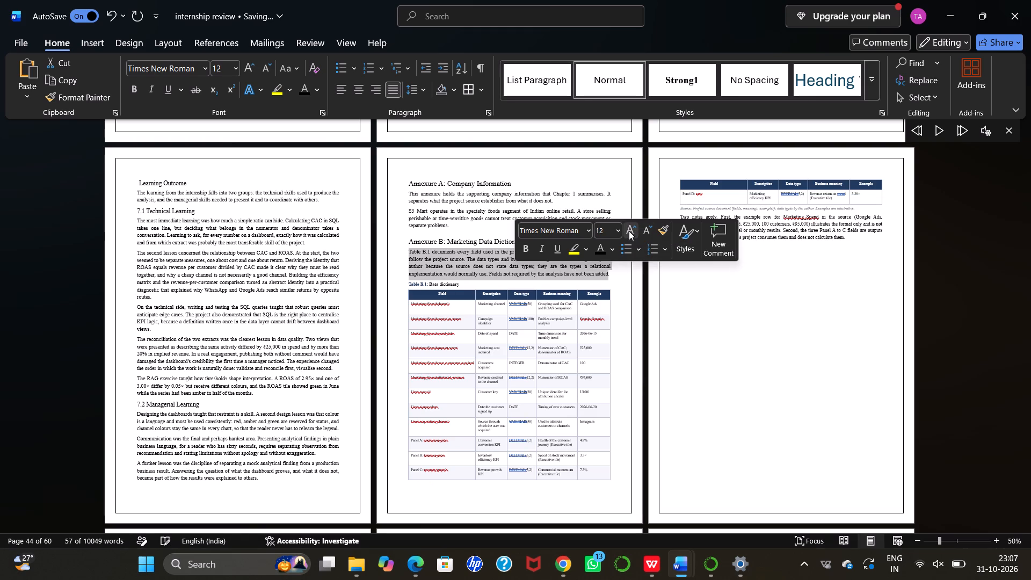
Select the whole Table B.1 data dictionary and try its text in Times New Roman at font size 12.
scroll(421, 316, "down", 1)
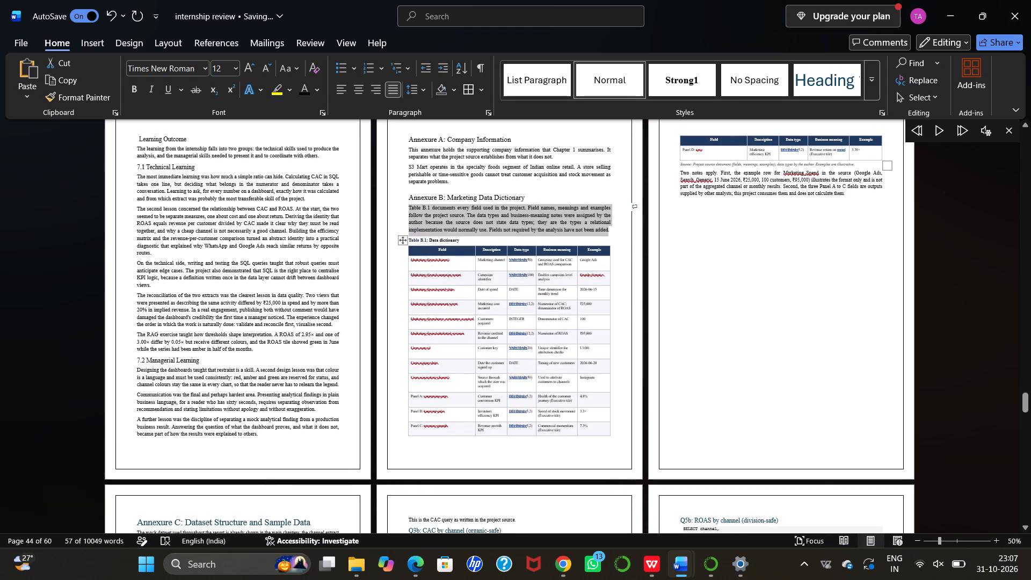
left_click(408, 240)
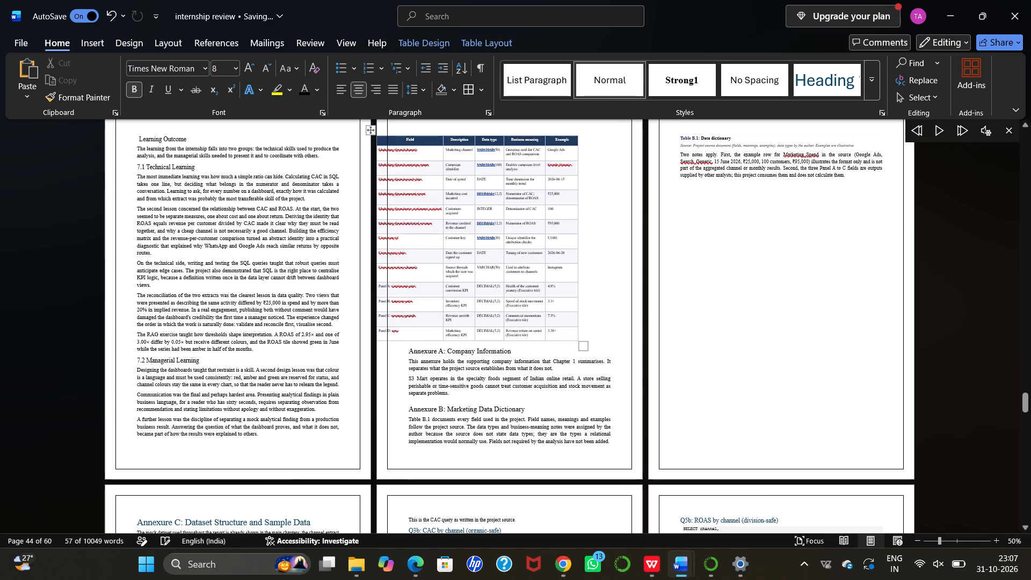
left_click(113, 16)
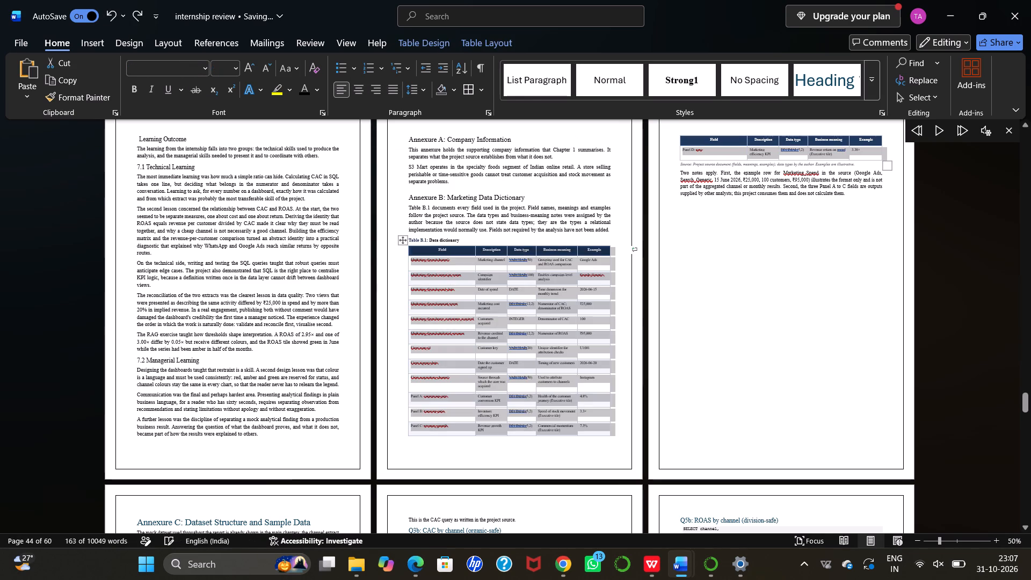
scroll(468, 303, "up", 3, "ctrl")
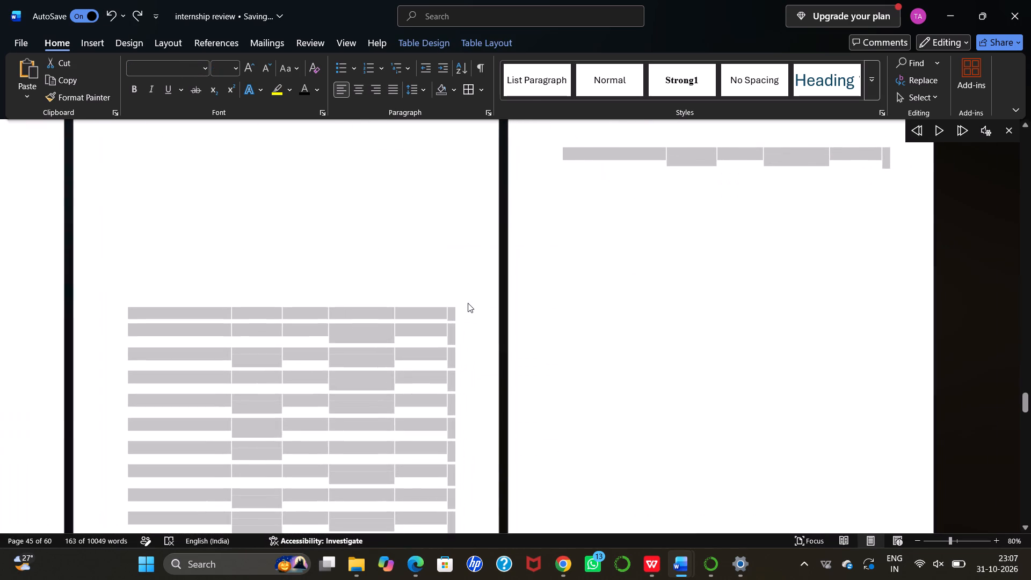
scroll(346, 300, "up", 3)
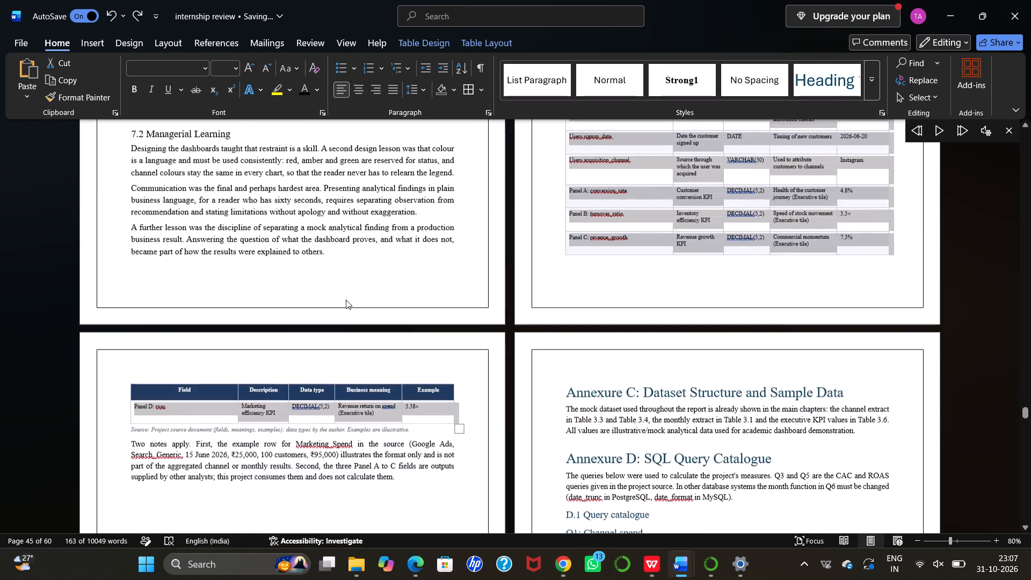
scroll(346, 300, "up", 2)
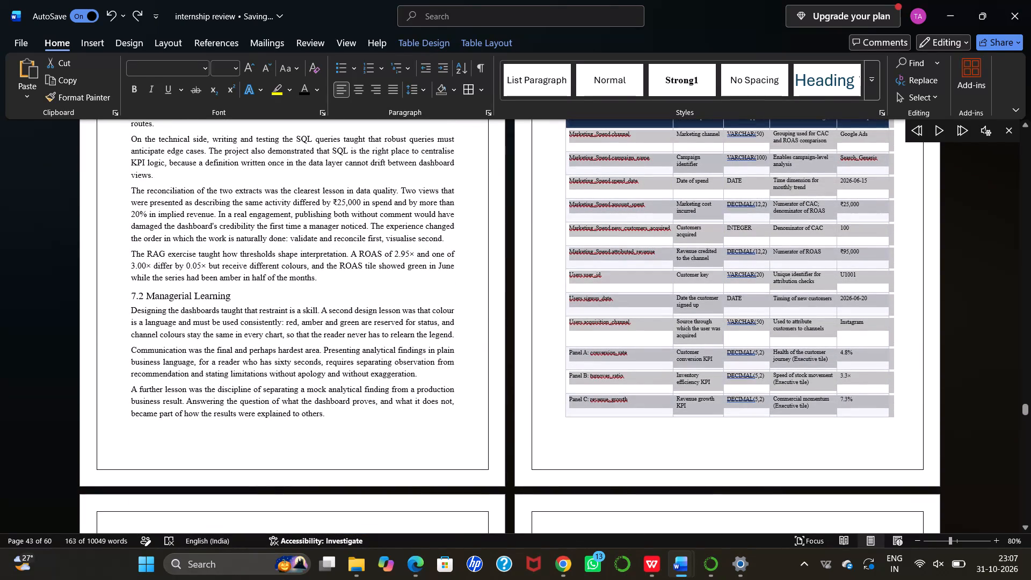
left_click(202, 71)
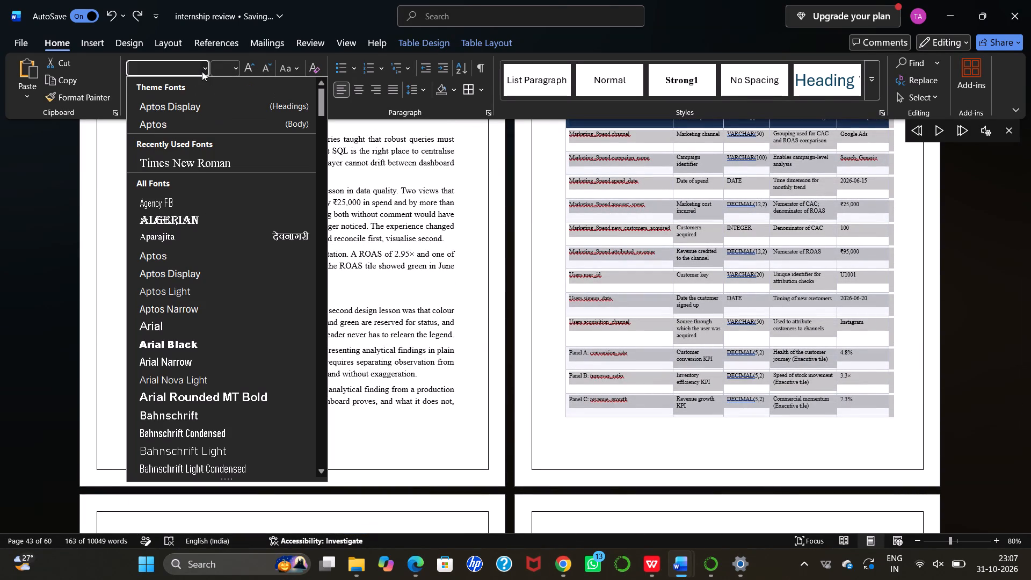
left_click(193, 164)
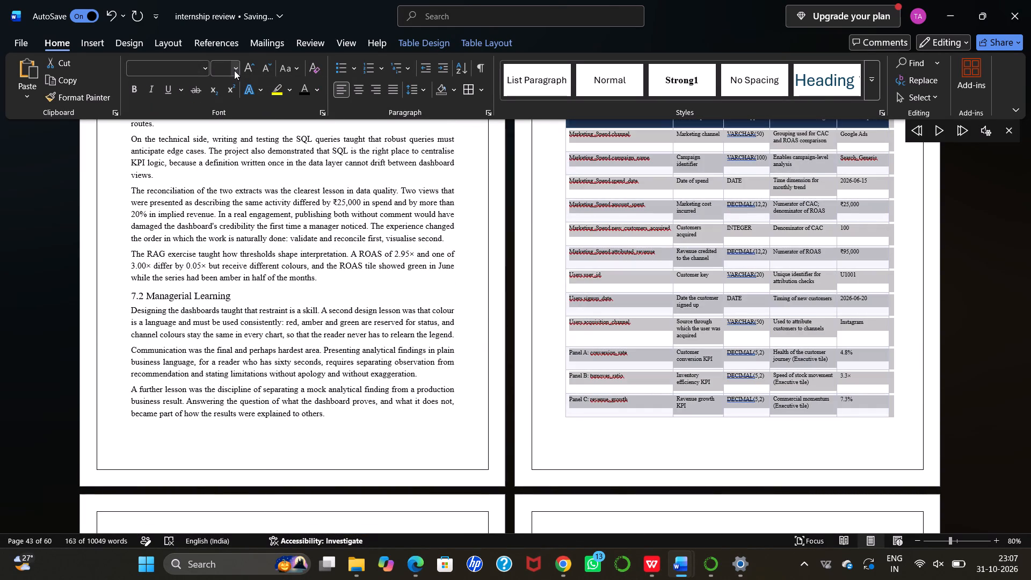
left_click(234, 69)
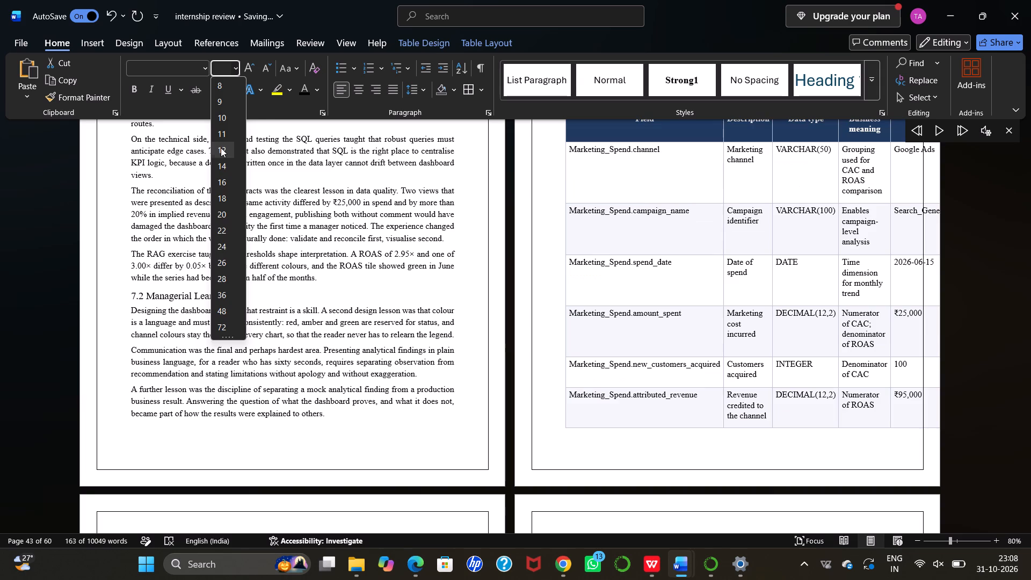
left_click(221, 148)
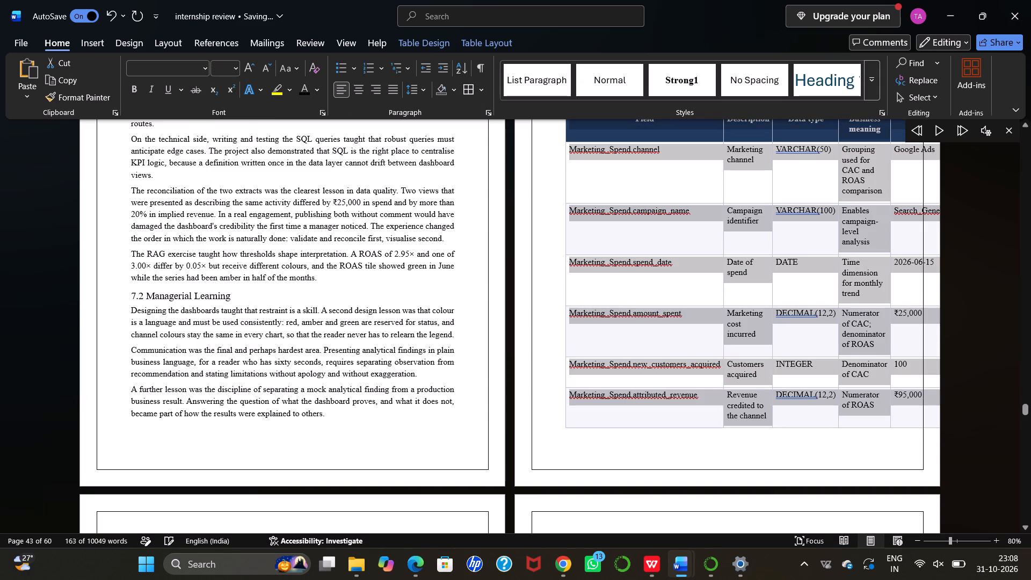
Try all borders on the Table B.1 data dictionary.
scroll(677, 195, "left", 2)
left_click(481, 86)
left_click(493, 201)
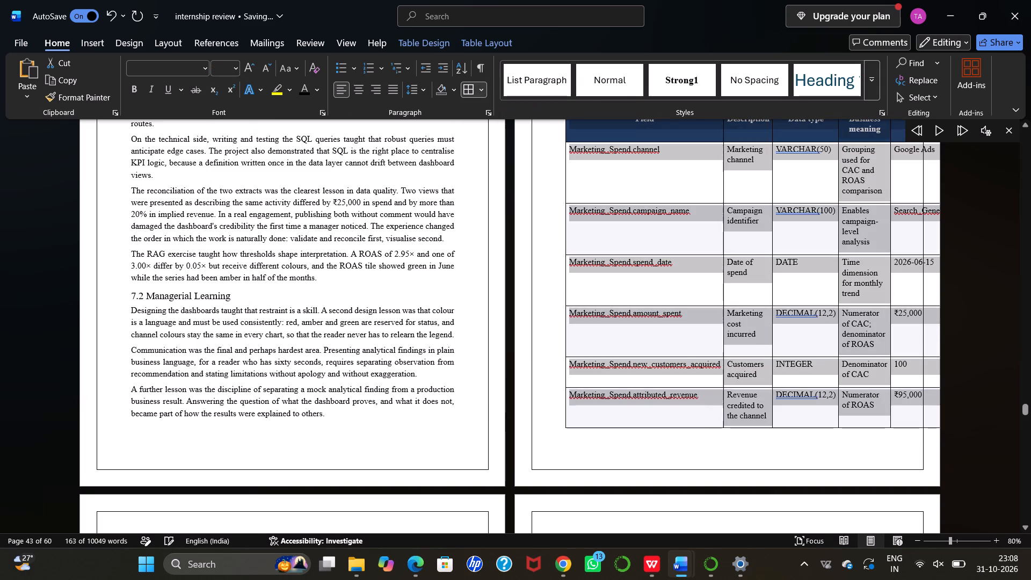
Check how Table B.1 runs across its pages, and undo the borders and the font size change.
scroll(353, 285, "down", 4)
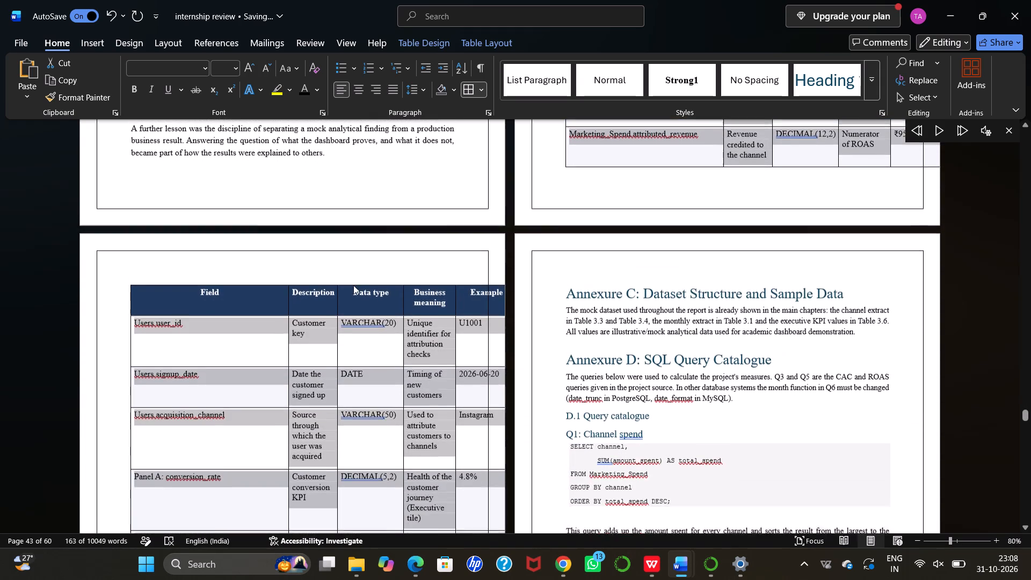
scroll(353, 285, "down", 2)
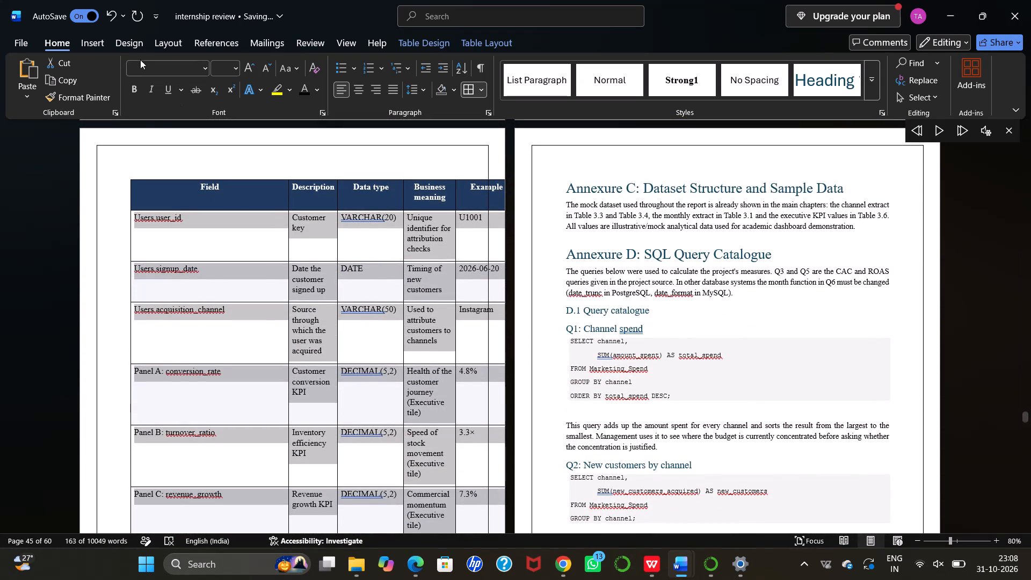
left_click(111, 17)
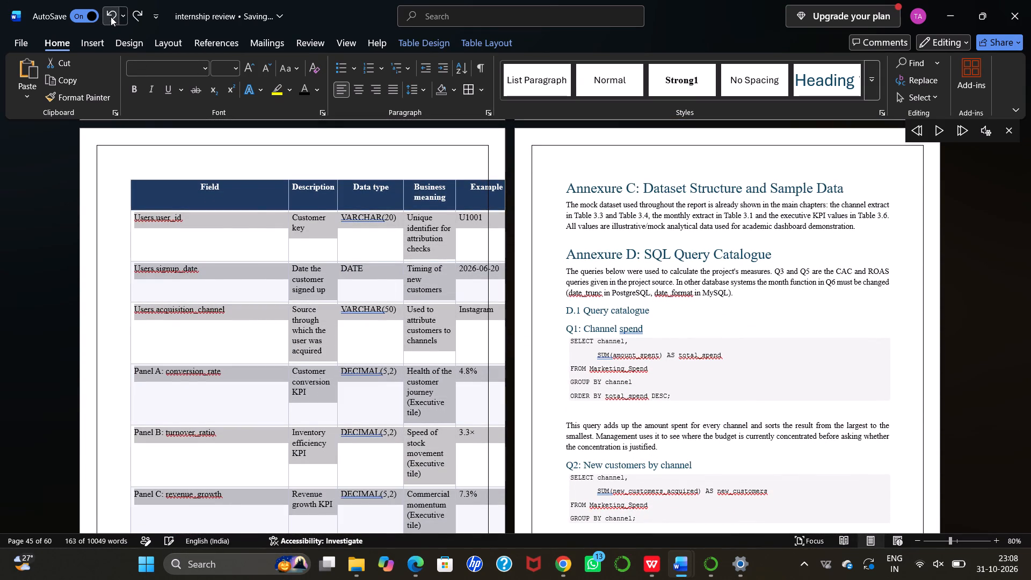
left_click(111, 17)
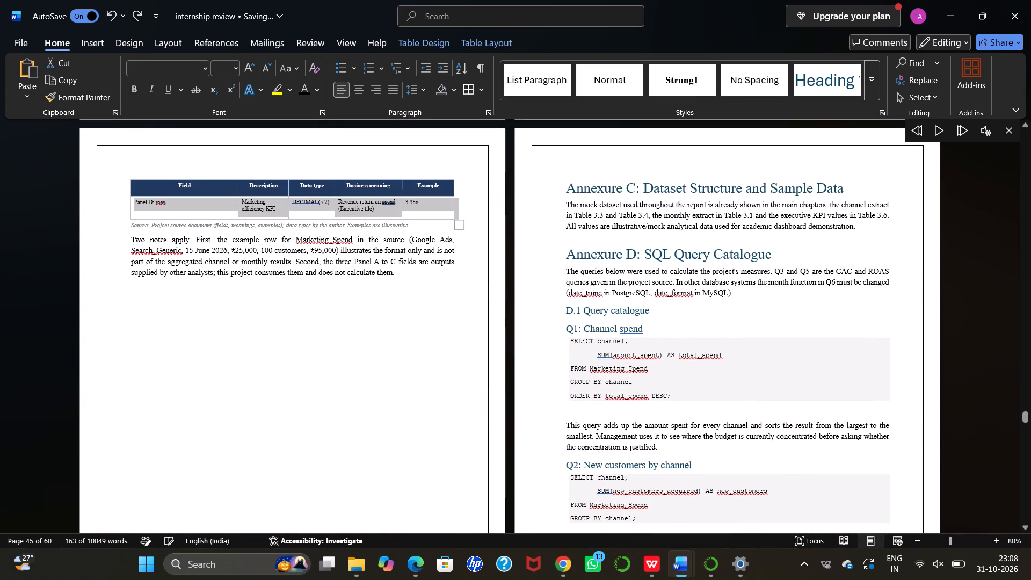
Apply all borders to the whole Table B.1 data dictionary under Annexure B.
scroll(328, 237, "up", 3, "ctrl")
scroll(415, 221, "up", 1)
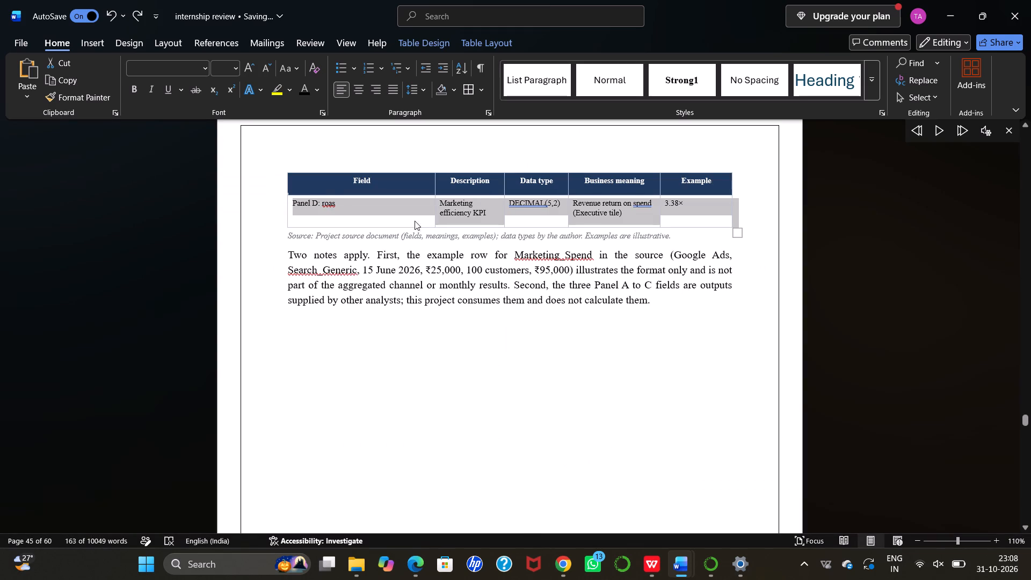
scroll(415, 221, "up", 4)
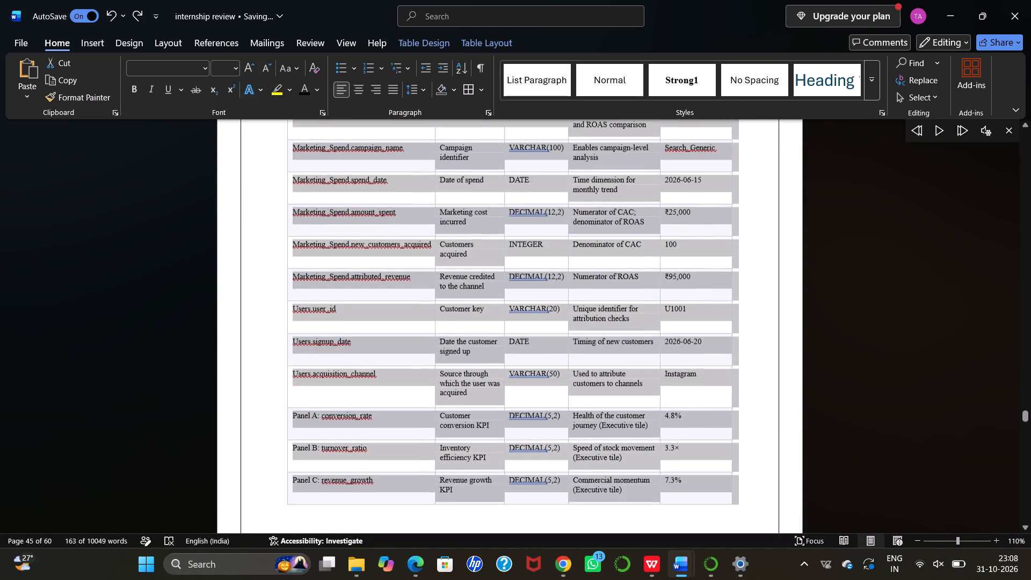
scroll(415, 221, "up", 2)
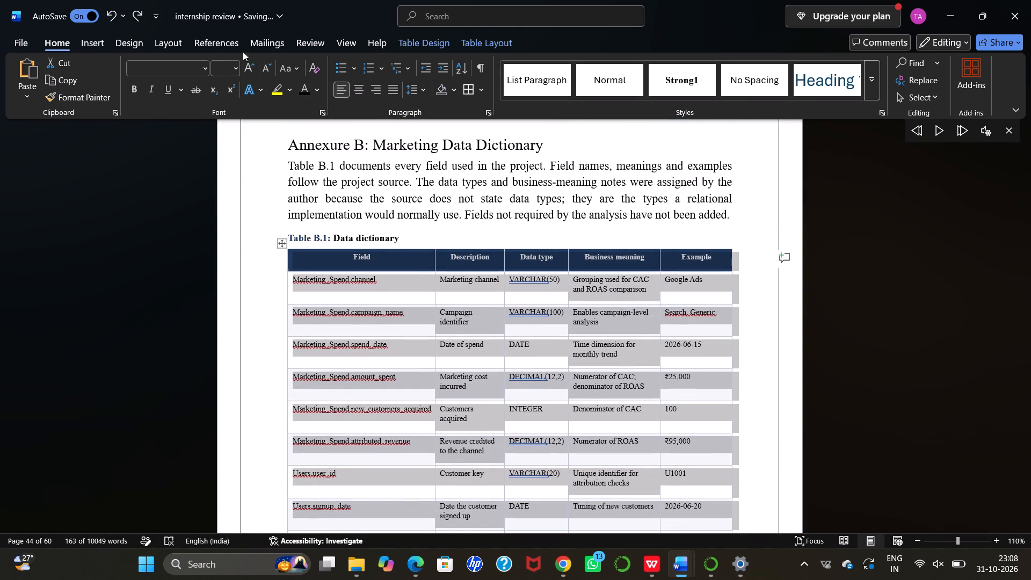
left_click(482, 87)
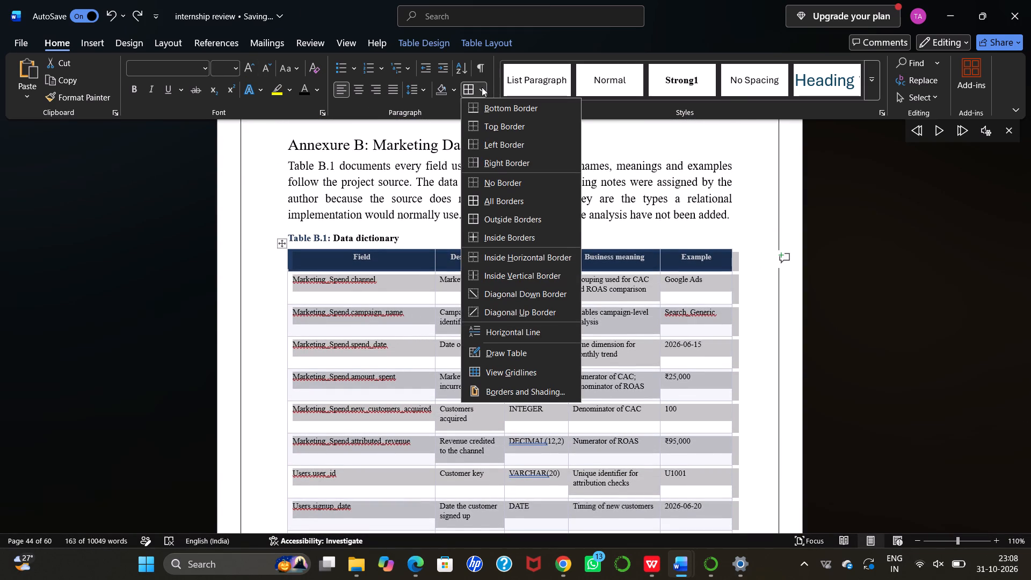
left_click(488, 202)
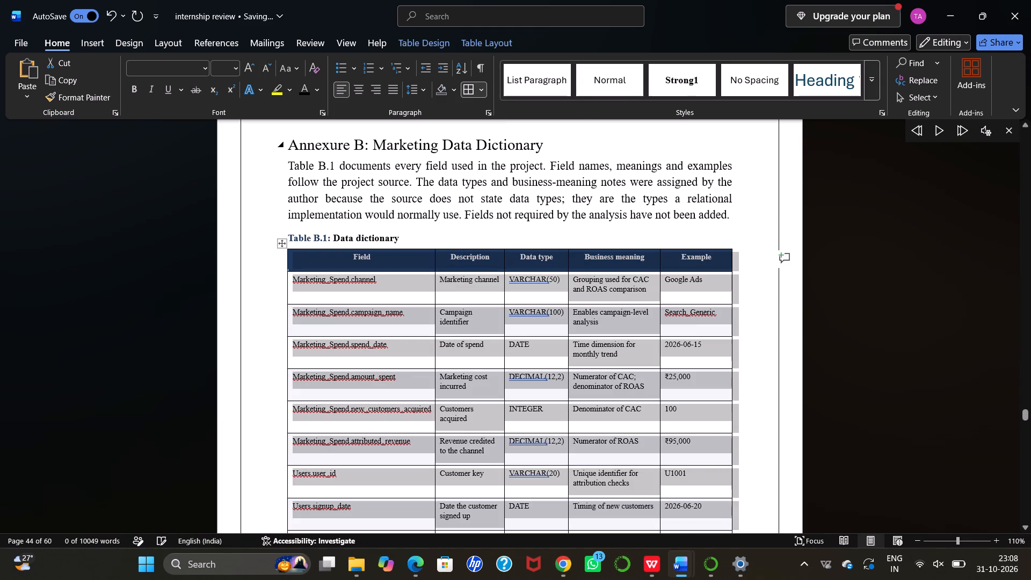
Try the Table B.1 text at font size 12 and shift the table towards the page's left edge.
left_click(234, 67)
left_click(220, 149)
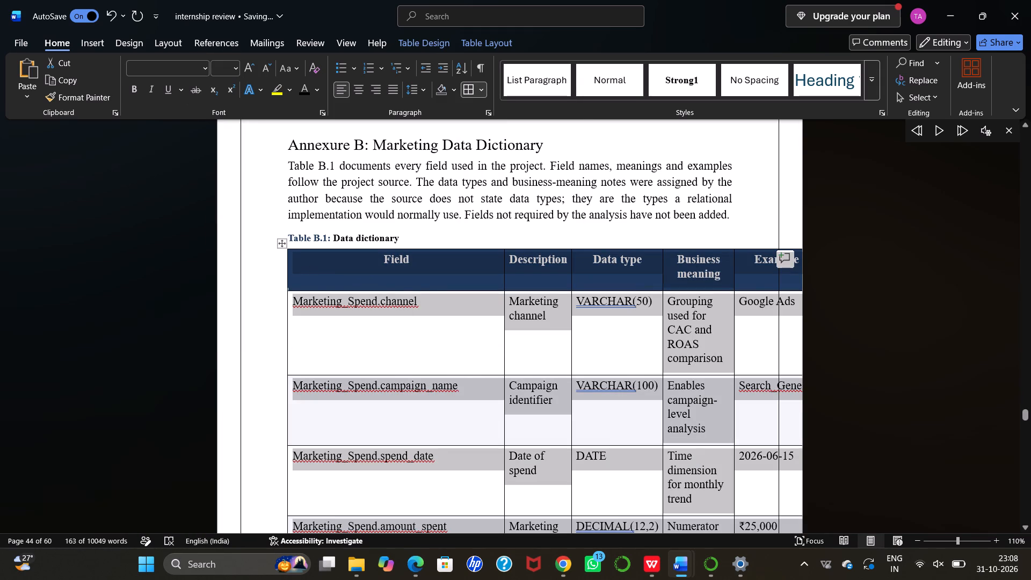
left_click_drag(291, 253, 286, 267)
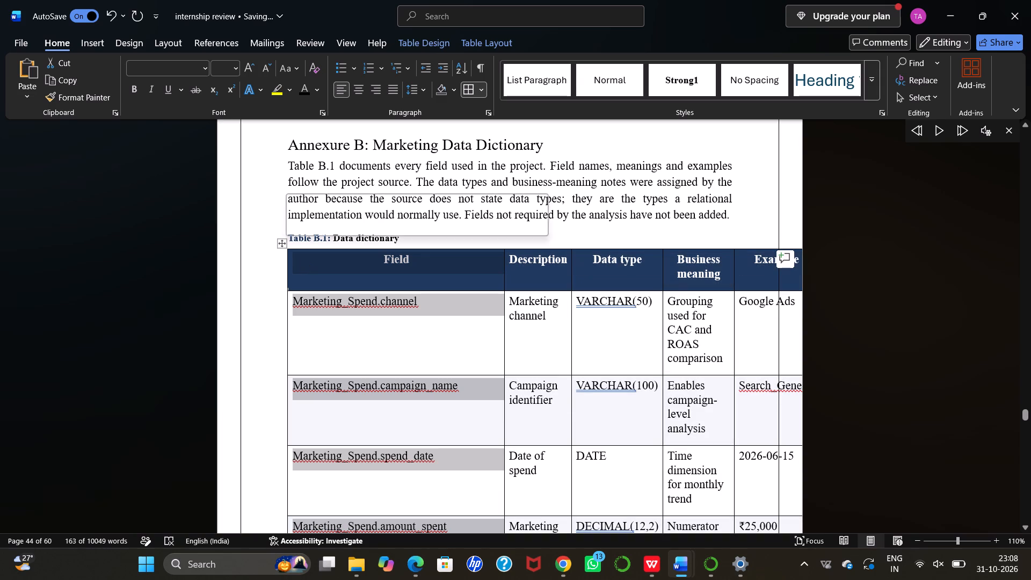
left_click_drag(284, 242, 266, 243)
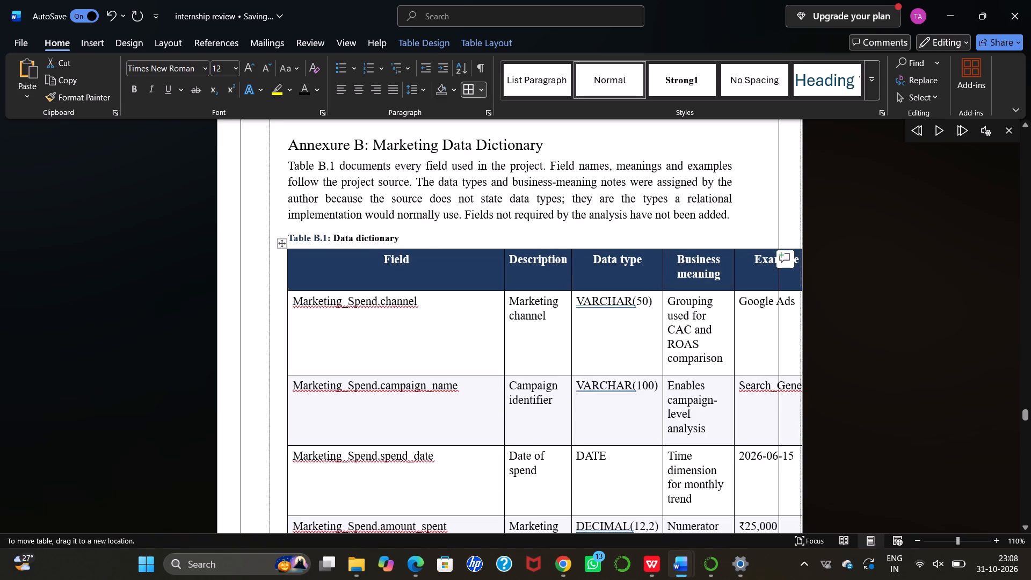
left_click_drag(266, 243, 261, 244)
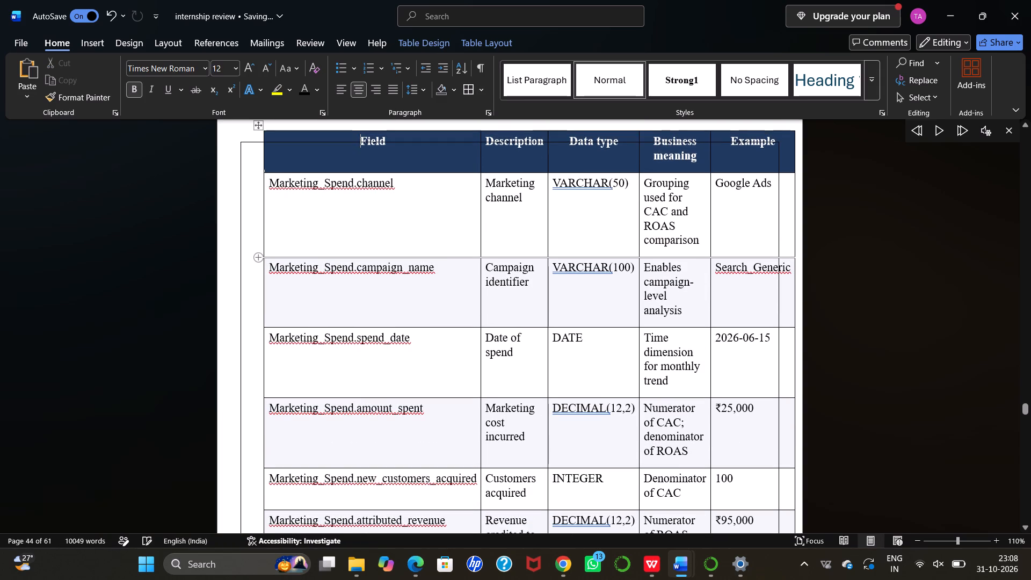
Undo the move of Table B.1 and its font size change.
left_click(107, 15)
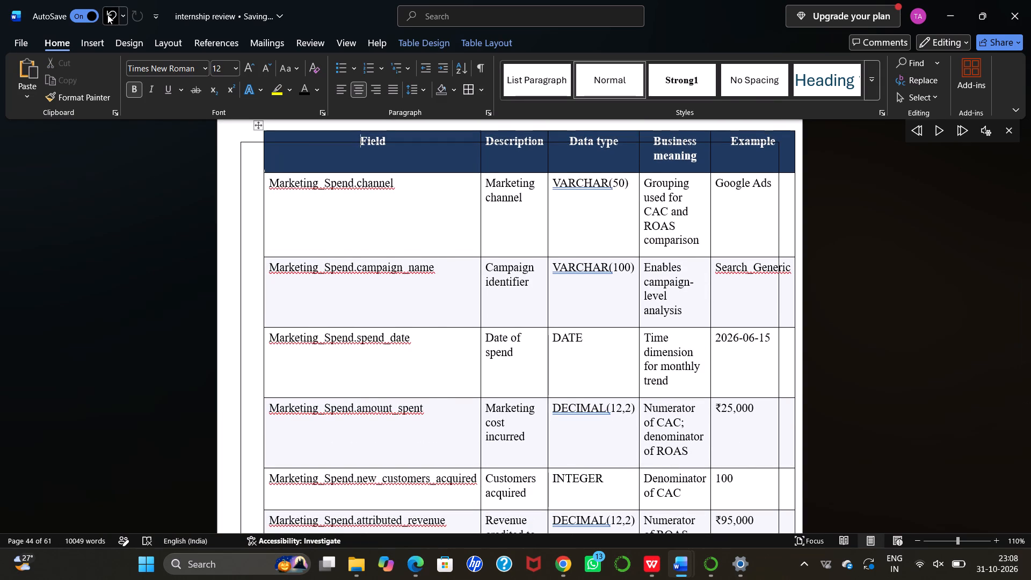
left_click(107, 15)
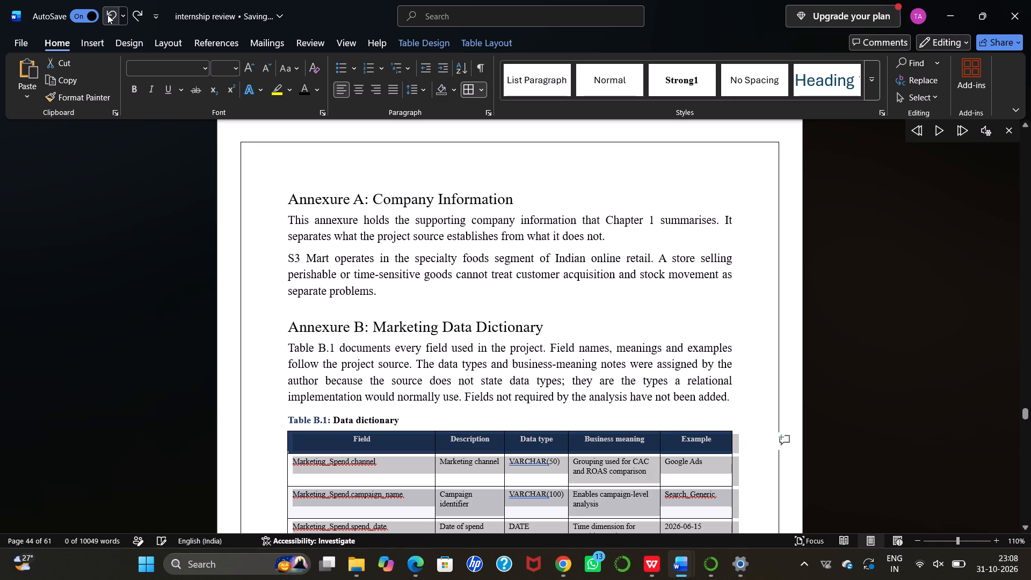
Set the font of the whole Table B.1 data dictionary to Times New Roman.
scroll(325, 286, "down", 3)
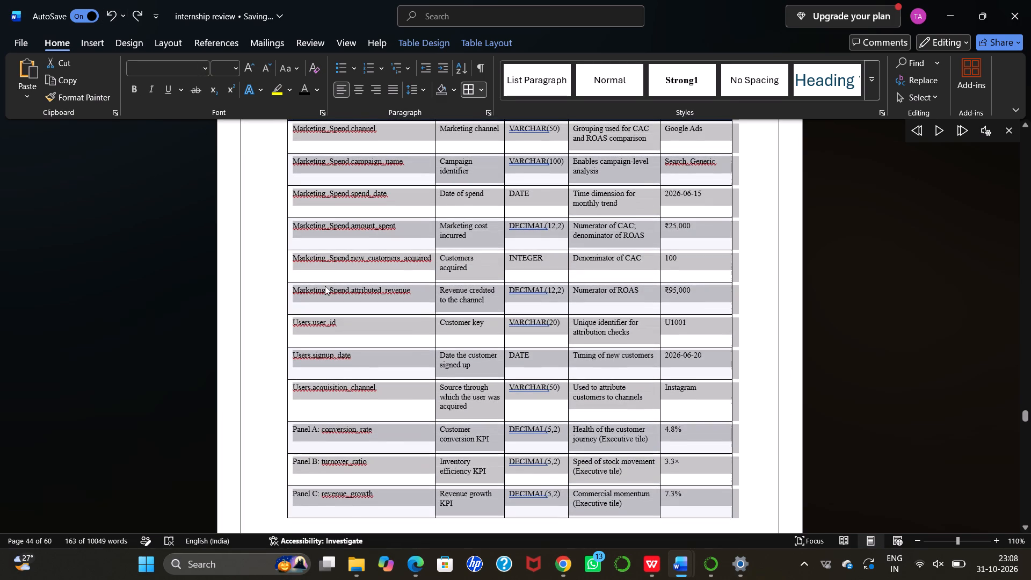
scroll(325, 286, "down", 2)
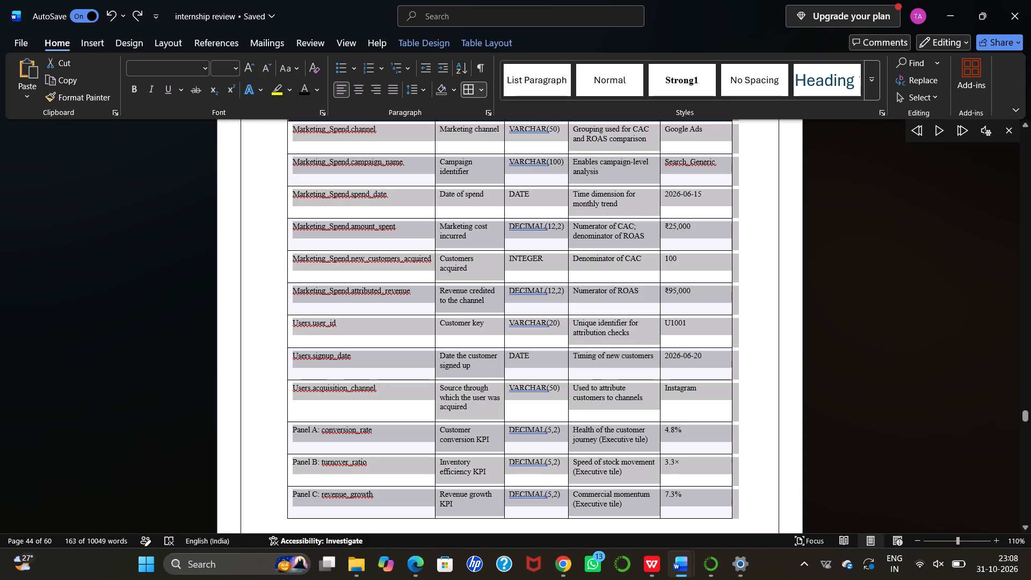
left_click(207, 72)
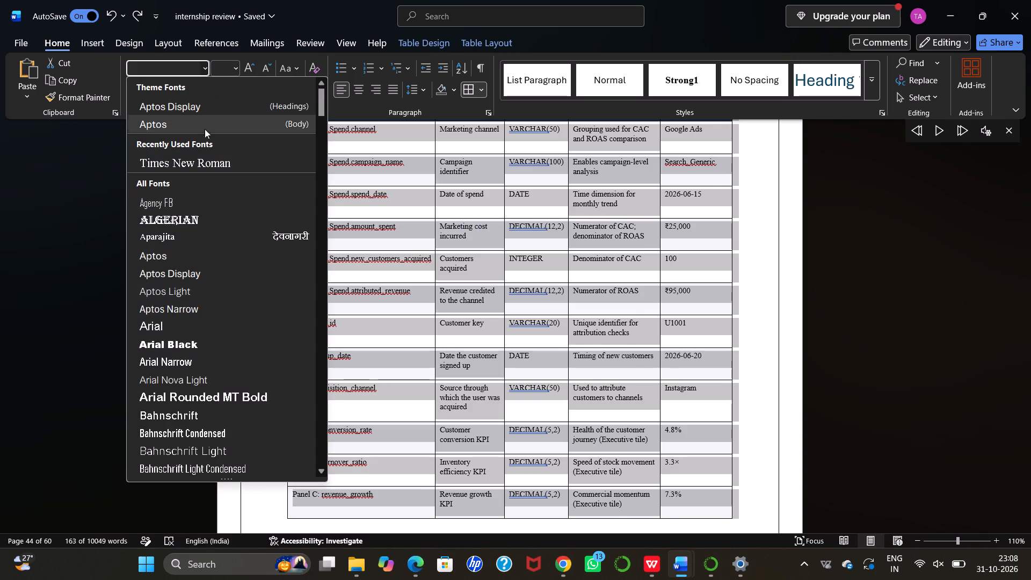
left_click(201, 162)
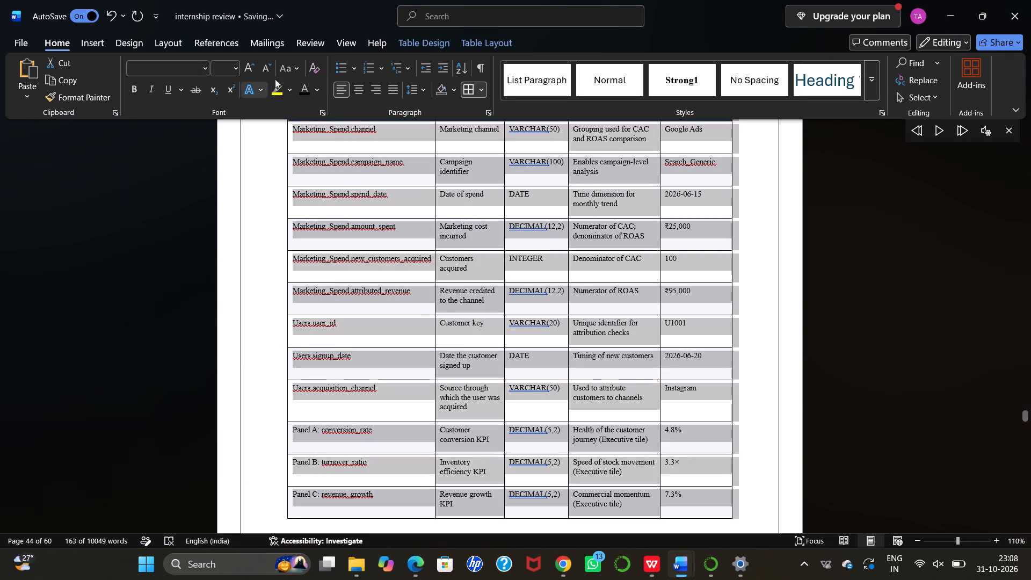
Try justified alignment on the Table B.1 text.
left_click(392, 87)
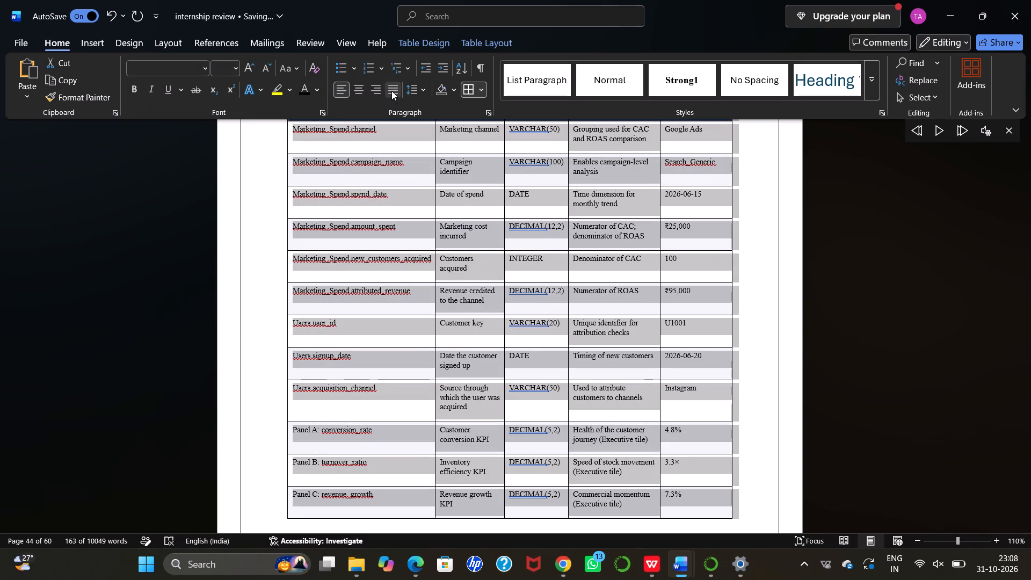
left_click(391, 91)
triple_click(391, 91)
Set the font size of all text in Table B.1 to 12.
left_click(238, 68)
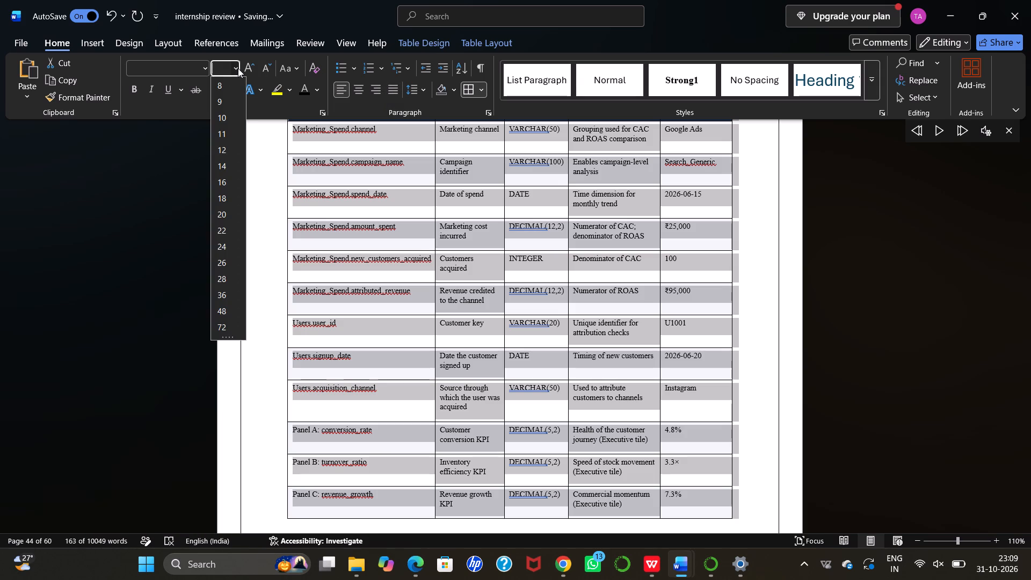
left_click(226, 151)
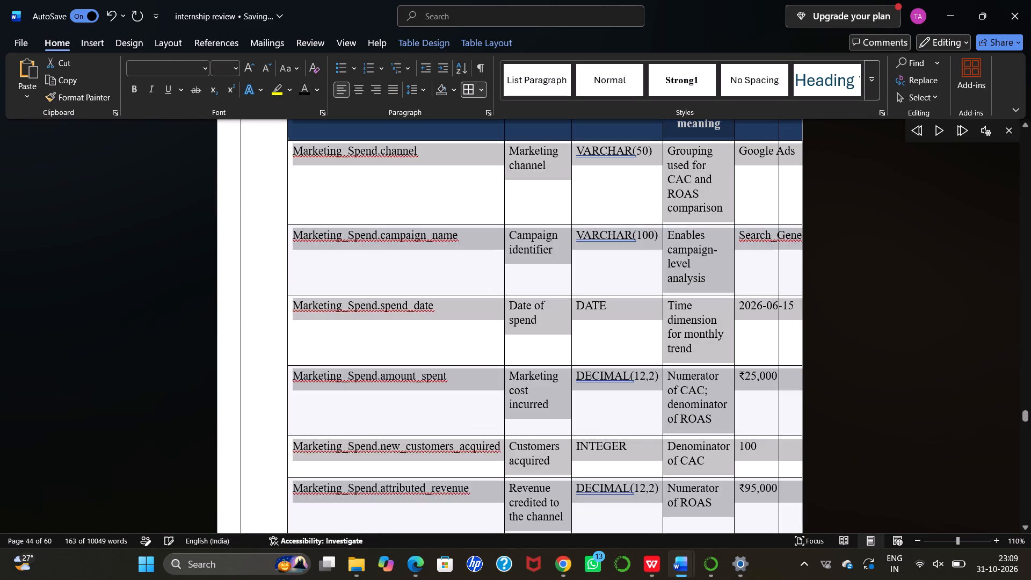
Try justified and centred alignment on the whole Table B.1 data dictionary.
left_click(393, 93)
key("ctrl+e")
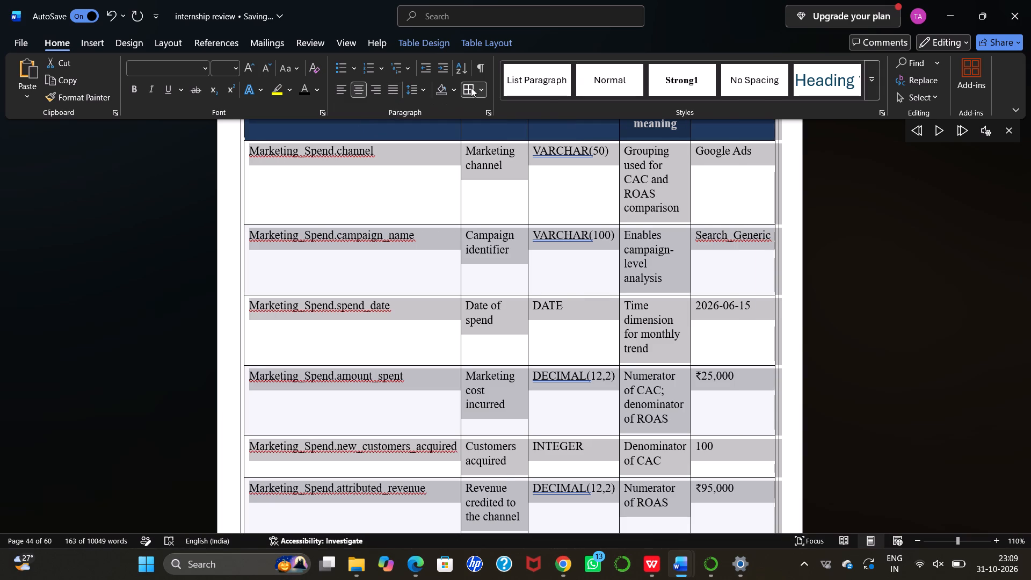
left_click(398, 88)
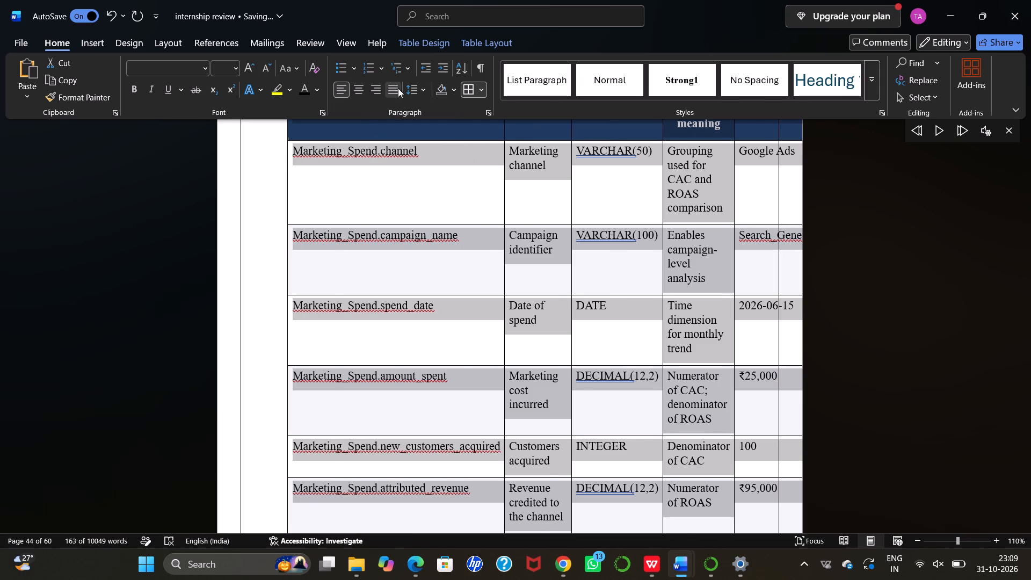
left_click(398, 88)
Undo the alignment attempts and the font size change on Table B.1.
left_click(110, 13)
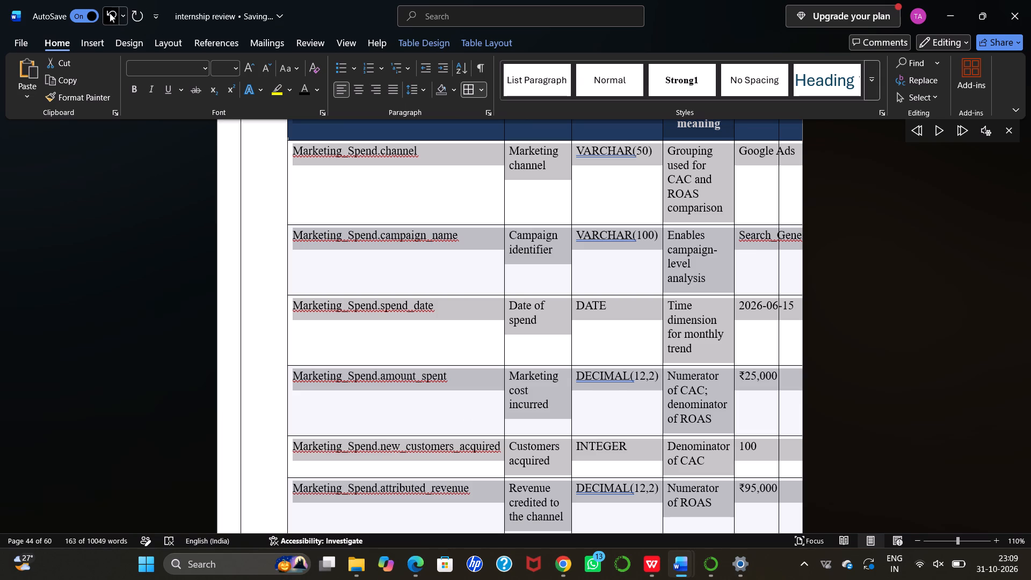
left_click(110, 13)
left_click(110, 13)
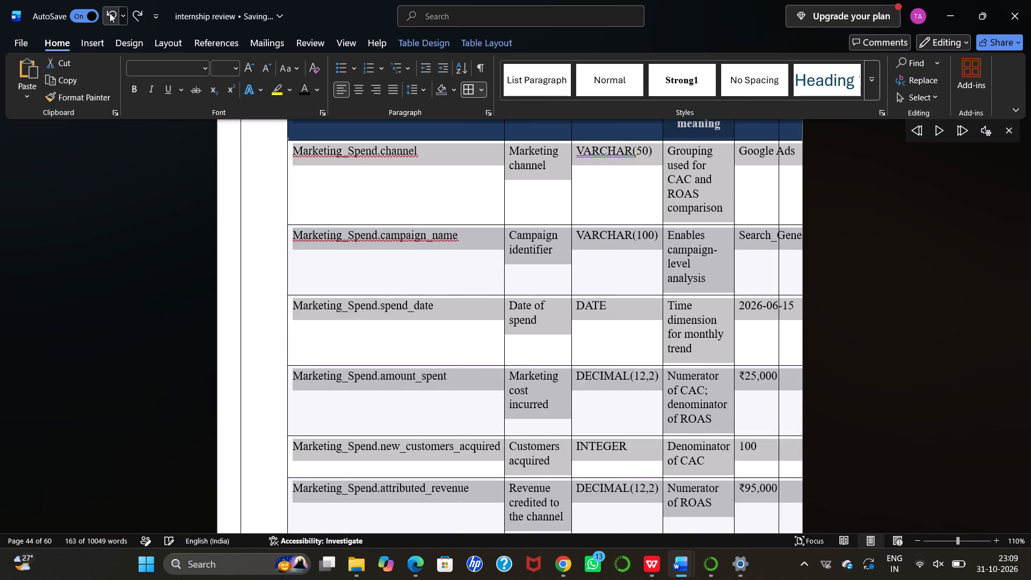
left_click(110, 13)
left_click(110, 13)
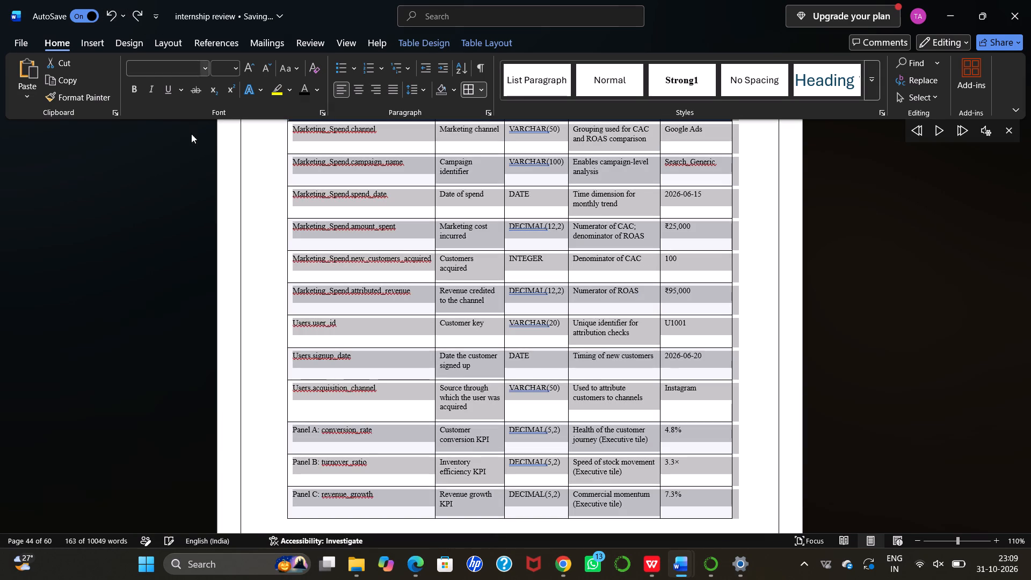
Set the font size of all text in Table B.1 to 12.
scroll(376, 241, "up", 1)
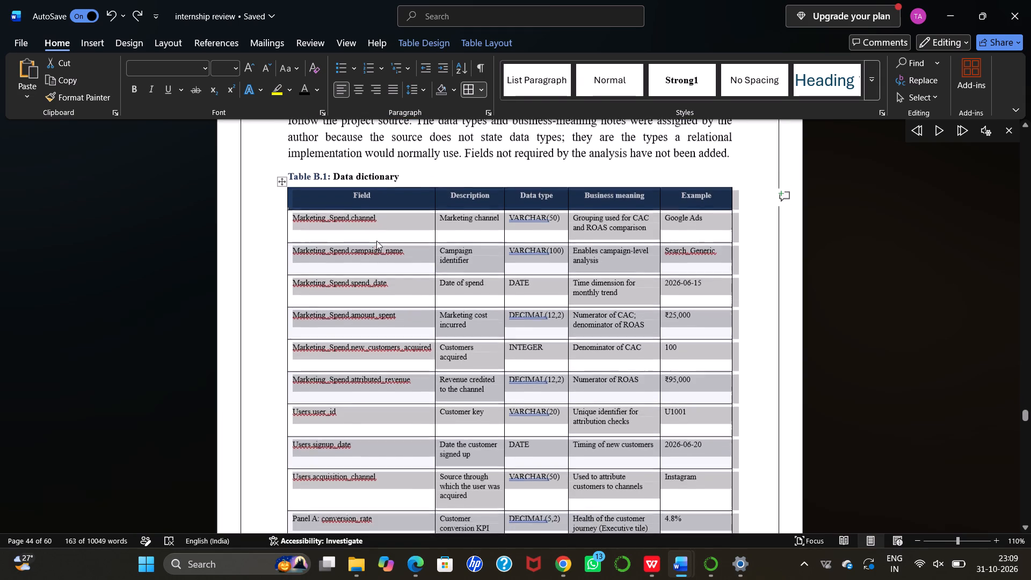
scroll(376, 241, "up", 1)
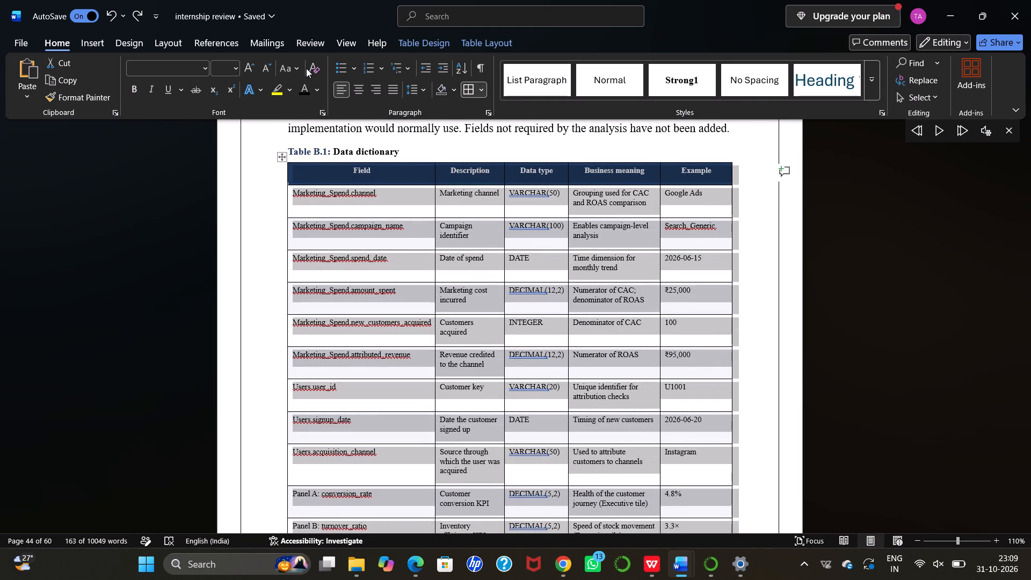
left_click(237, 69)
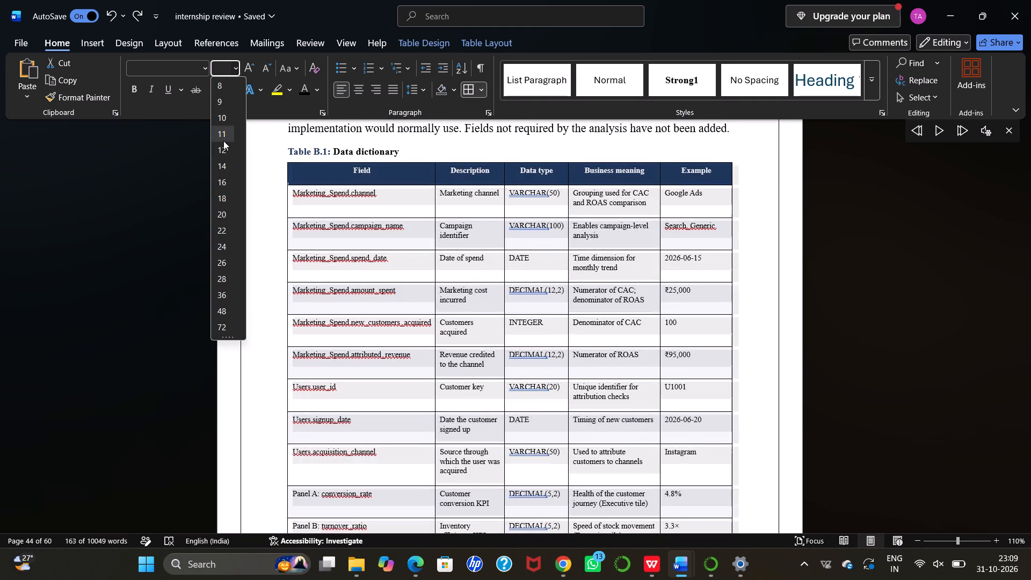
left_click(223, 148)
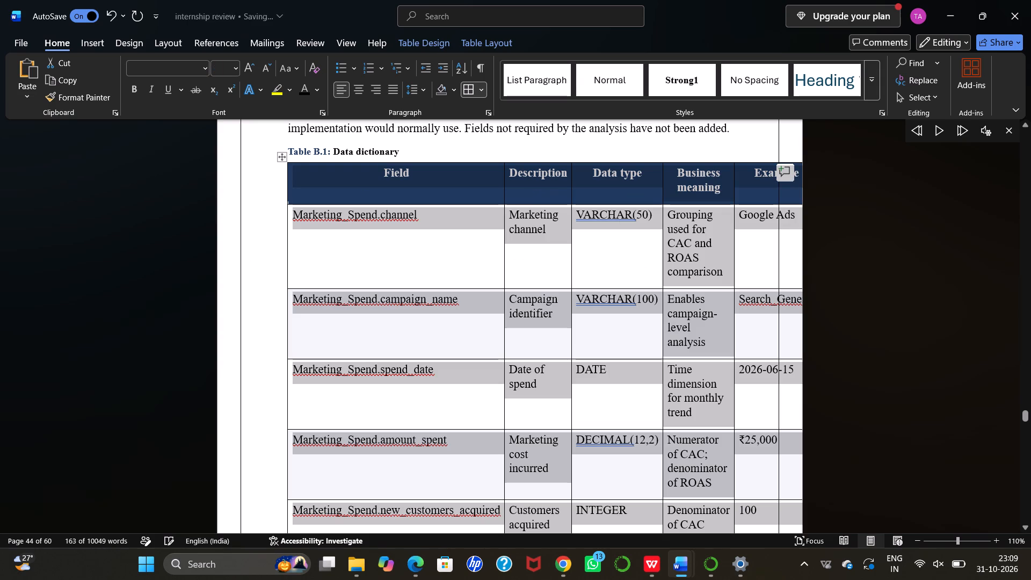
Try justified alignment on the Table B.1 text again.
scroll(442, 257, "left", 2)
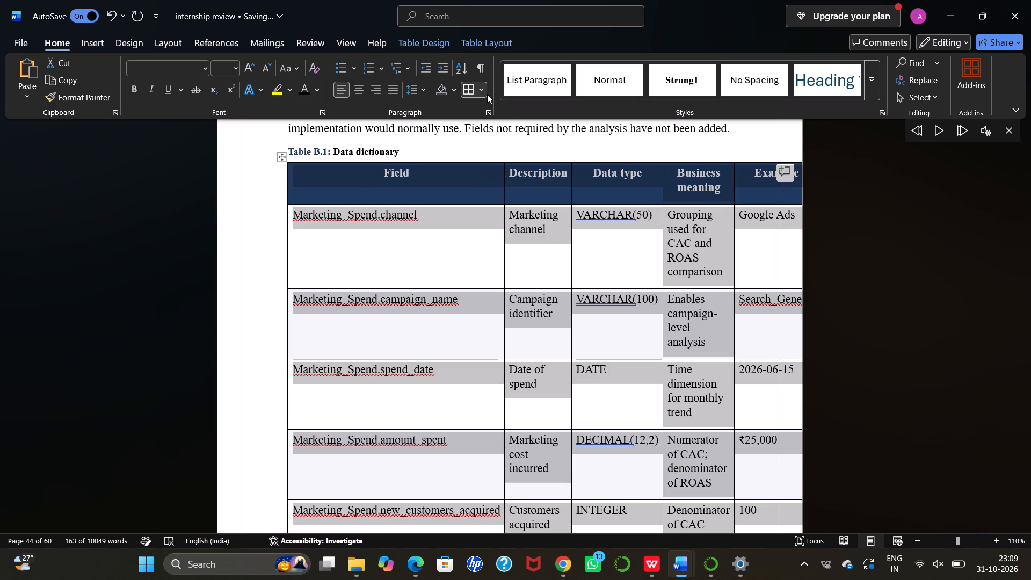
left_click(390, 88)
Set the line spacing of all text in Table B.1 to 1.5.
left_click(418, 90)
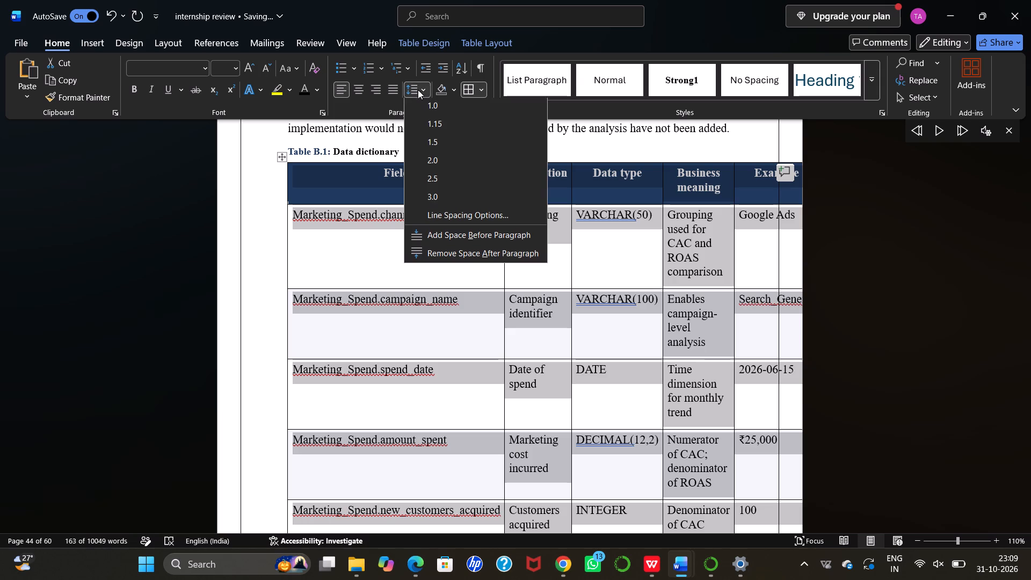
left_click(427, 140)
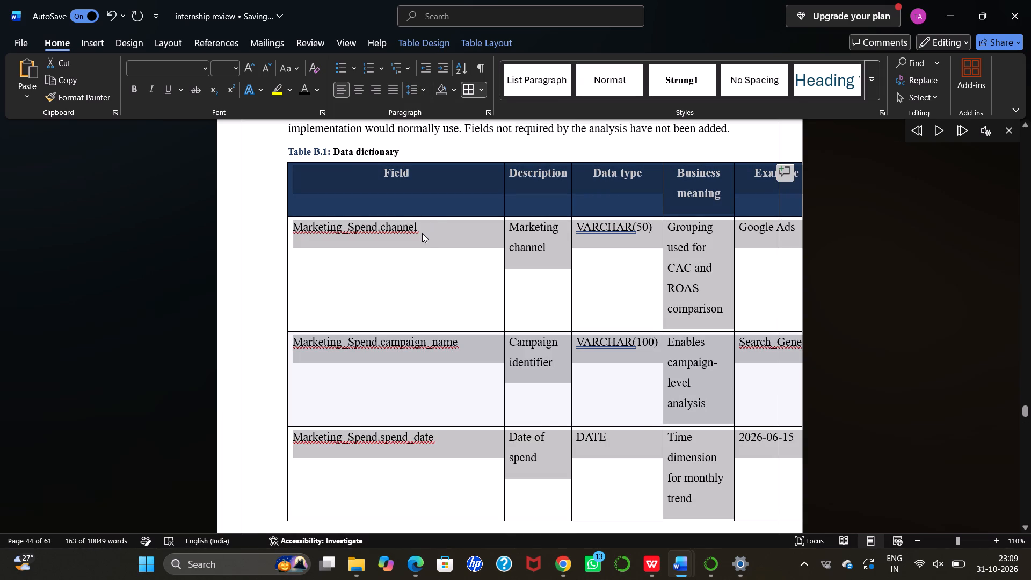
scroll(422, 233, "down", 3, "ctrl")
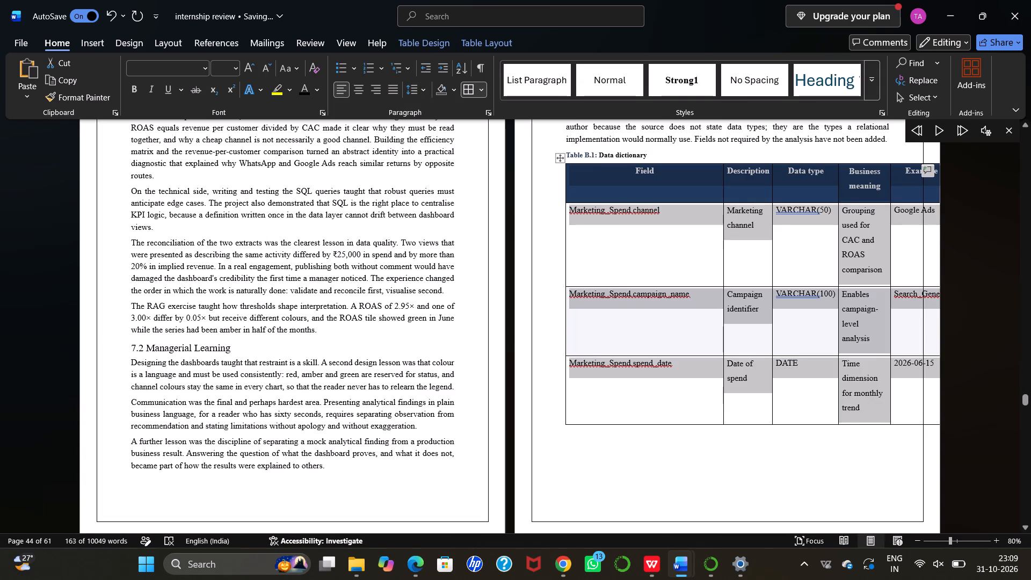
scroll(639, 309, "left", 2)
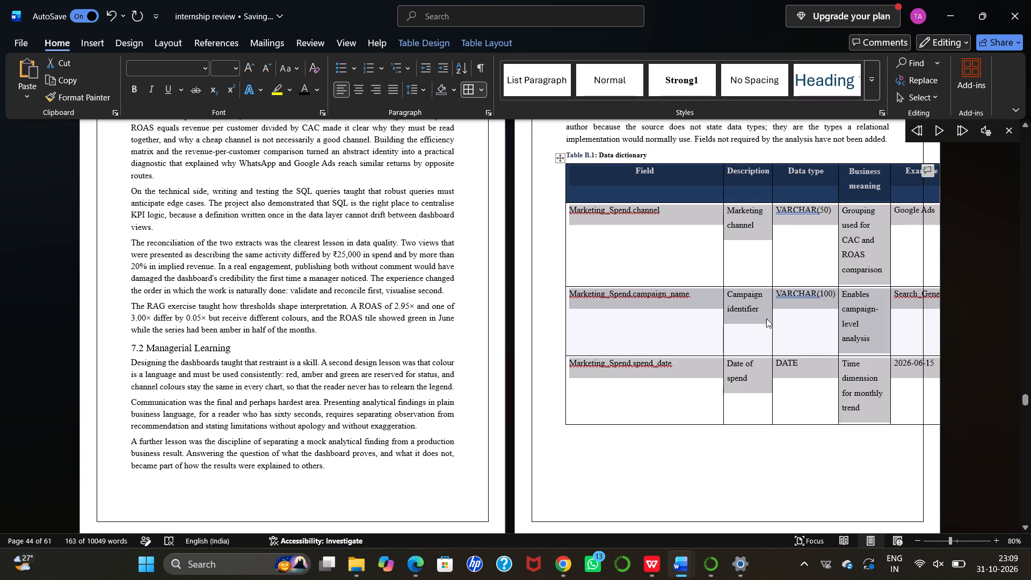
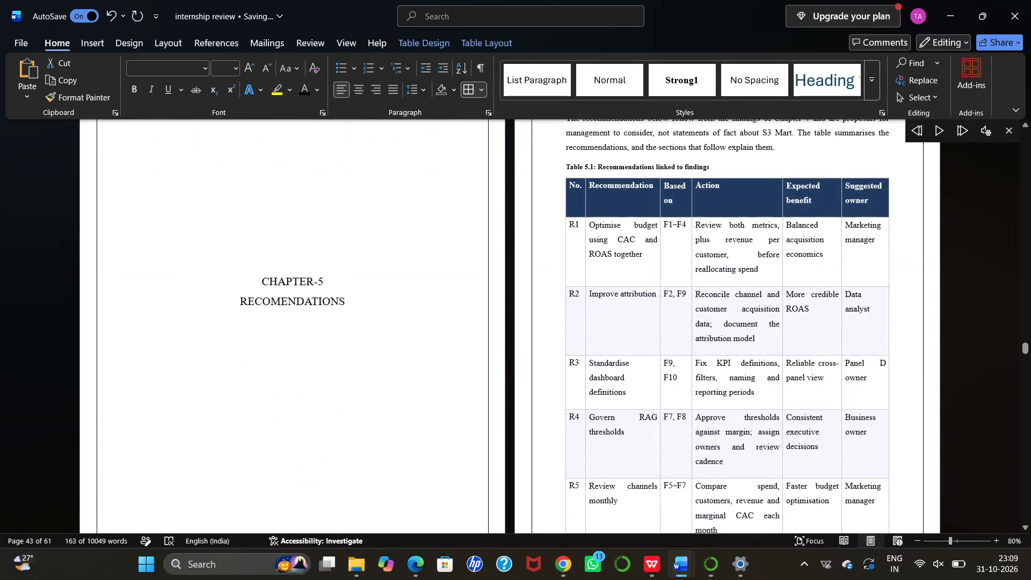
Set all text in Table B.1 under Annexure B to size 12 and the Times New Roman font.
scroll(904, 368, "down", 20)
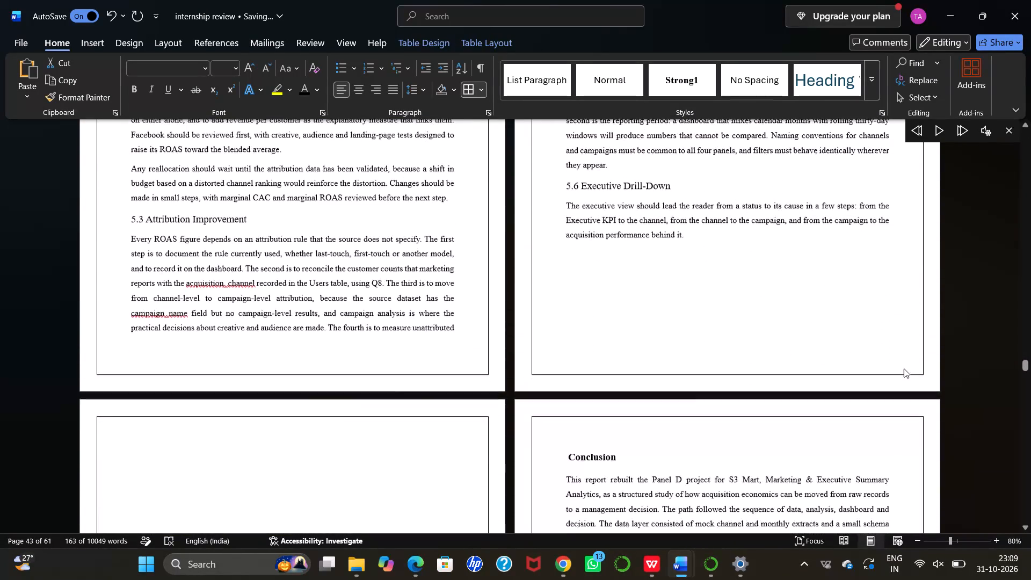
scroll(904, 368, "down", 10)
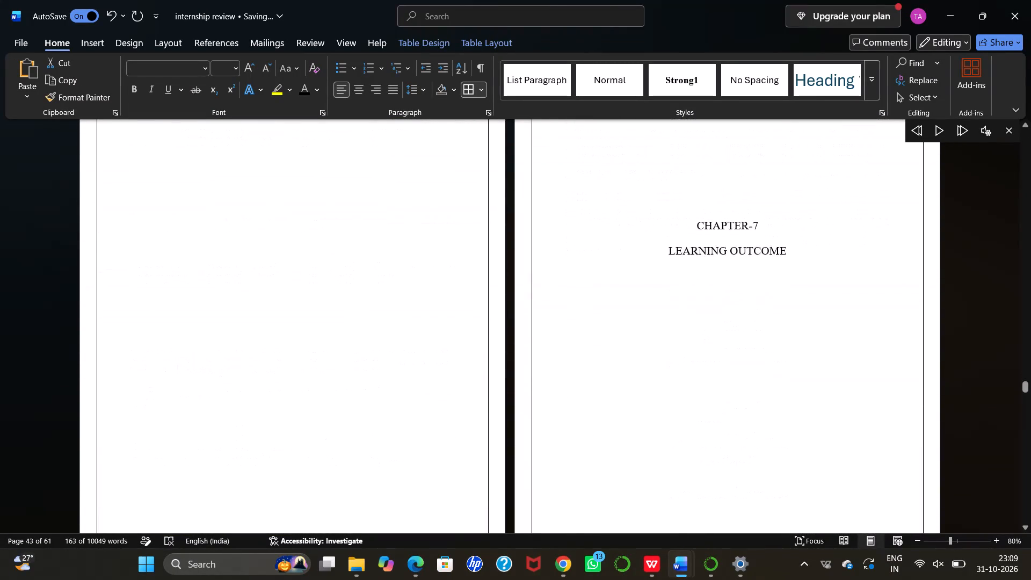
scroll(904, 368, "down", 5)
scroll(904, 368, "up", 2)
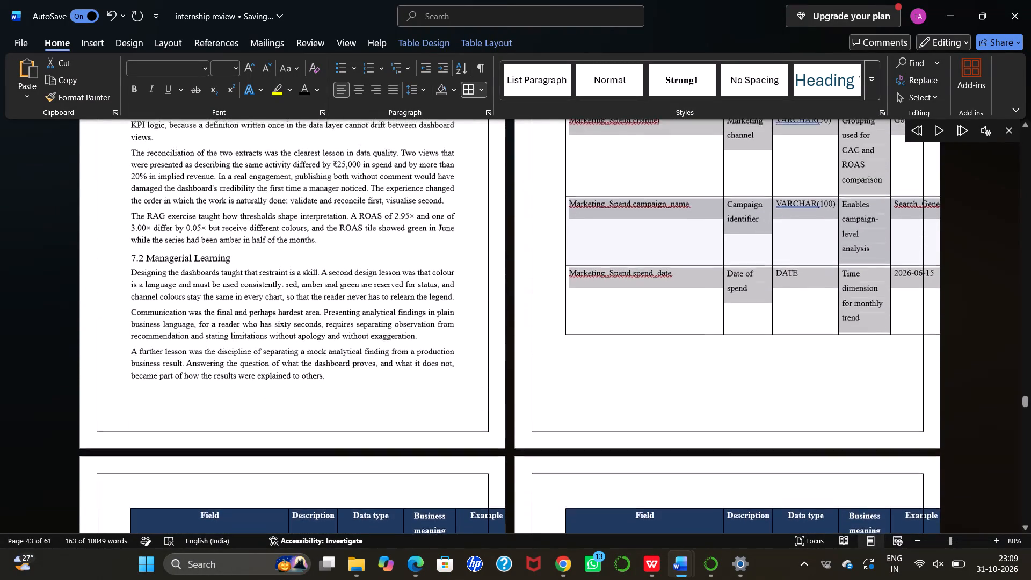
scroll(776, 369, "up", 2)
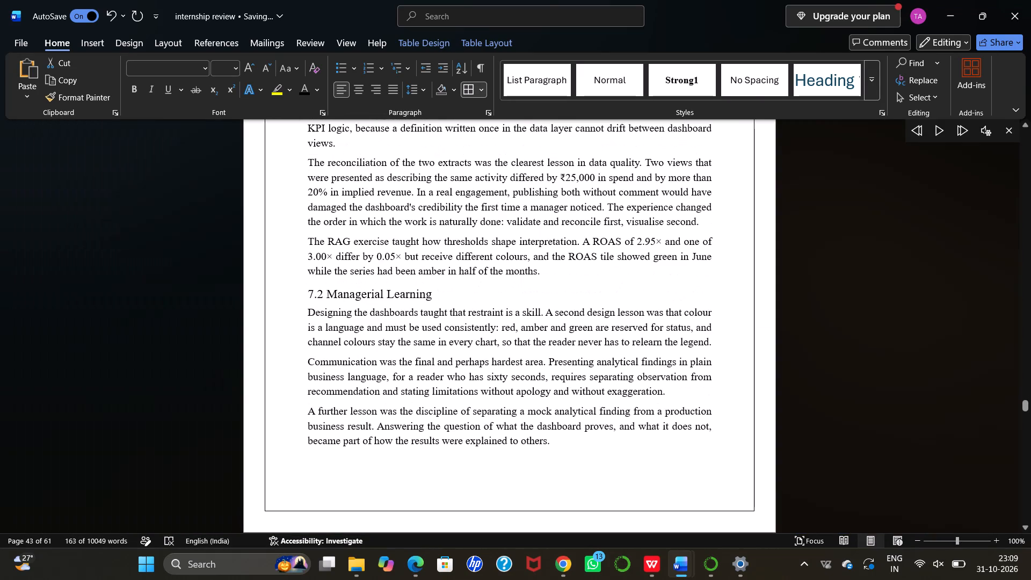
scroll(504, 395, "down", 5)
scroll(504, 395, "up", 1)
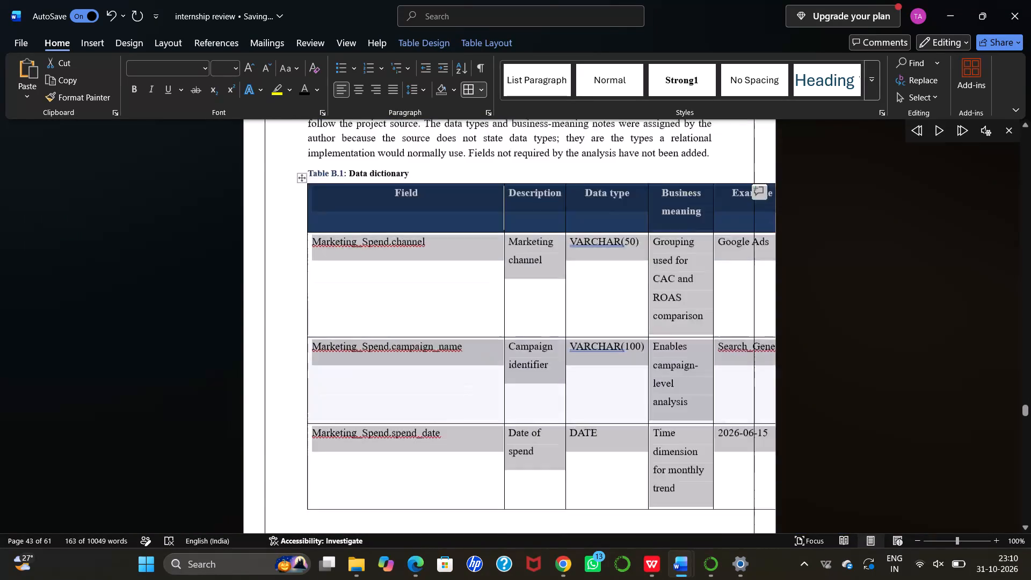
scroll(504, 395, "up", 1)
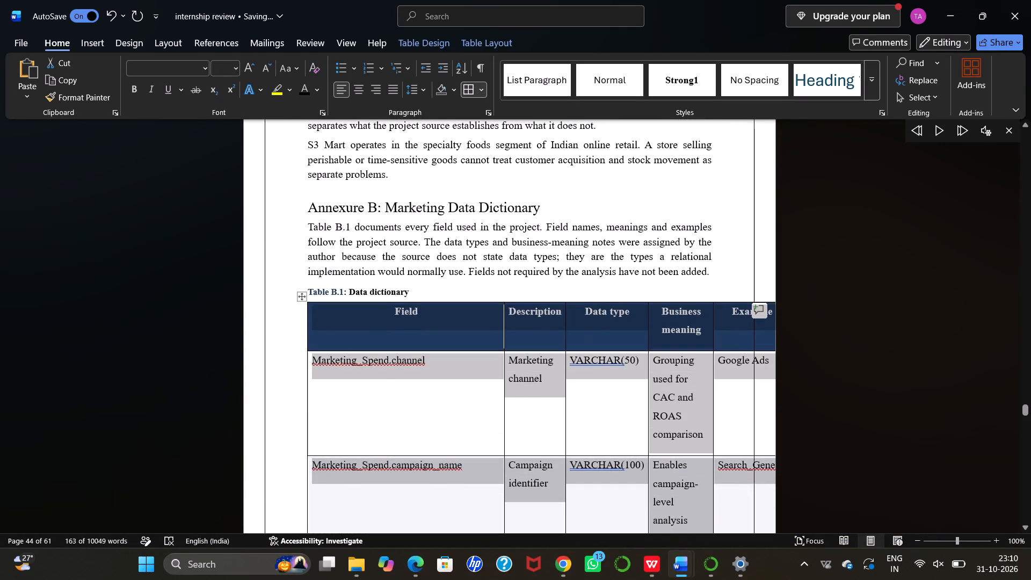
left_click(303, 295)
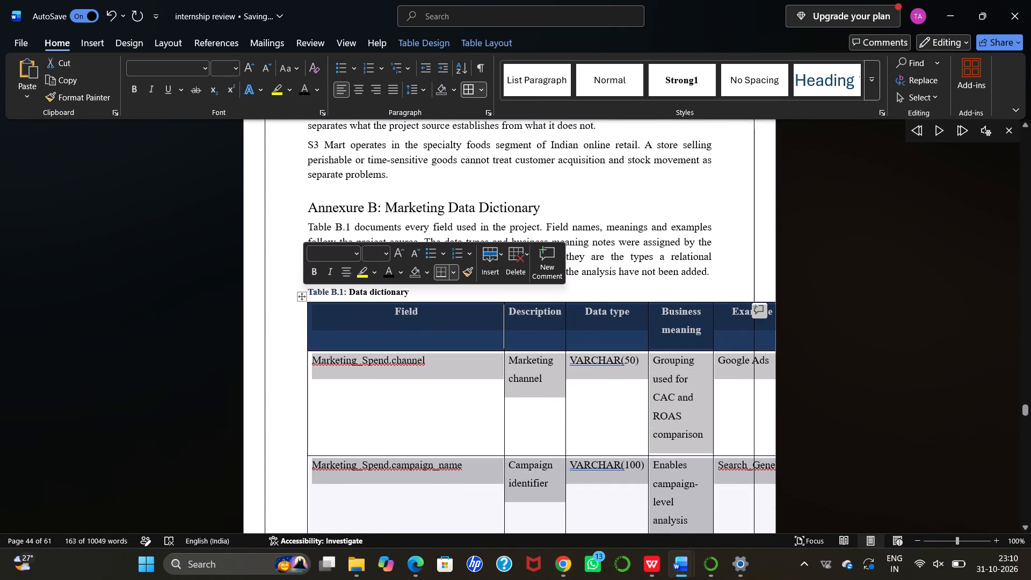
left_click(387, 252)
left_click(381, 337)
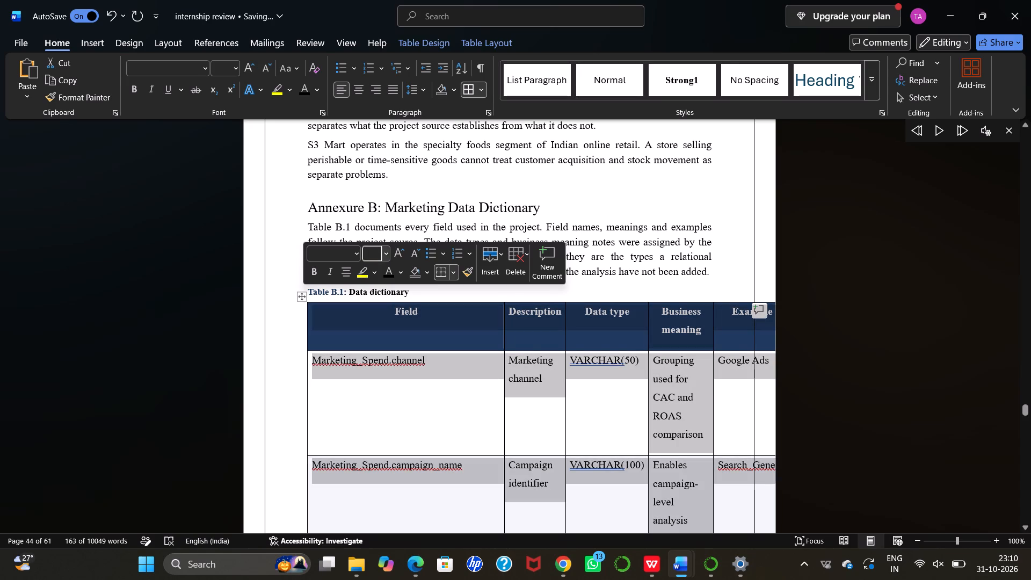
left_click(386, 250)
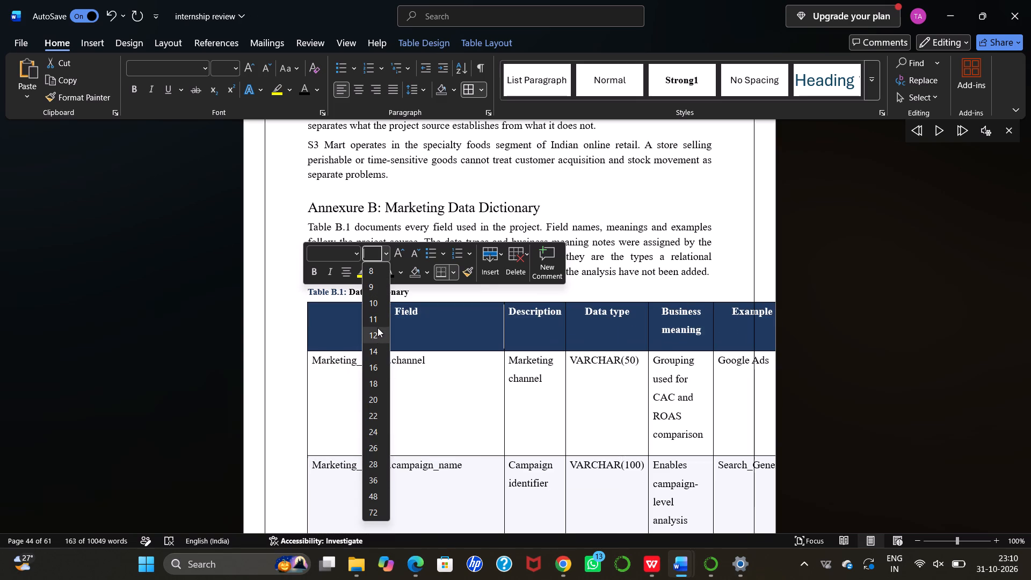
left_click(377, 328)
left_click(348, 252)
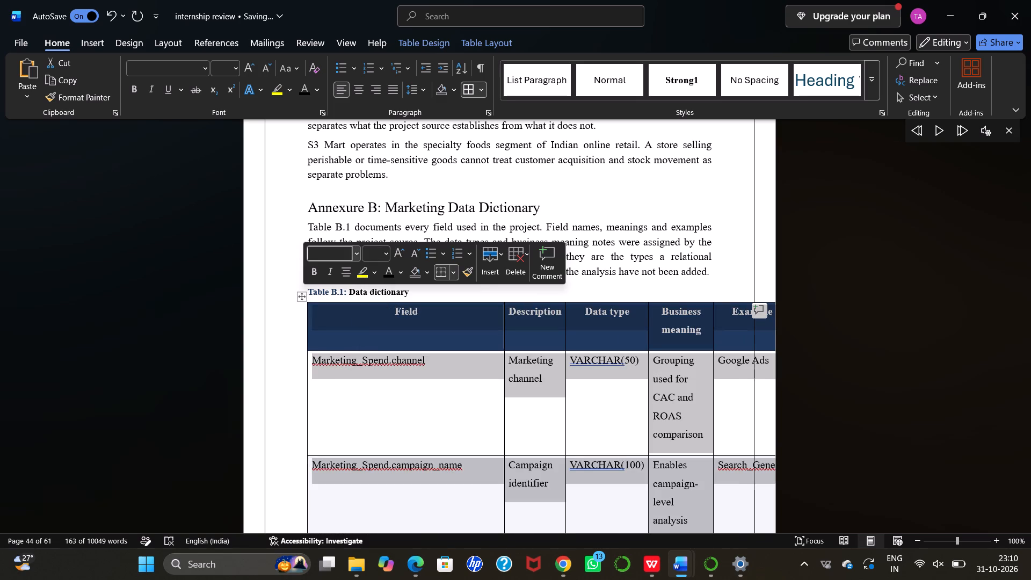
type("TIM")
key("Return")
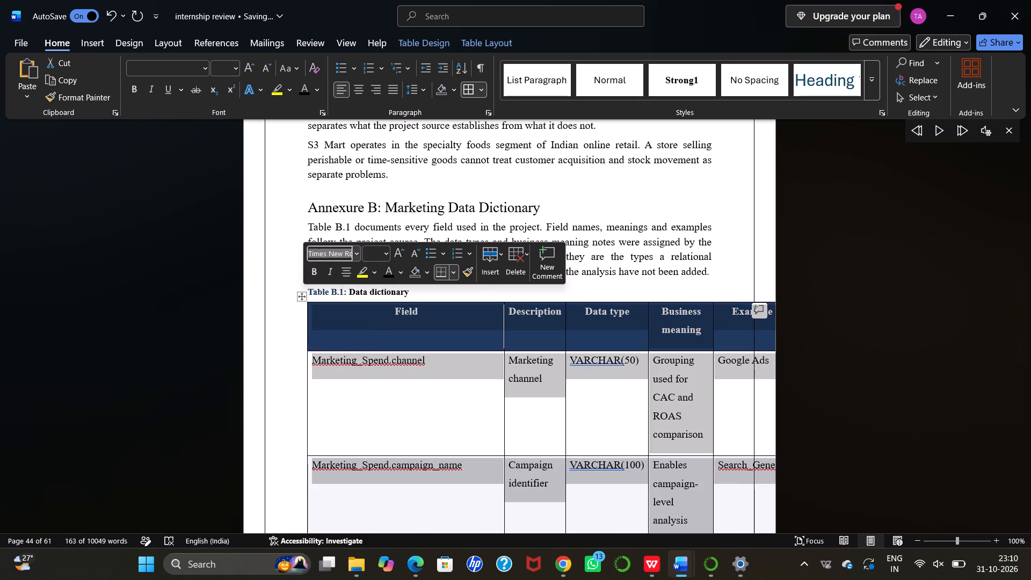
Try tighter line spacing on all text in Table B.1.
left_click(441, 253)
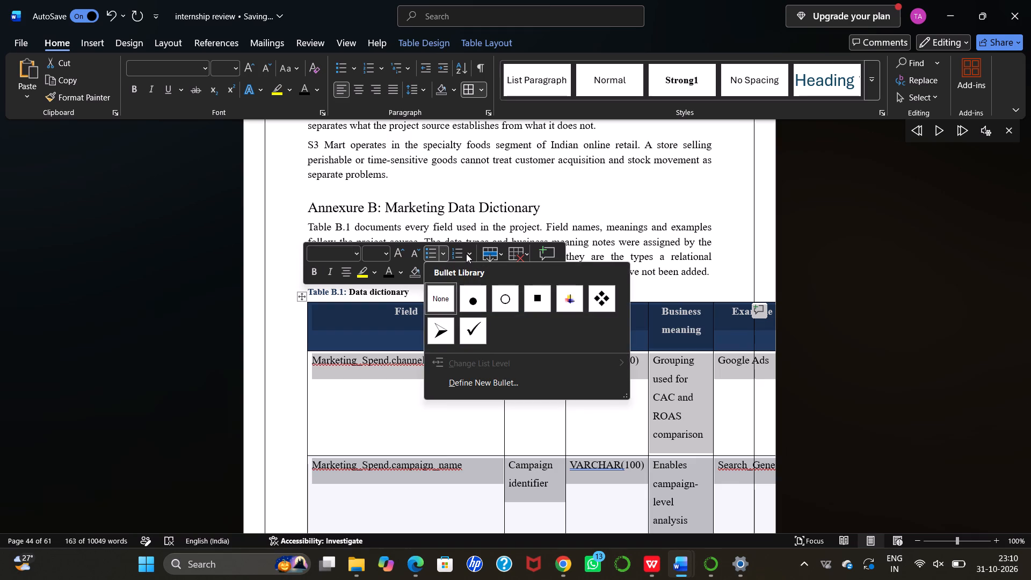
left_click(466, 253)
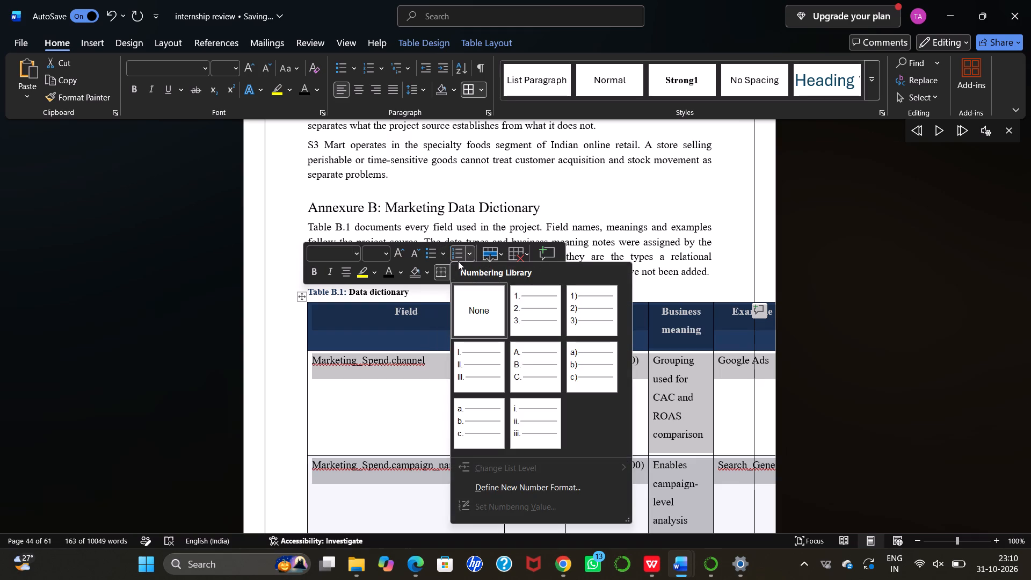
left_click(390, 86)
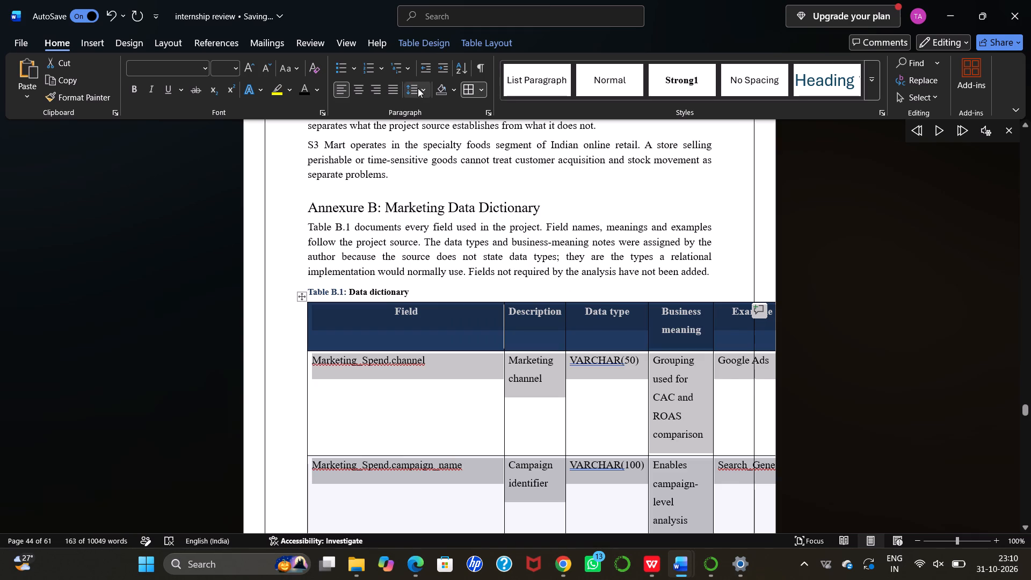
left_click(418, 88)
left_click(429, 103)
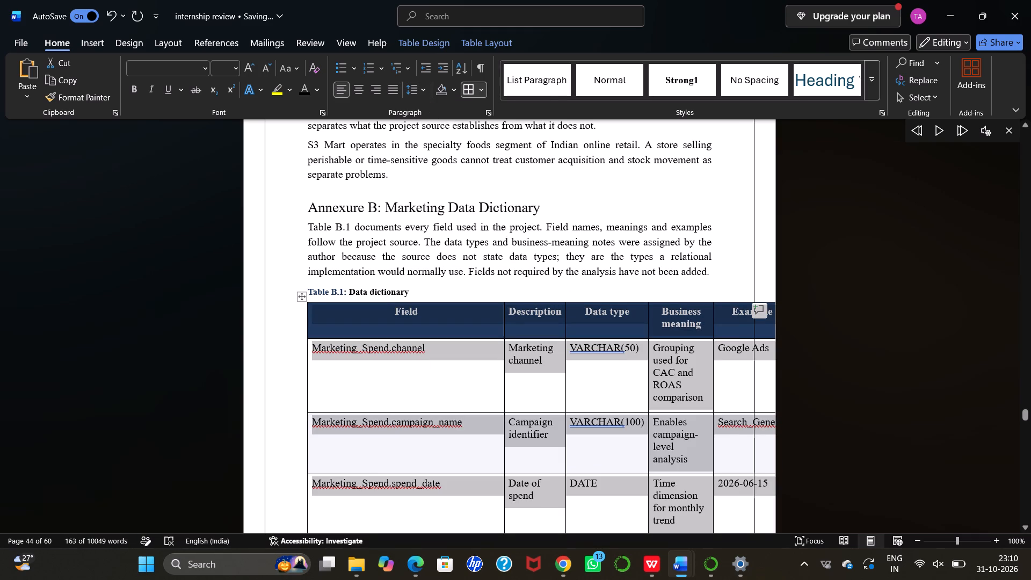
Undo the line spacing, font and font size changes on Table B.1 back to its original compact layout.
left_click(303, 295)
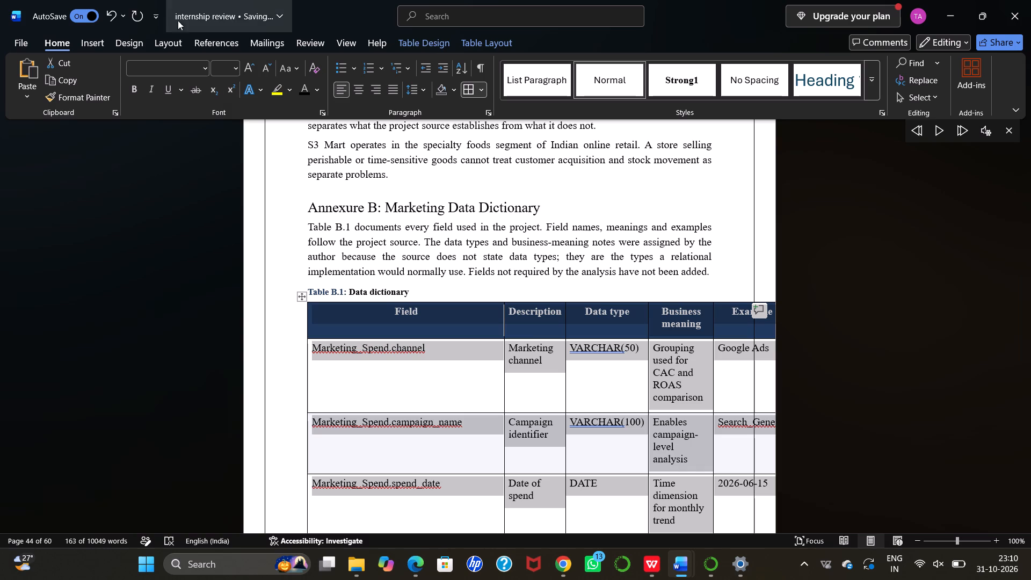
left_click(117, 17)
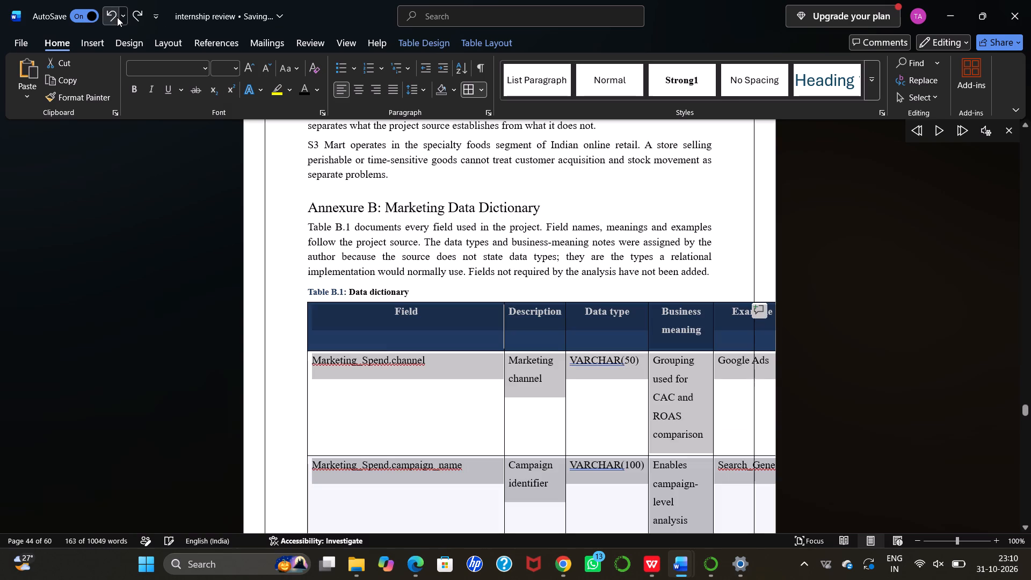
left_click(117, 17)
left_click(117, 17)
left_click(117, 17)
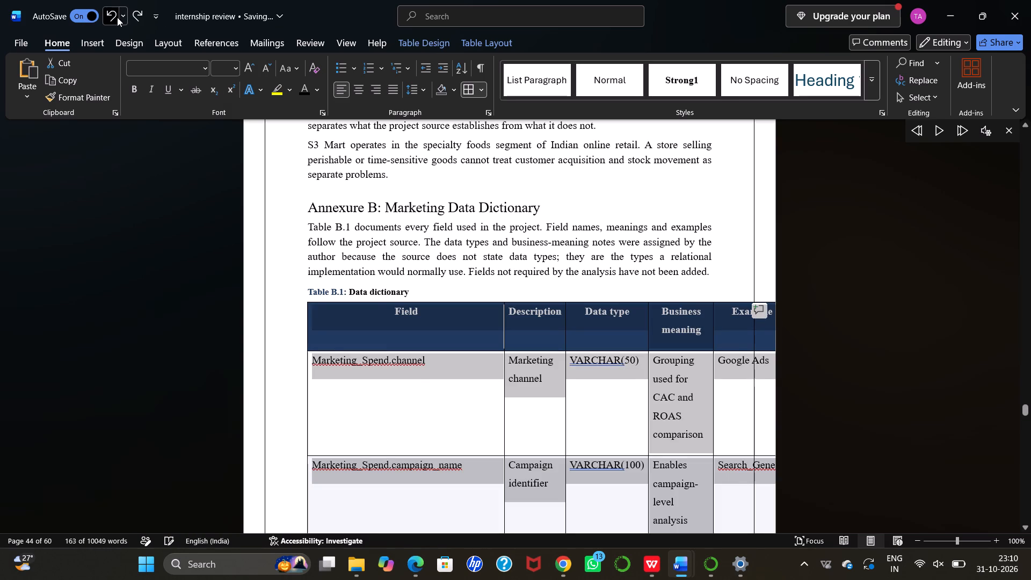
left_click(117, 17)
left_click(117, 17)
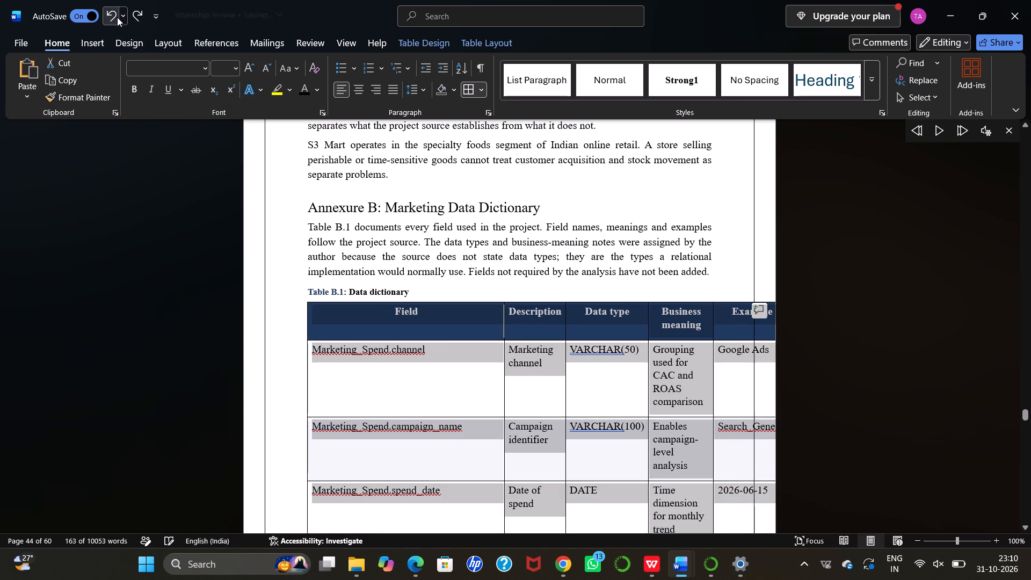
left_click(117, 17)
left_click(117, 17)
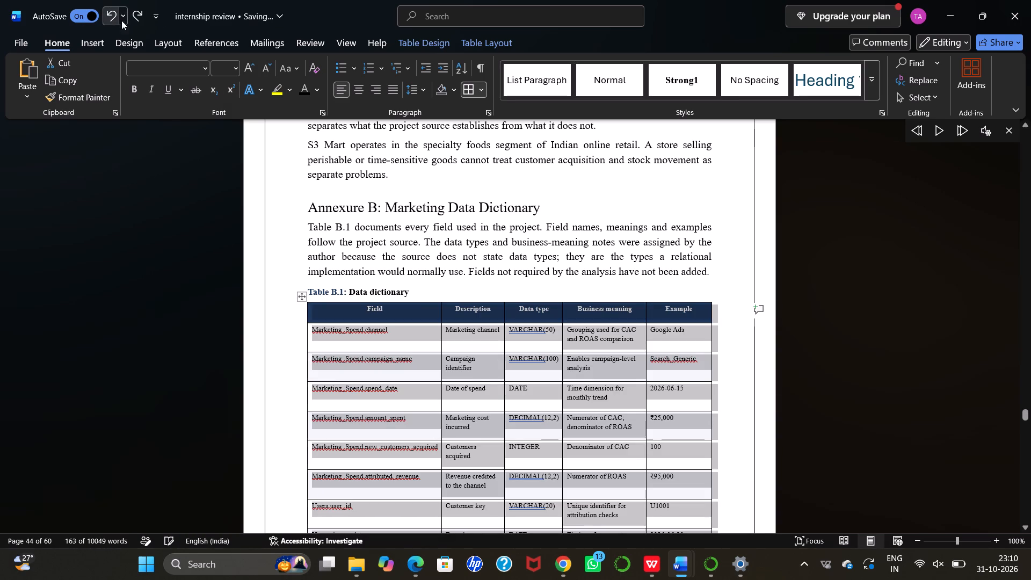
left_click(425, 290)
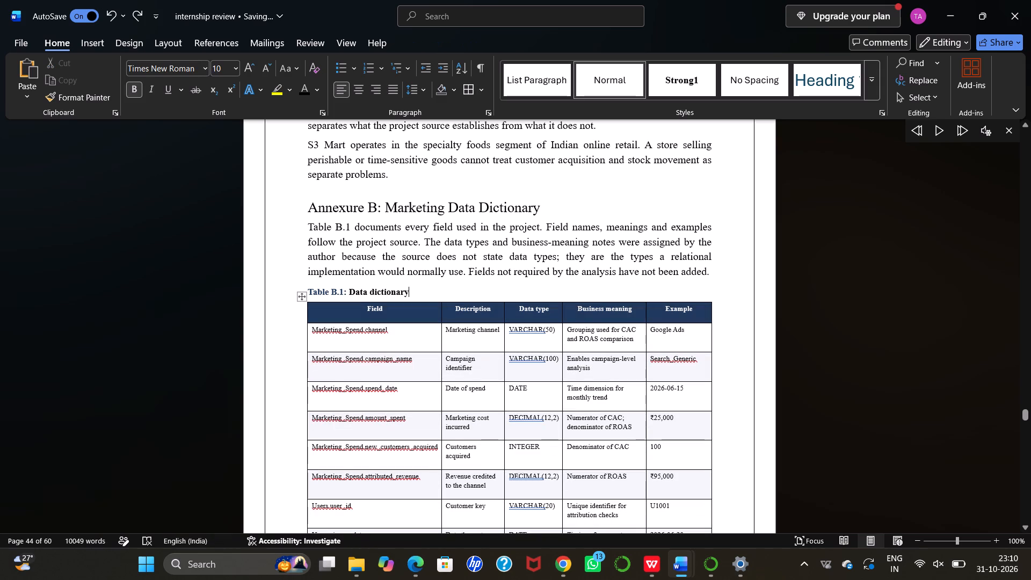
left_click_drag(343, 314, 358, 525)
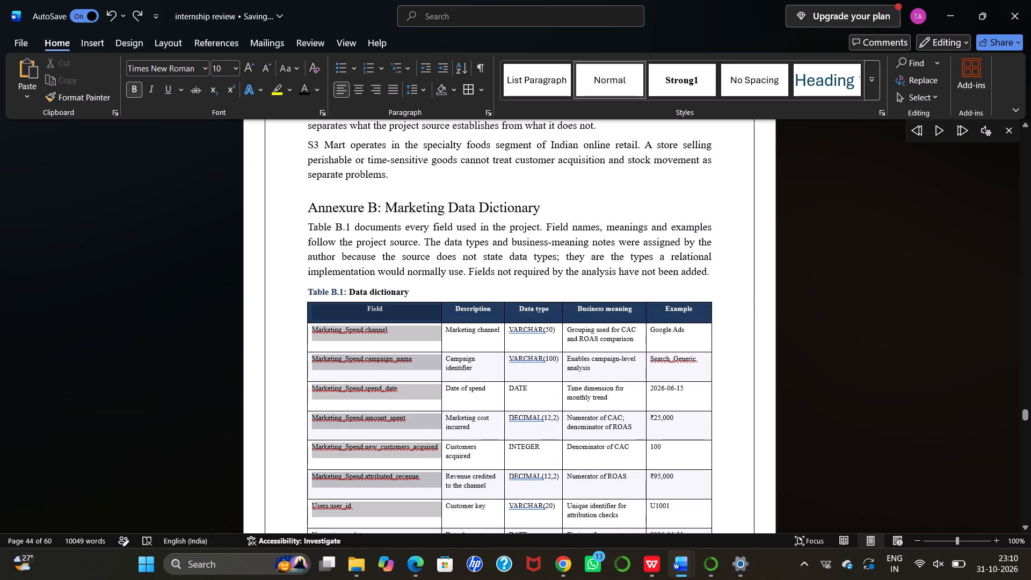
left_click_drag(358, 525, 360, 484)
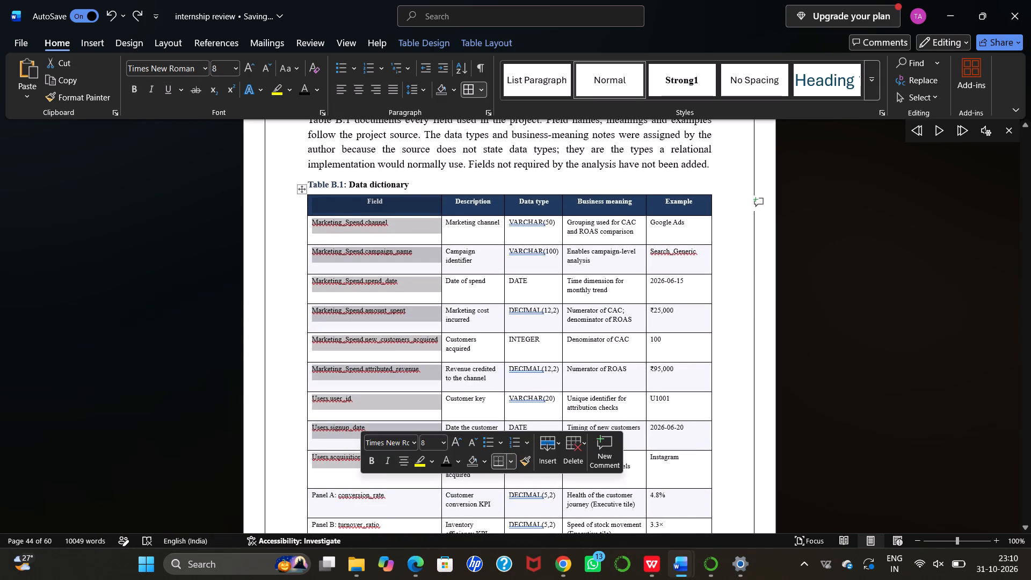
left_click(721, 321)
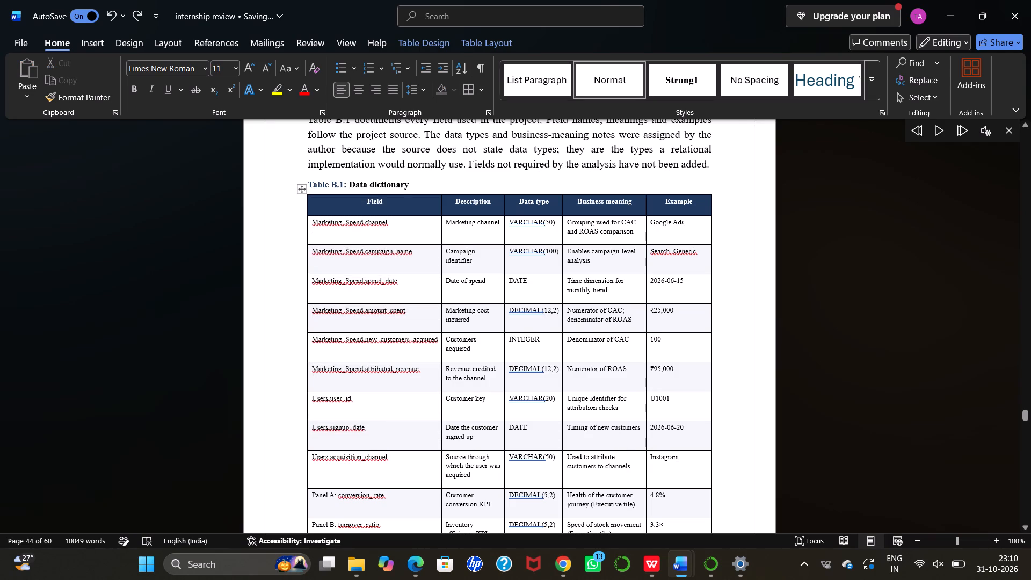
Try font size 12 on all text in Table B.1, and reduce it to 10.
left_click(302, 189)
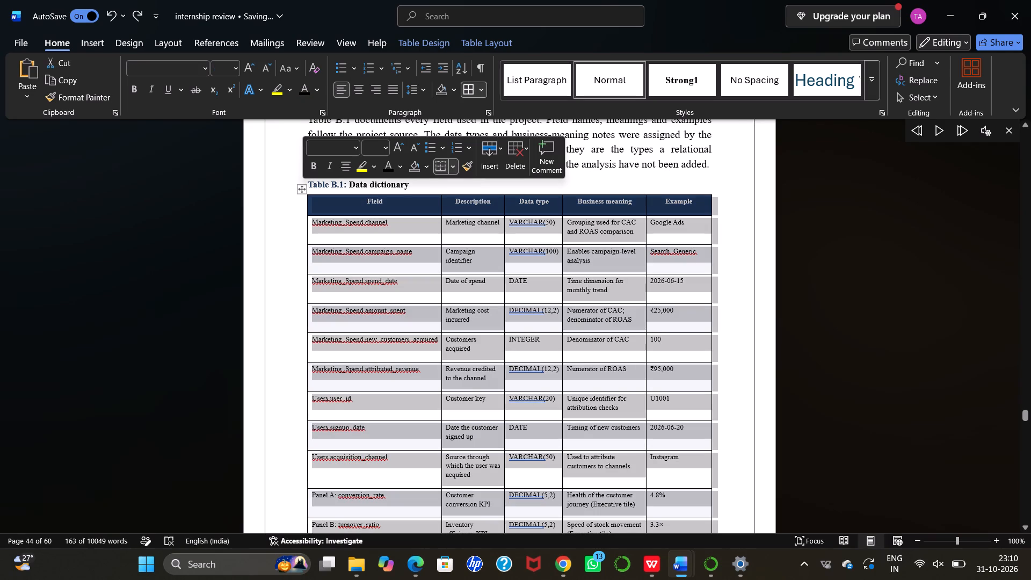
left_click(383, 144)
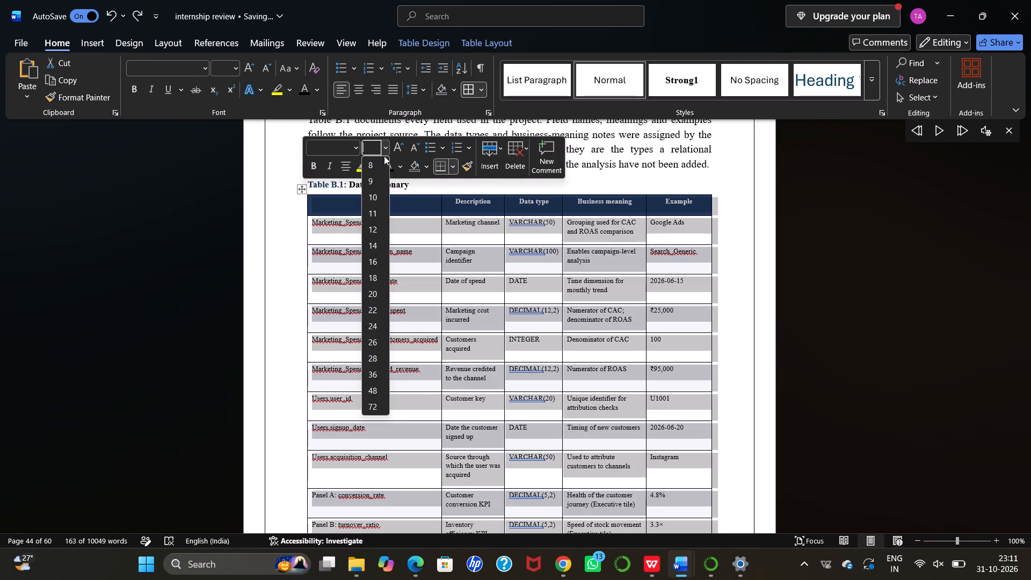
left_click(376, 229)
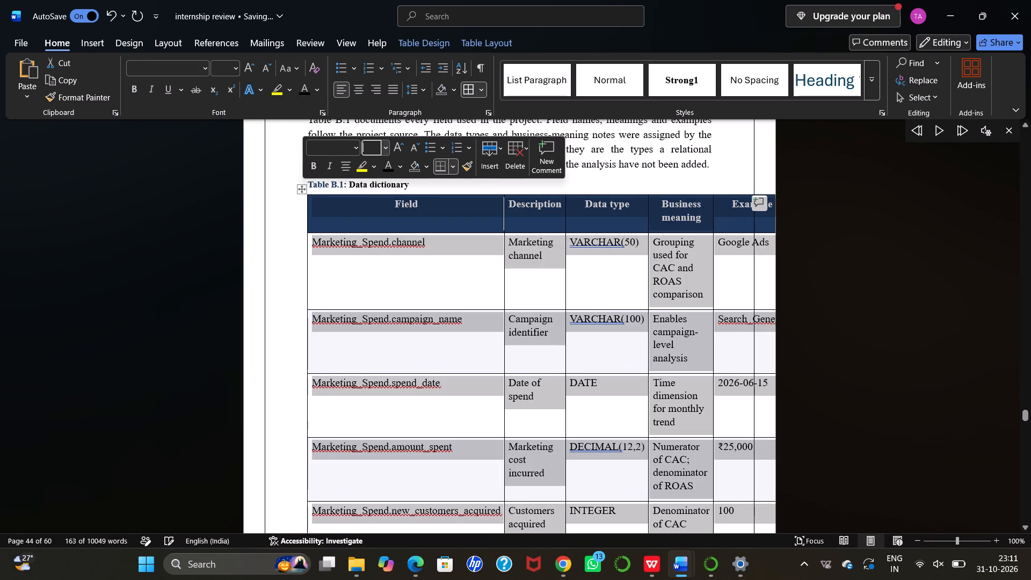
left_click(384, 144)
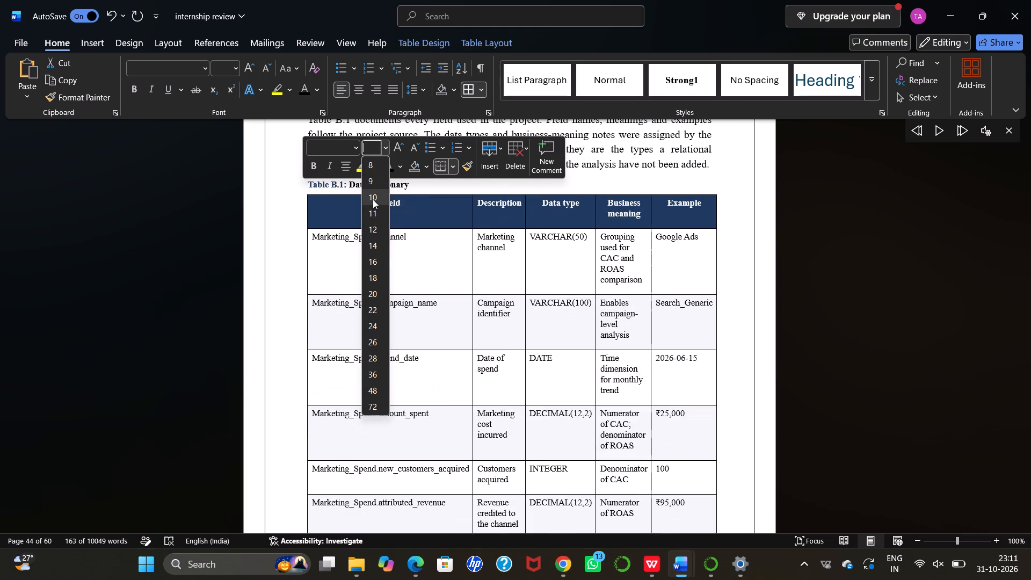
left_click(373, 199)
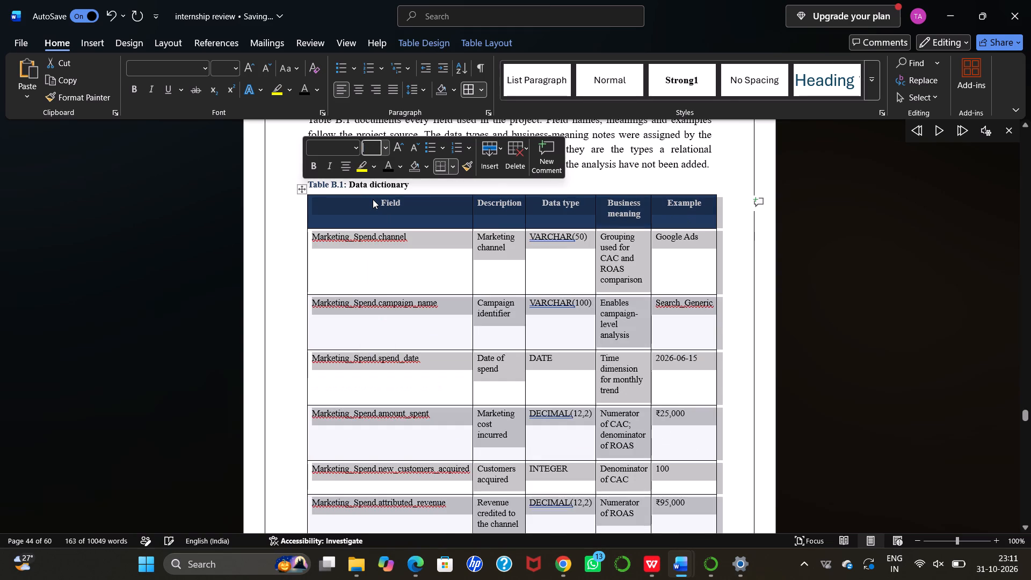
left_click(716, 179)
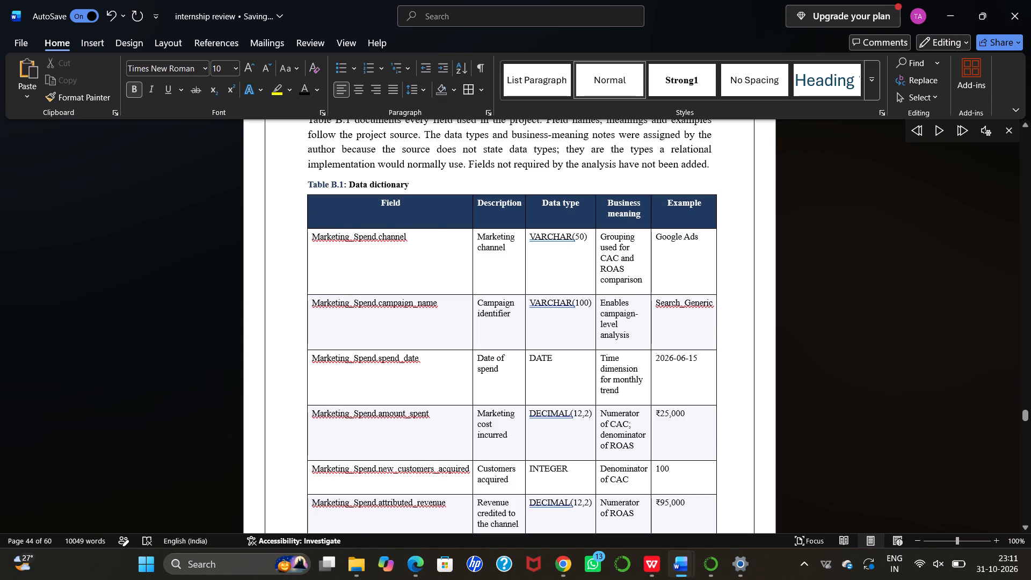
Delete the italic source note directly below Table B.1.
scroll(433, 287, "down", 6)
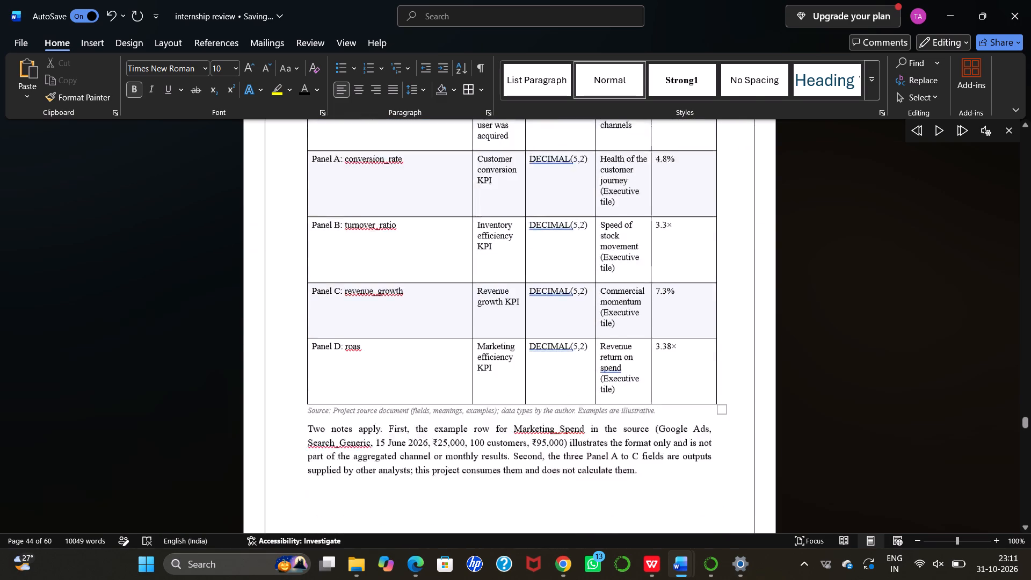
scroll(433, 287, "down", 1)
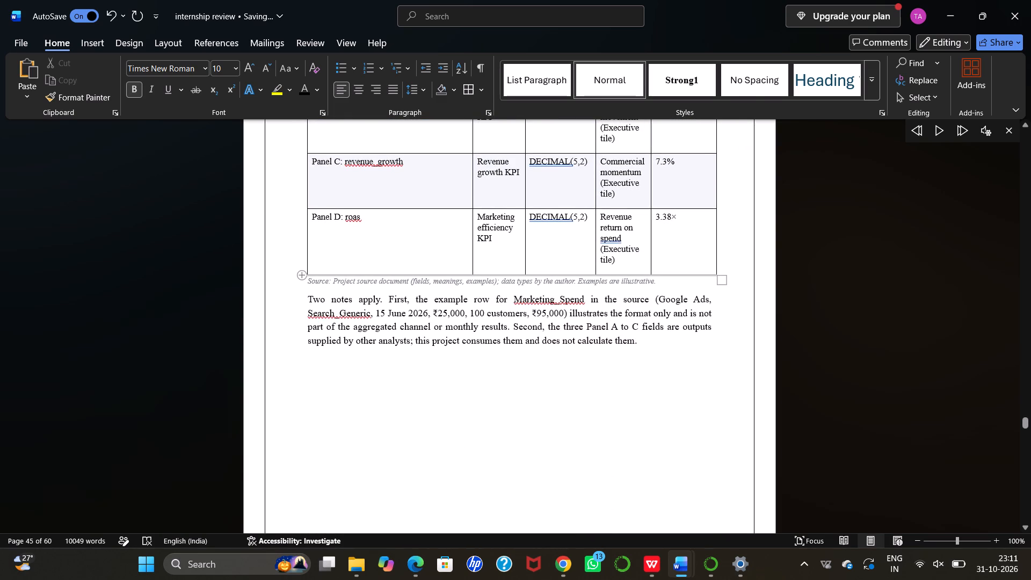
left_click_drag(304, 284, 629, 289)
key("BackSpace")
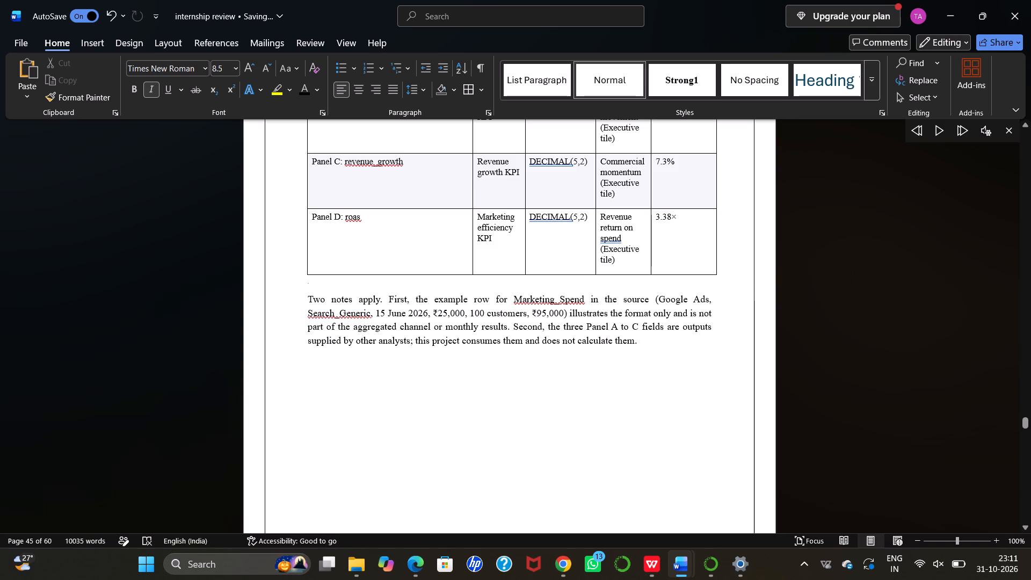
Set the "Two notes apply" paragraph below Table B.1 to font size 12.
left_click_drag(308, 300, 485, 334)
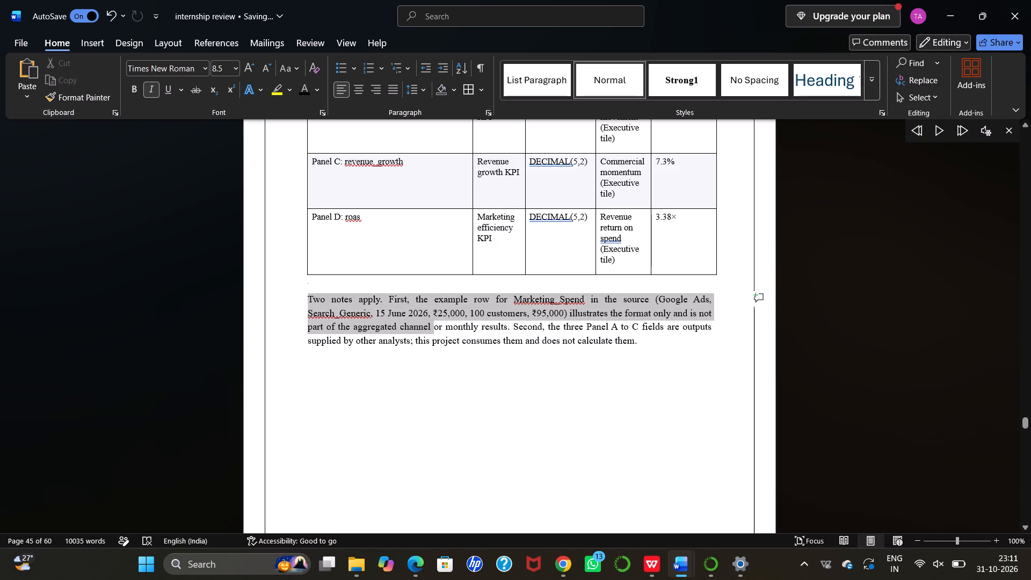
left_click_drag(485, 334, 645, 351)
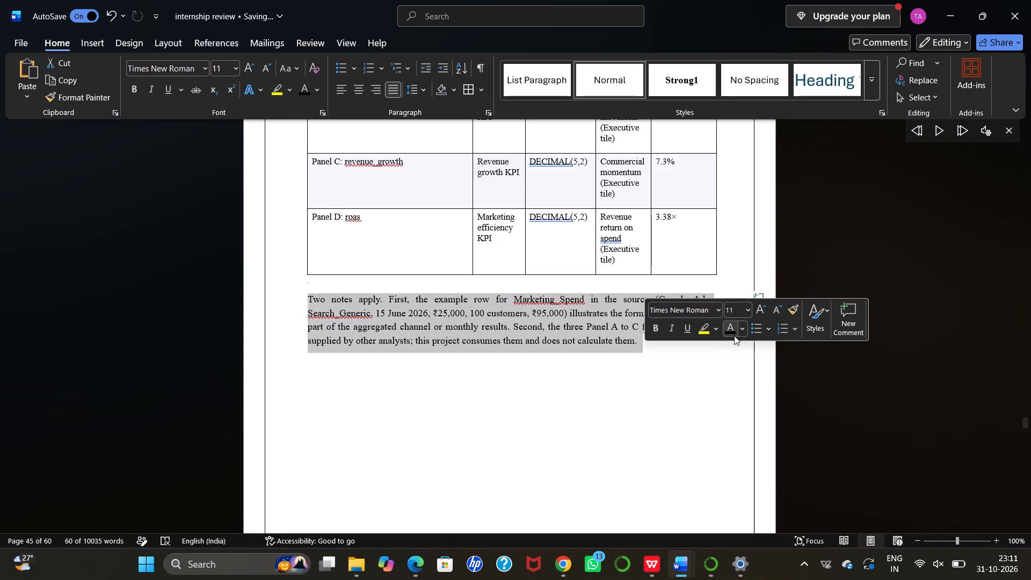
left_click(760, 306)
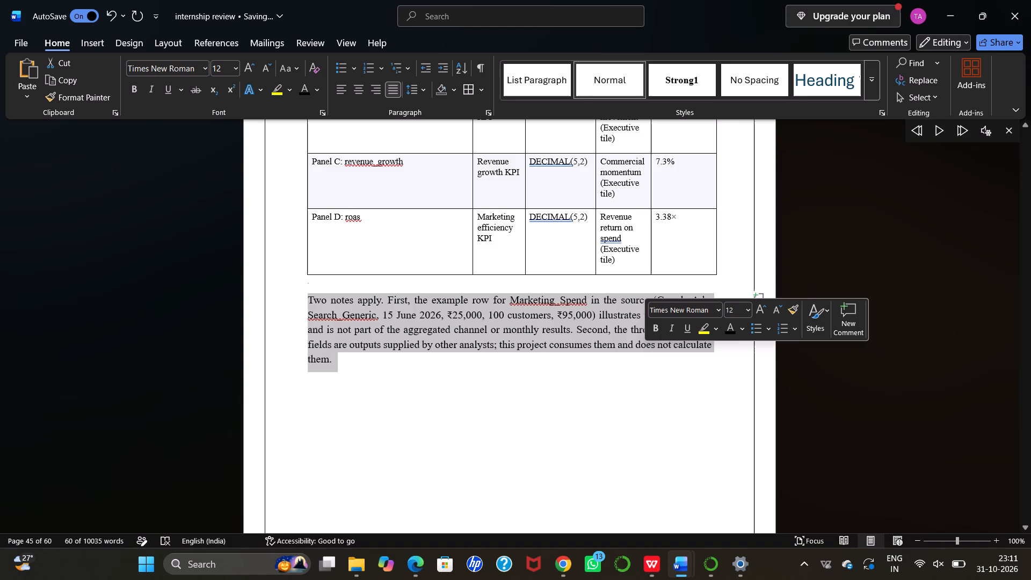
Remove the leading space before the "Learning Outcome" heading so it aligns with the body text.
scroll(464, 171, "up", 5)
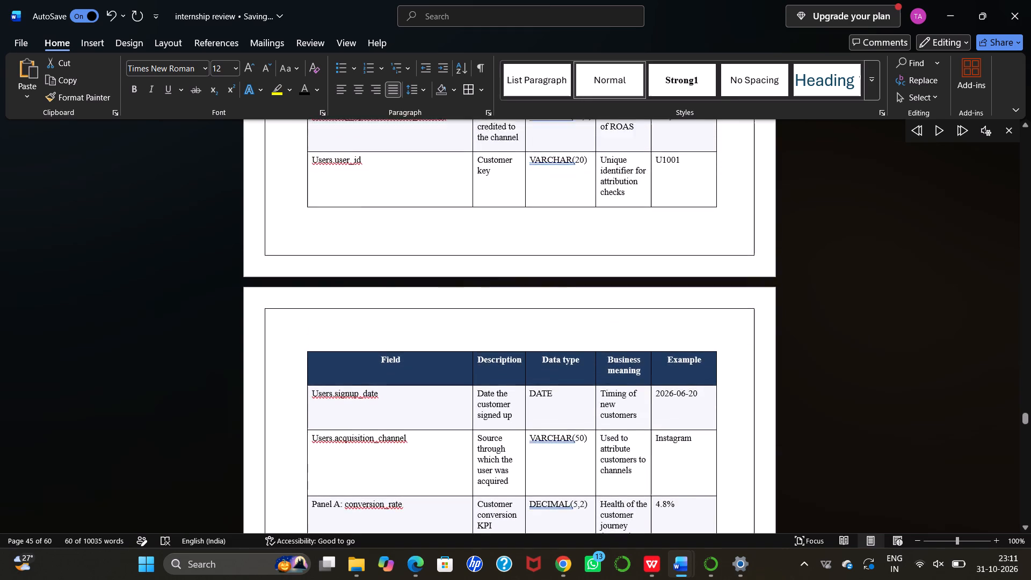
scroll(464, 171, "up", 8)
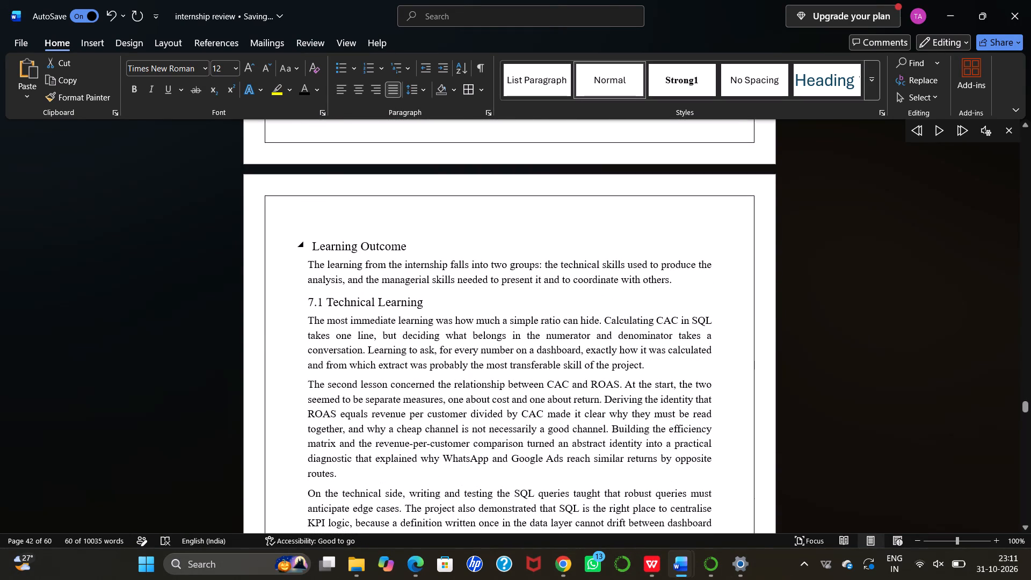
left_click(309, 246)
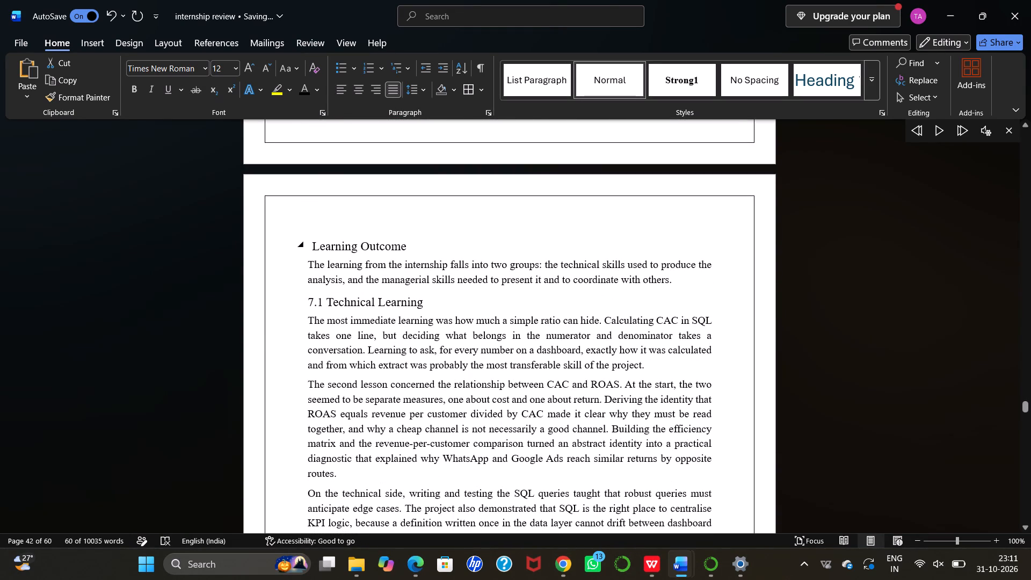
left_click(312, 246)
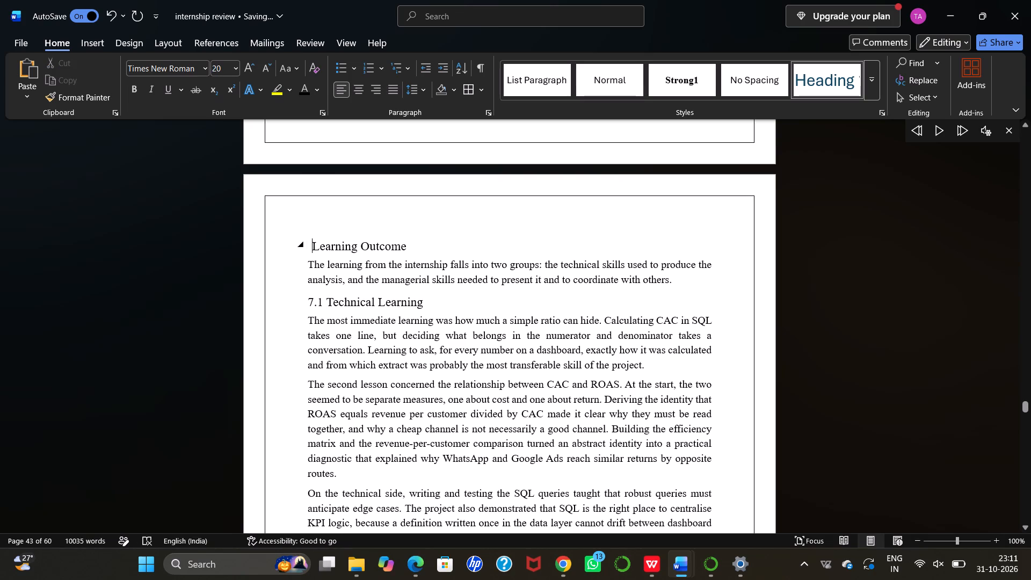
key("backslash")
key("BackSpace")
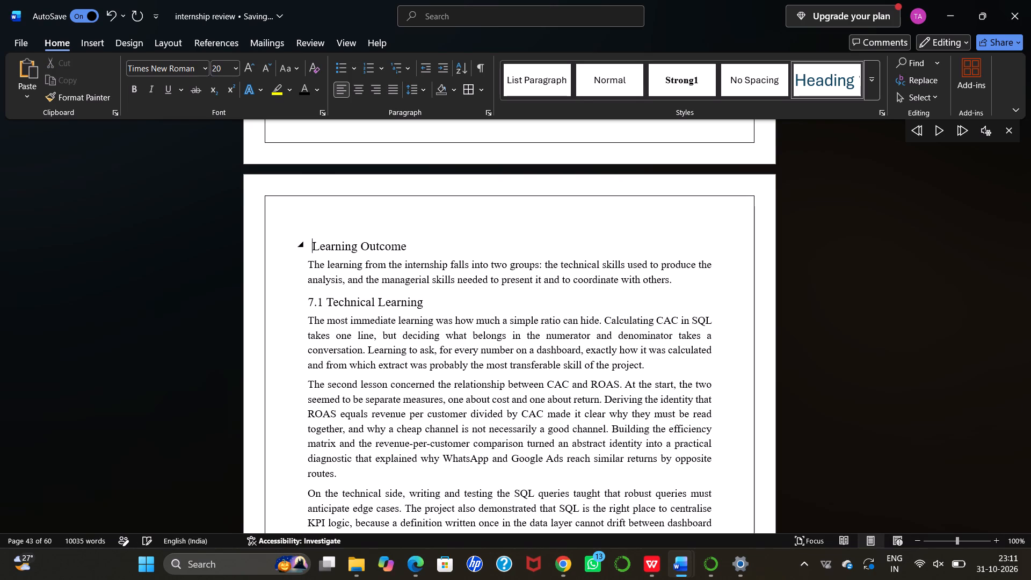
key("BackSpace")
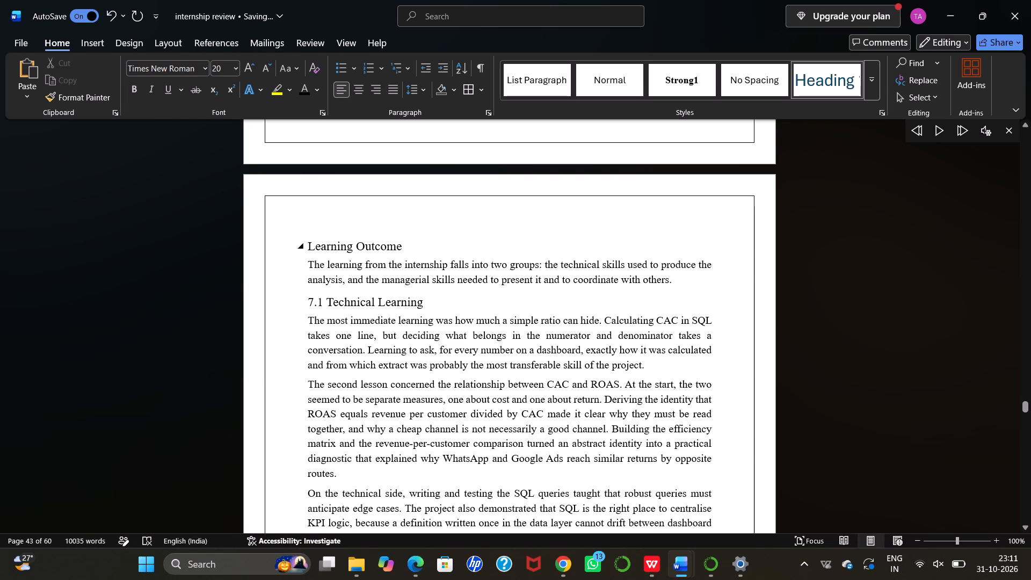
Set 1.5 line spacing on everything from the "Learning Outcome" heading through the Table B.1 caption.
left_click_drag(307, 242, 495, 534)
scroll(473, 465, "up", 1)
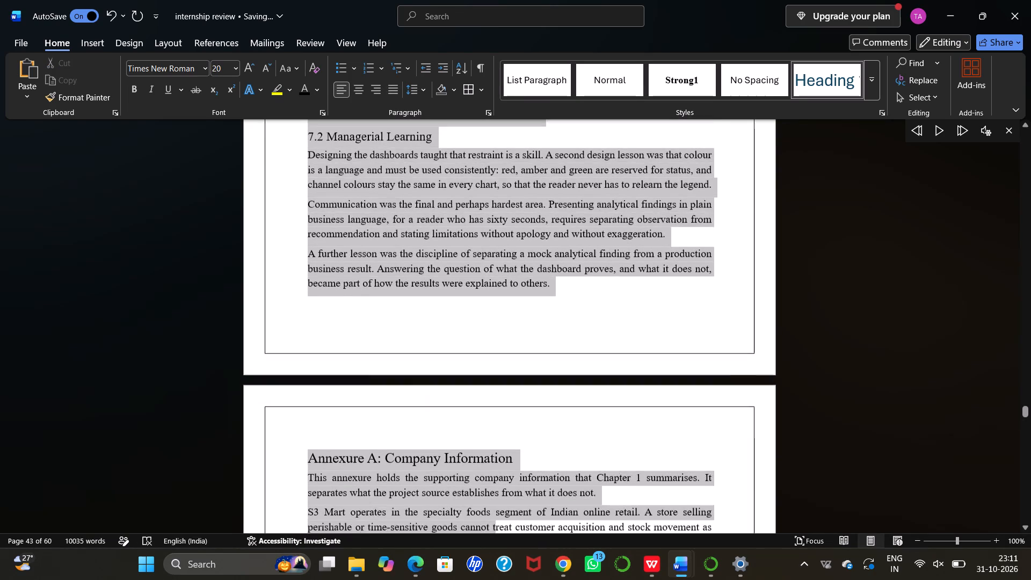
left_click_drag(495, 534, 469, 310)
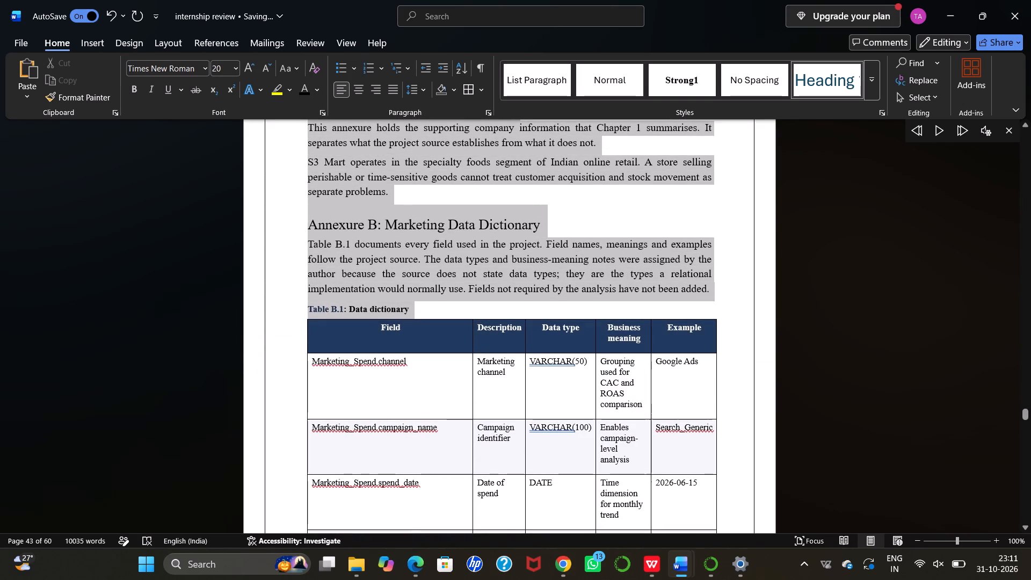
left_click_drag(469, 310, 522, 302)
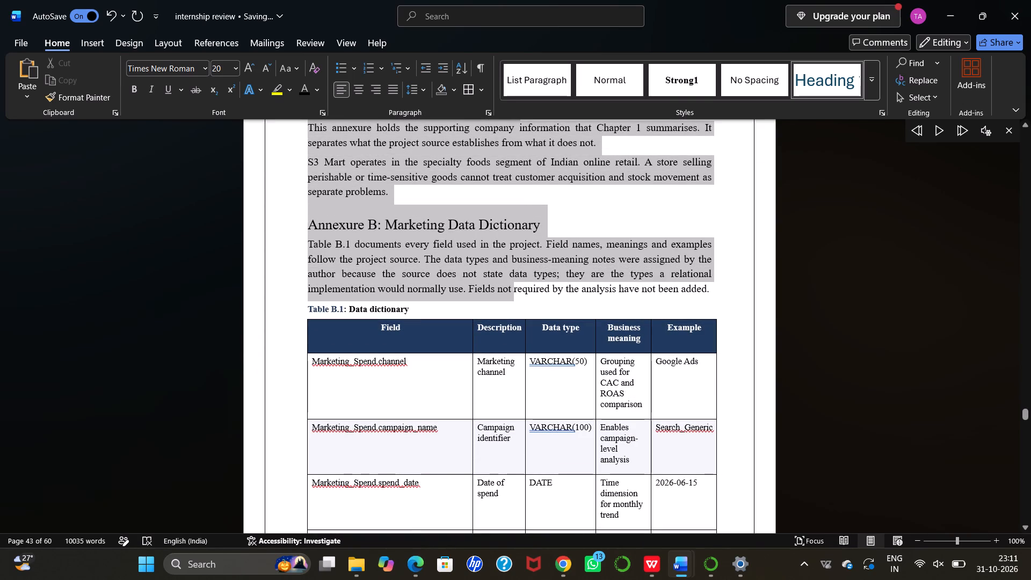
left_click_drag(522, 302, 526, 306)
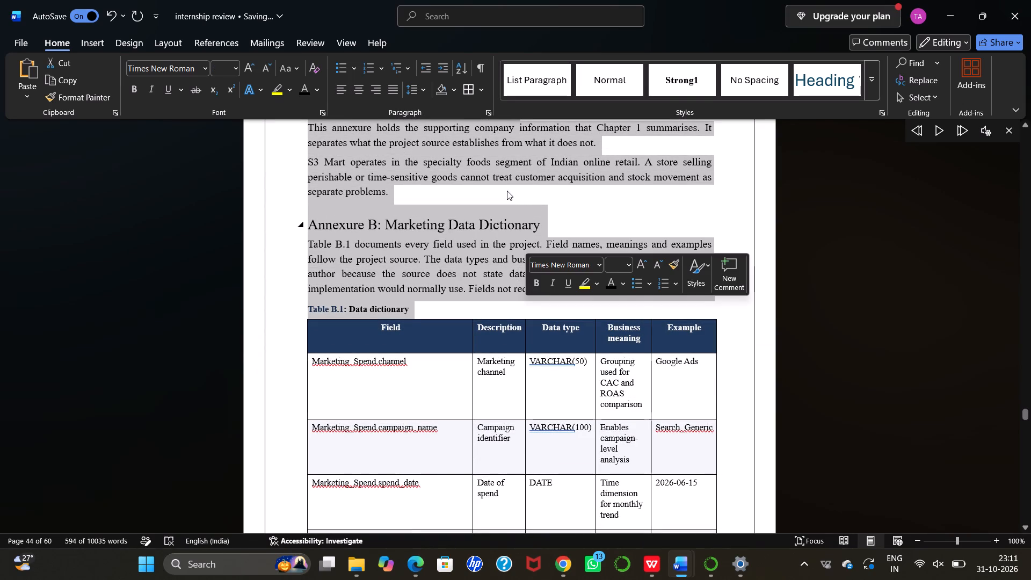
left_click(422, 92)
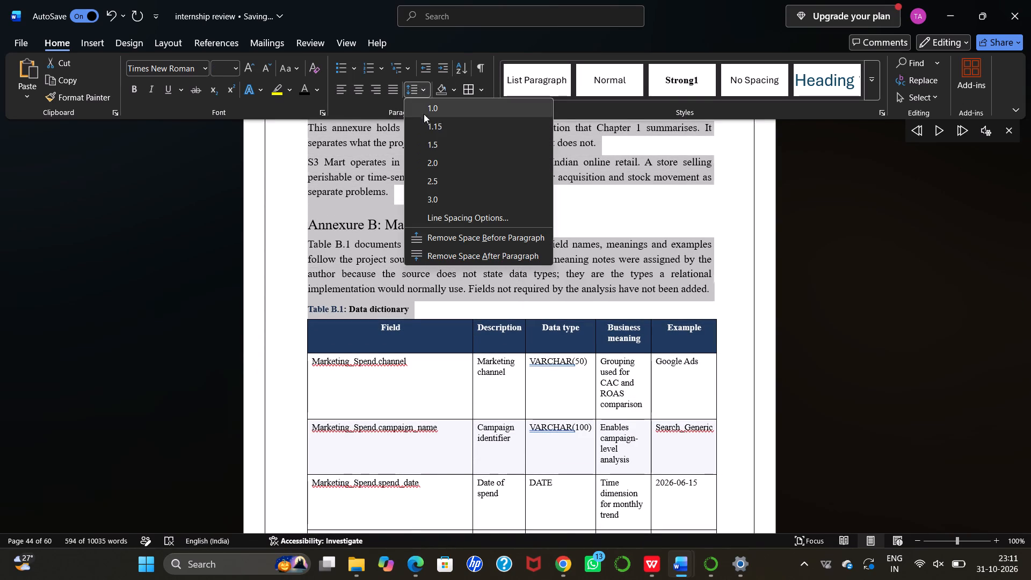
left_click(432, 144)
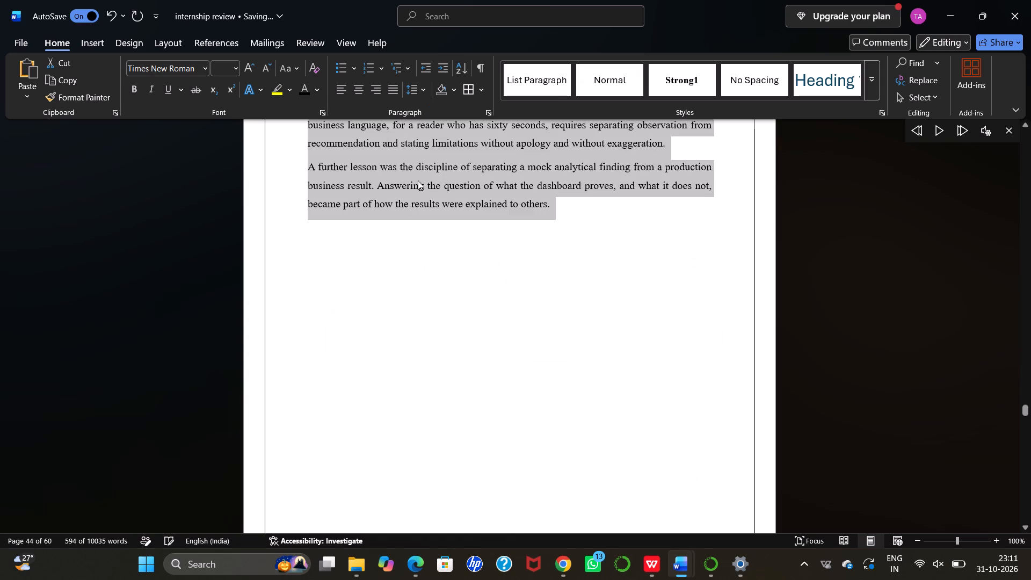
Set 1.5 line spacing on the "Two notes apply" paragraph below Table B.1.
scroll(410, 204, "down", 3)
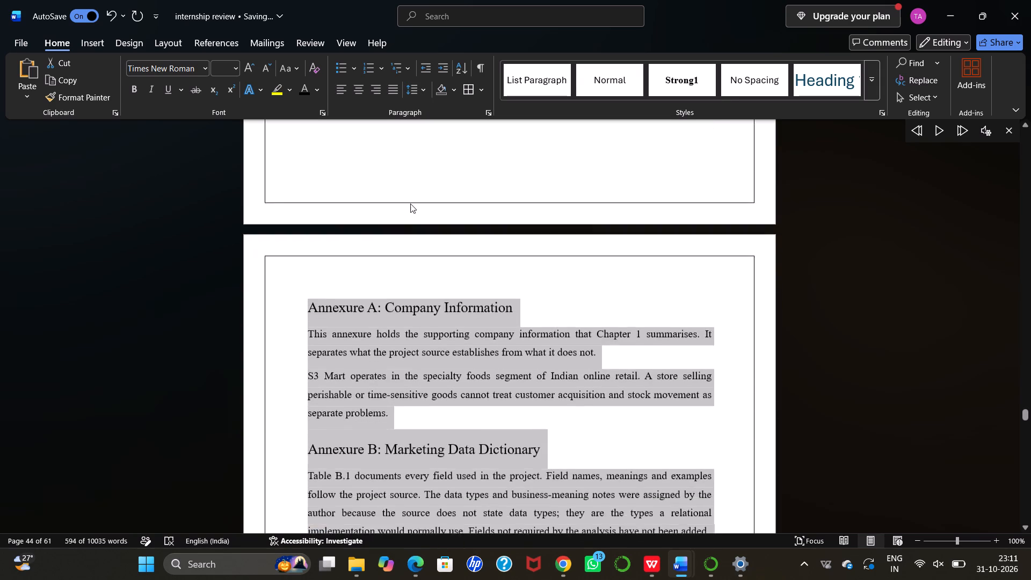
scroll(410, 204, "down", 4)
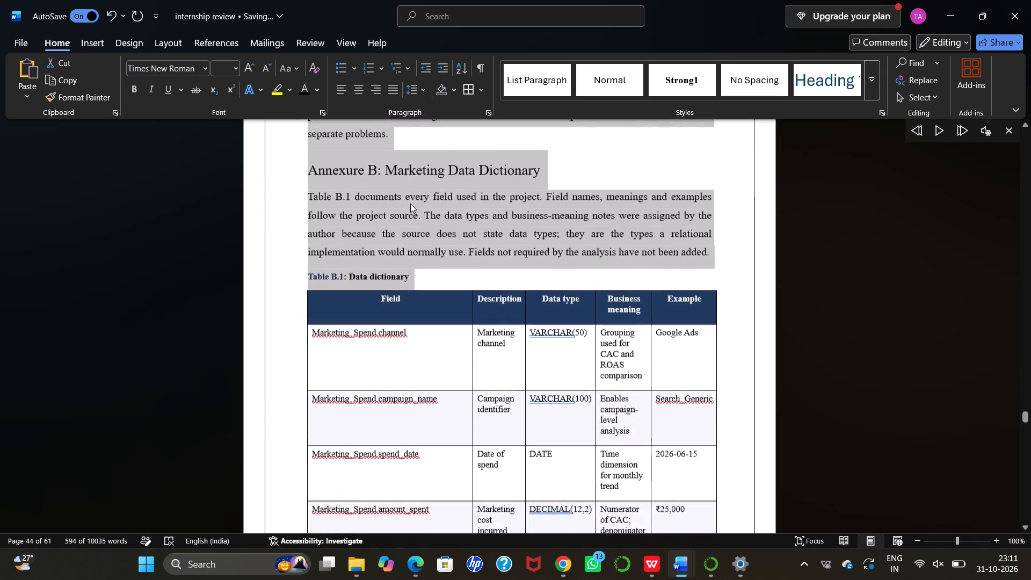
scroll(410, 204, "down", 5)
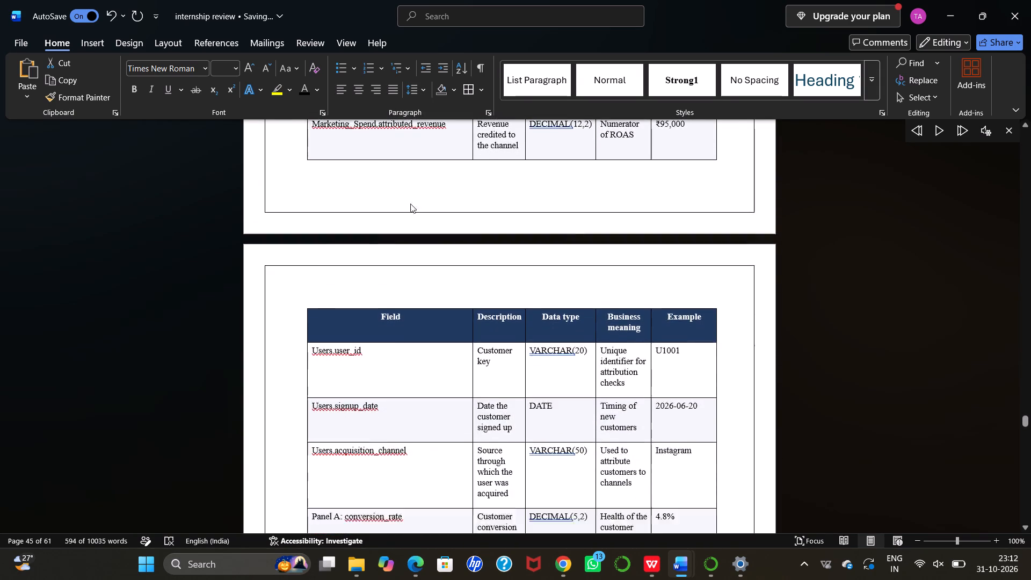
scroll(410, 204, "down", 4)
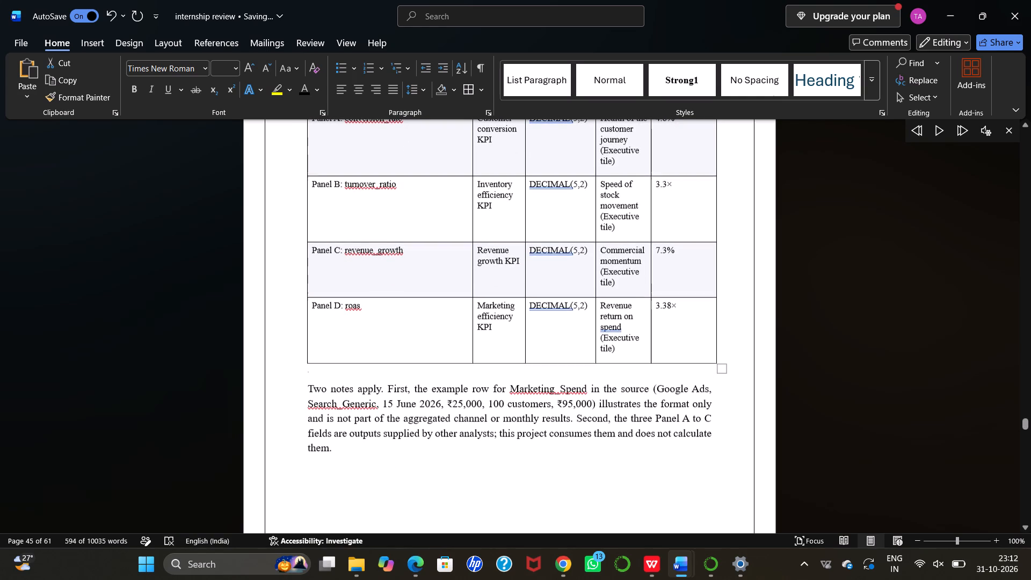
left_click_drag(307, 384, 342, 450)
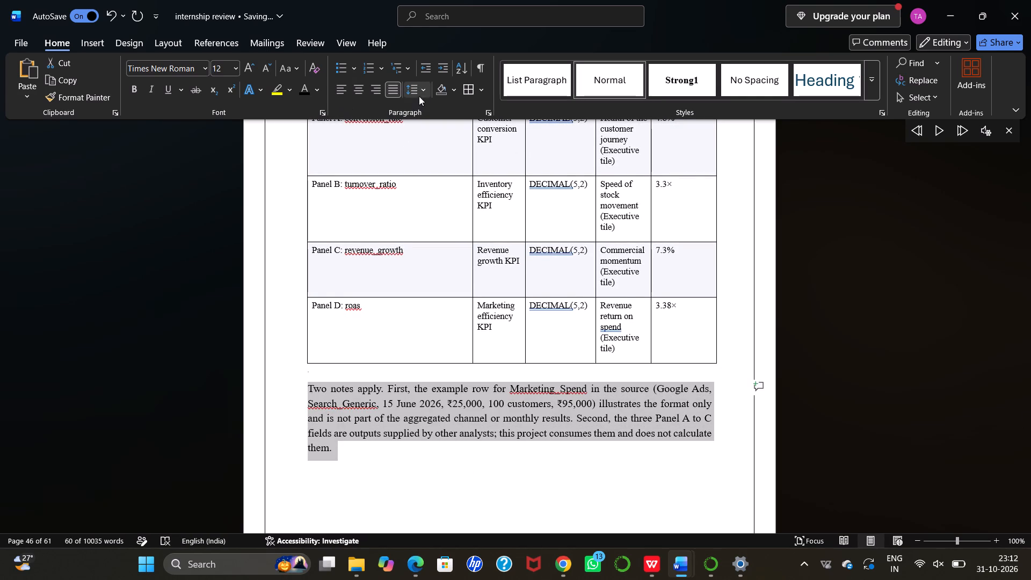
left_click(423, 90)
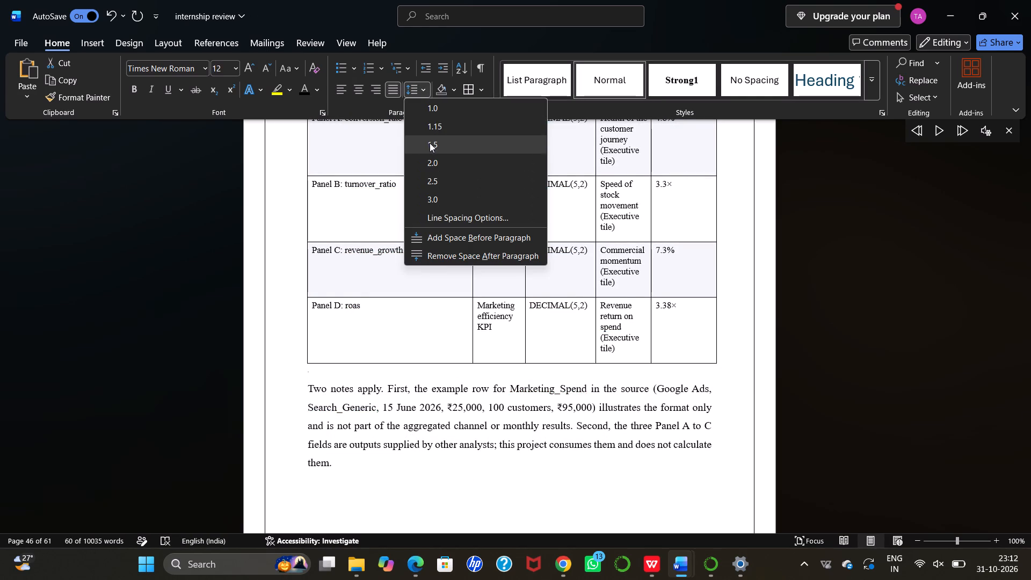
left_click(430, 143)
Review the spacing and page layout from the Chapter 7 title page through Annexures A and B.
scroll(375, 269, "up", 4)
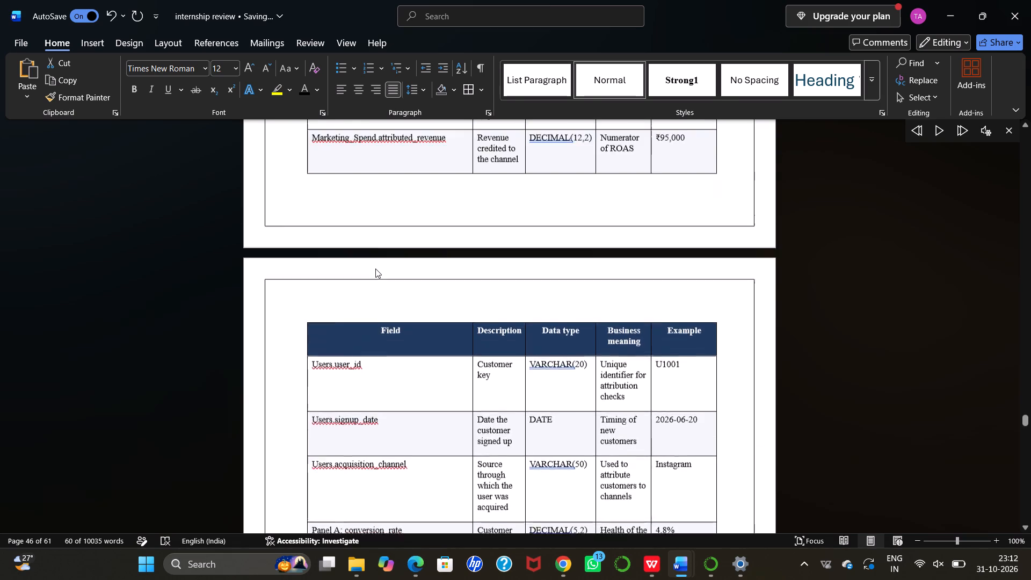
scroll(375, 269, "up", 4)
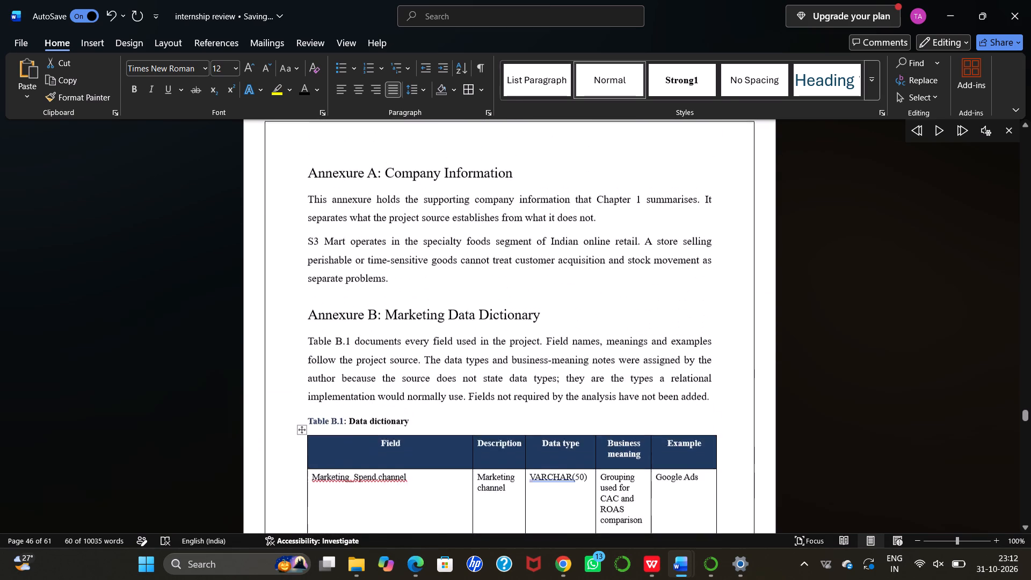
scroll(375, 269, "up", 4)
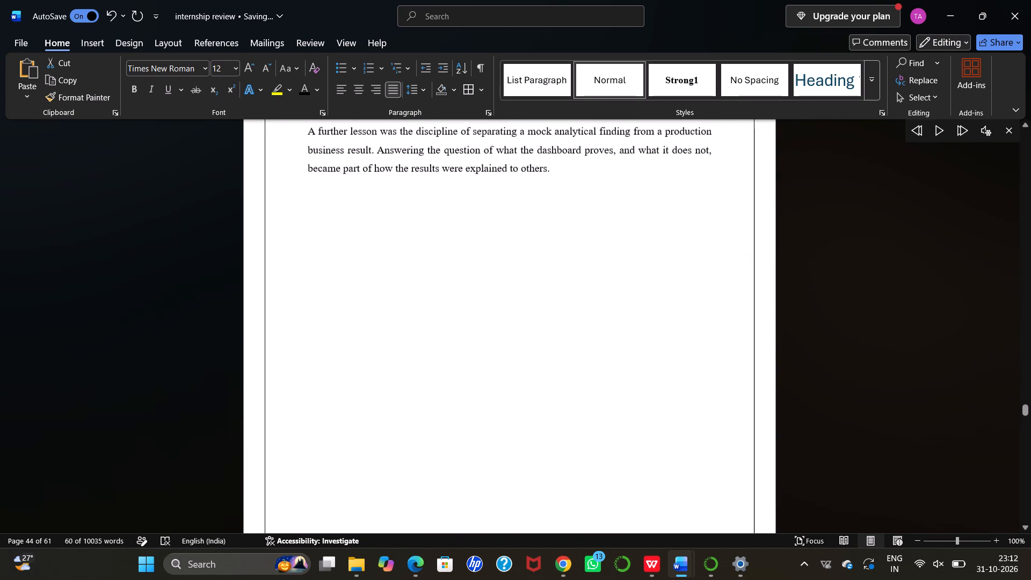
scroll(375, 269, "up", 6)
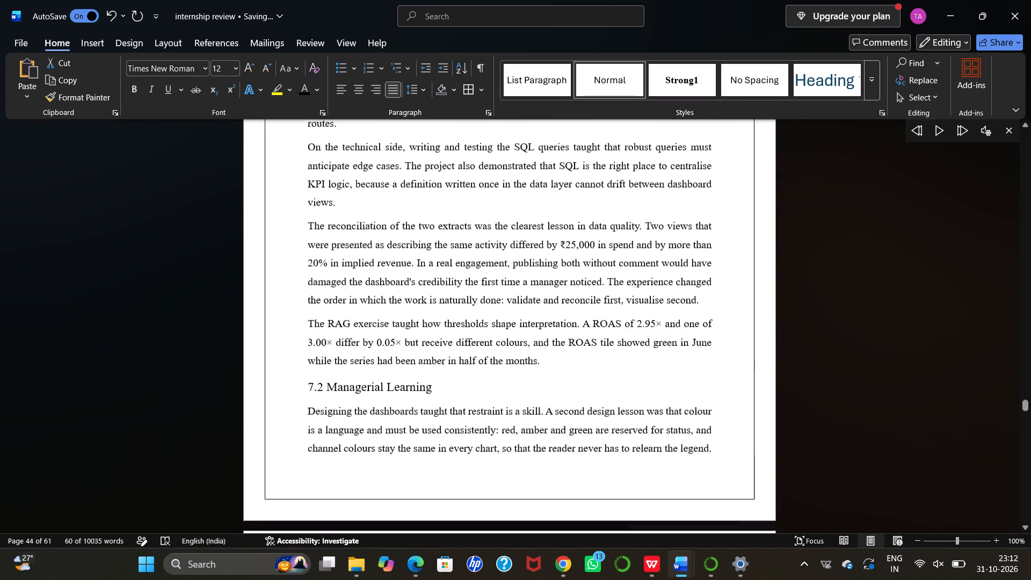
scroll(375, 269, "up", 5)
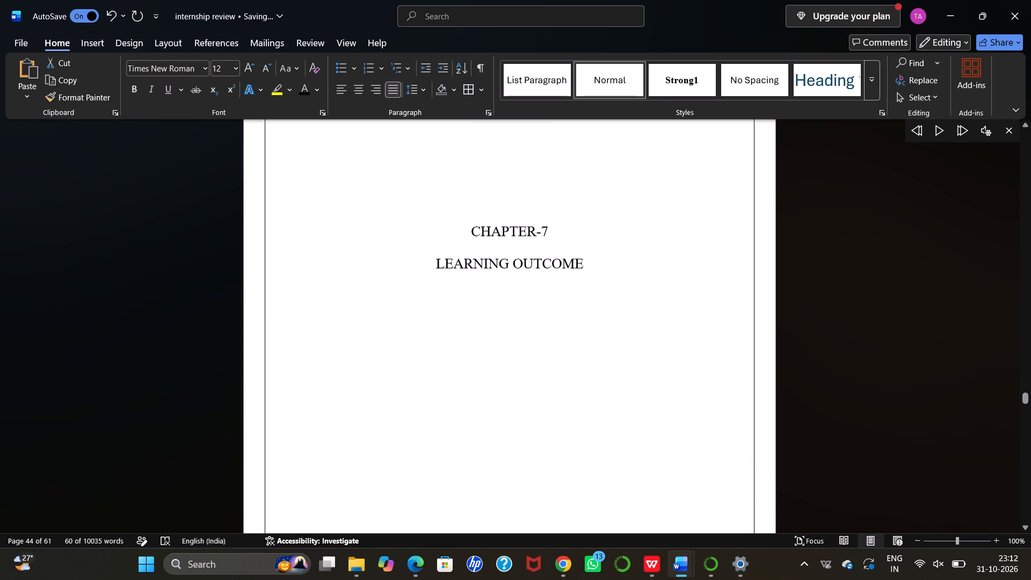
scroll(375, 269, "down", 9)
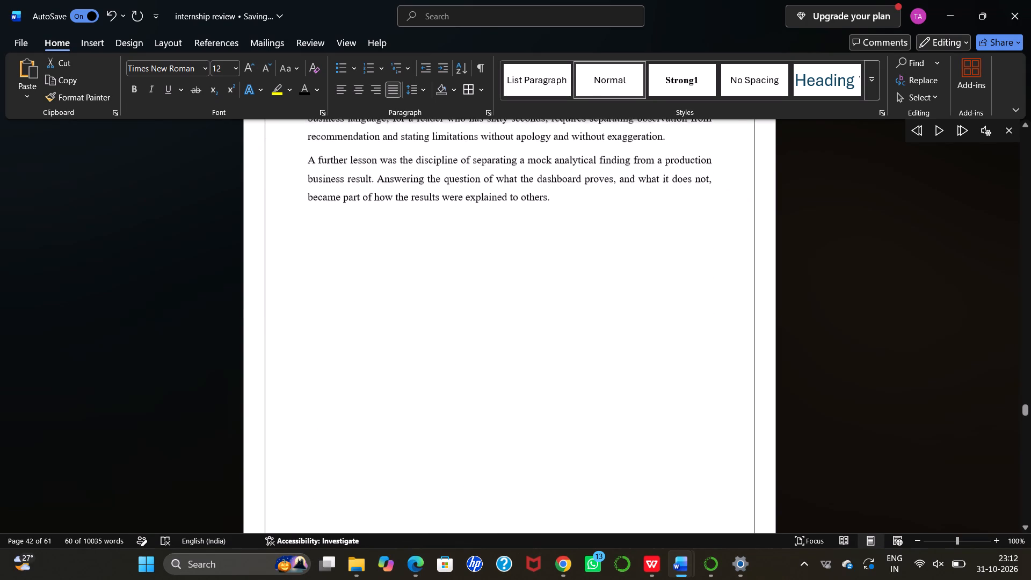
scroll(375, 269, "down", 4)
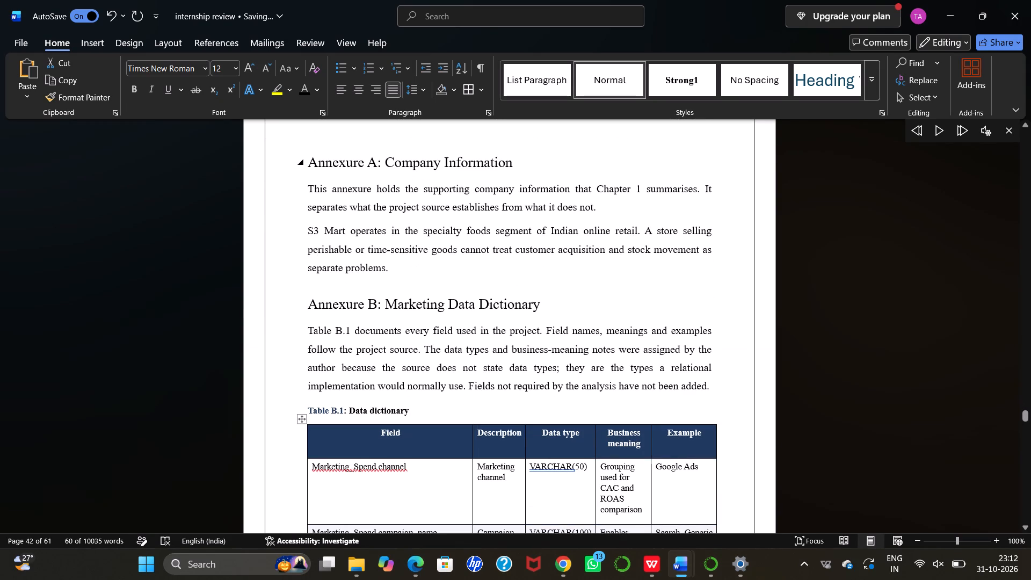
scroll(418, 289, "down", 2)
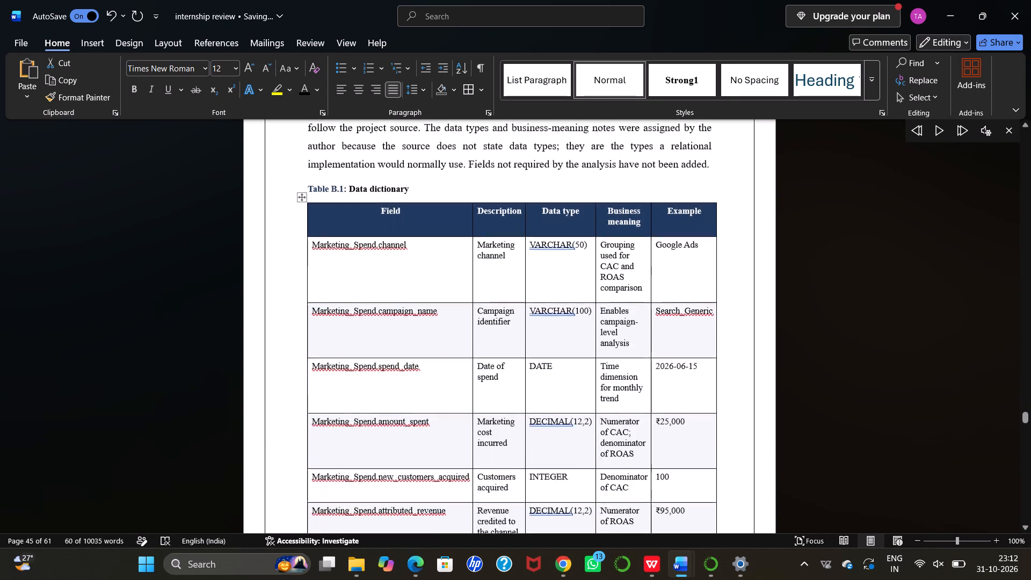
Reduce the "Annexure C: Dataset Structure and Sample Data" heading to font size 16 and colour it black.
scroll(418, 289, "down", 6)
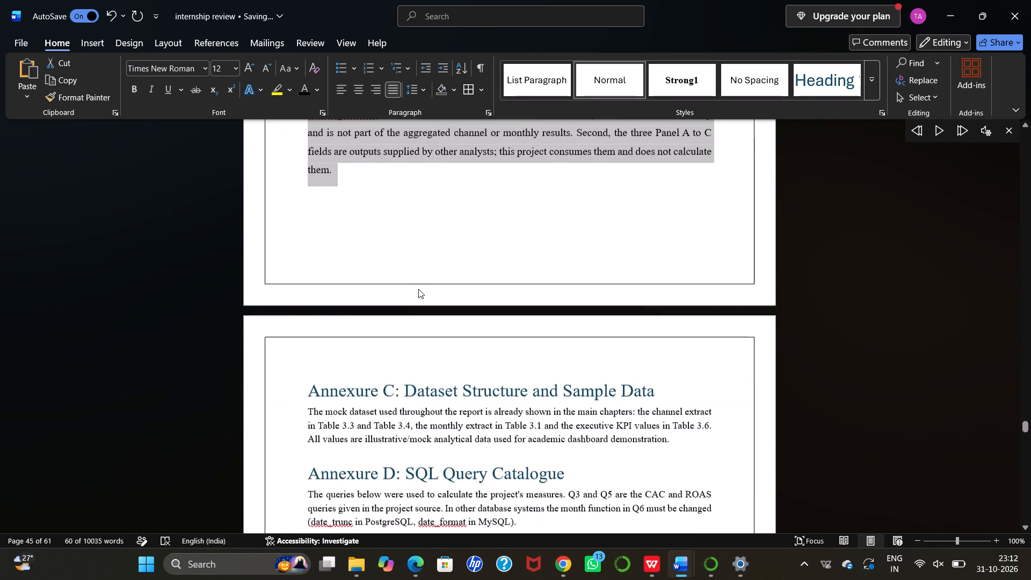
scroll(418, 289, "down", 1)
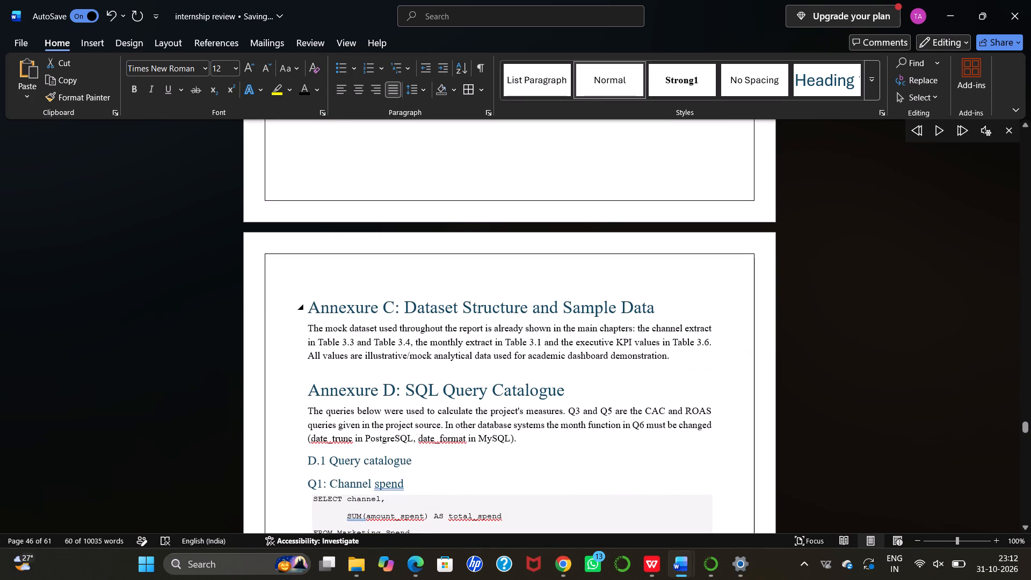
left_click_drag(308, 306, 619, 307)
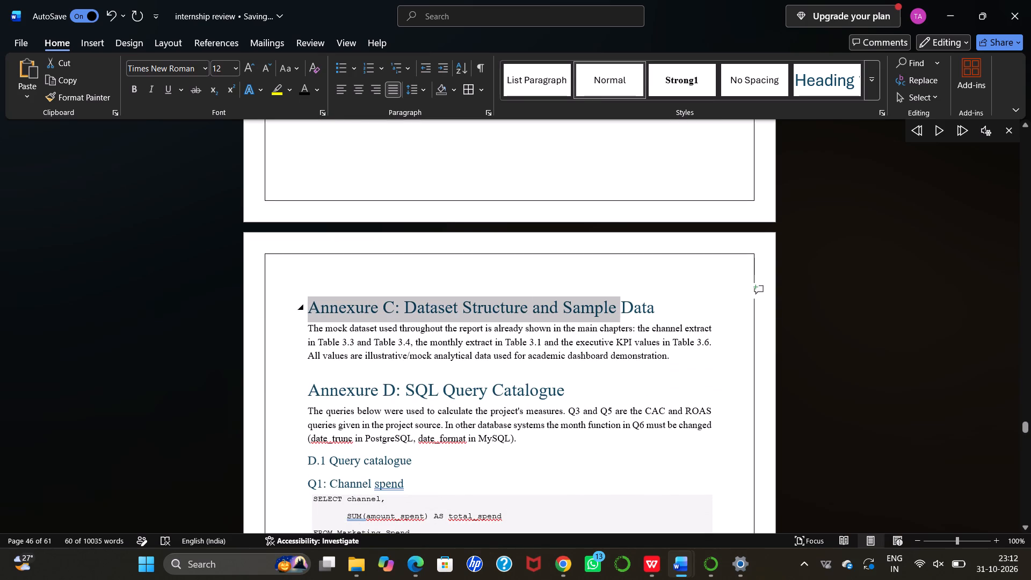
left_click_drag(619, 307, 642, 314)
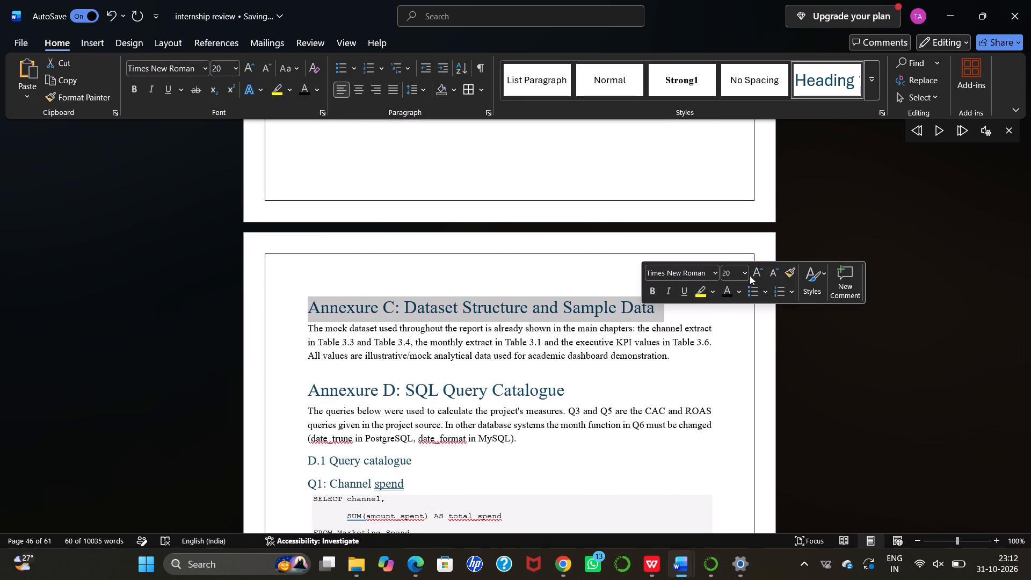
left_click(772, 270)
left_click(772, 270)
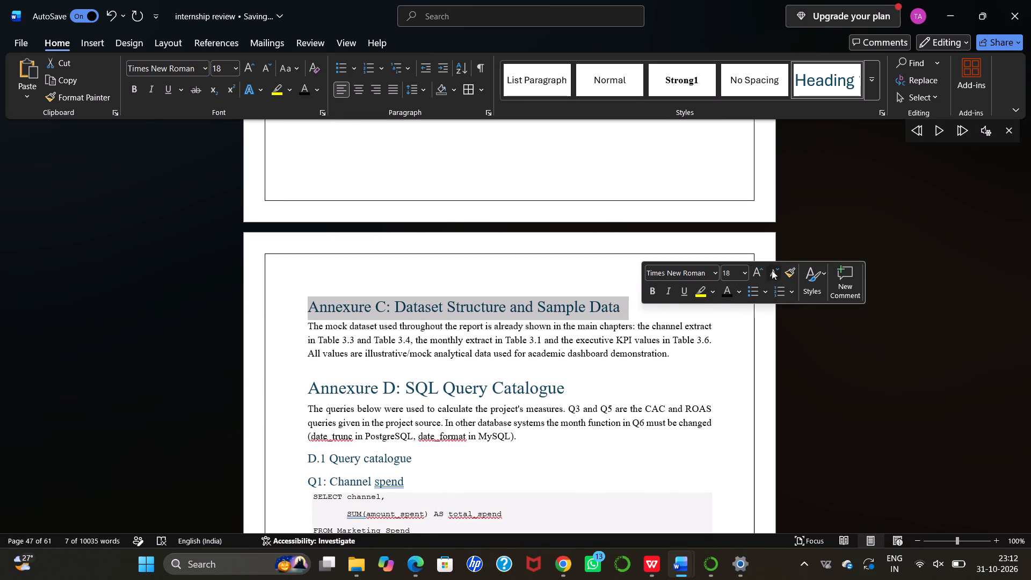
left_click(724, 293)
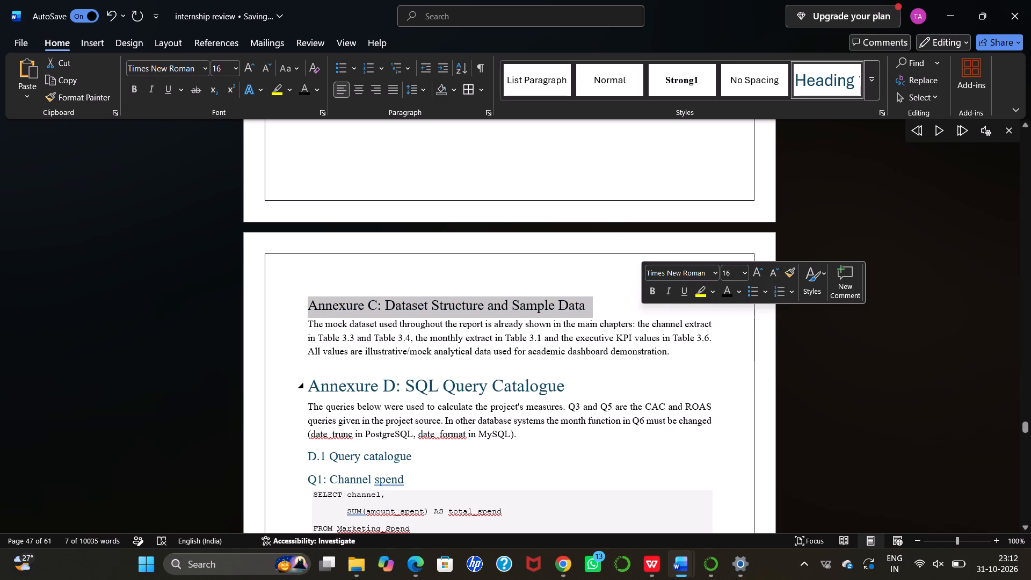
Reduce the "Annexure D: SQL Query Catalogue" heading to font size 14 and colour it black.
left_click_drag(310, 381, 511, 388)
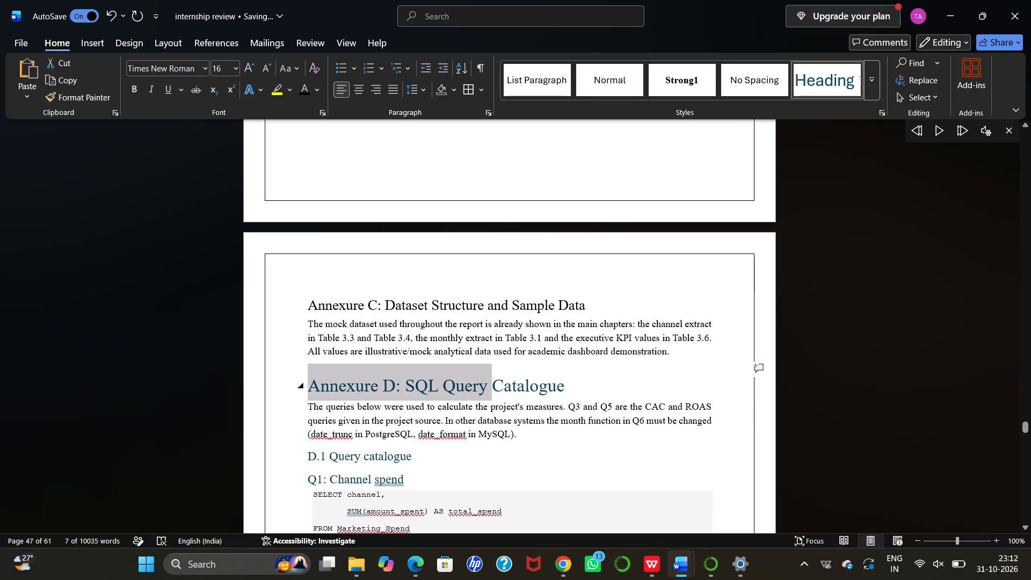
left_click_drag(511, 388, 569, 390)
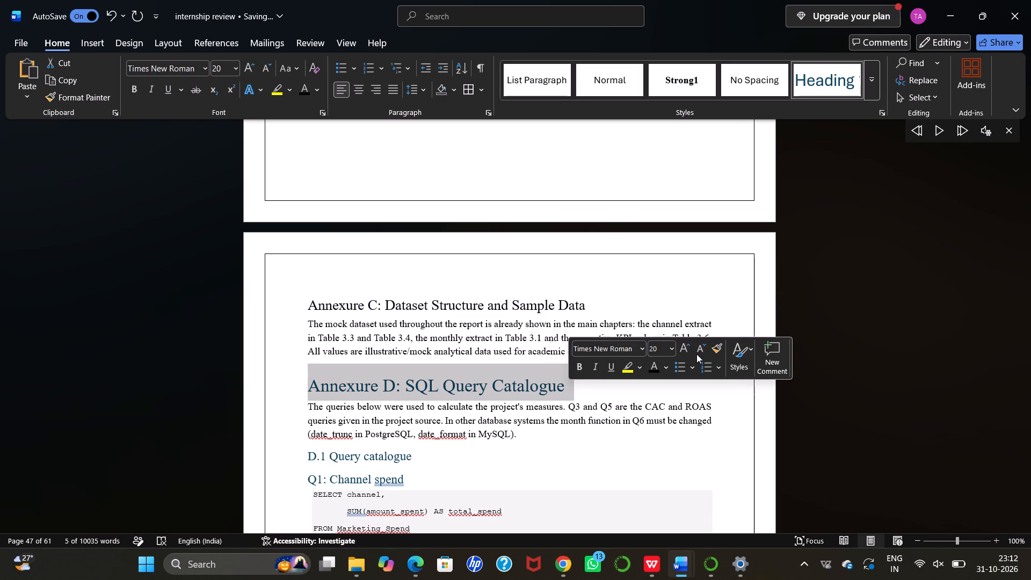
left_click(701, 349)
left_click(701, 349)
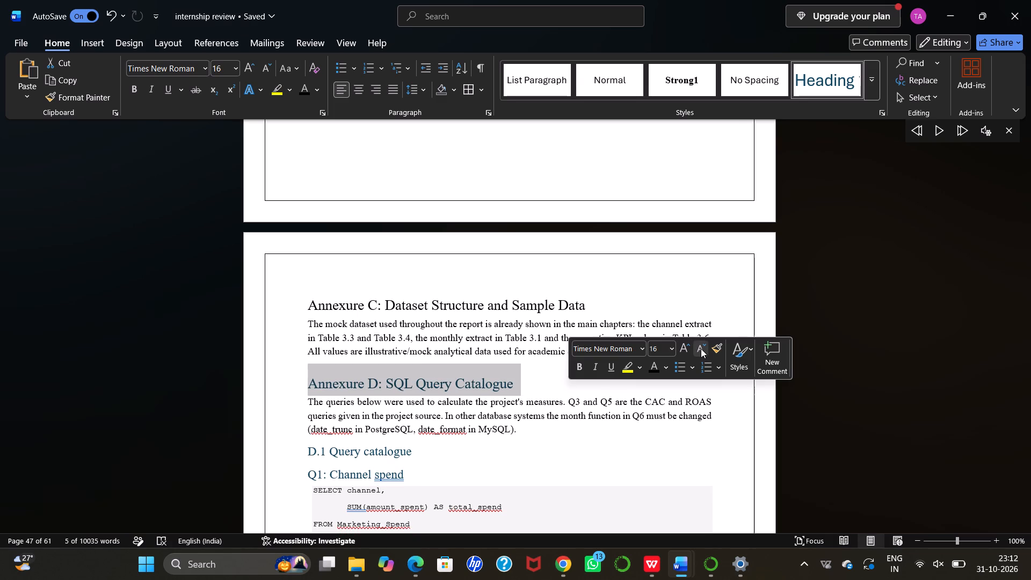
left_click(701, 349)
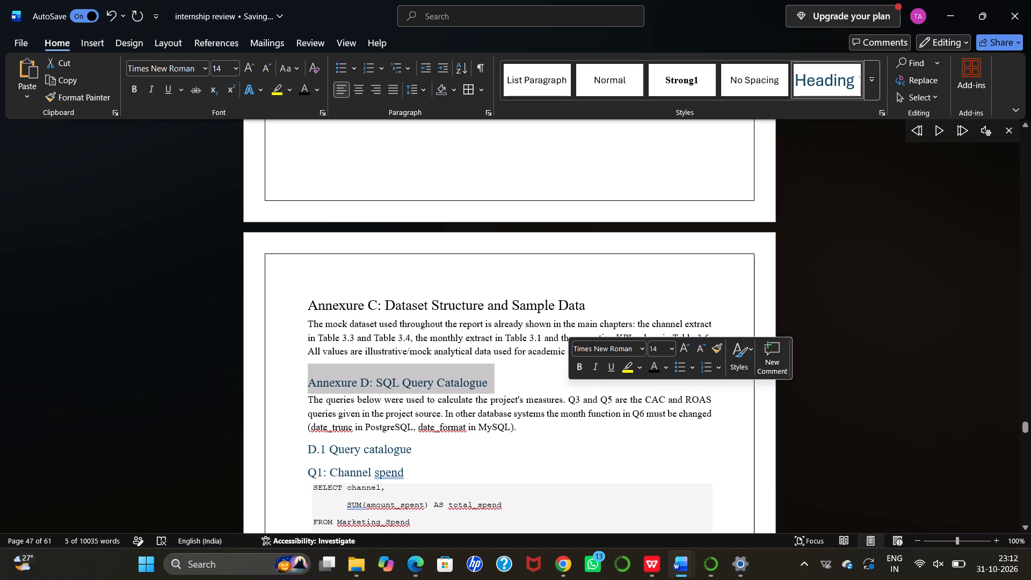
left_click(651, 371)
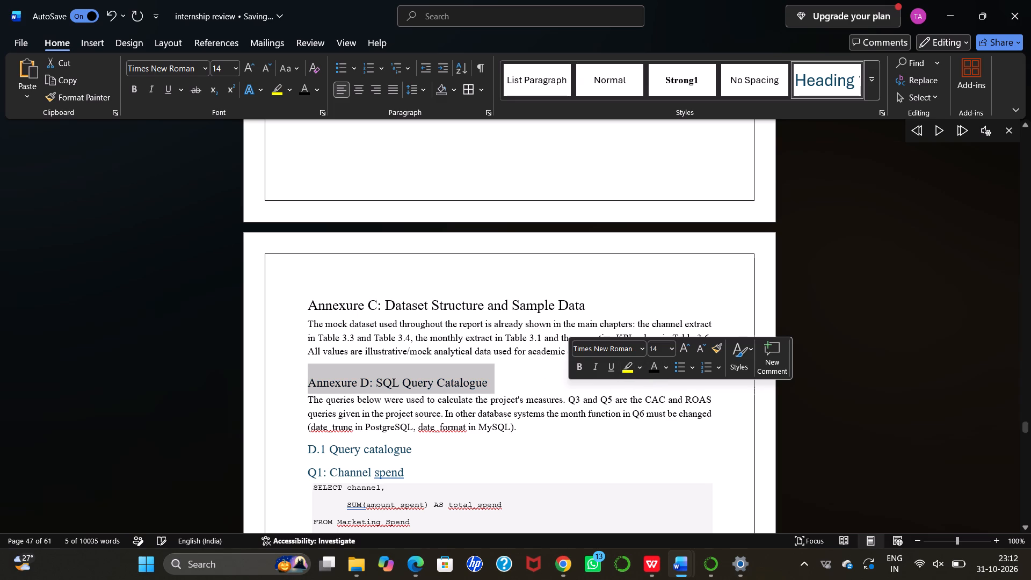
Increase the body paragraph under the Annexure C heading to font size 12.
left_click_drag(306, 323, 533, 349)
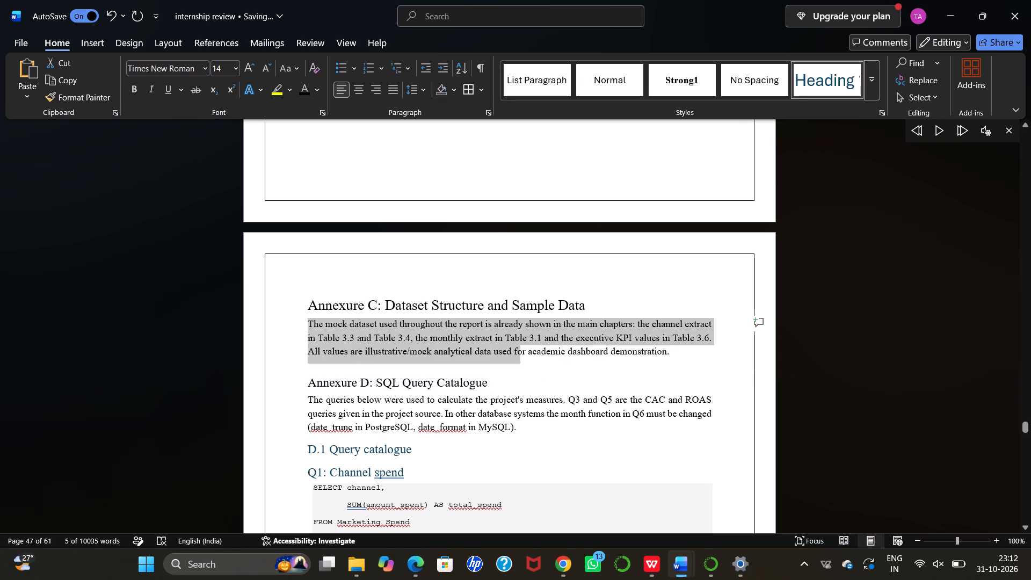
left_click_drag(533, 349, 663, 358)
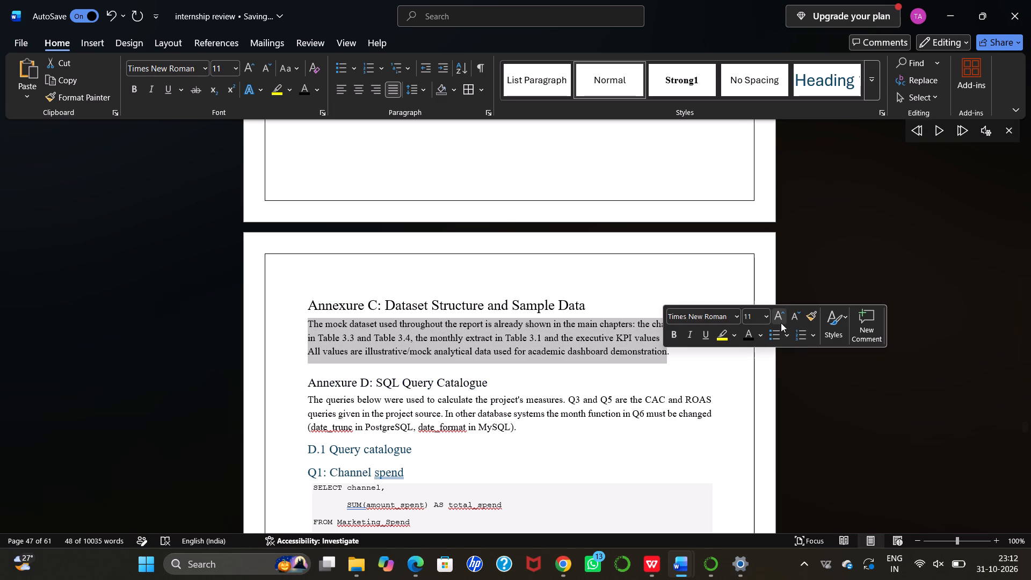
left_click(781, 314)
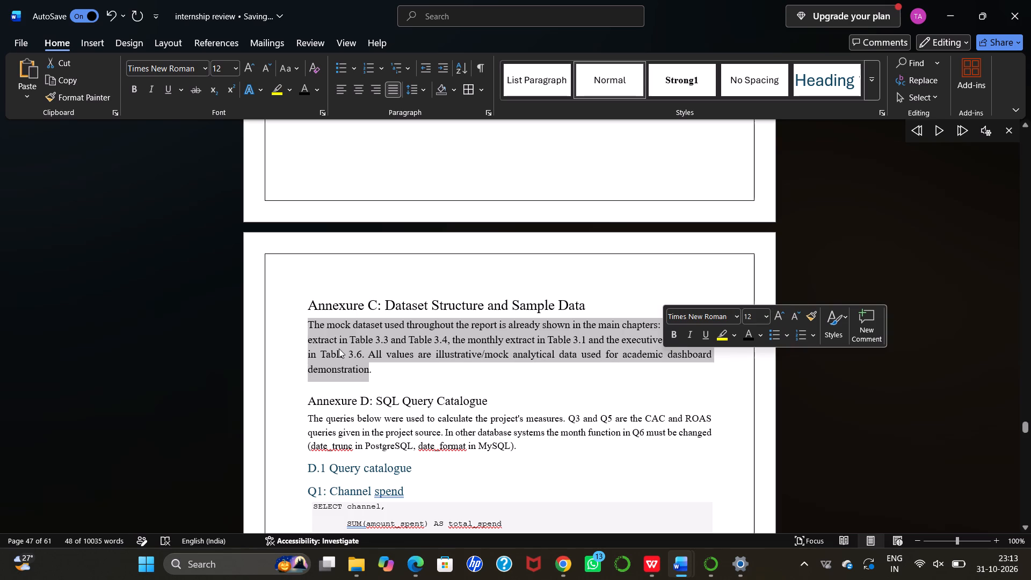
Reduce the "Annexure C: Dataset Structure and Sample Data" heading to font size 14.
left_click_drag(310, 303, 439, 305)
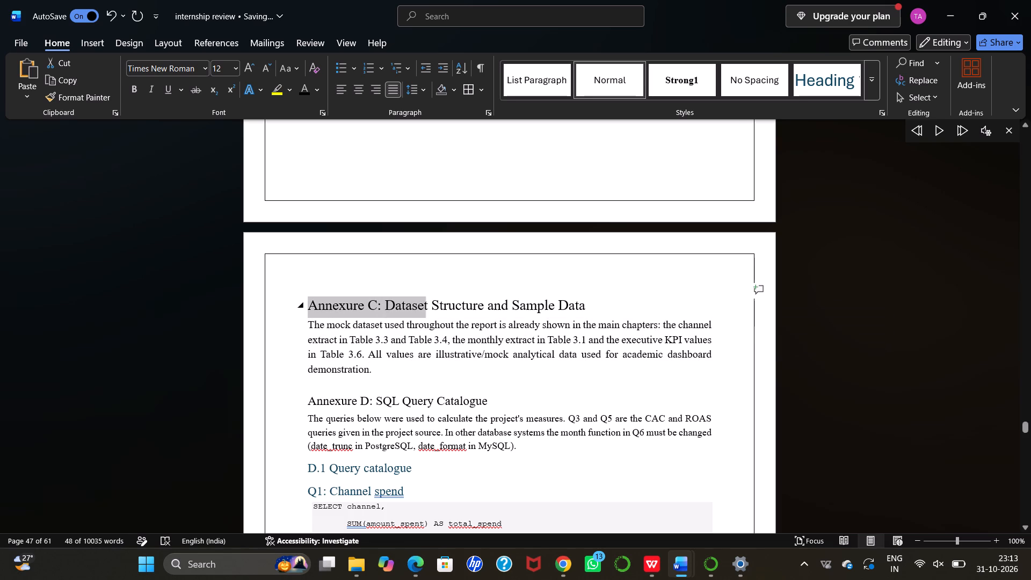
left_click_drag(439, 305, 572, 308)
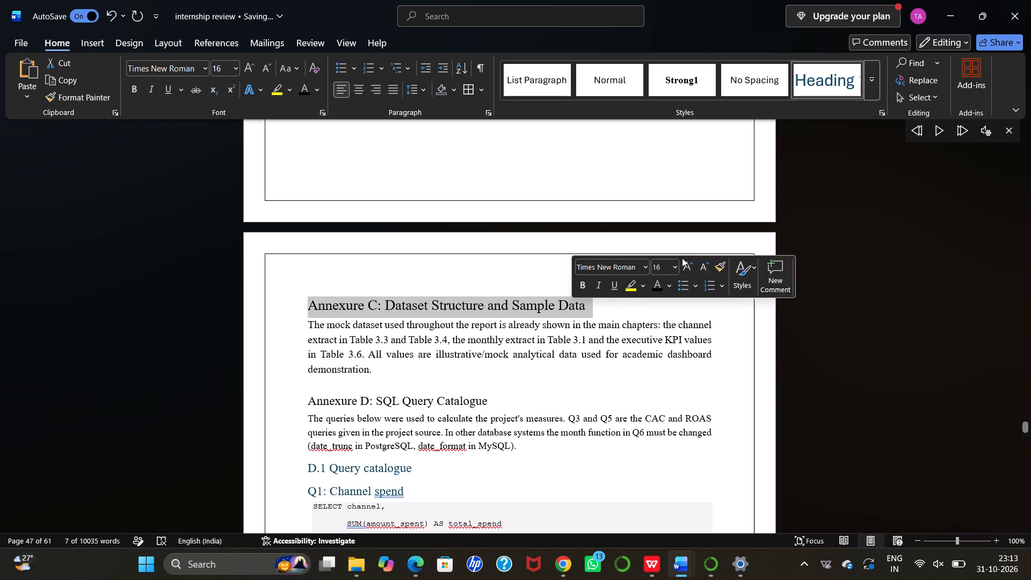
left_click(704, 265)
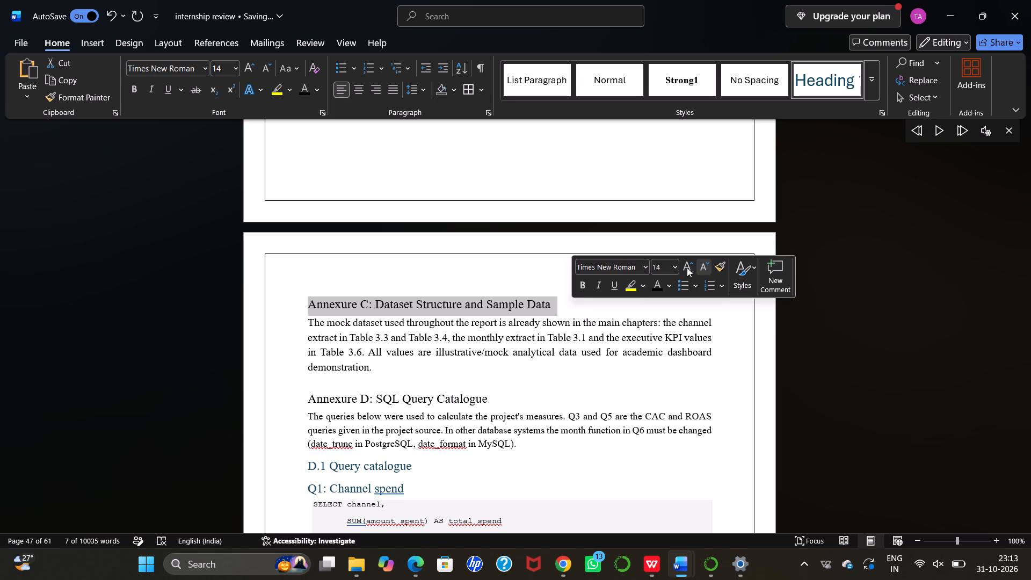
Increase the introductory paragraph under the Annexure D heading to font size 12.
scroll(322, 409, "down", 1)
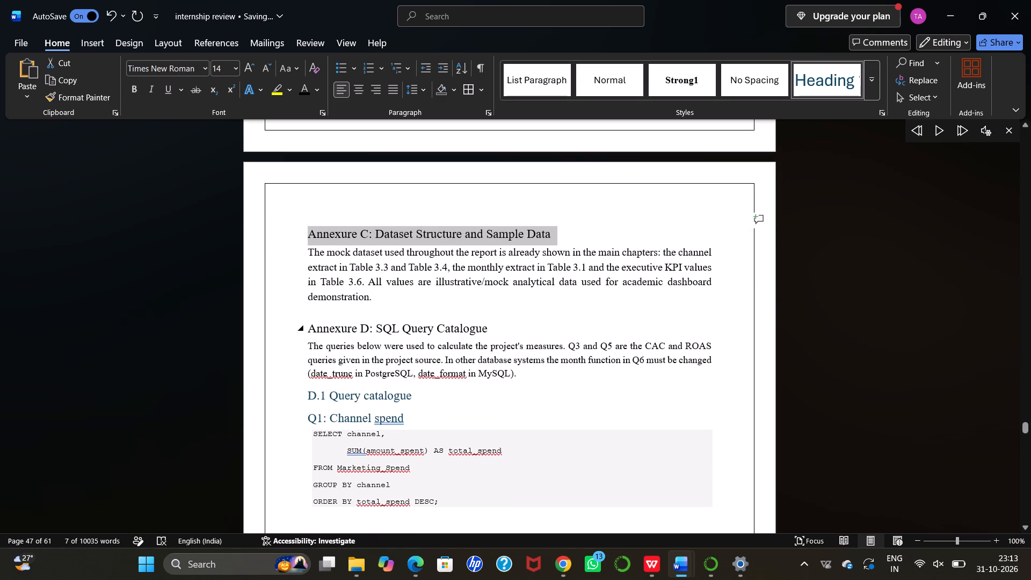
left_click_drag(306, 344, 524, 374)
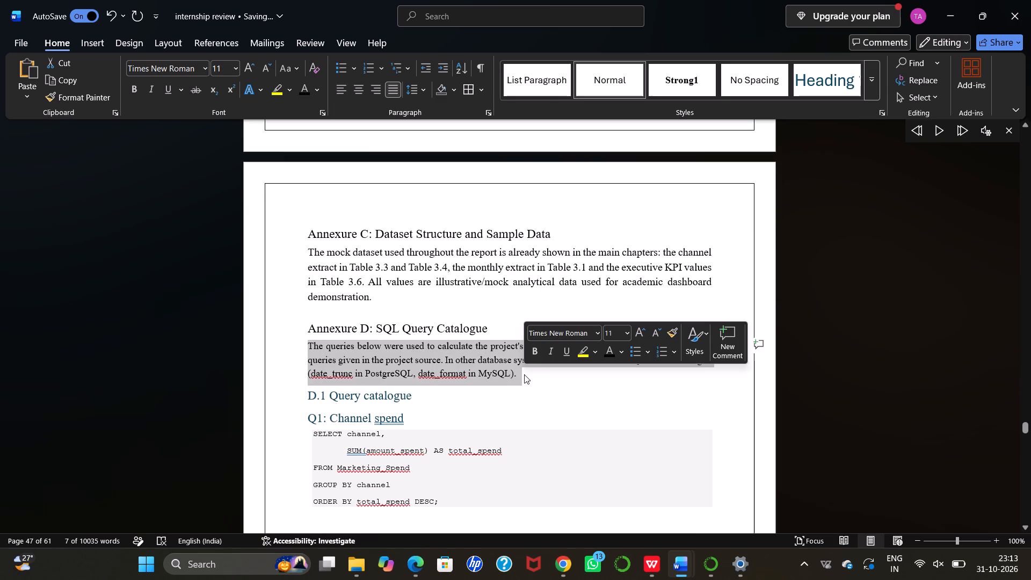
left_click(640, 330)
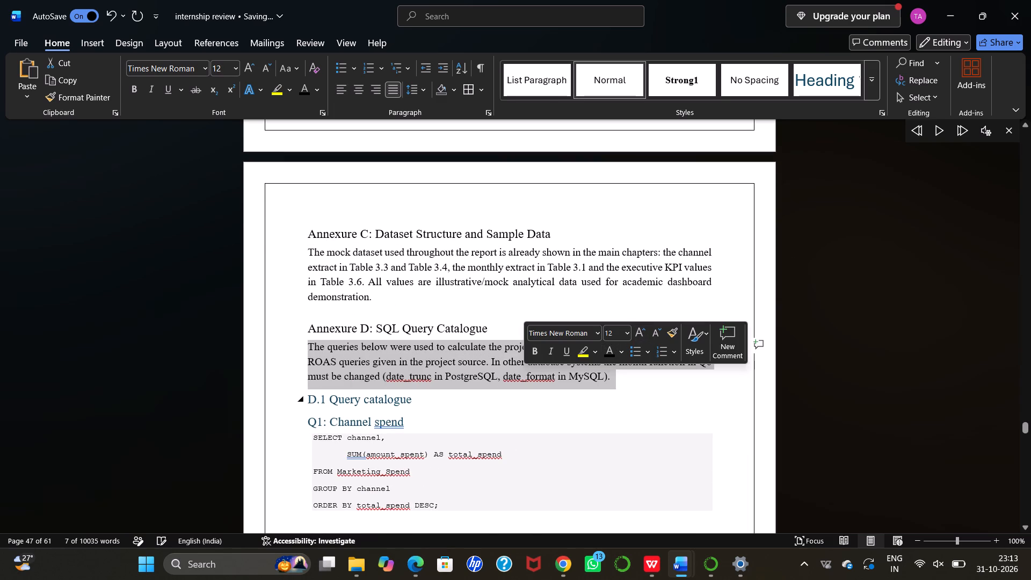
Colour the "D.1 Query catalogue" and "Q1: Channel spend" headings black.
scroll(470, 402, "down", 1)
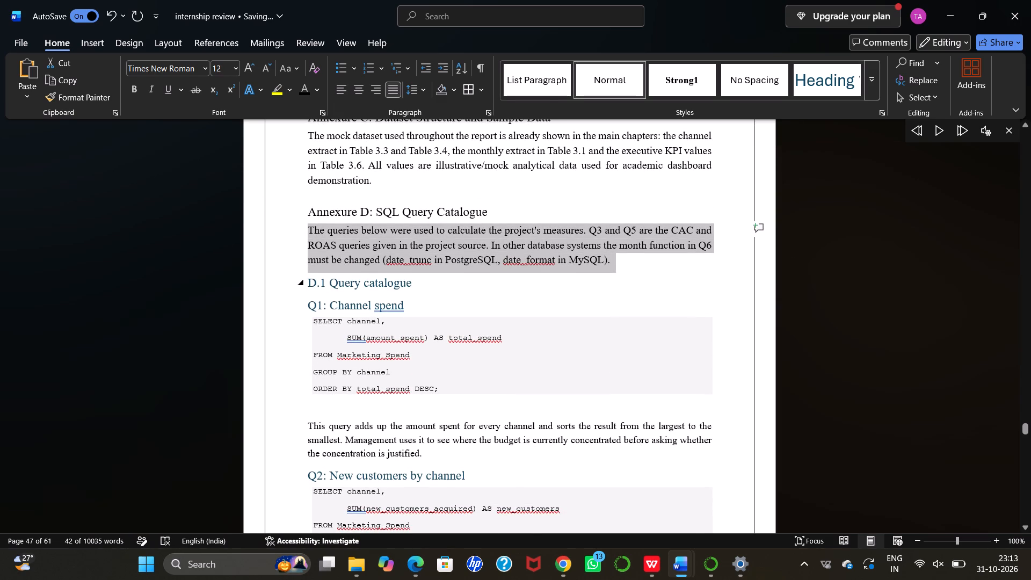
left_click_drag(307, 281, 401, 291)
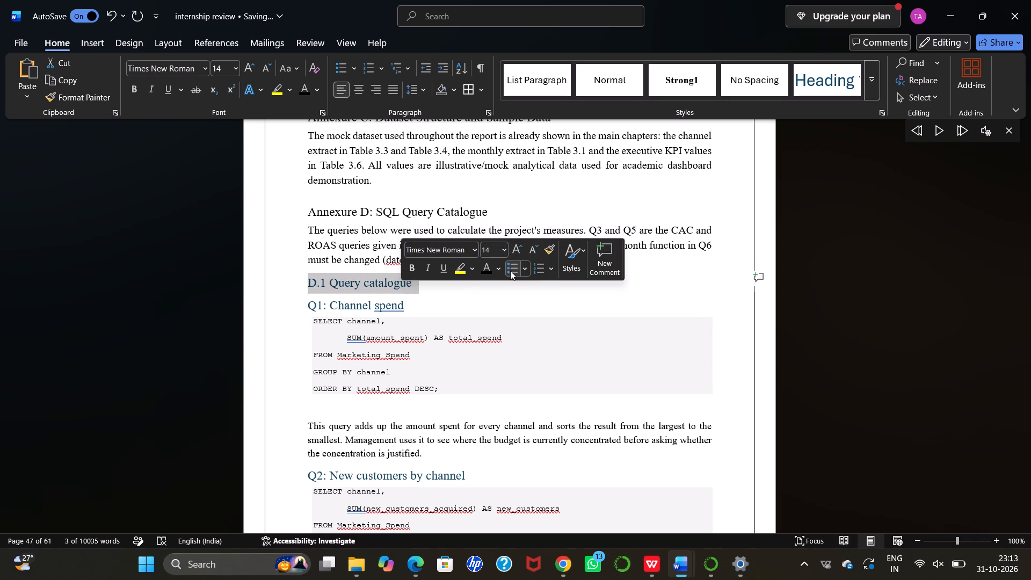
left_click(487, 267)
left_click_drag(307, 302, 373, 309)
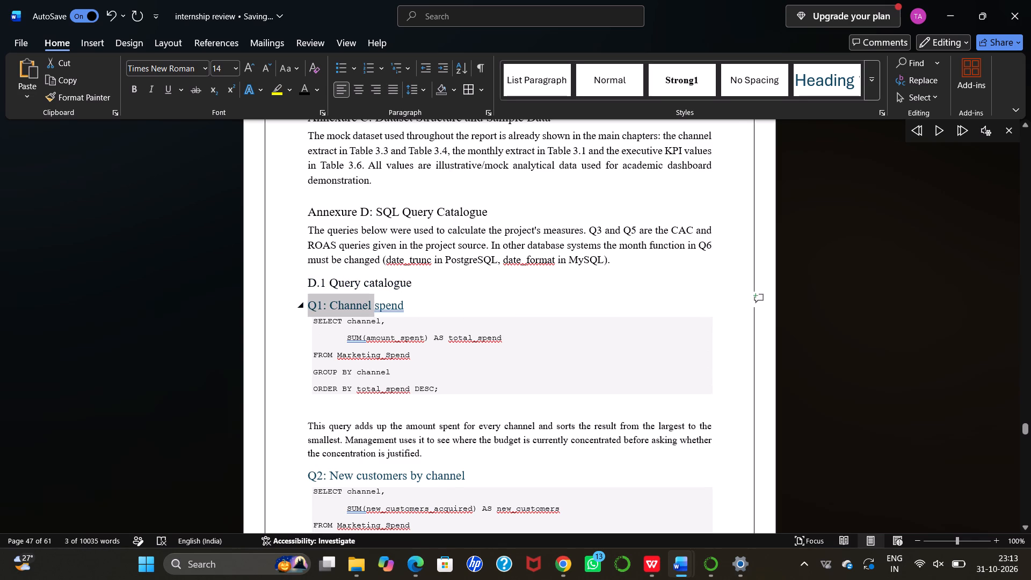
left_click_drag(373, 309, 396, 311)
left_click(484, 288)
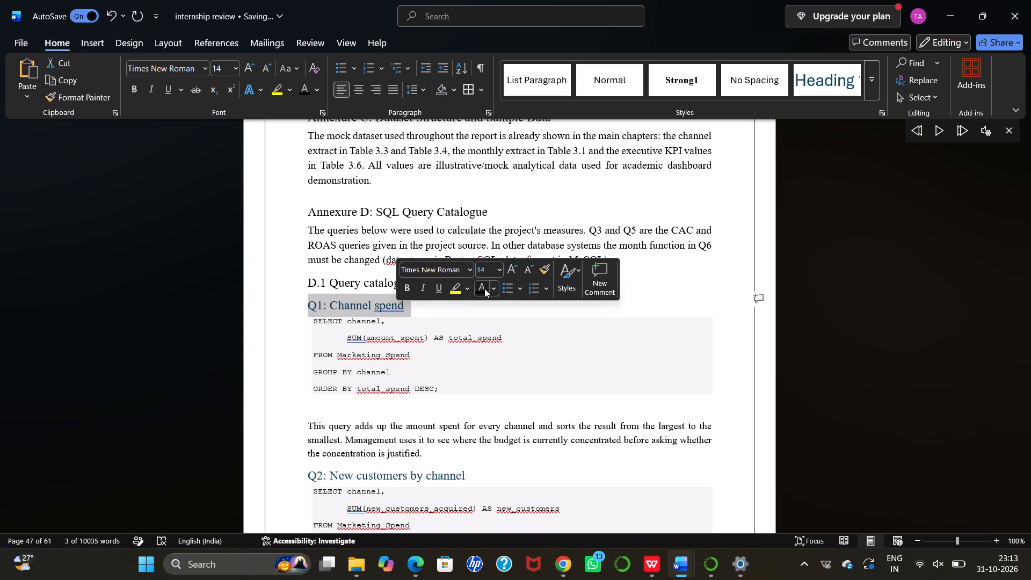
Set 1.5 line spacing on everything from the Annexure C heading through the Annexure D introductory paragraph.
scroll(320, 329, "down", 1)
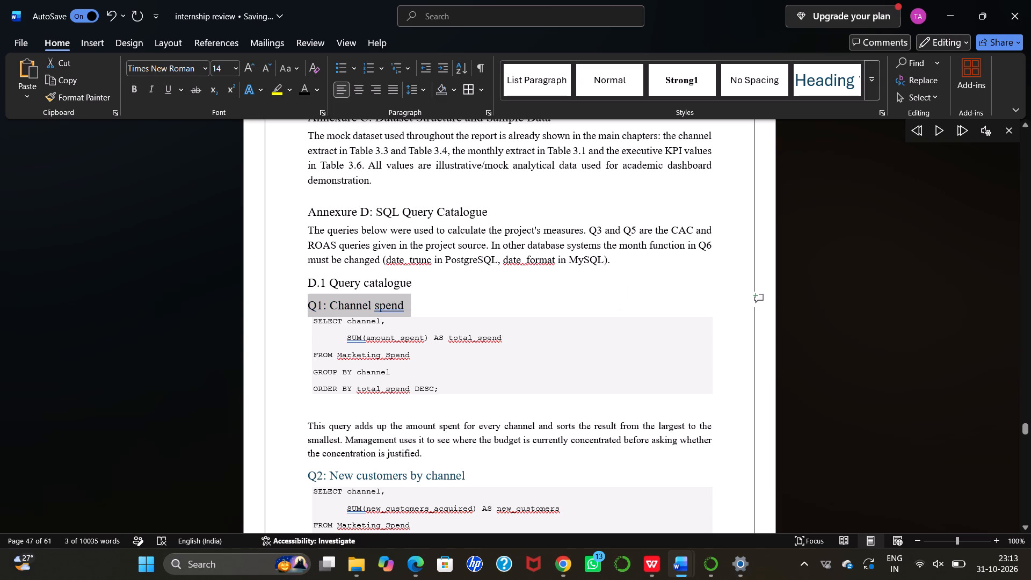
scroll(320, 329, "down", 3)
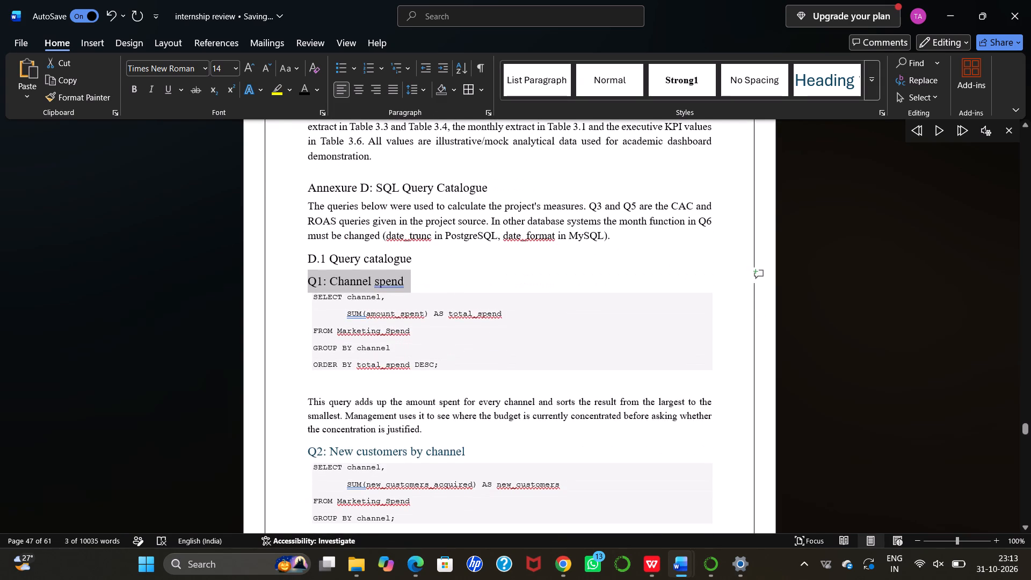
scroll(336, 253, "up", 1)
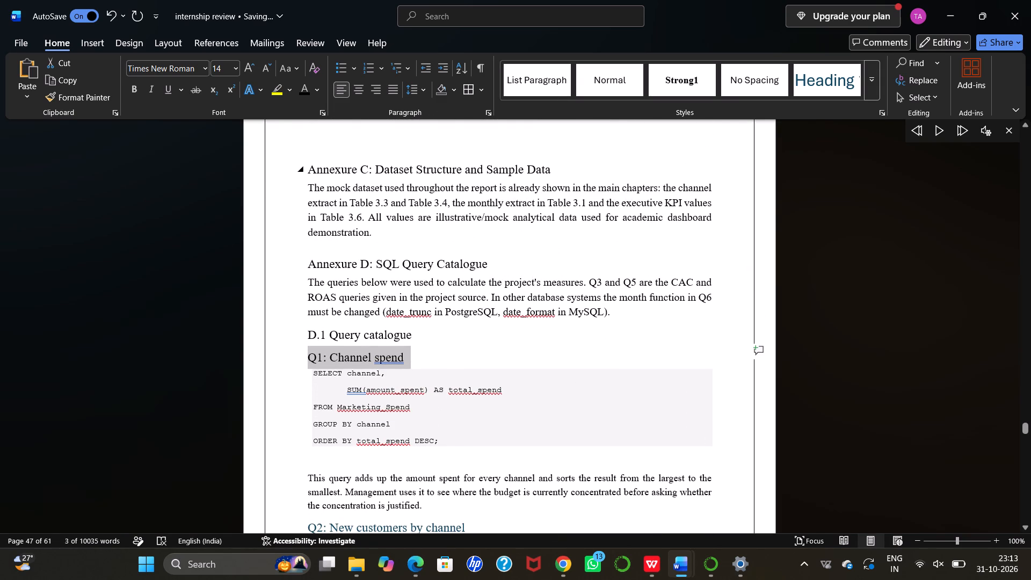
left_click_drag(307, 169, 595, 317)
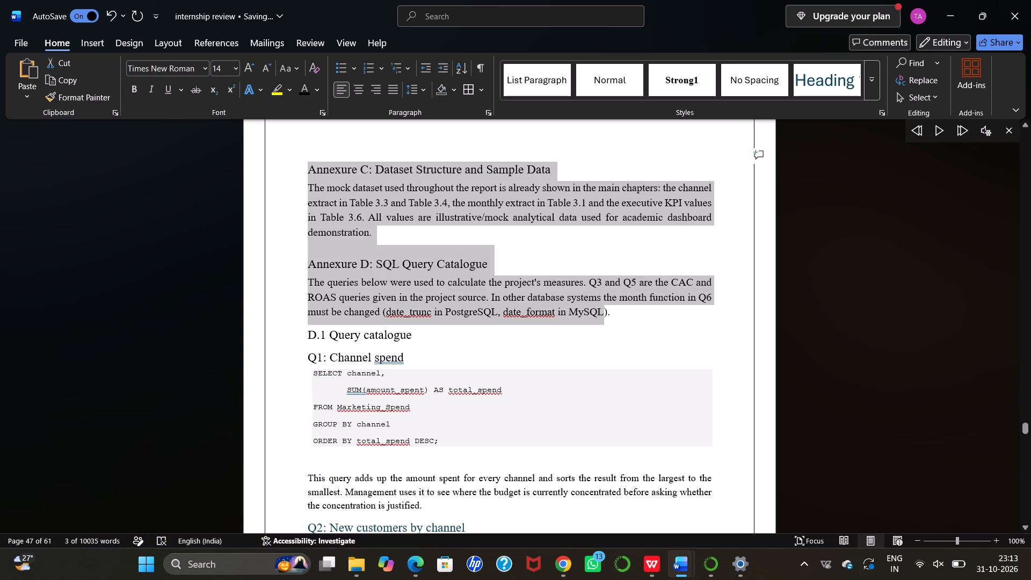
left_click_drag(595, 317, 609, 316)
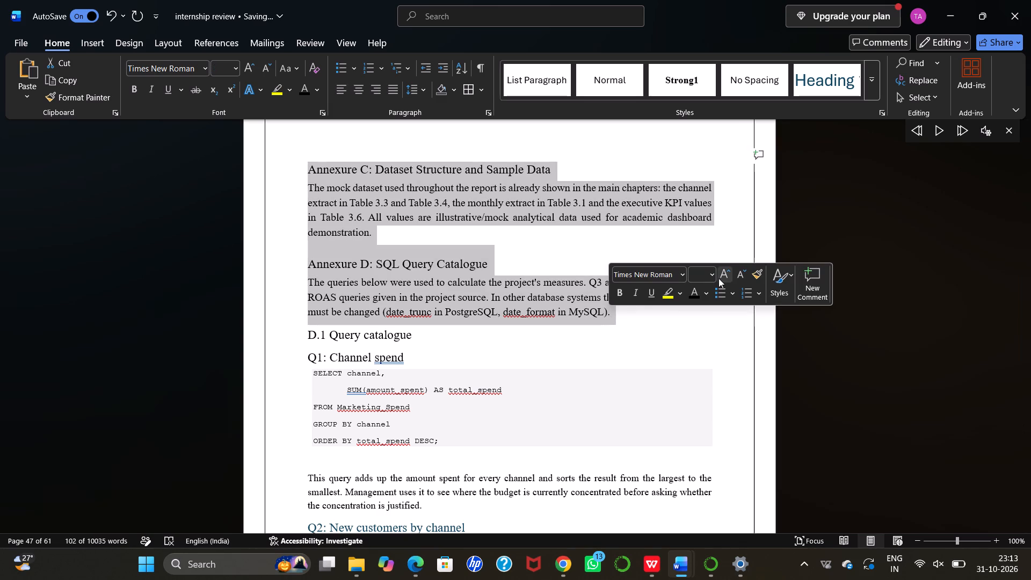
left_click(717, 277)
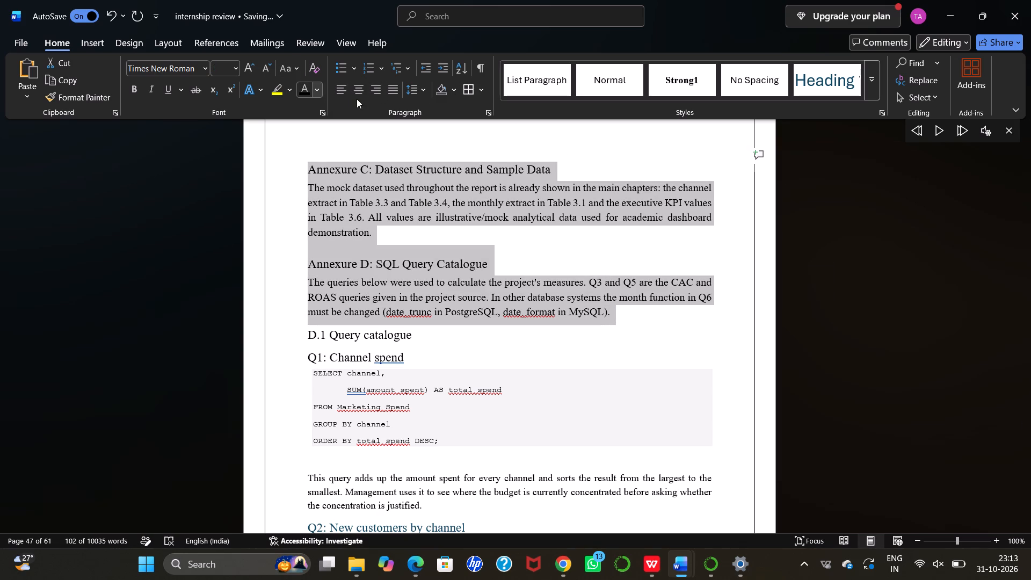
left_click(423, 88)
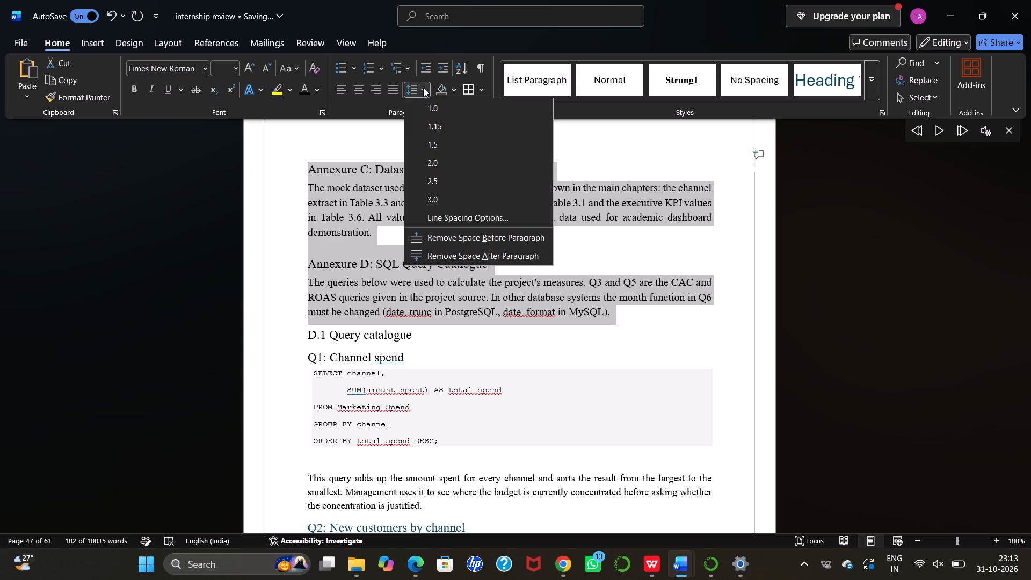
left_click(439, 140)
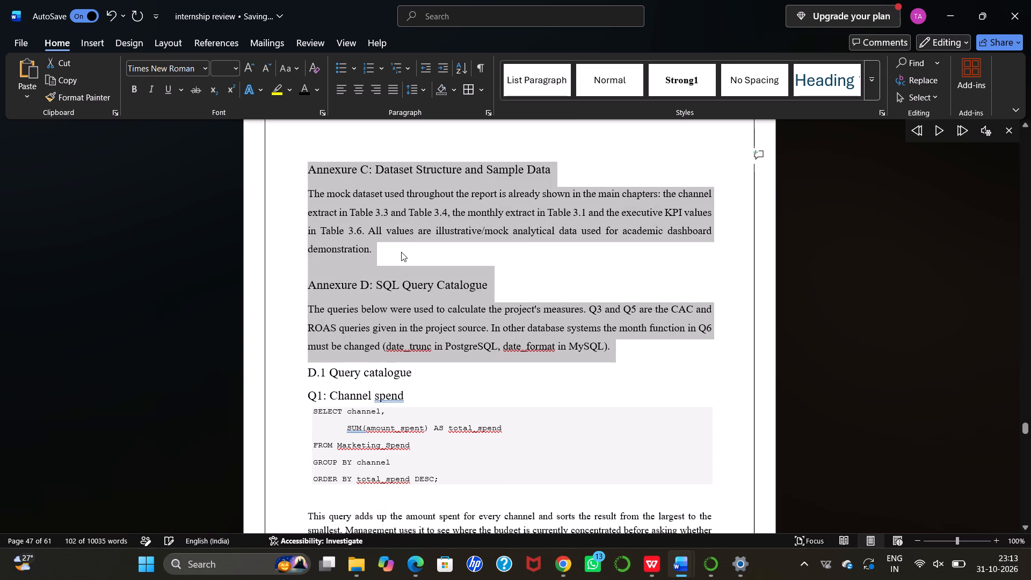
Set 1.5 line spacing on the Q1 SQL code and the explanatory paragraph below it.
scroll(401, 252, "down", 1)
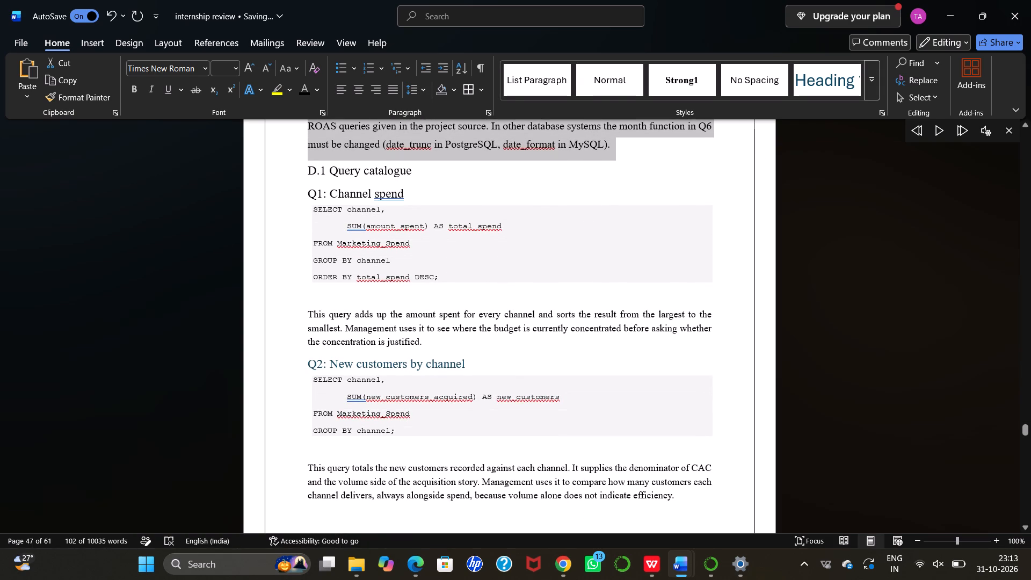
left_click_drag(313, 210, 720, 330)
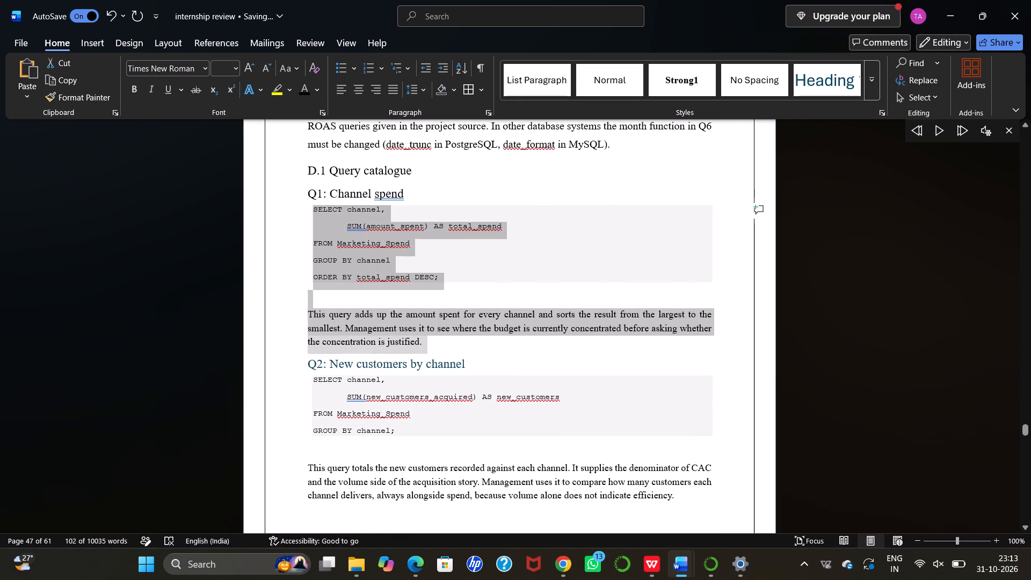
left_click_drag(720, 330, 740, 345)
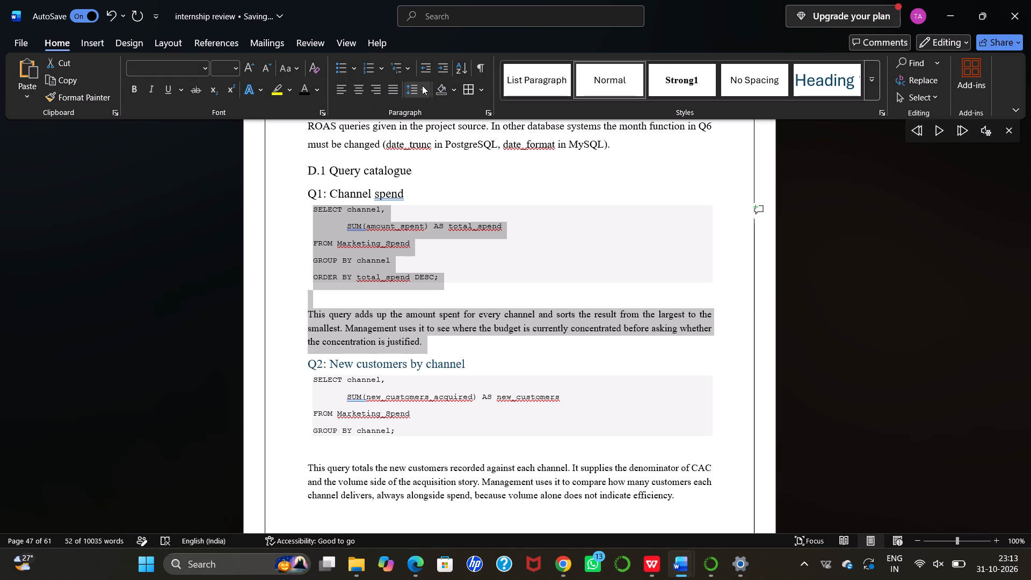
left_click(422, 85)
left_click(440, 142)
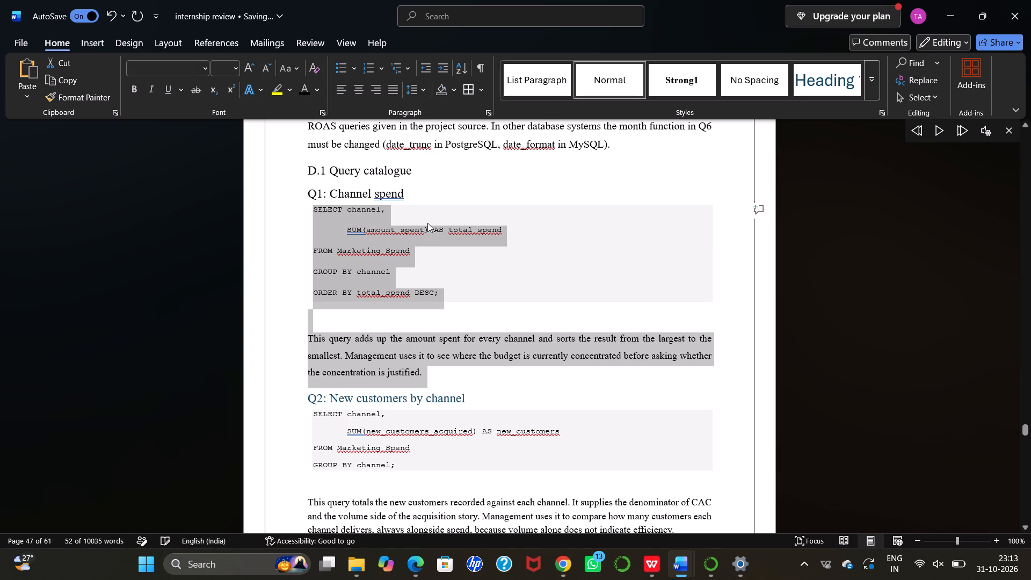
Colour the "Q2: New customers by channel" heading black.
scroll(426, 254, "down", 1)
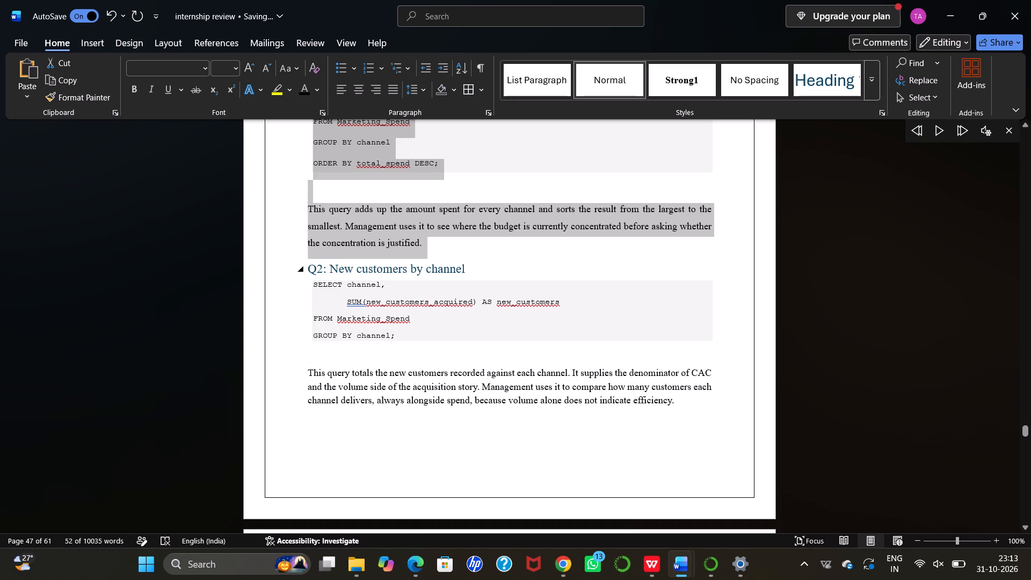
left_click_drag(306, 265, 463, 273)
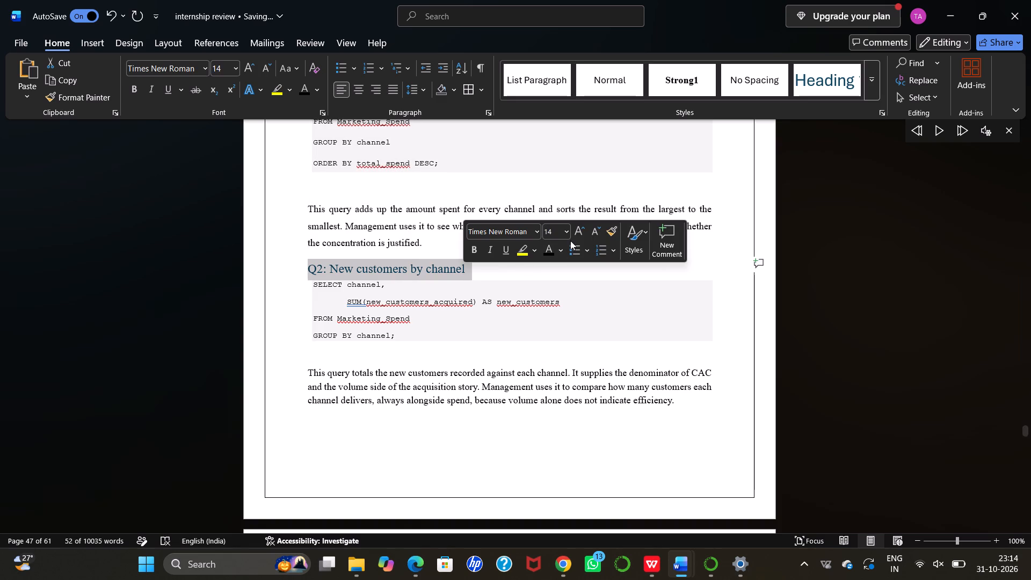
left_click(550, 250)
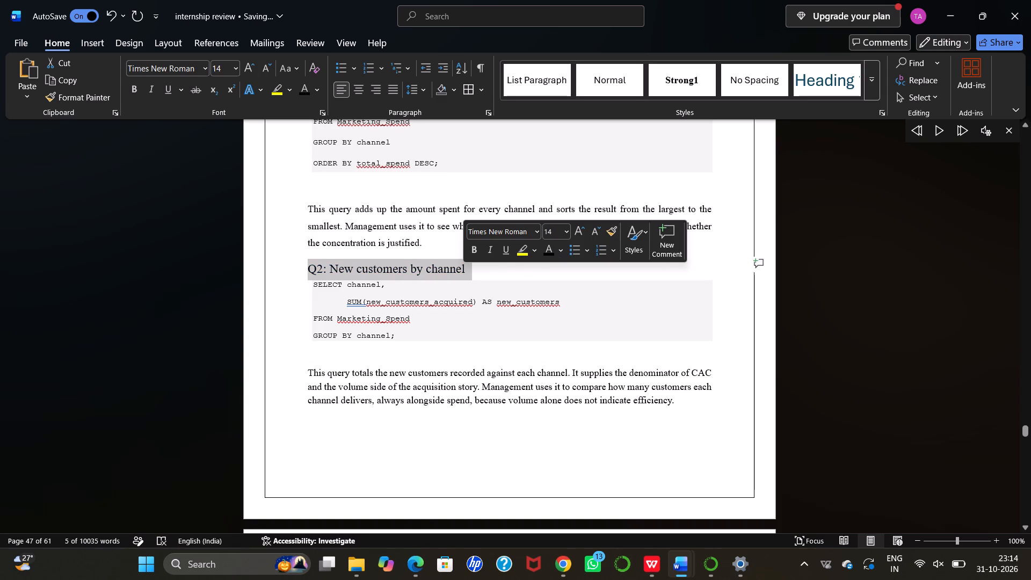
Set 1.5 line spacing on the Q2 heading, its SQL code and the explanatory paragraph below it.
left_click(313, 285)
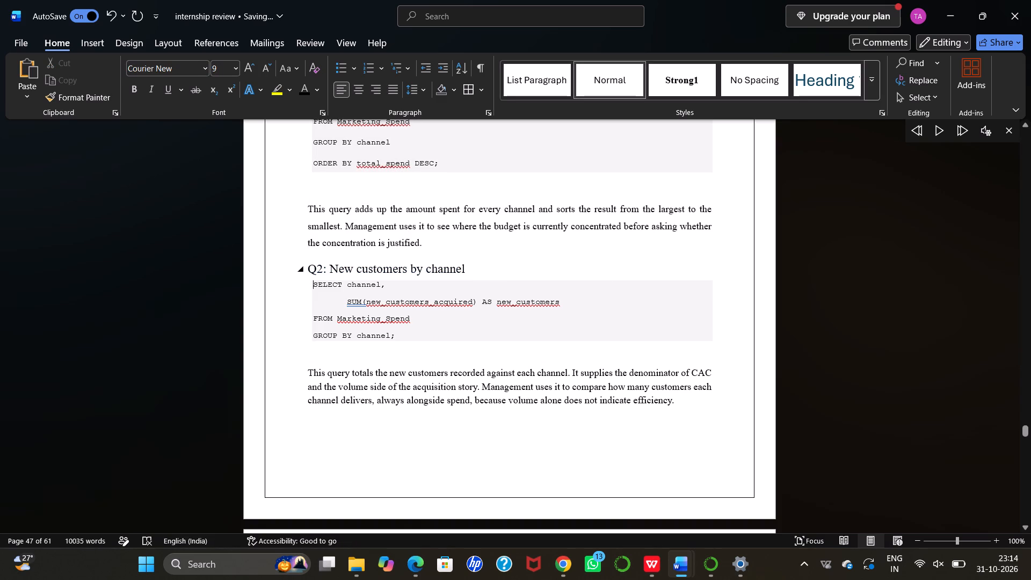
left_click_drag(307, 267, 707, 417)
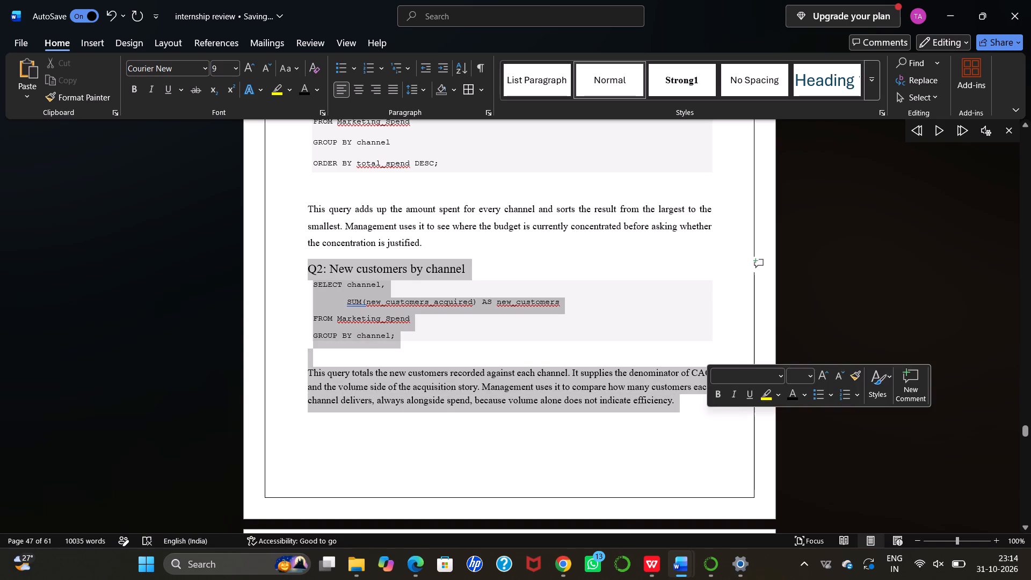
left_click(422, 87)
left_click(435, 142)
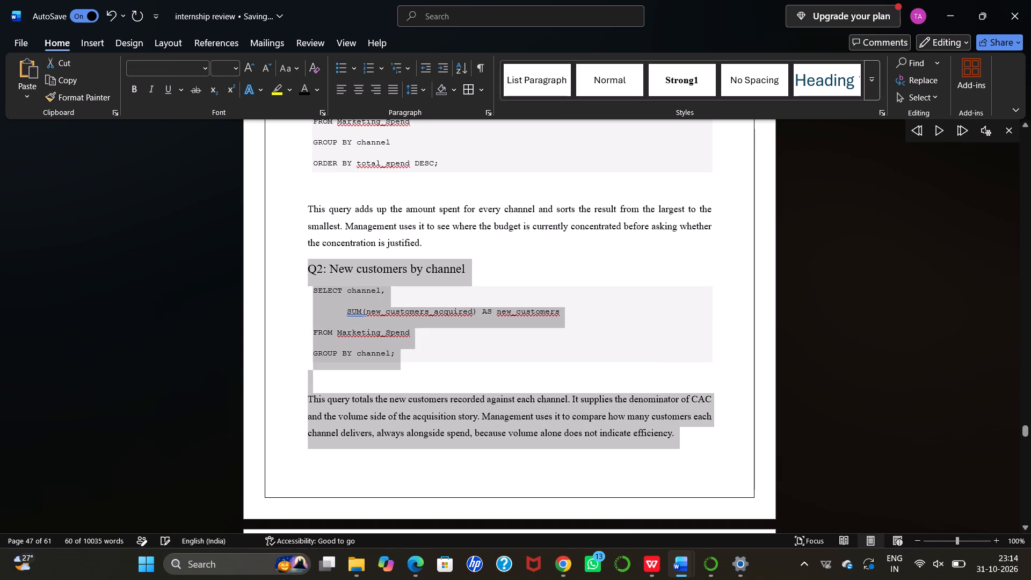
scroll(384, 252, "down", 1)
left_click(485, 179)
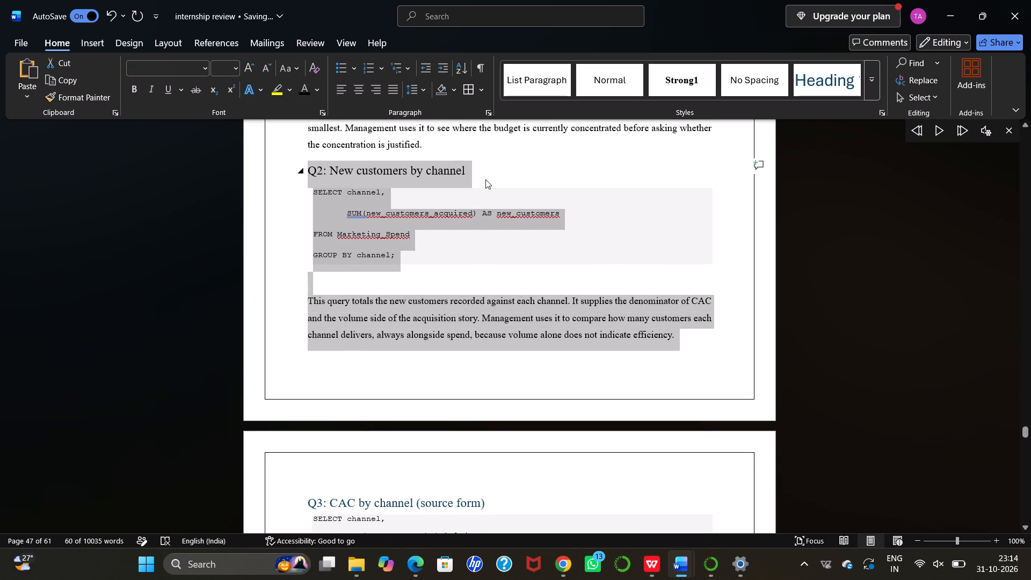
Colour the "Q3: CAC by channel (source form)" heading black.
scroll(485, 179, "up", 3)
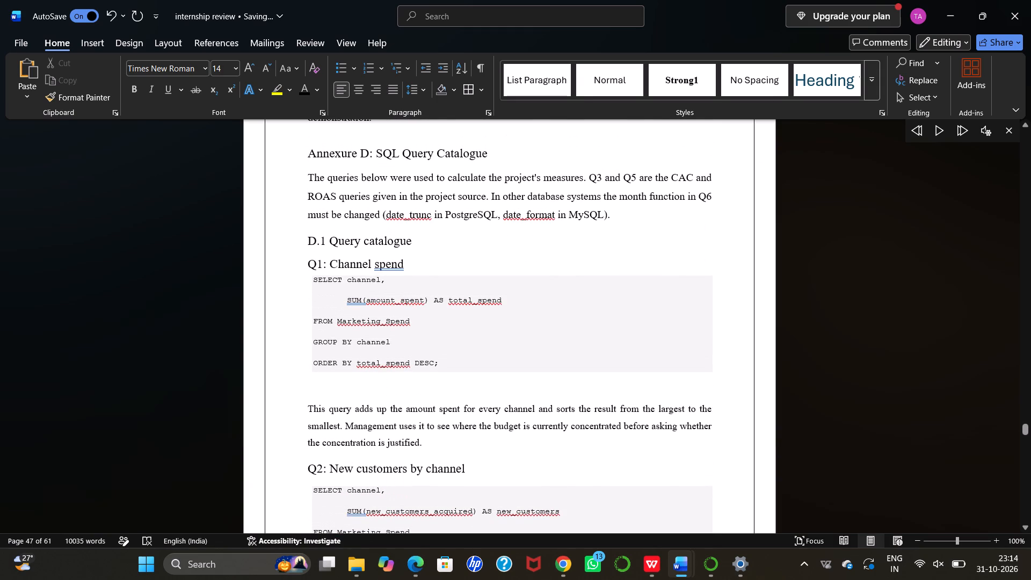
scroll(485, 179, "down", 2)
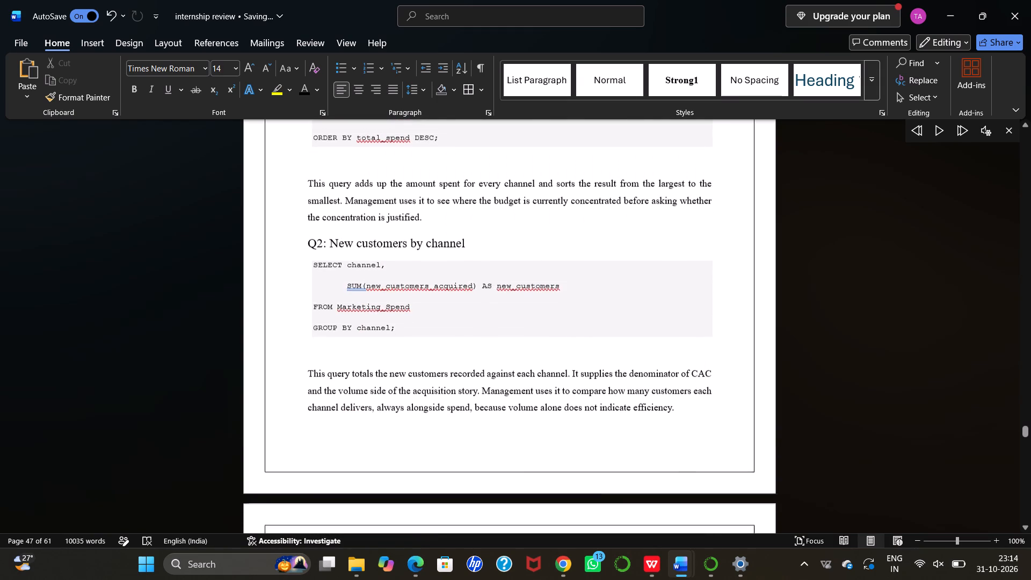
scroll(485, 179, "down", 5)
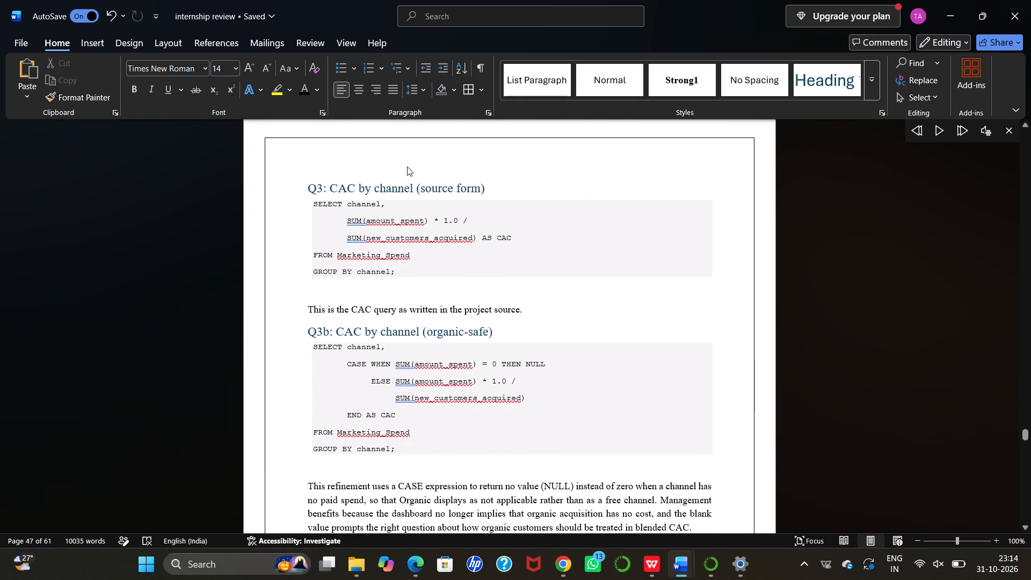
left_click_drag(308, 187, 470, 186)
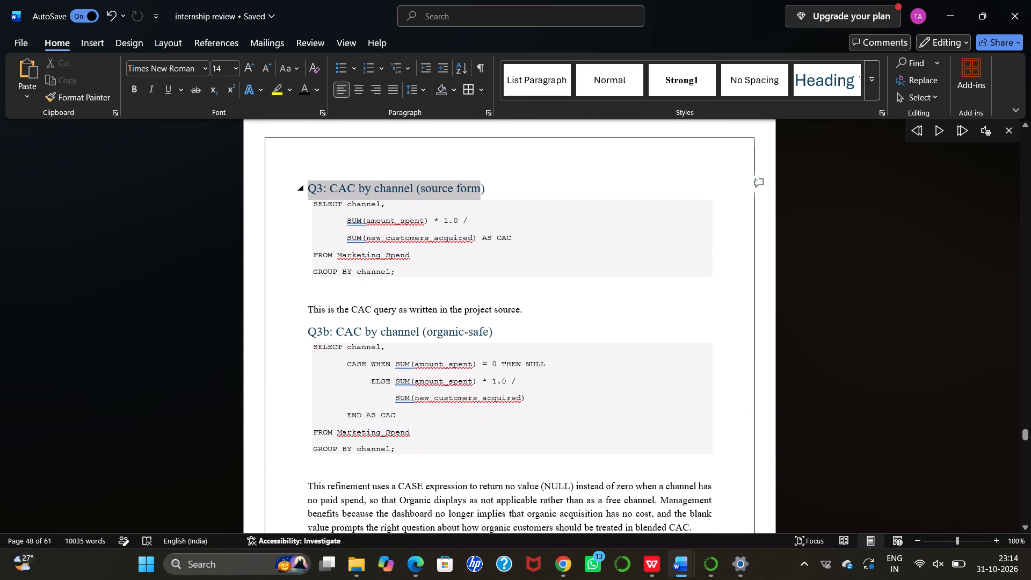
left_click_drag(470, 186, 484, 187)
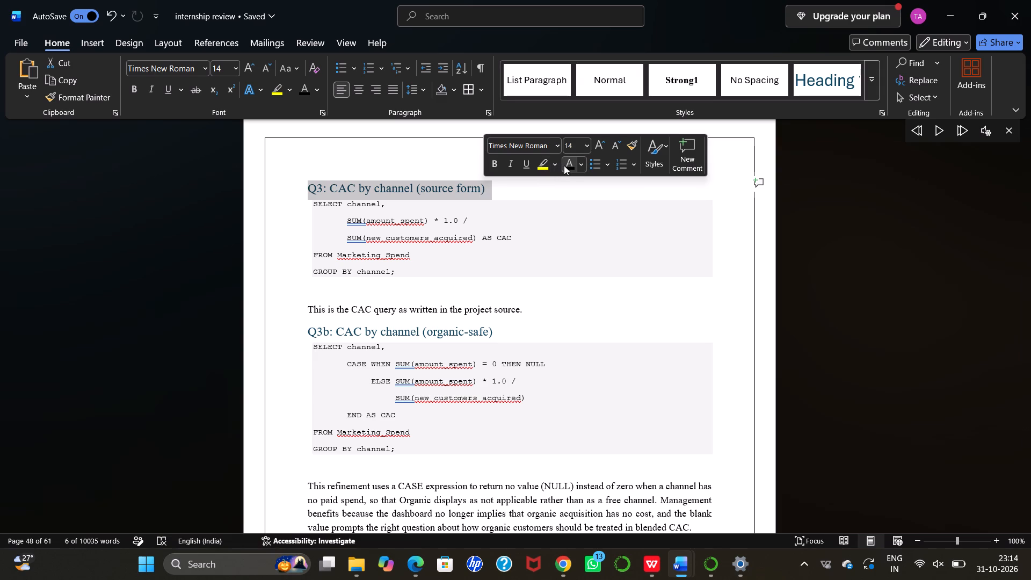
left_click(564, 165)
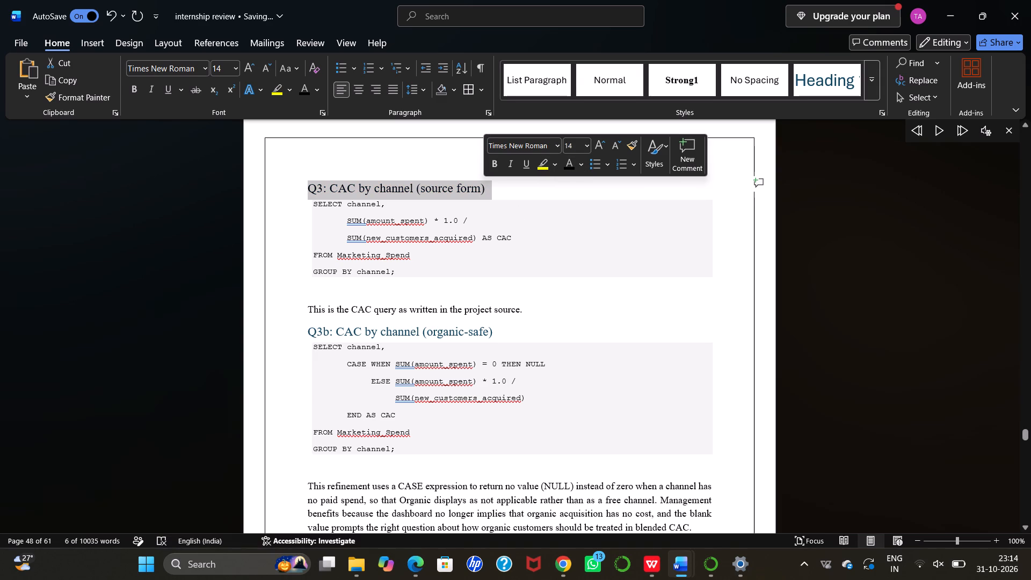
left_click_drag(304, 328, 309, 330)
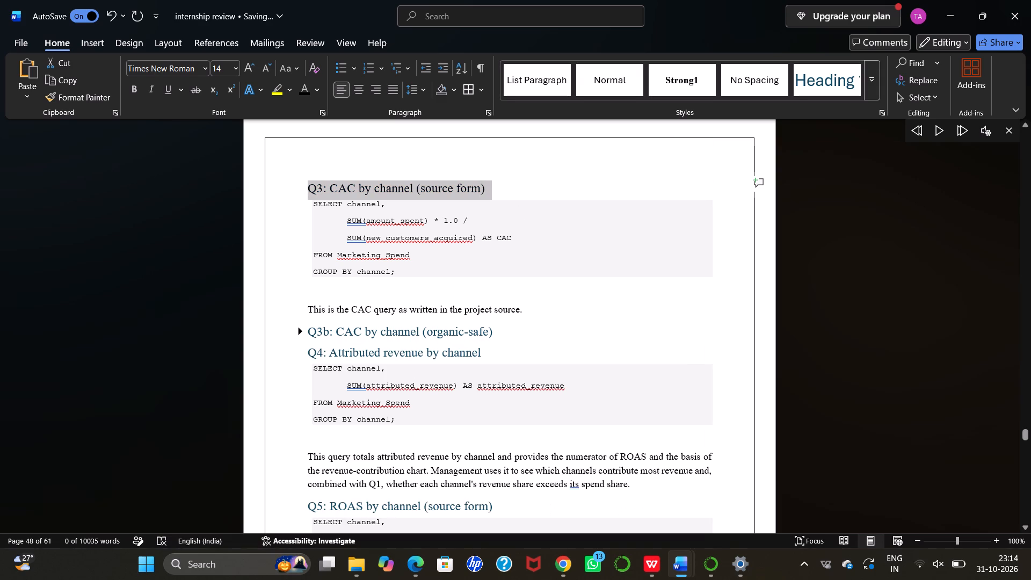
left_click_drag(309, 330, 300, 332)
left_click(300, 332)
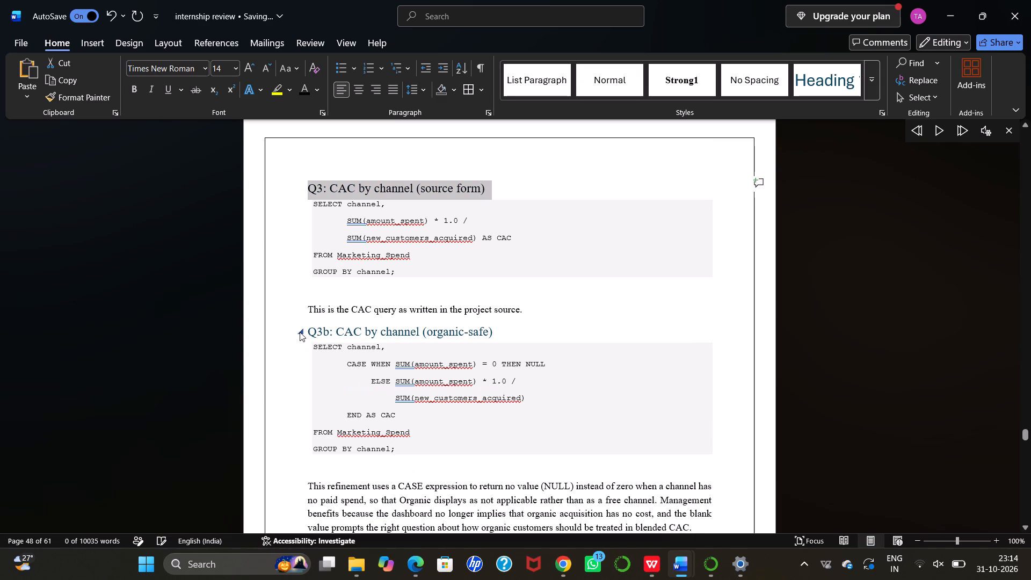
Colour the "Q3b: CAC by channel (organic-safe)" heading black.
left_click_drag(307, 331, 500, 336)
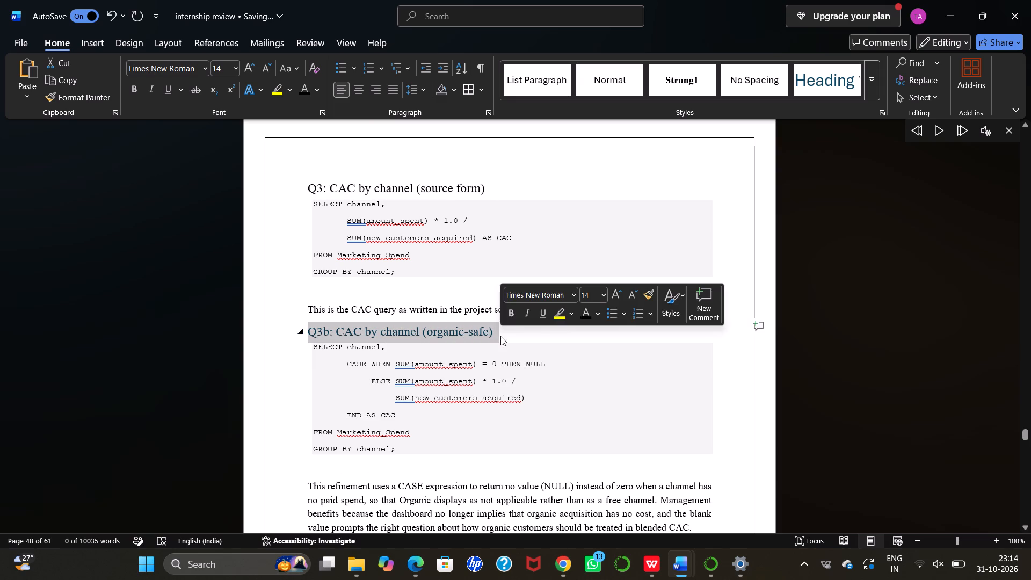
left_click(580, 314)
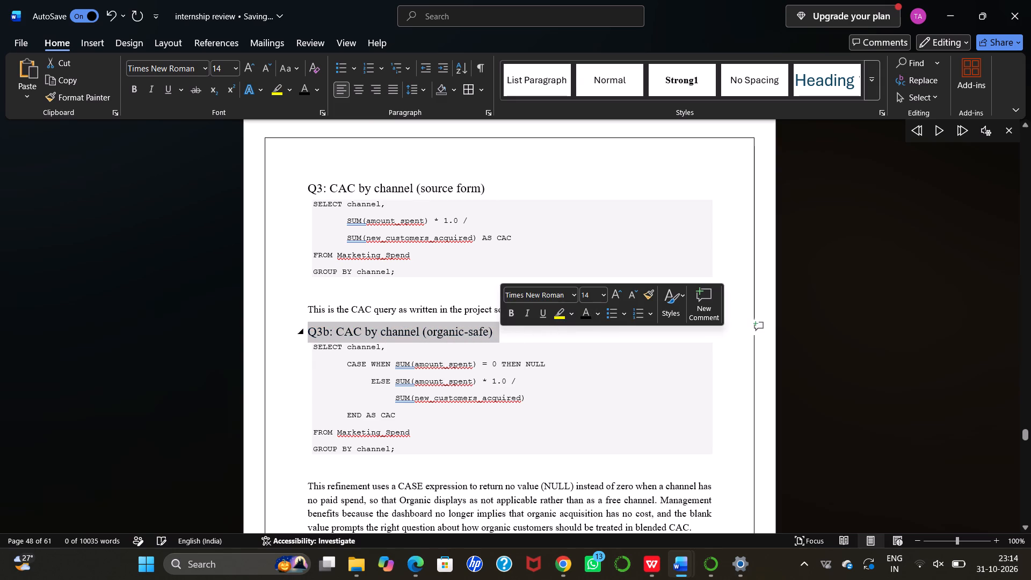
Set 1.5 line spacing on everything from the Q3 heading through the explanatory paragraph below the Q3b code.
scroll(419, 379, "down", 1)
scroll(419, 379, "up", 1)
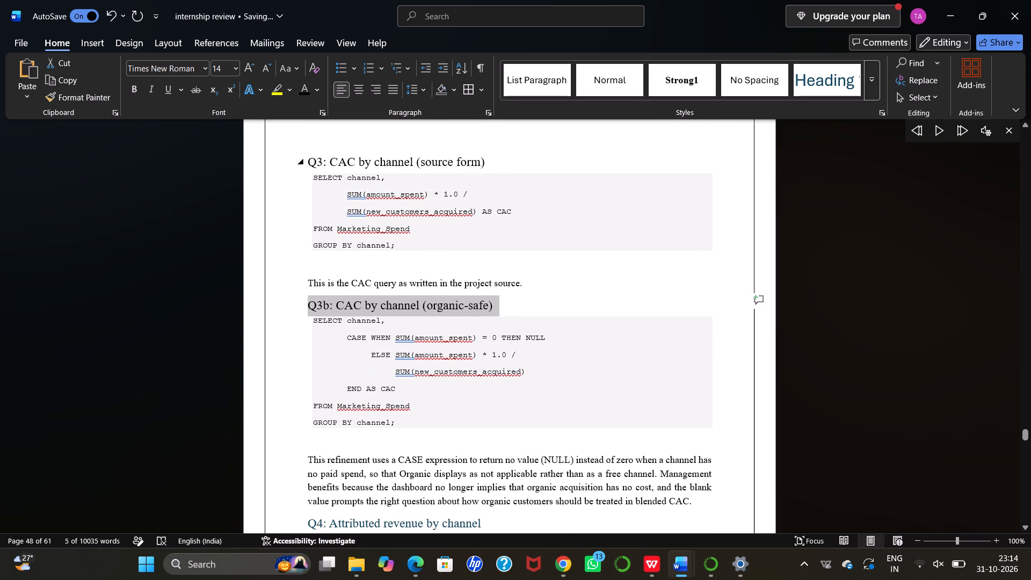
left_click_drag(308, 160, 615, 493)
scroll(544, 458, "up", 1)
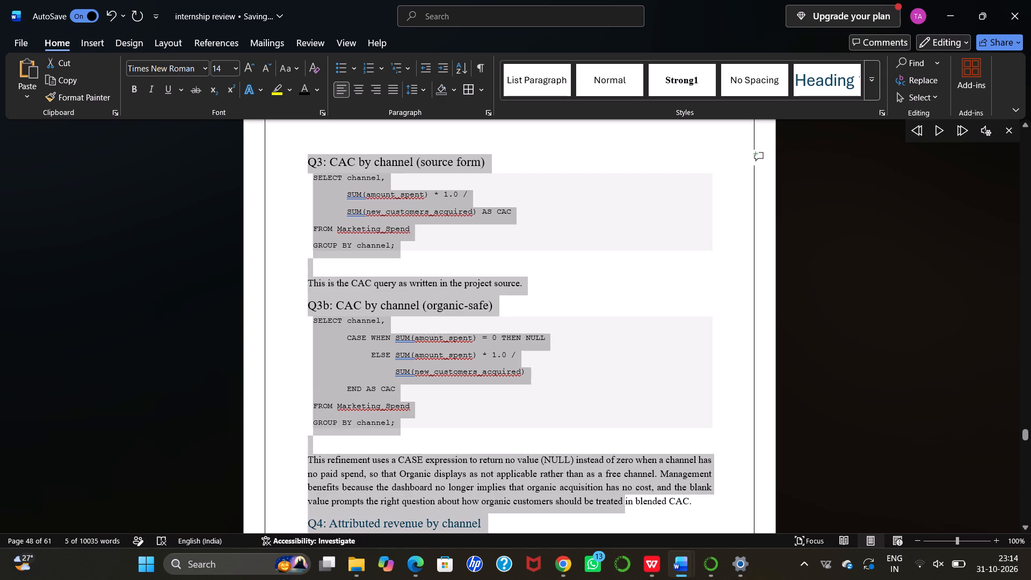
left_click_drag(615, 493, 696, 503)
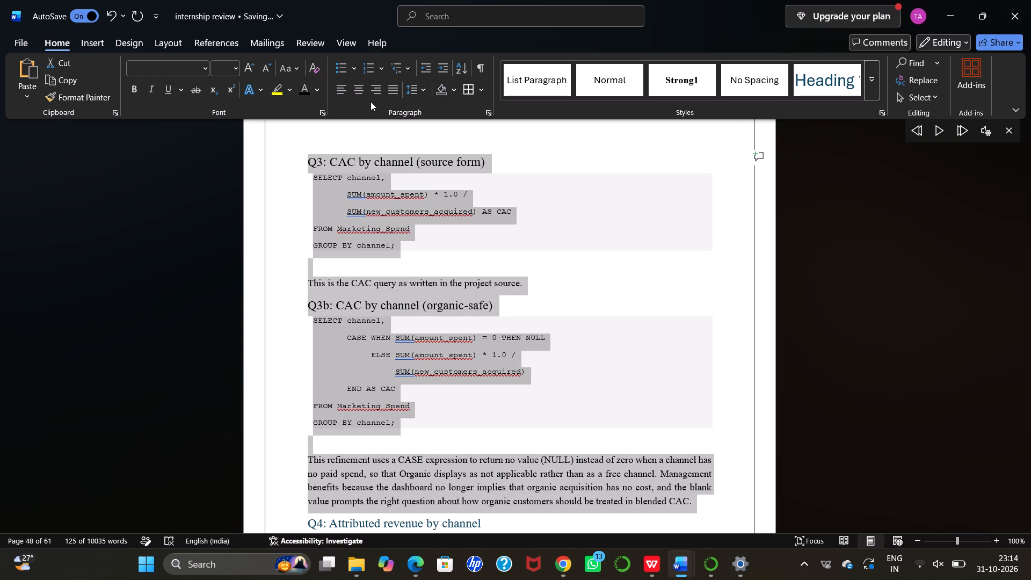
left_click(423, 85)
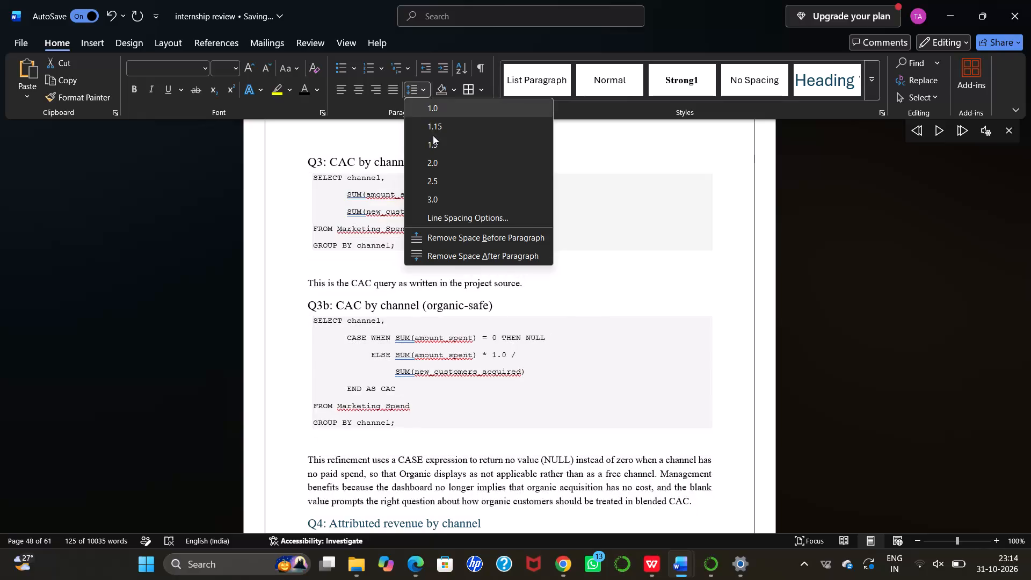
left_click(434, 146)
Increase the font size of the explanatory paragraph below the Q3b code to 12.
scroll(380, 241, "down", 2)
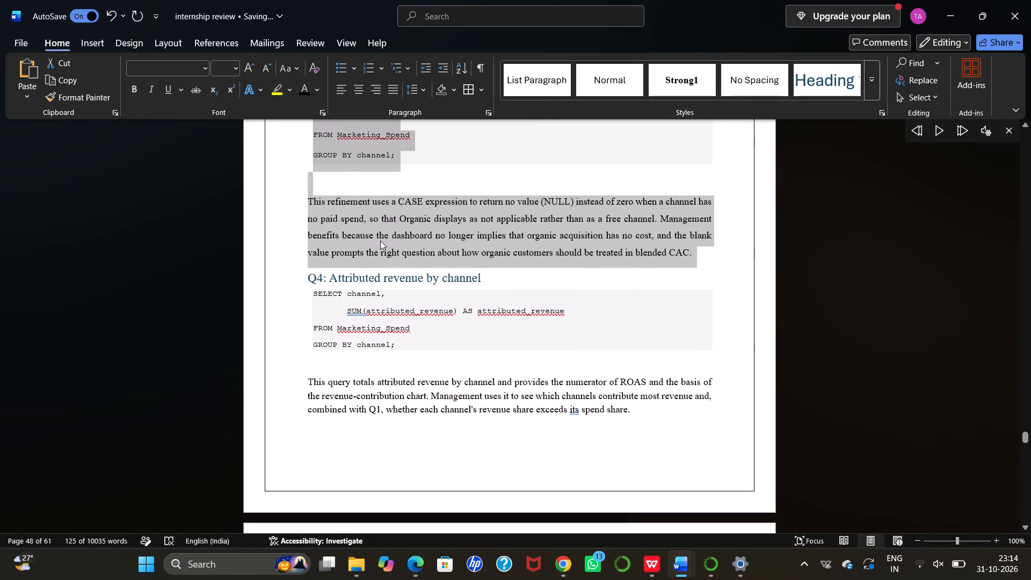
left_click(298, 191)
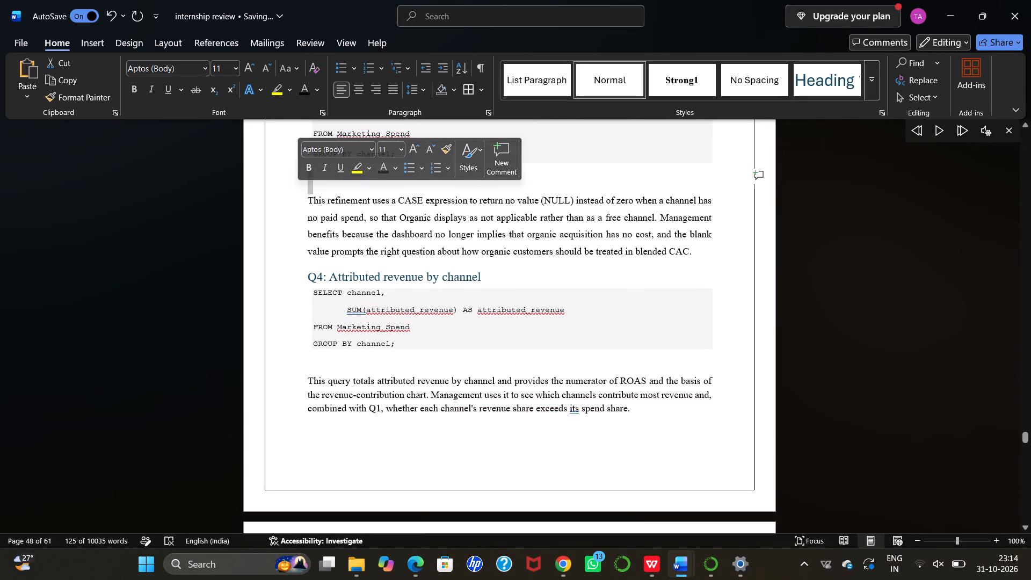
left_click_drag(307, 199, 600, 262)
scroll(548, 248, "right", 1)
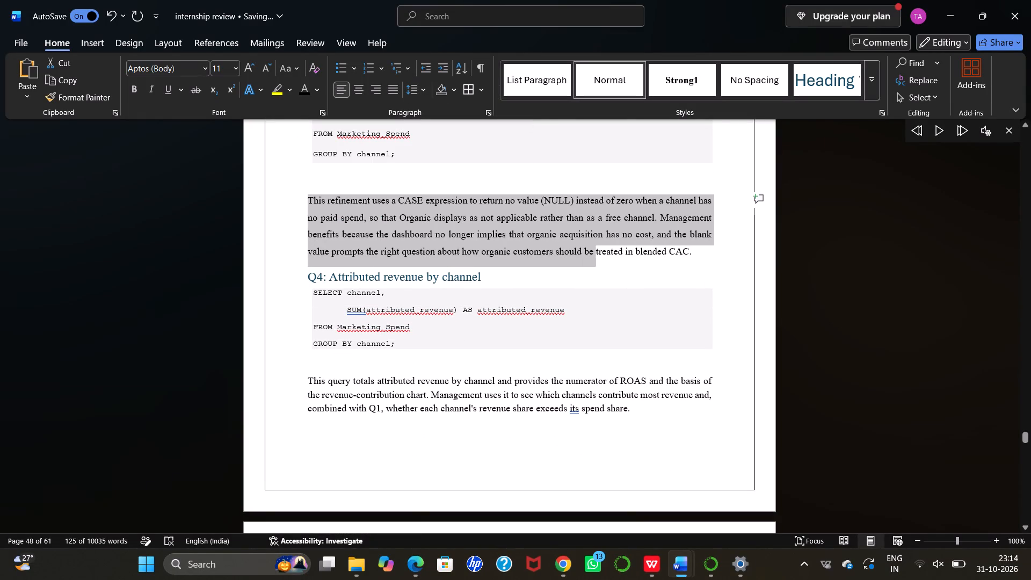
left_click_drag(600, 262, 744, 256)
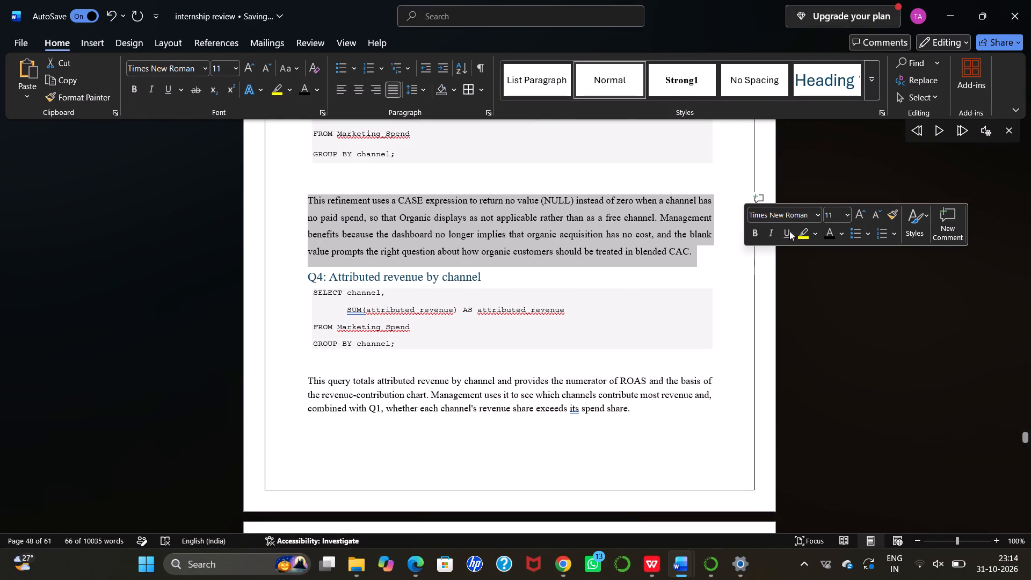
left_click(861, 209)
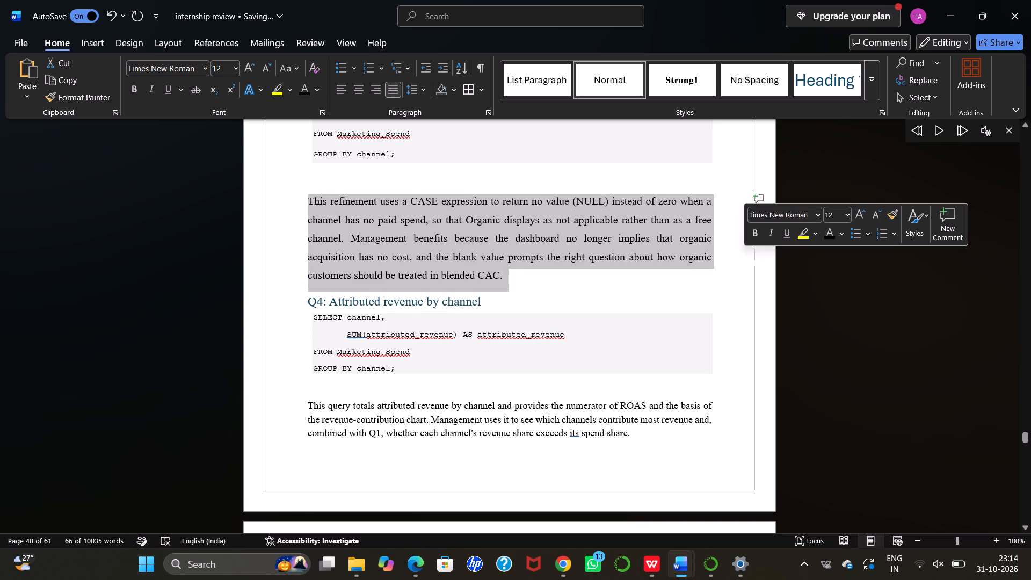
Colour the "Q4: Attributed revenue by channel" heading black.
scroll(441, 292, "down", 1)
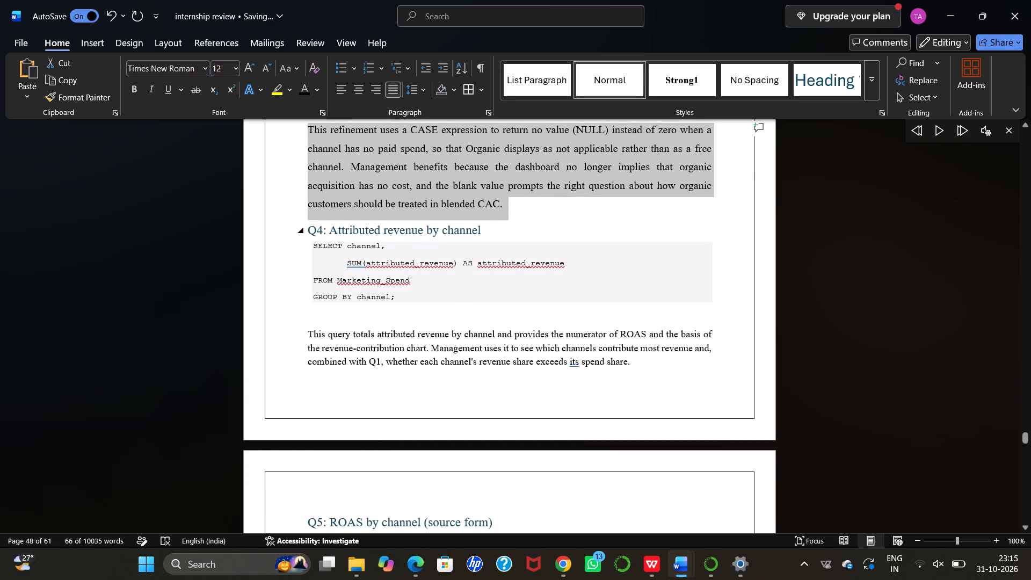
left_click_drag(306, 228, 475, 234)
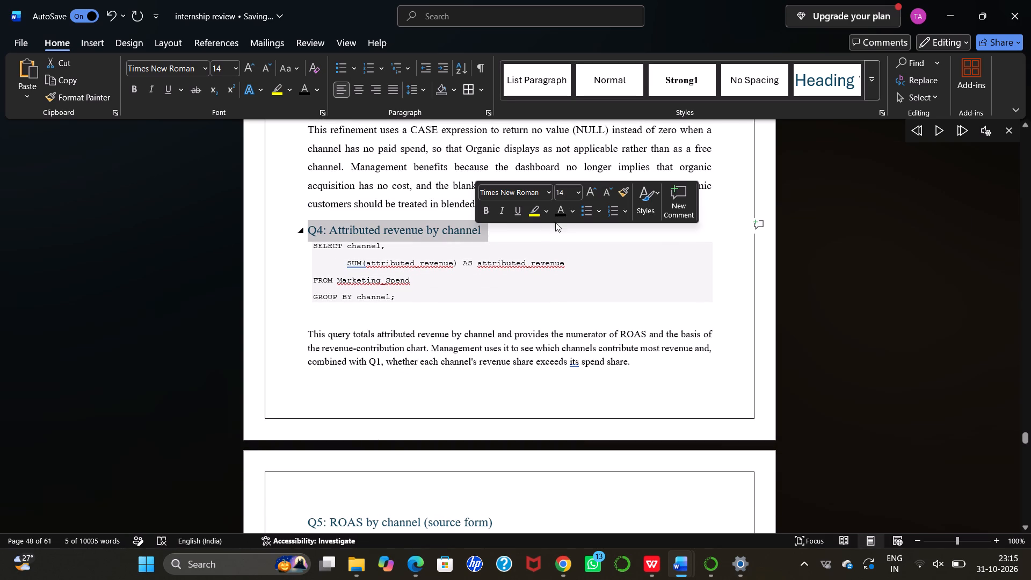
left_click(558, 211)
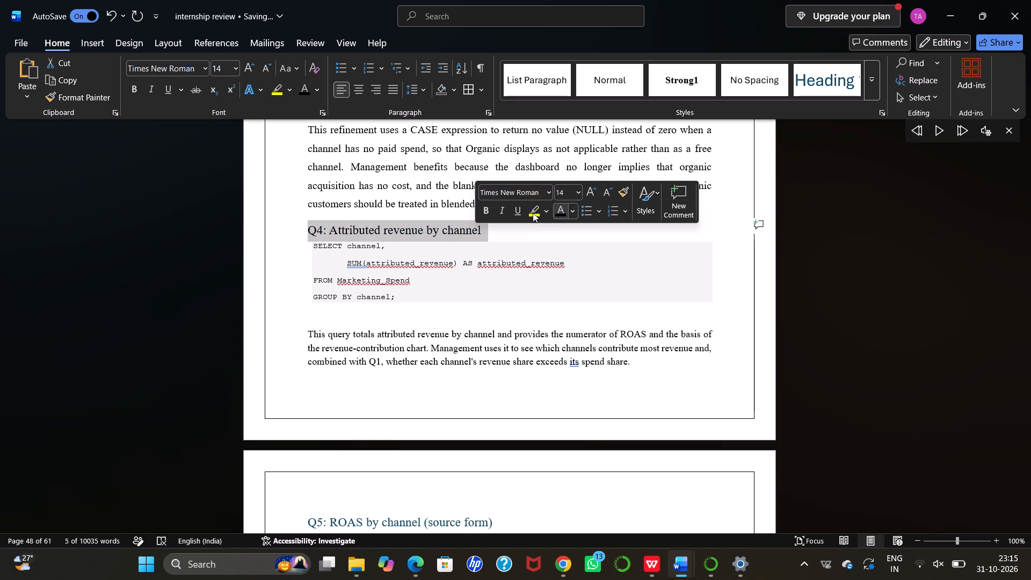
Set 1.5 line spacing on the Q4 SQL code and the explanatory paragraph below it.
left_click_drag(313, 248, 503, 328)
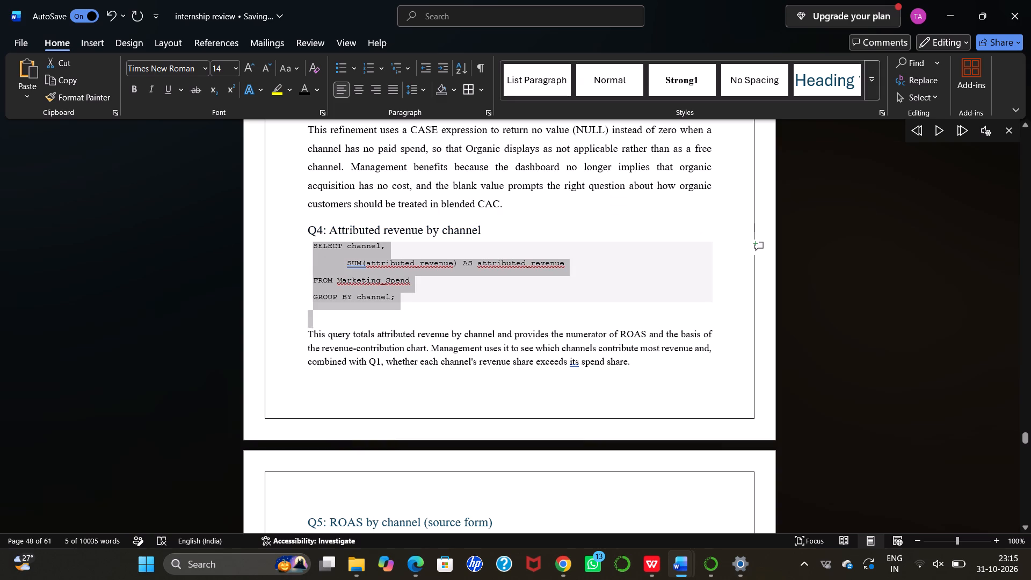
left_click_drag(503, 328, 634, 365)
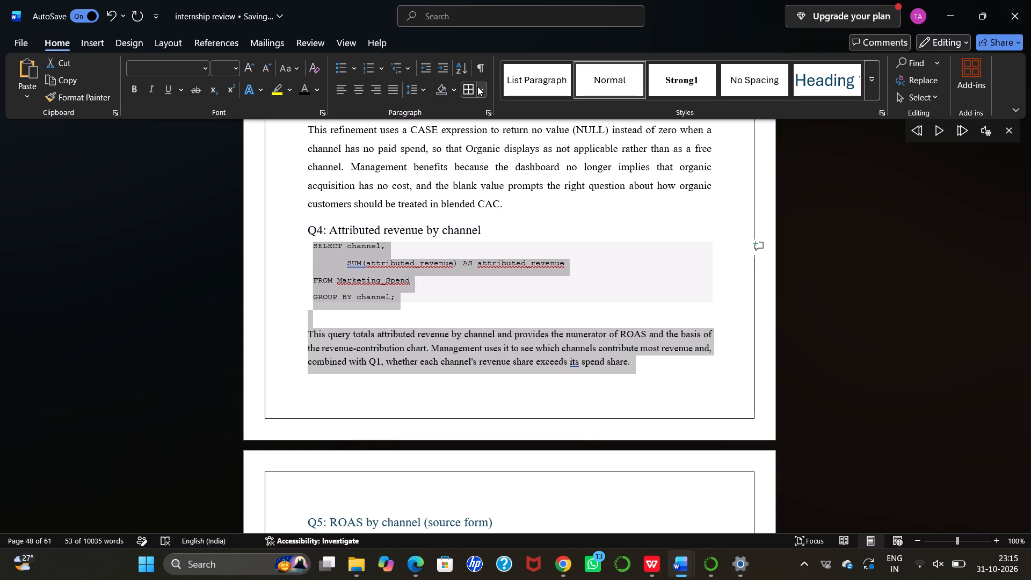
left_click(423, 86)
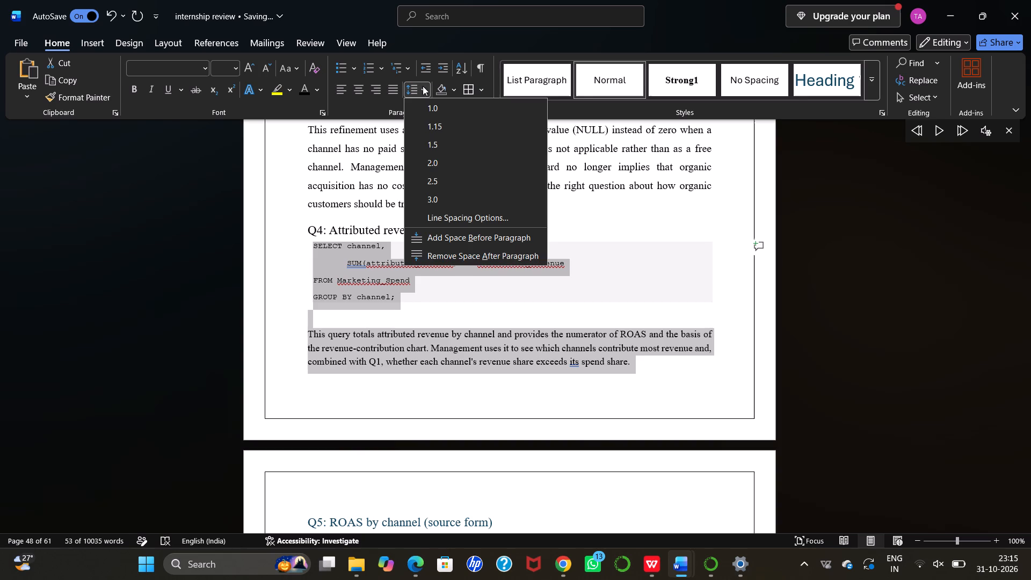
left_click(433, 149)
Increase the font size of the explanatory paragraph below the Q4 code to 12.
scroll(401, 241, "down", 1)
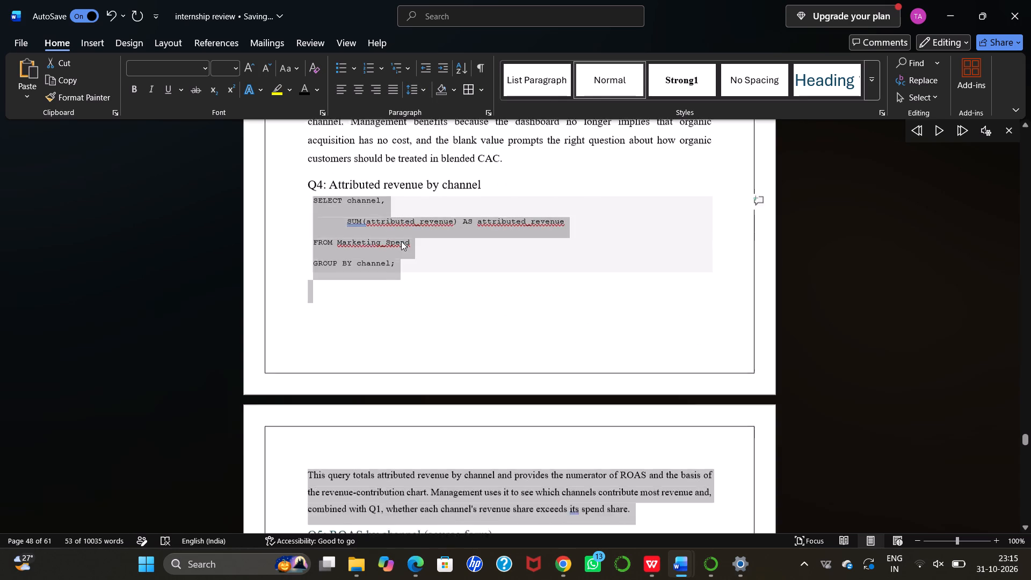
scroll(401, 241, "down", 1)
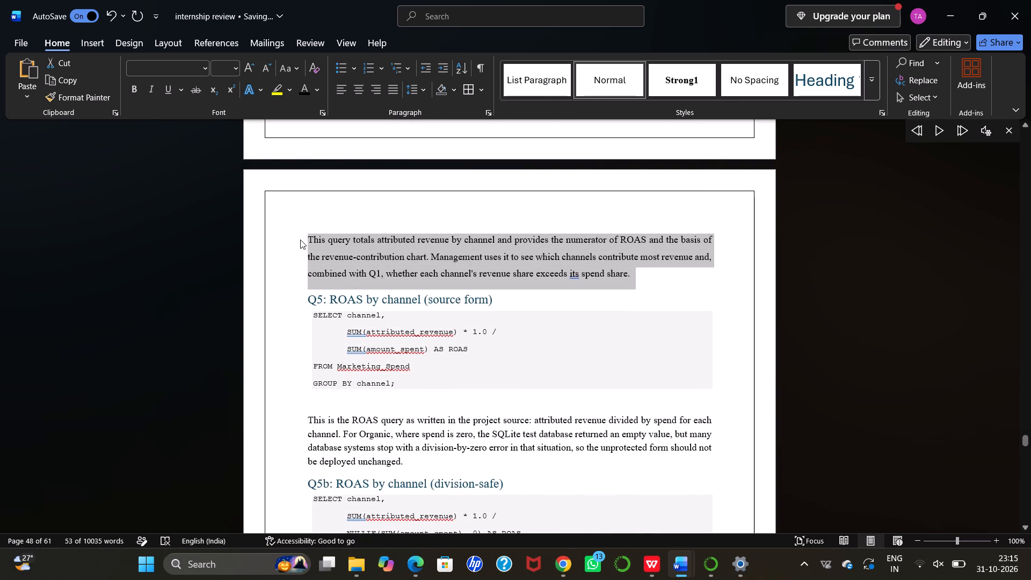
left_click(300, 240)
left_click_drag(305, 238, 562, 290)
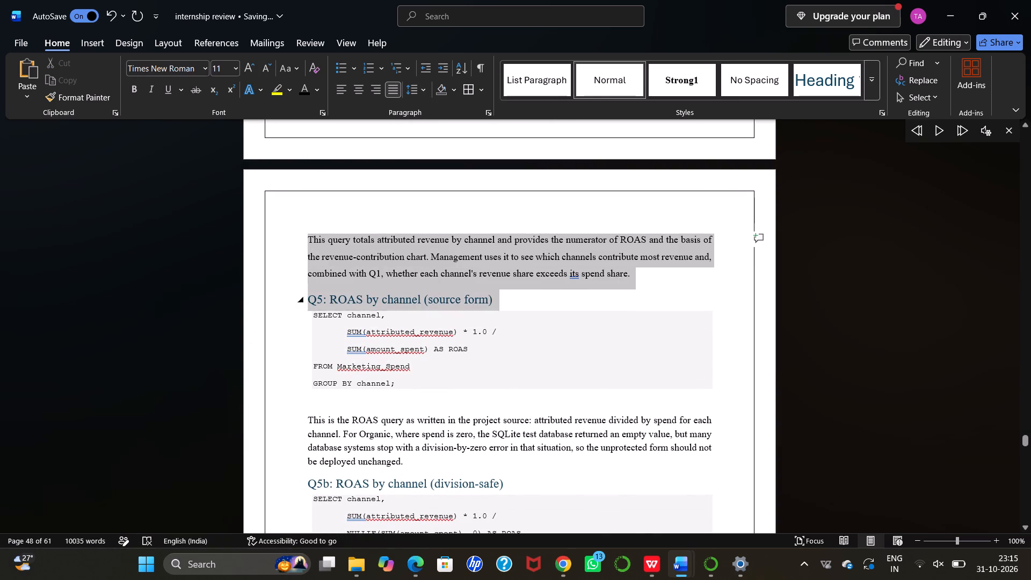
left_click_drag(562, 290, 696, 291)
left_click_drag(696, 291, 686, 268)
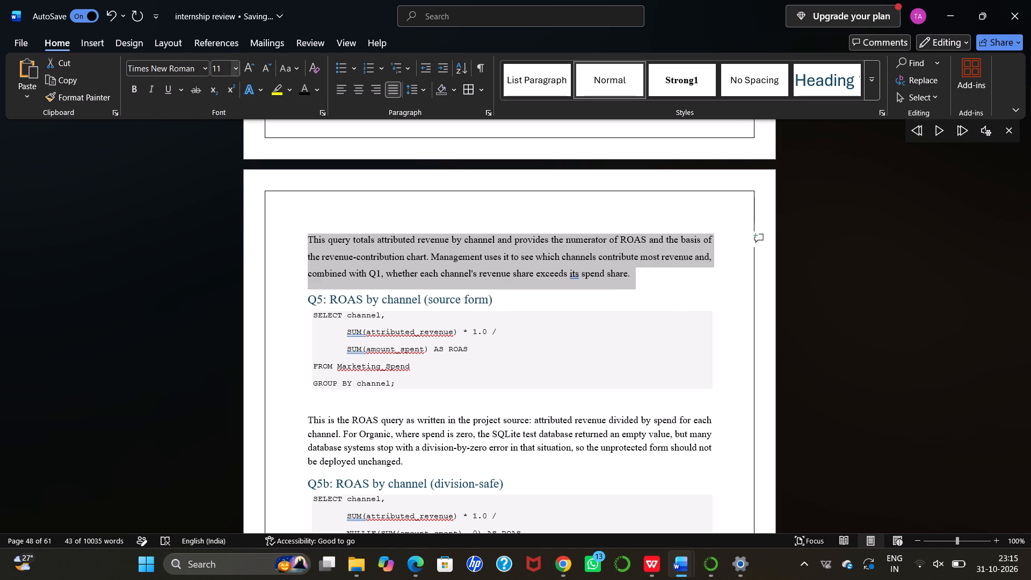
left_click(251, 67)
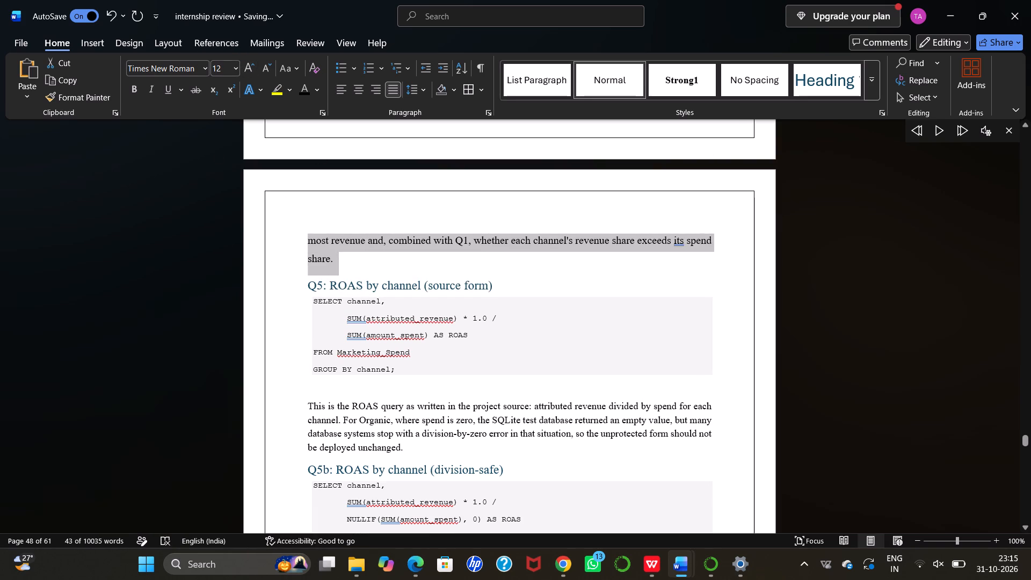
Colour the "Q5: ROAS by channel (source form)" heading black.
scroll(388, 280, "down", 2)
scroll(384, 244, "up", 1)
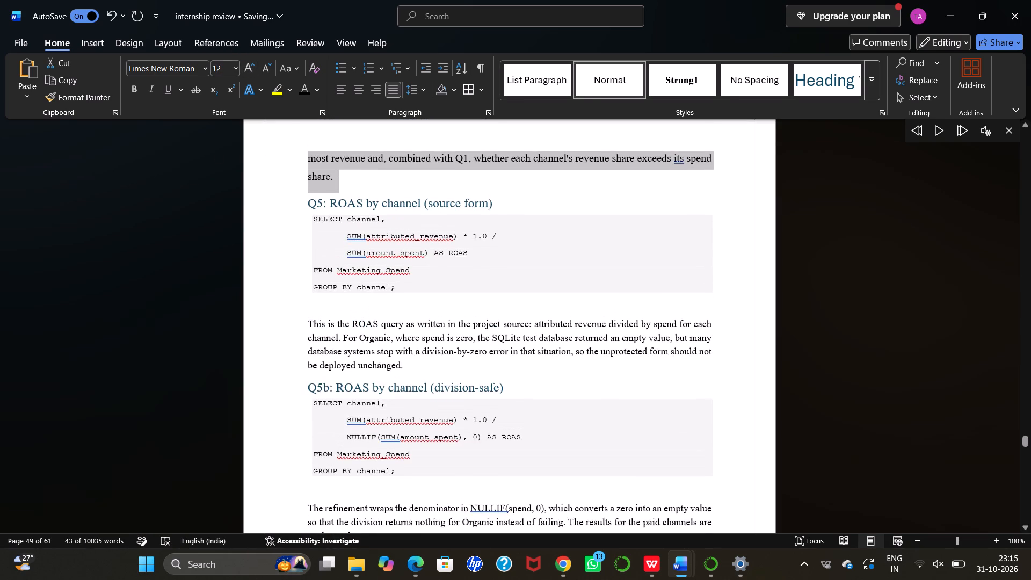
left_click_drag(308, 204, 490, 209)
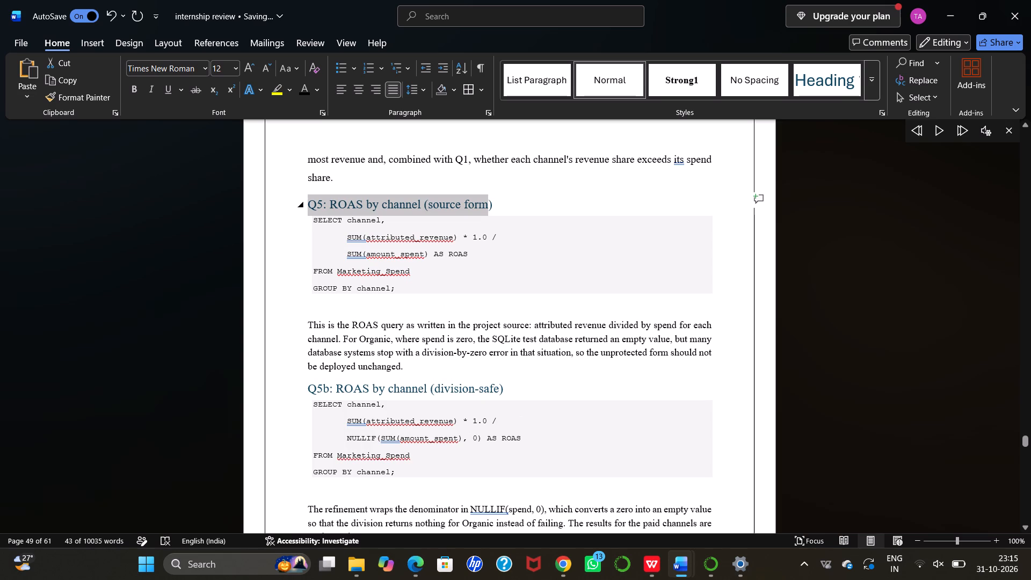
left_click_drag(490, 209, 491, 209)
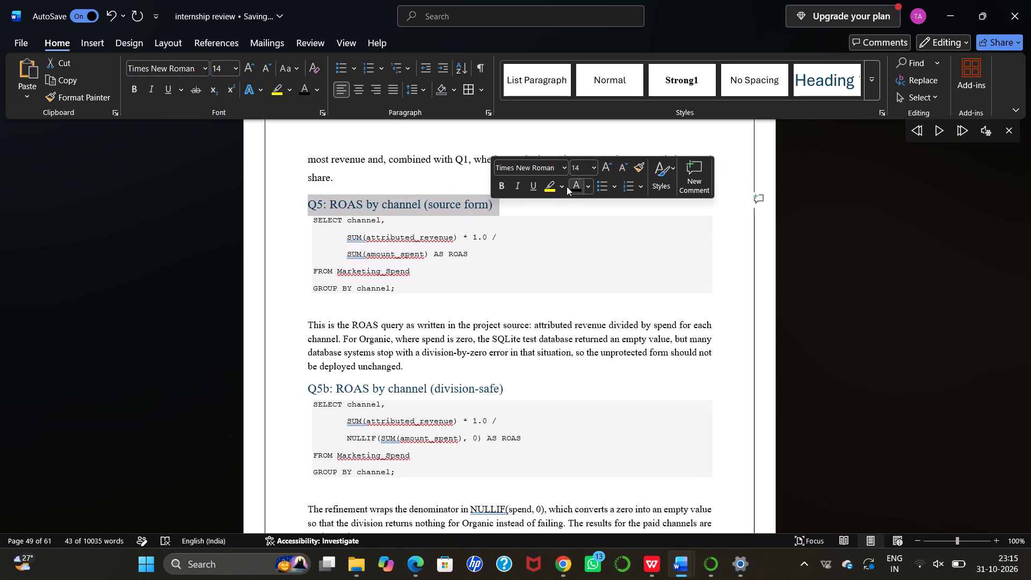
left_click(577, 190)
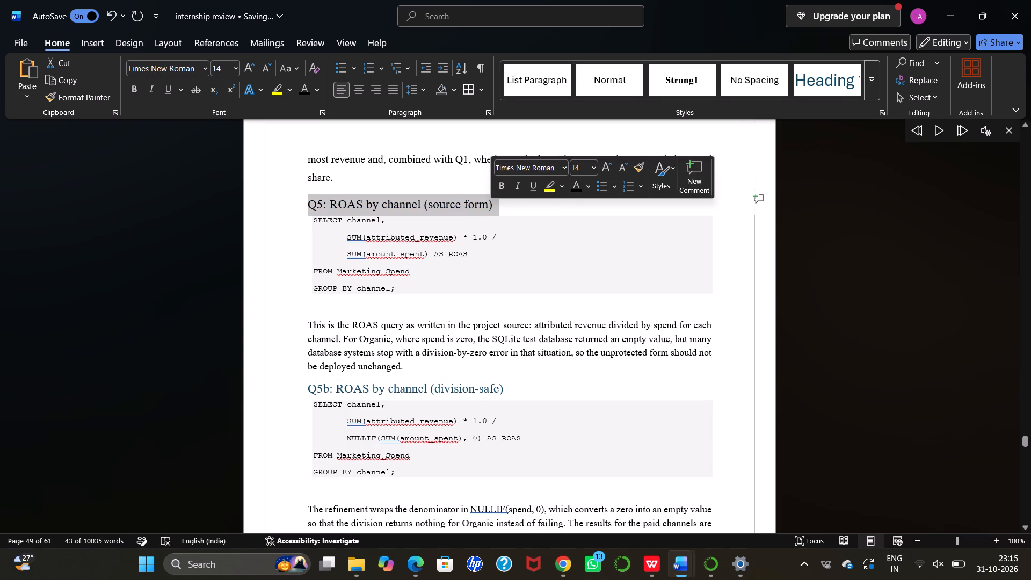
Justify the Q5 heading and its SQL code and set their line spacing to 1.5.
left_click(309, 201)
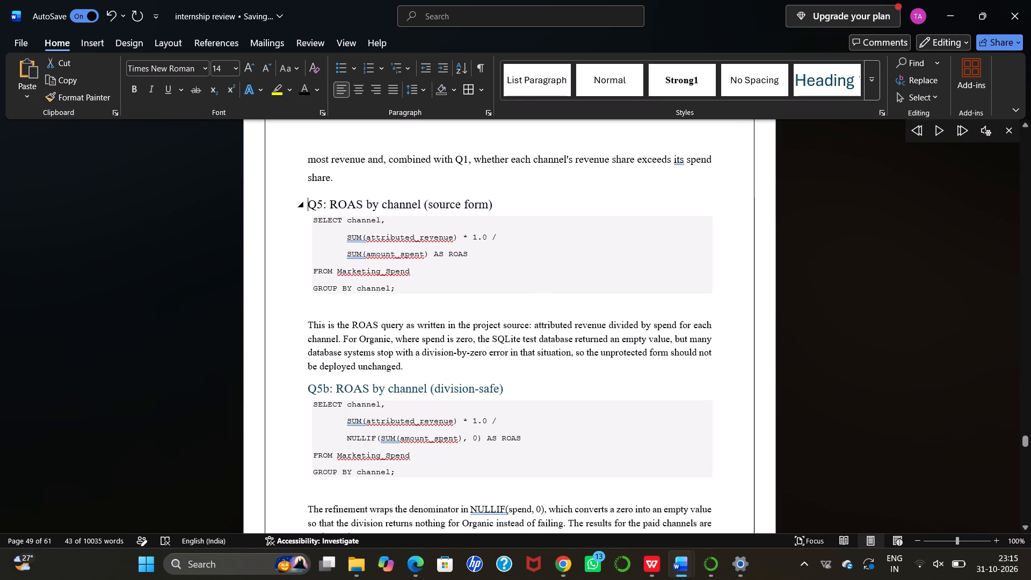
left_click_drag(309, 201, 404, 288)
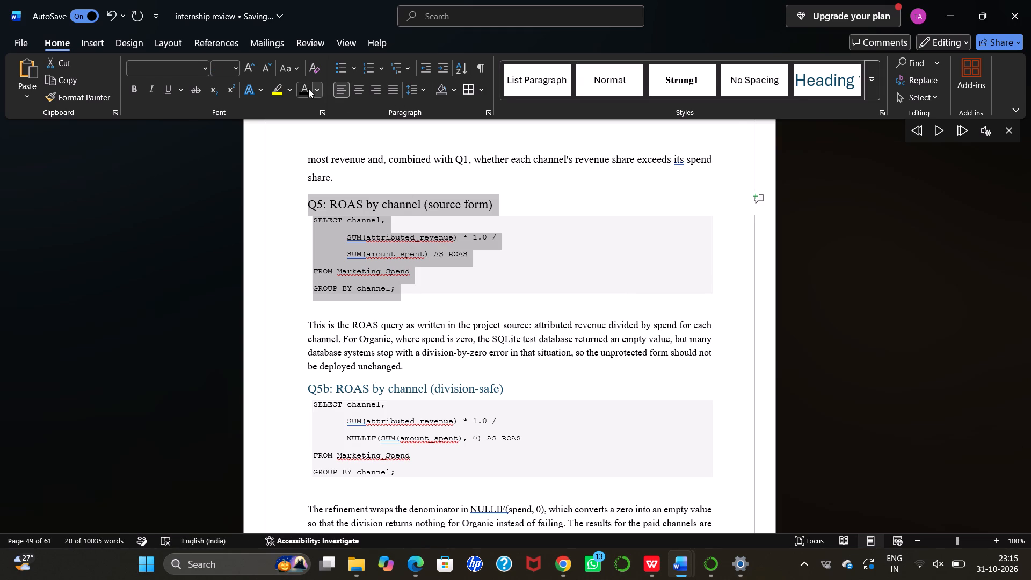
left_click(395, 88)
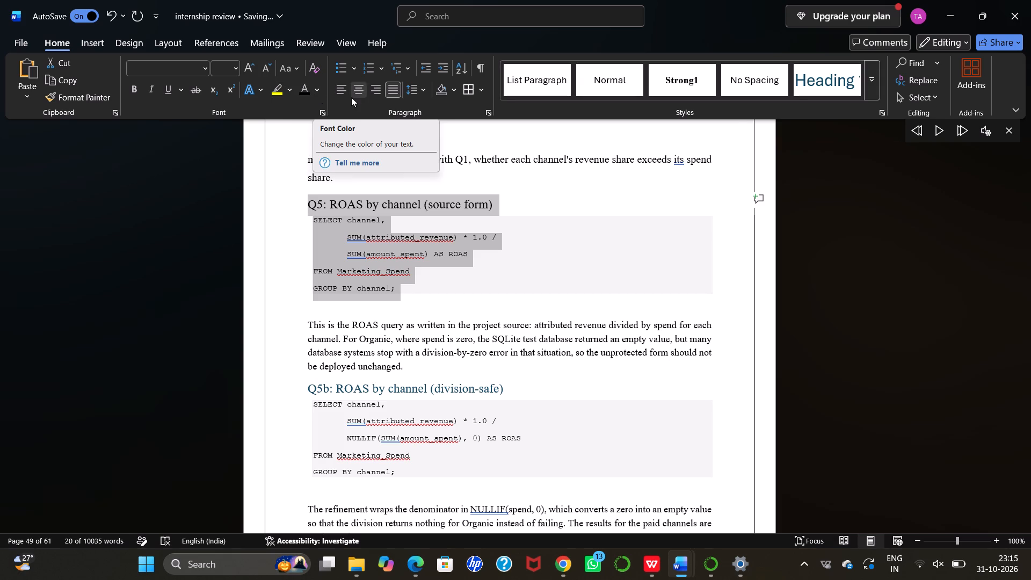
left_click(423, 89)
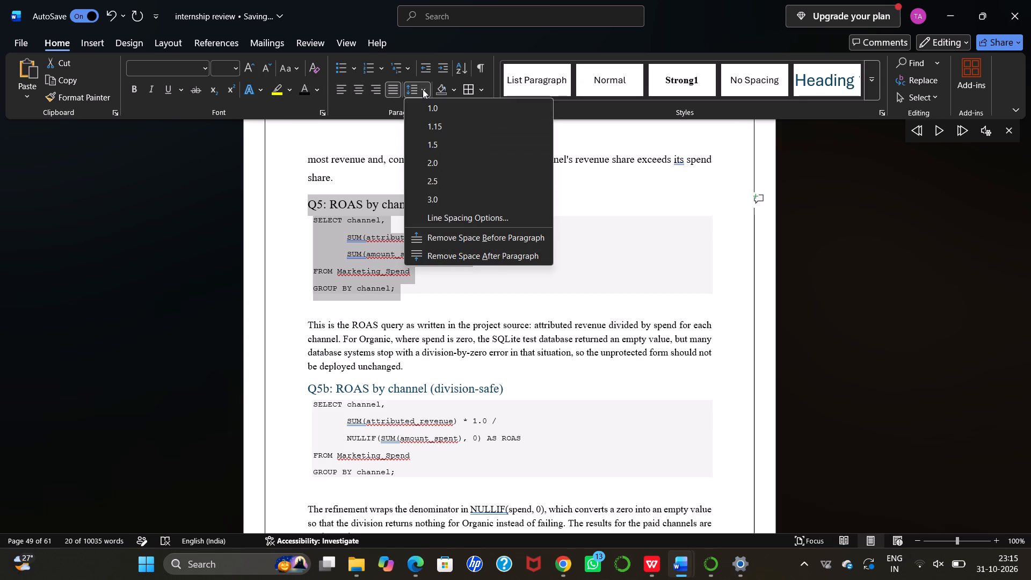
left_click(434, 150)
Increase the font size of the explanatory paragraph below the Q5 code to 12 and set its line spacing to 1.5.
scroll(388, 249, "down", 1)
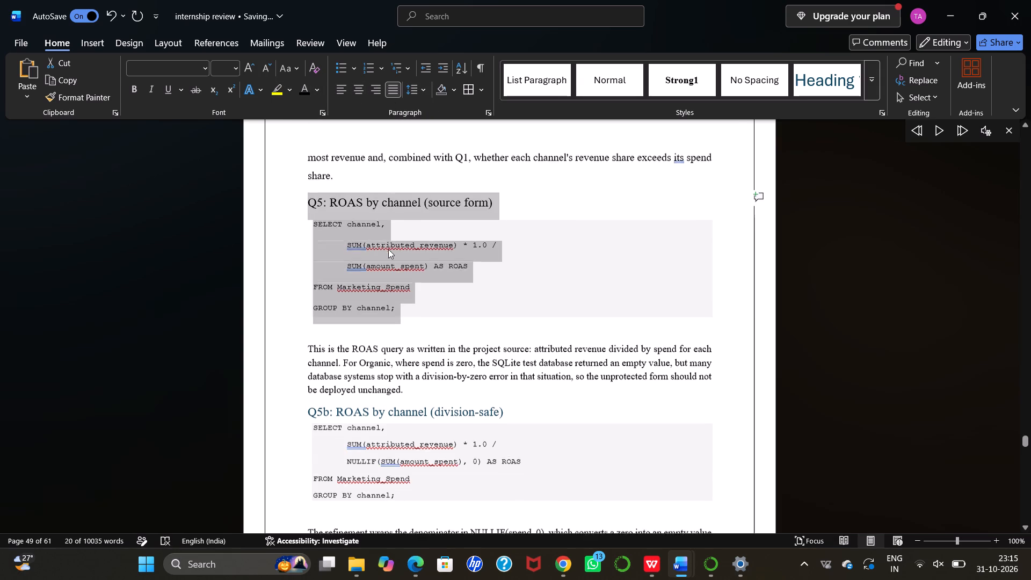
scroll(388, 249, "down", 1)
left_click_drag(308, 269, 407, 310)
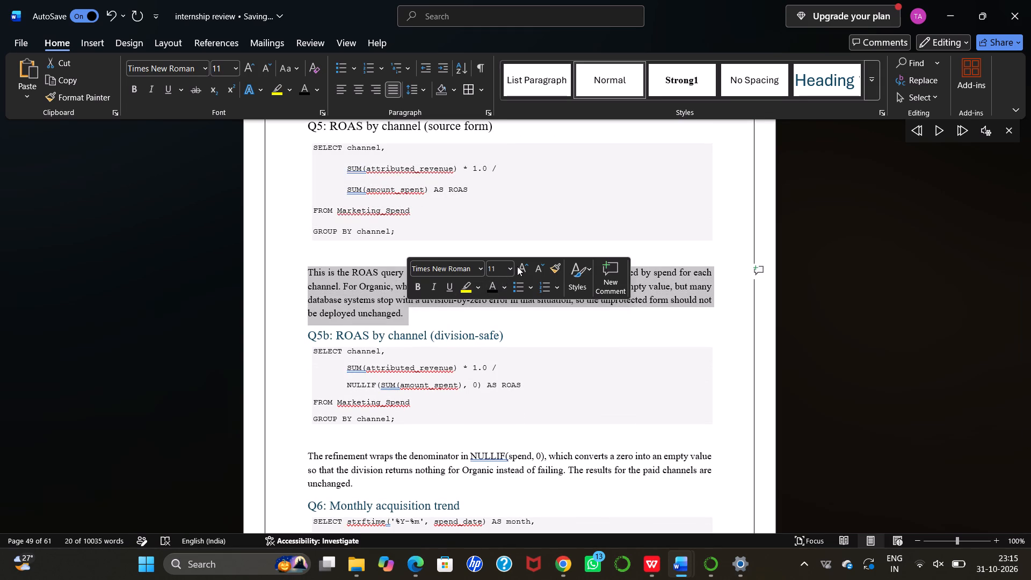
left_click(517, 266)
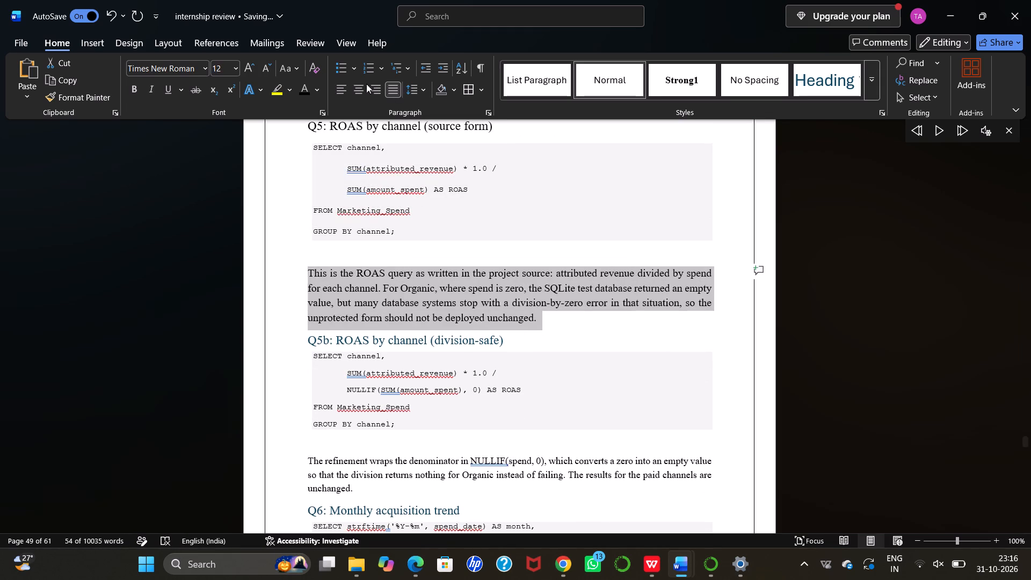
left_click(426, 90)
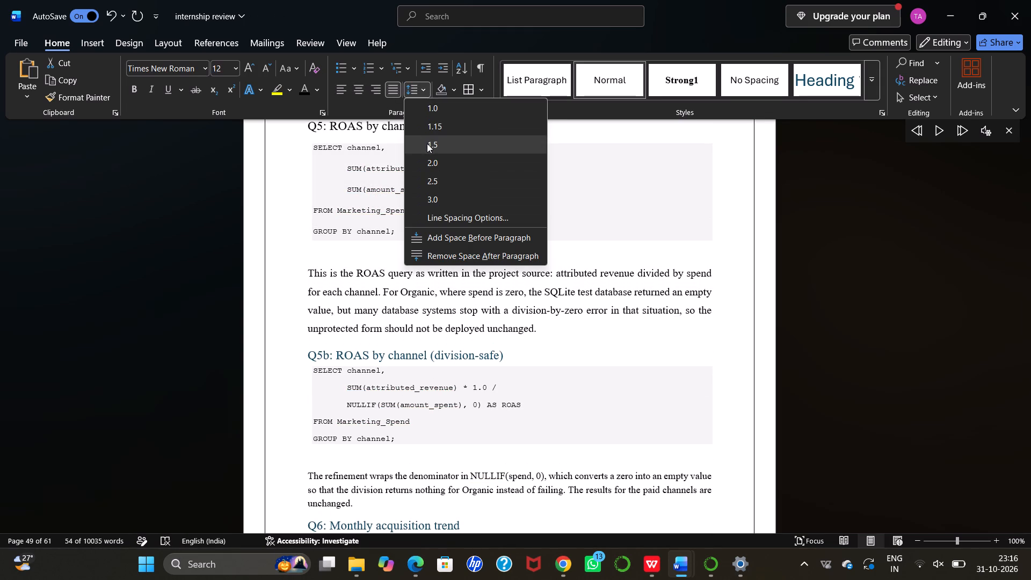
left_click(427, 143)
Colour the "Q5b: ROAS by channel (division-safe)" heading black.
scroll(317, 274, "down", 1)
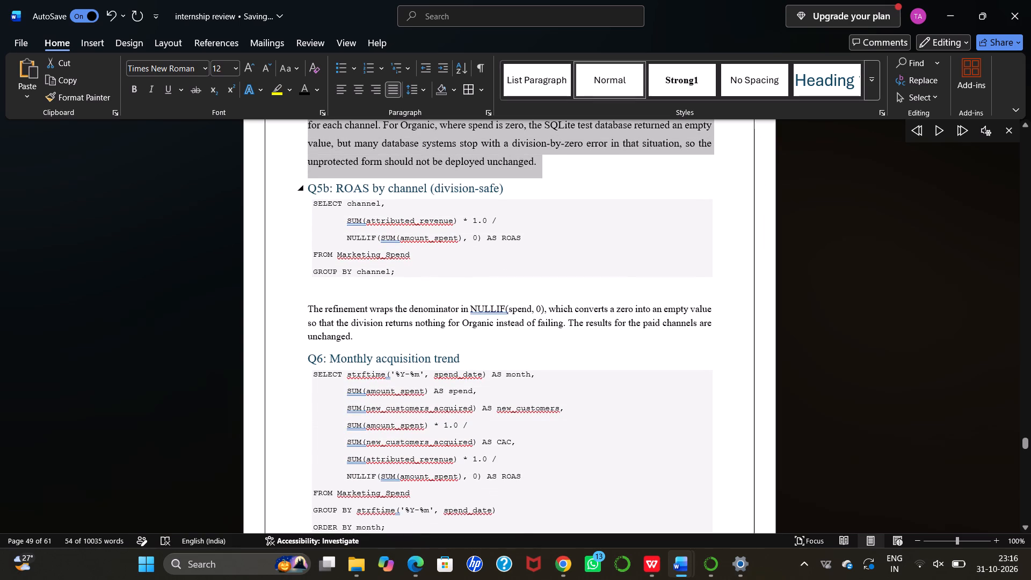
left_click_drag(306, 185, 509, 195)
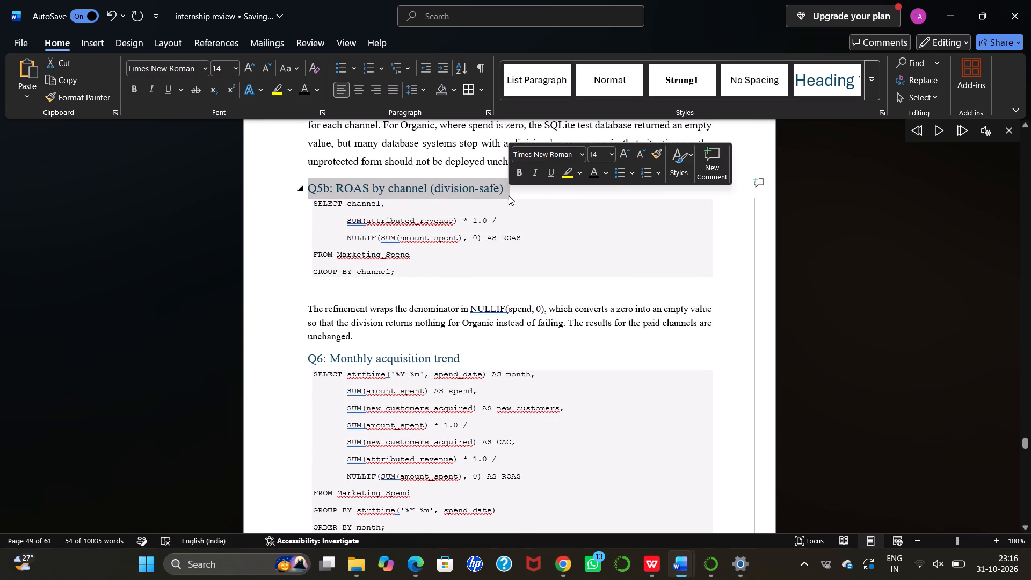
left_click(591, 172)
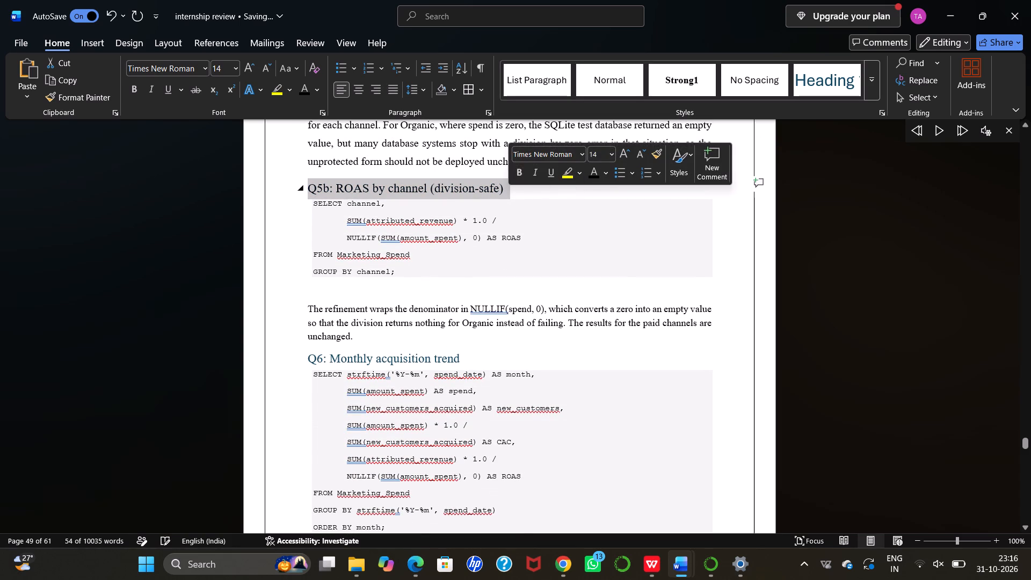
Set 1.5 line spacing on the Q5b heading, its SQL code and the explanatory paragraph below it.
left_click(309, 189)
left_click(309, 189)
left_click_drag(309, 189, 406, 259)
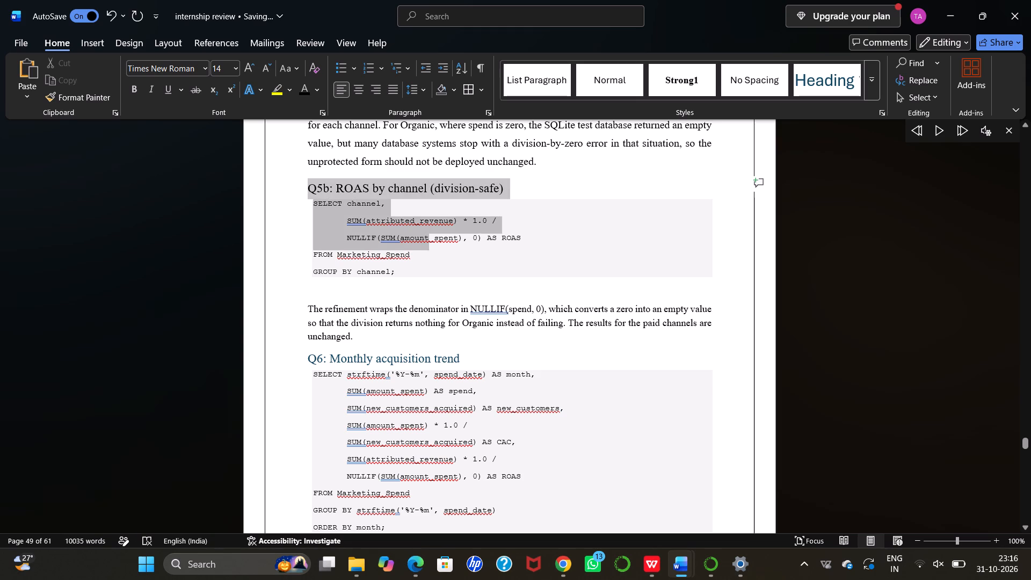
left_click_drag(406, 259, 415, 280)
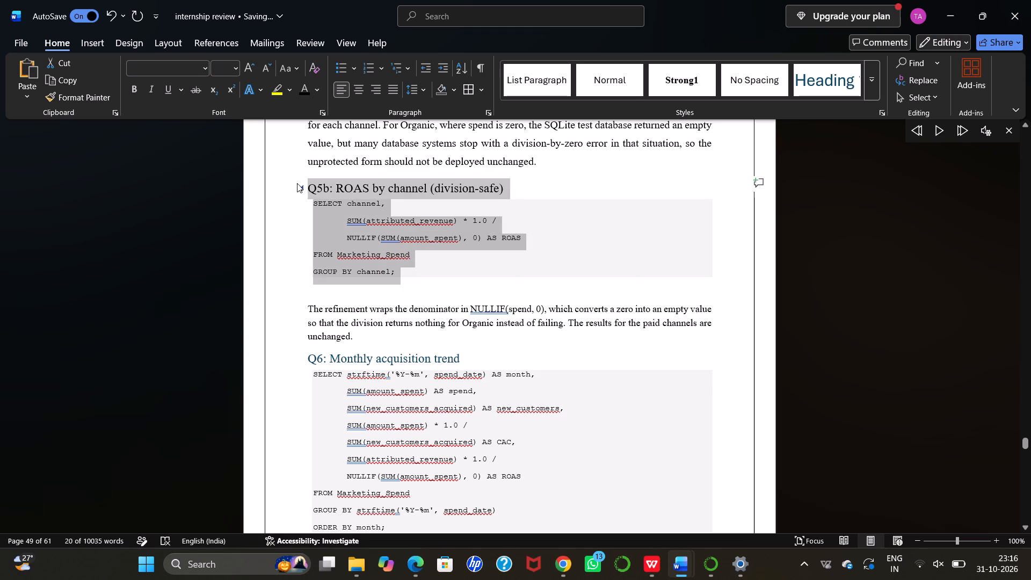
left_click(316, 182)
left_click_drag(306, 182, 458, 261)
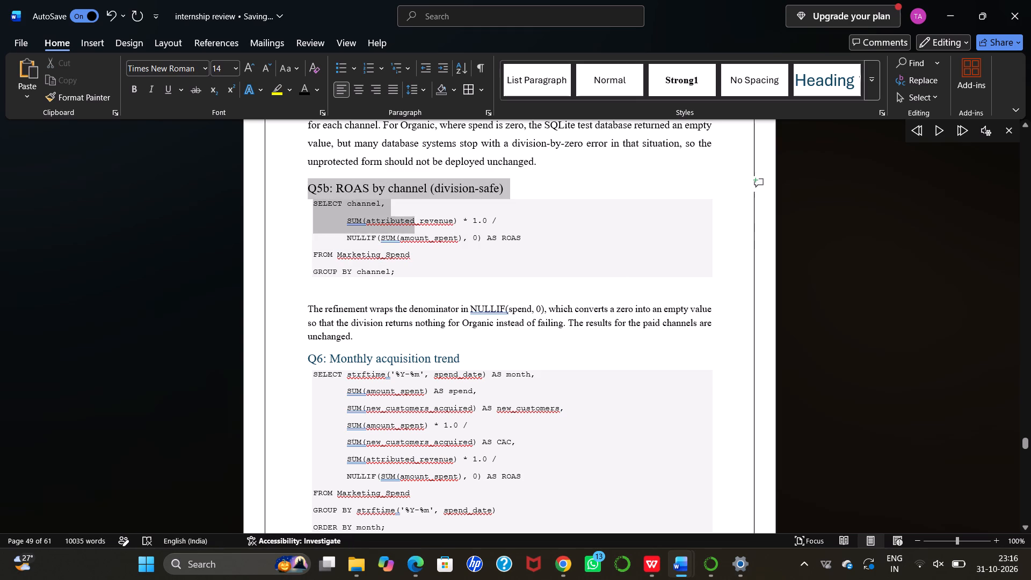
left_click_drag(458, 261, 595, 339)
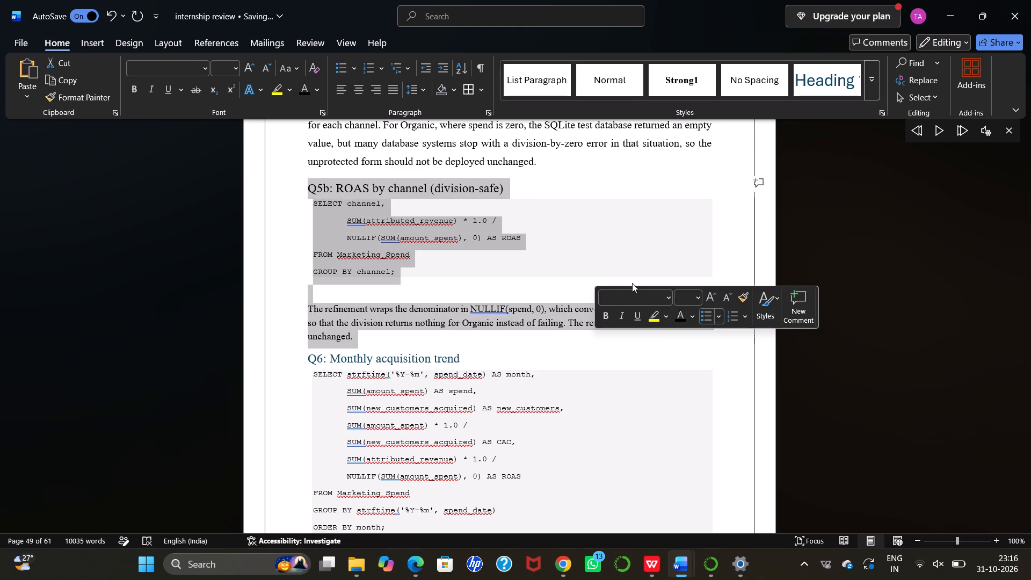
left_click(423, 84)
left_click(435, 143)
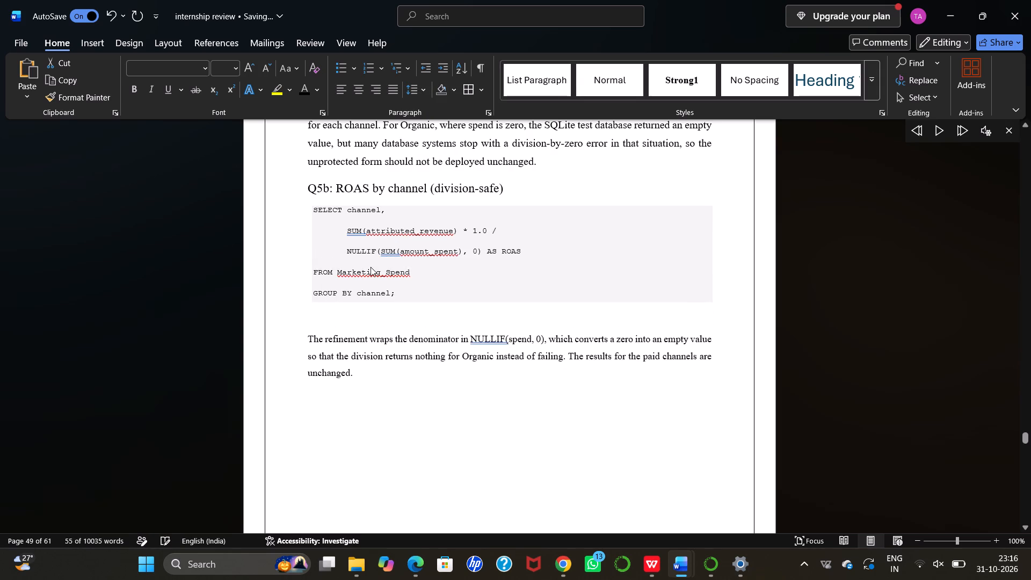
Increase the font size of the explanatory paragraph below the Q5b code to 12.
scroll(371, 267, "down", 1)
left_click_drag(323, 333, 320, 262)
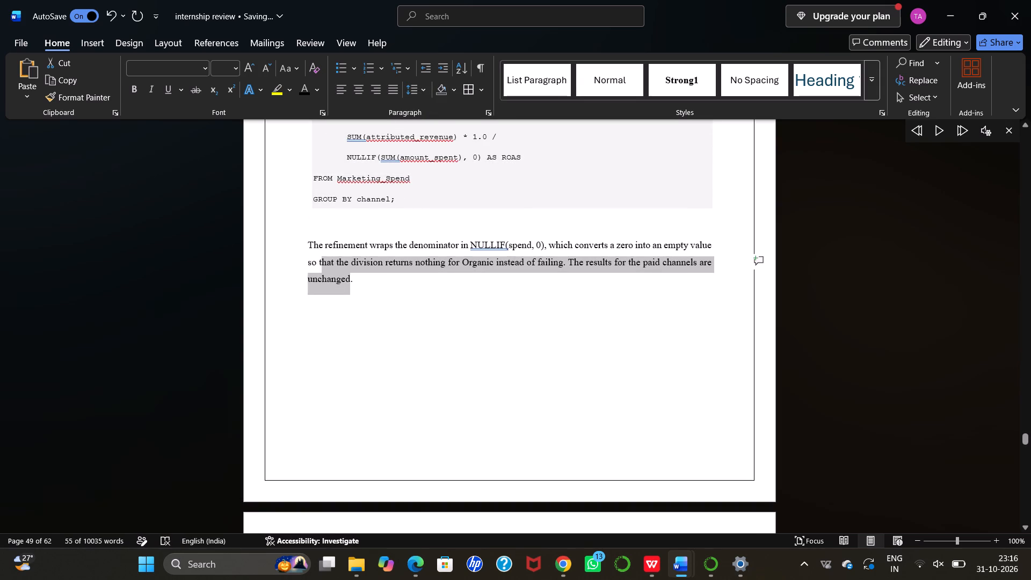
left_click_drag(320, 262, 307, 242)
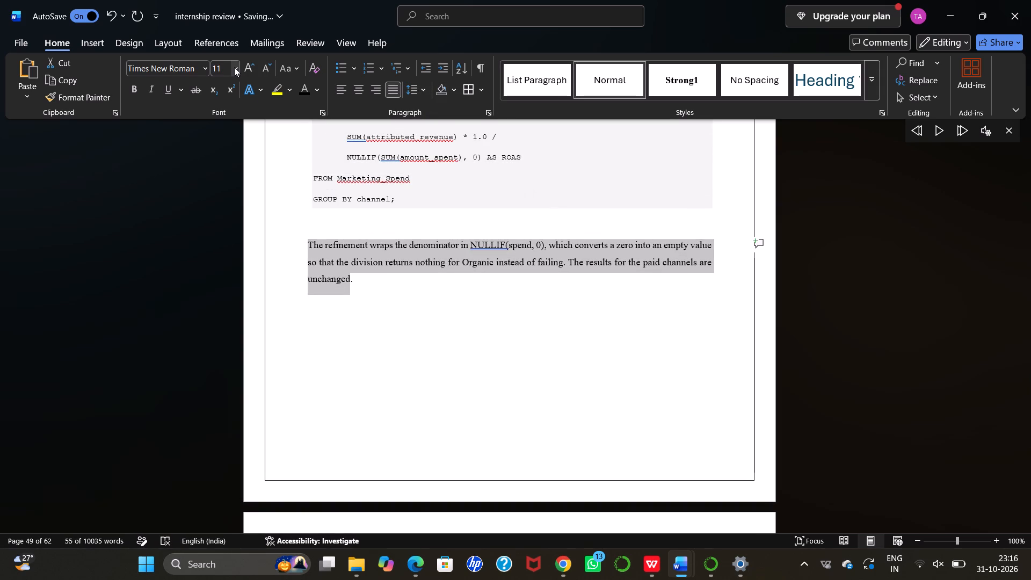
left_click(245, 68)
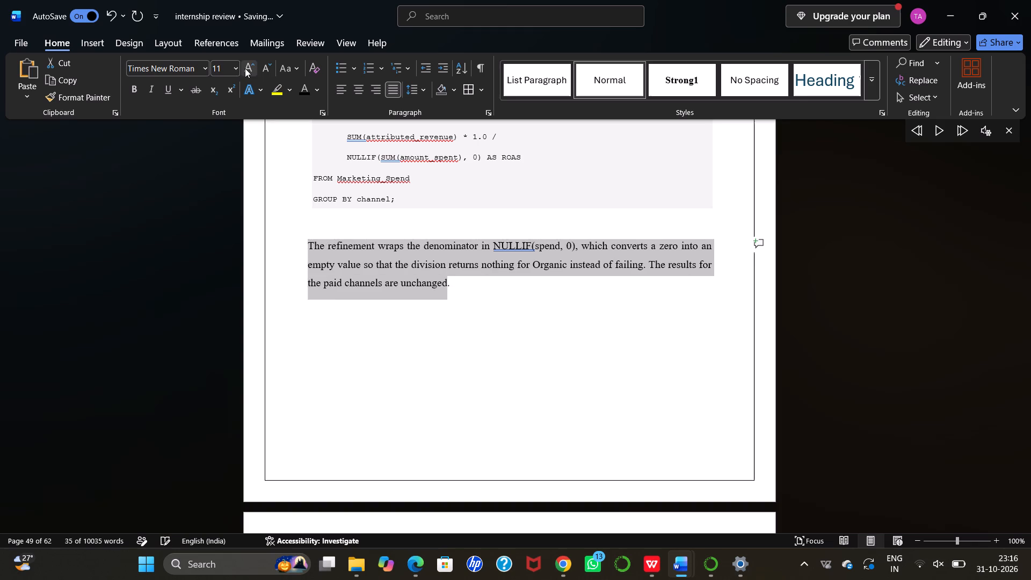
Colour the "Q6: Monthly acquisition trend" heading black.
scroll(331, 286, "down", 3)
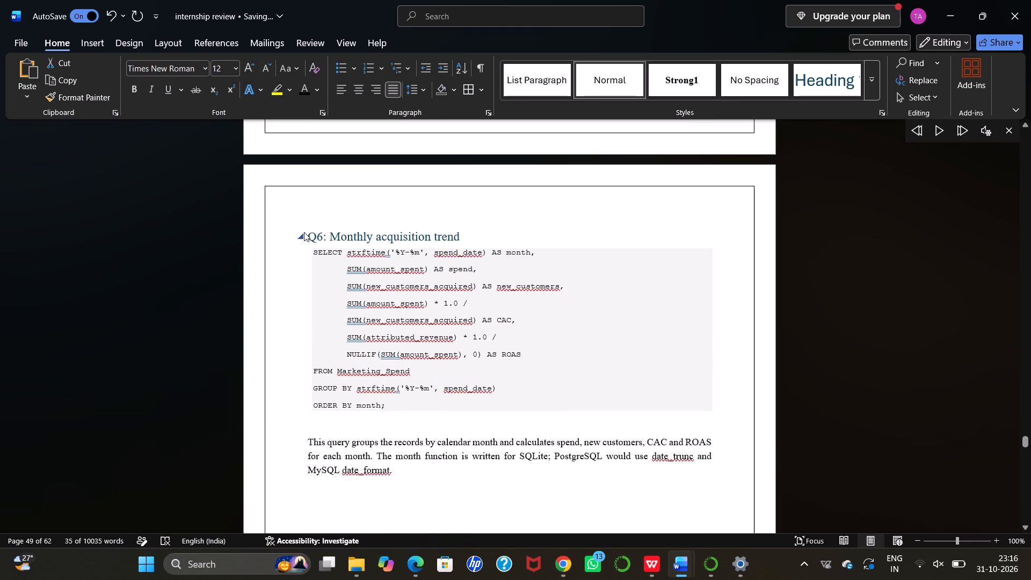
left_click(305, 230)
left_click_drag(305, 230, 336, 235)
left_click_drag(336, 235, 451, 236)
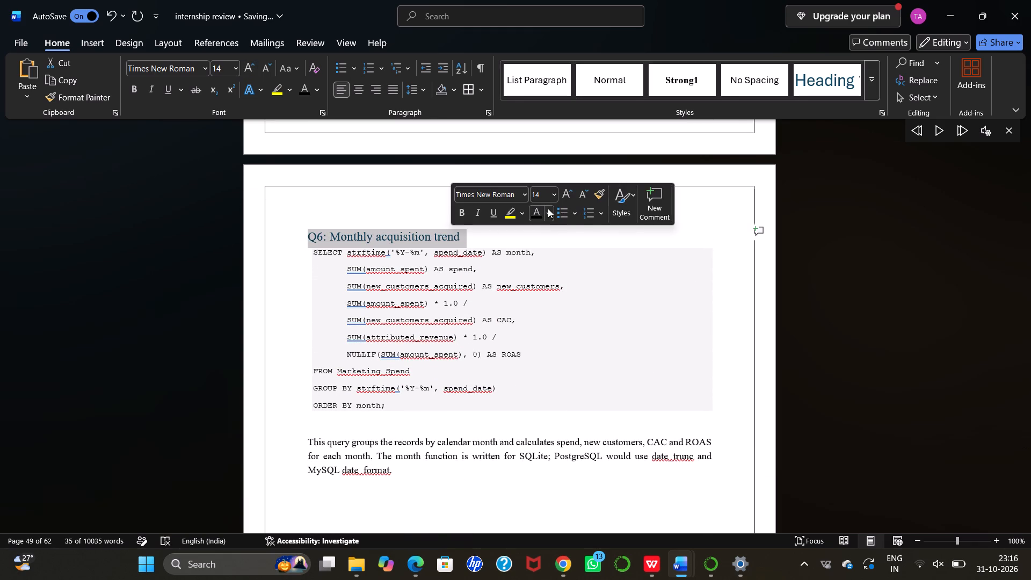
left_click(537, 213)
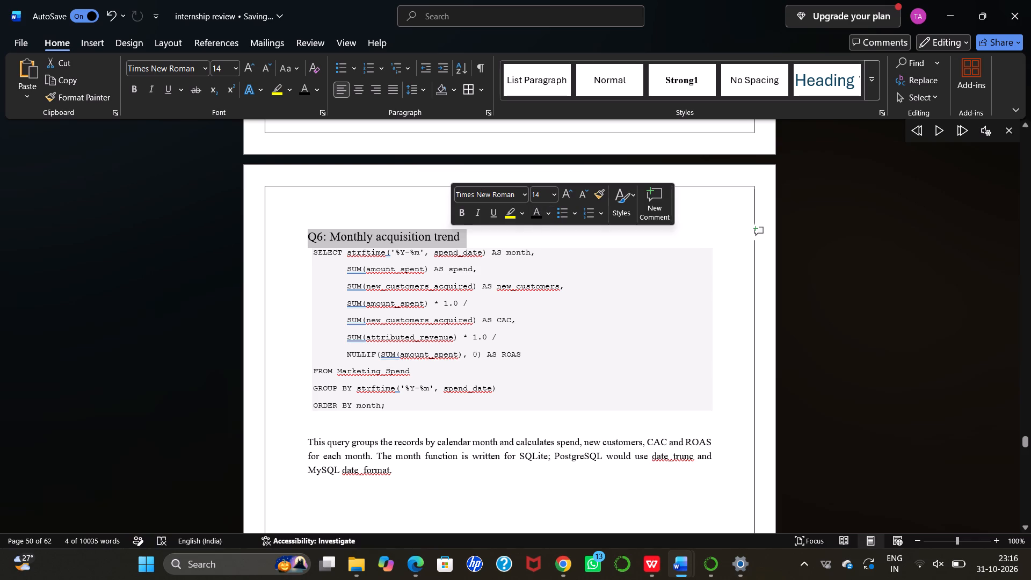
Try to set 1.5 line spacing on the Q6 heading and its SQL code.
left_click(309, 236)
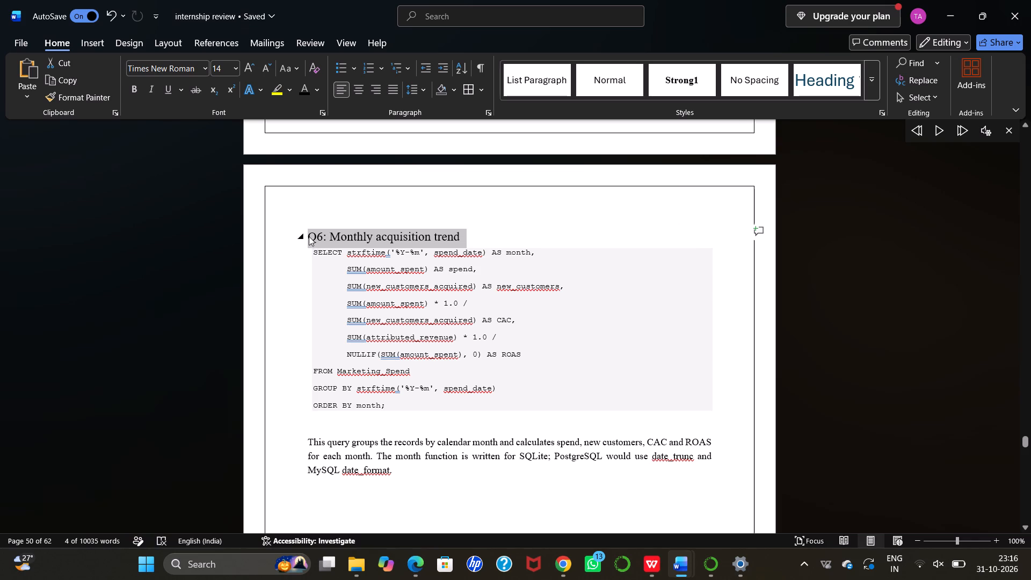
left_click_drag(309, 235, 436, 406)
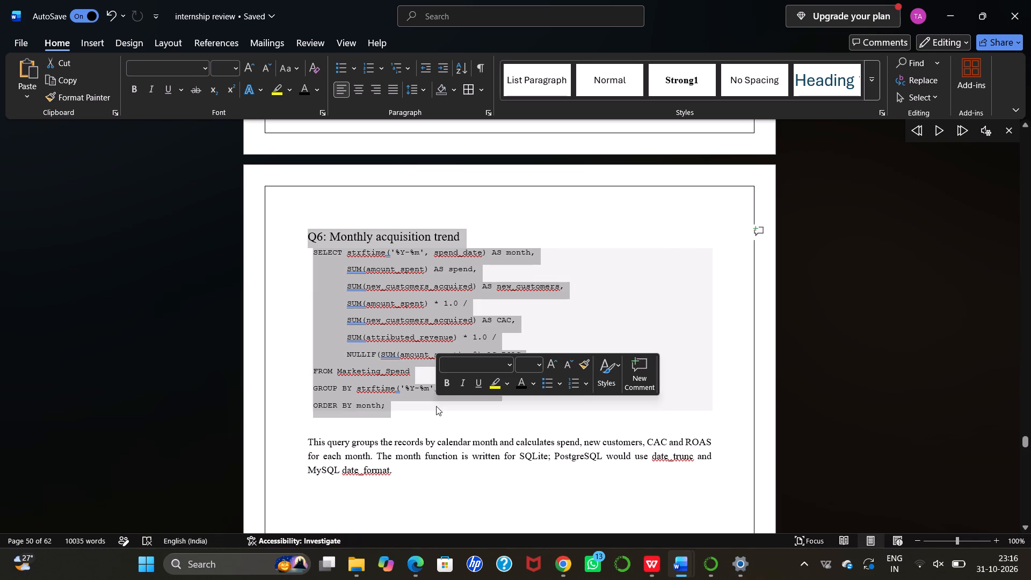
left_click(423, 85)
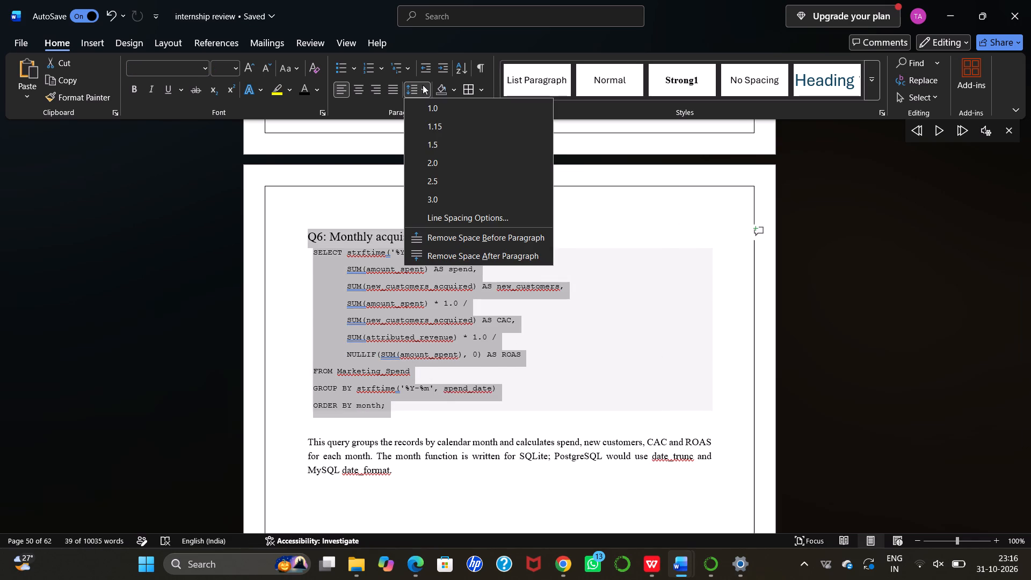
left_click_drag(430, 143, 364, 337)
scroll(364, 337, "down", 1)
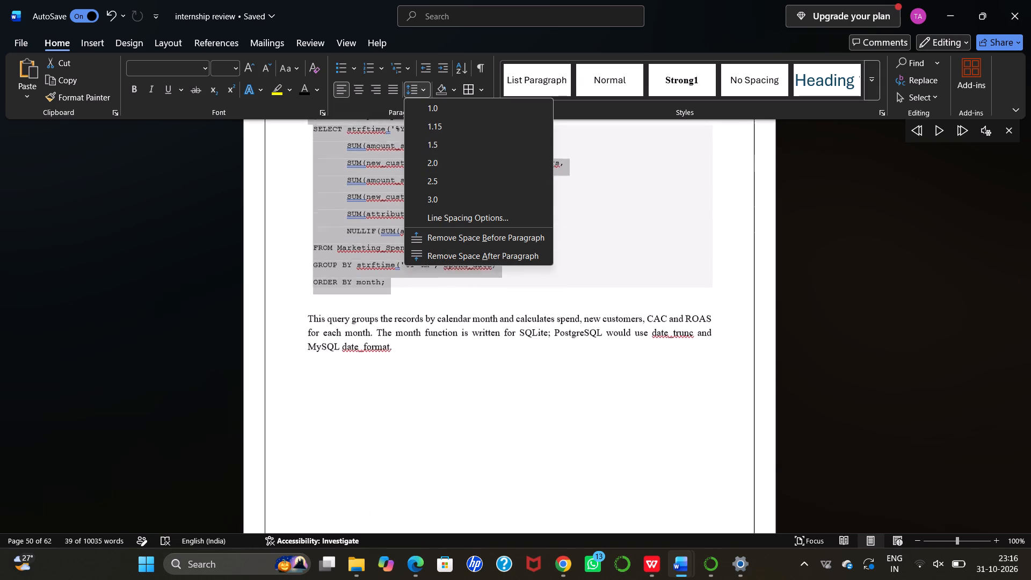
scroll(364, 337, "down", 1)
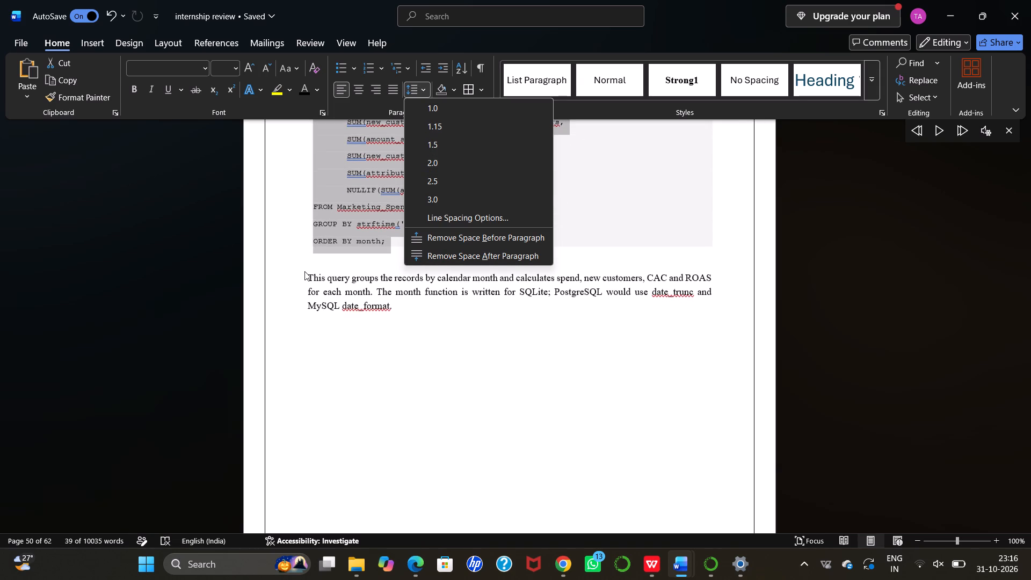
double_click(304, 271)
Increase the font size of the explanatory paragraph below the Q6 code to 12.
left_click_drag(304, 276, 361, 302)
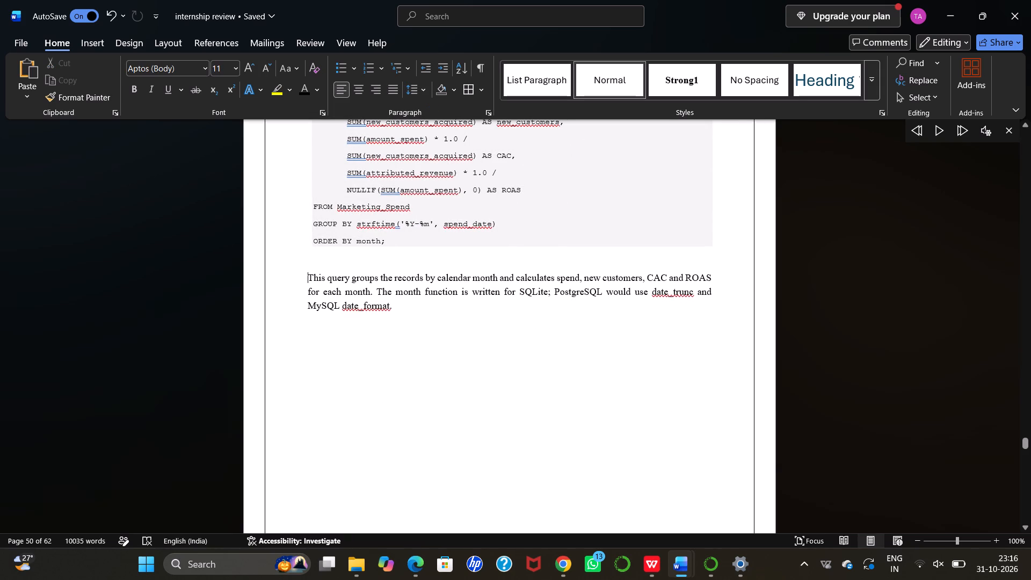
left_click_drag(361, 302, 394, 316)
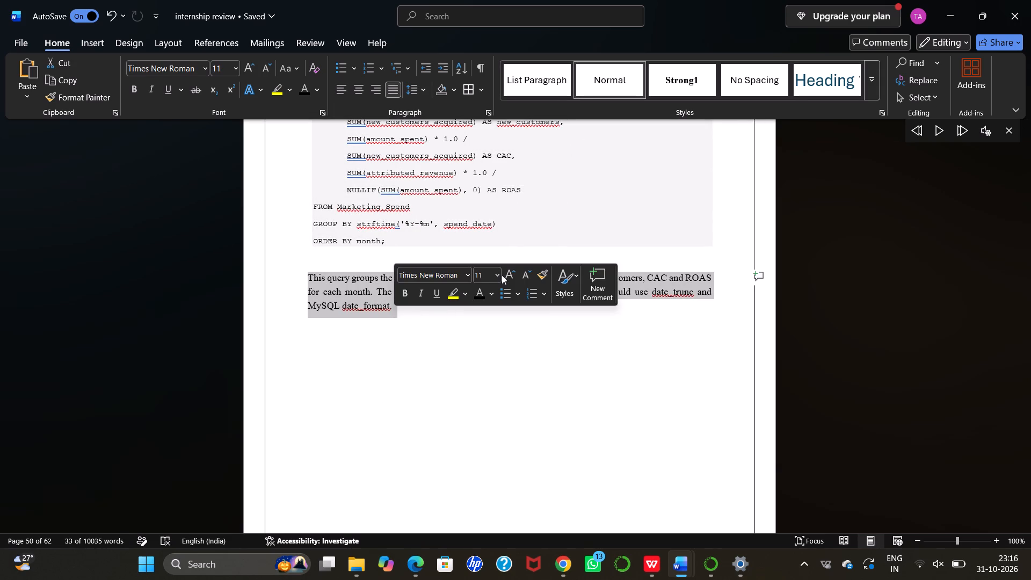
left_click(506, 273)
scroll(383, 322, "down", 2)
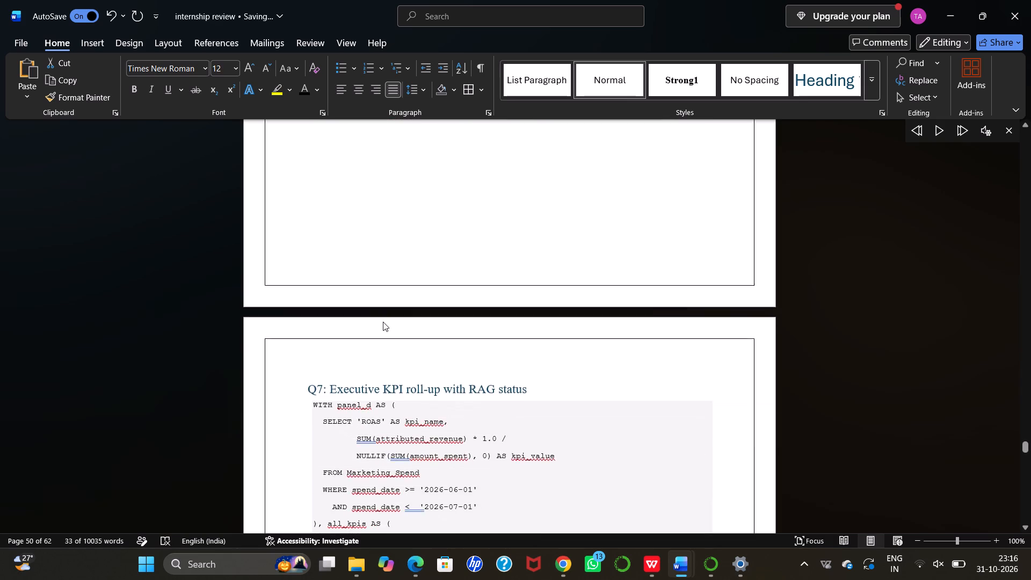
Colour the "Q7: Executive KPI roll-up with RAG status" heading black.
scroll(383, 322, "down", 1)
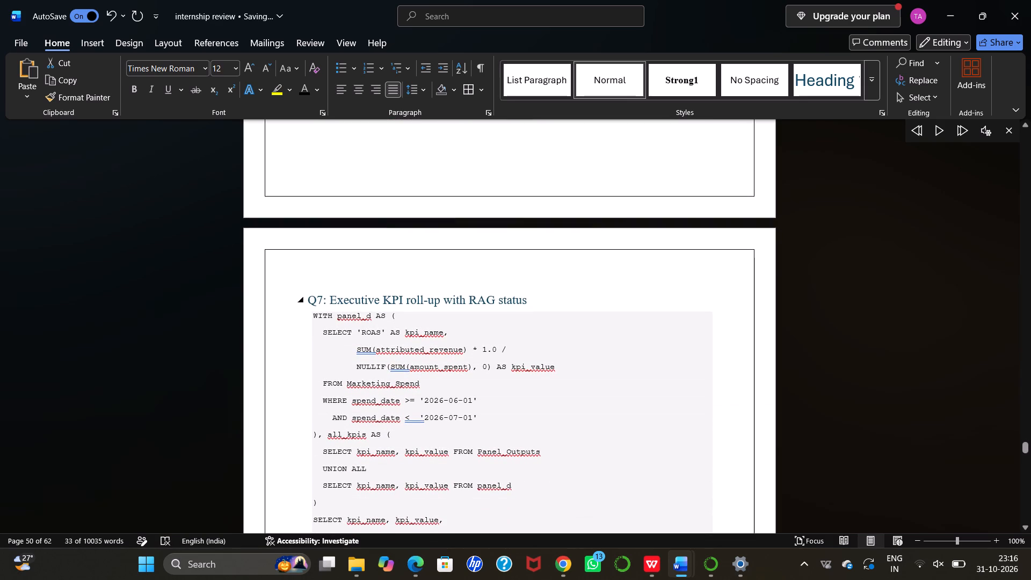
left_click_drag(307, 298, 537, 306)
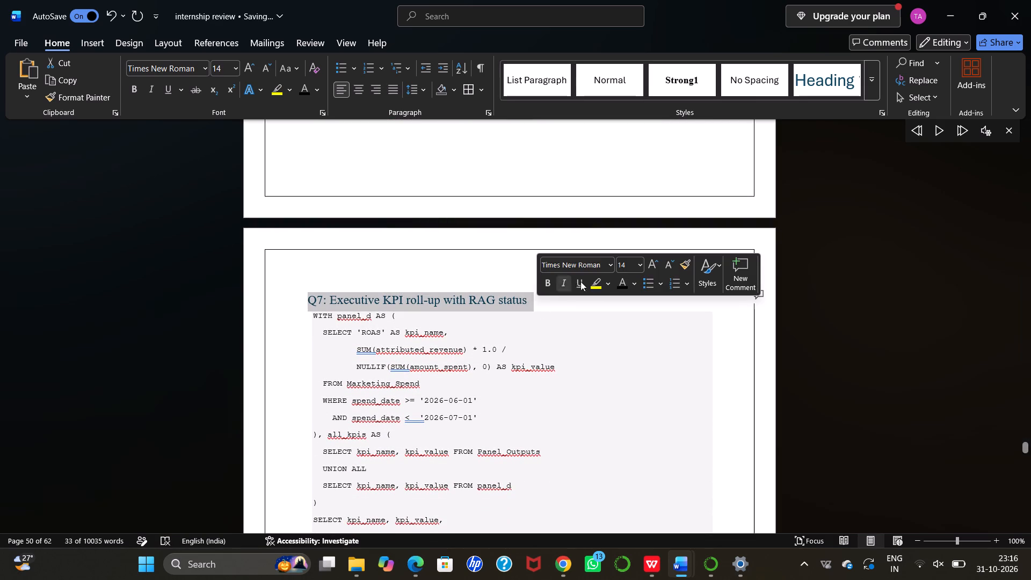
left_click_drag(620, 286, 331, 310)
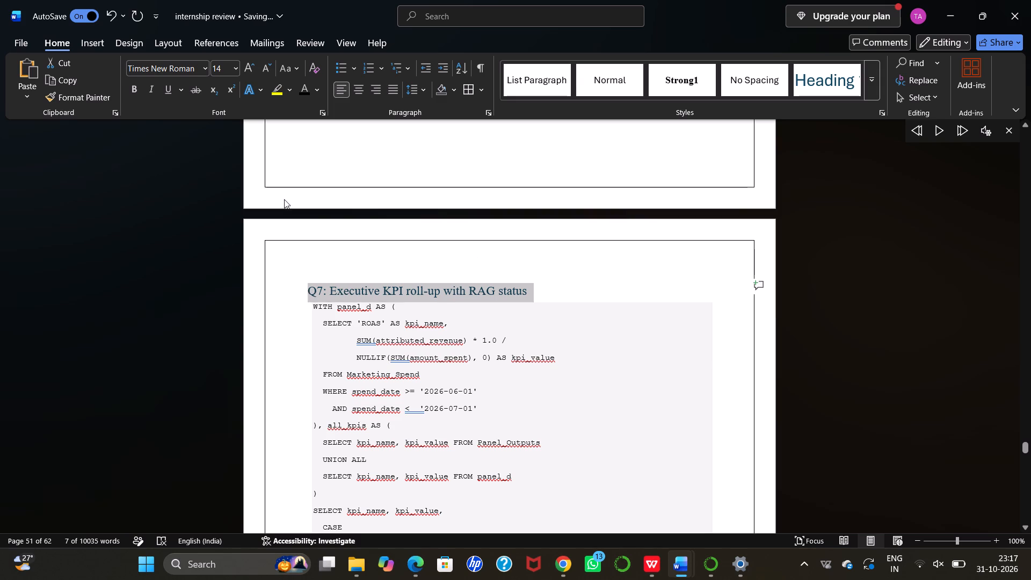
left_click(305, 90)
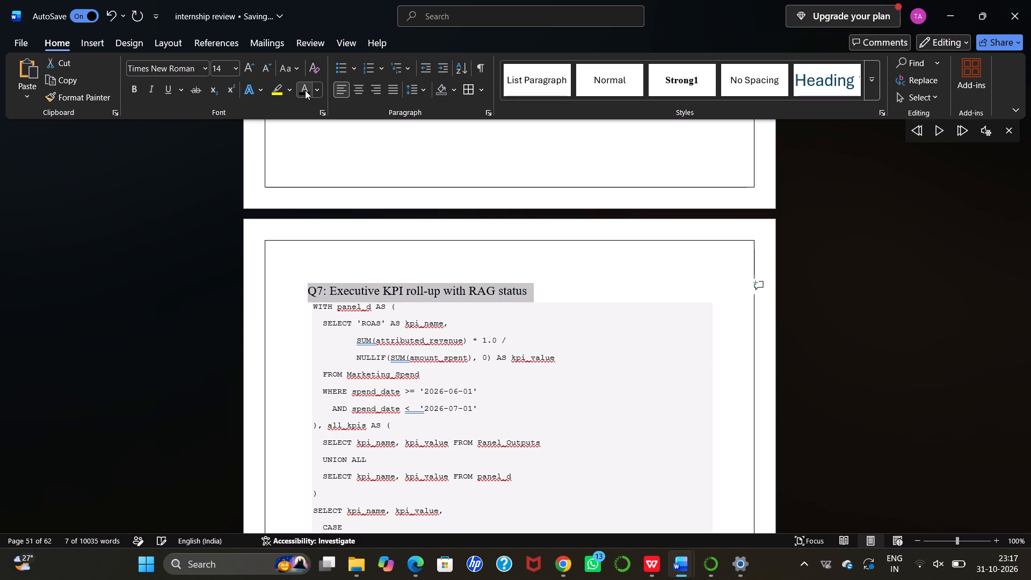
Set 1.5 line spacing on the Q7 SQL code and the explanatory paragraph below it.
scroll(322, 227, "down", 1)
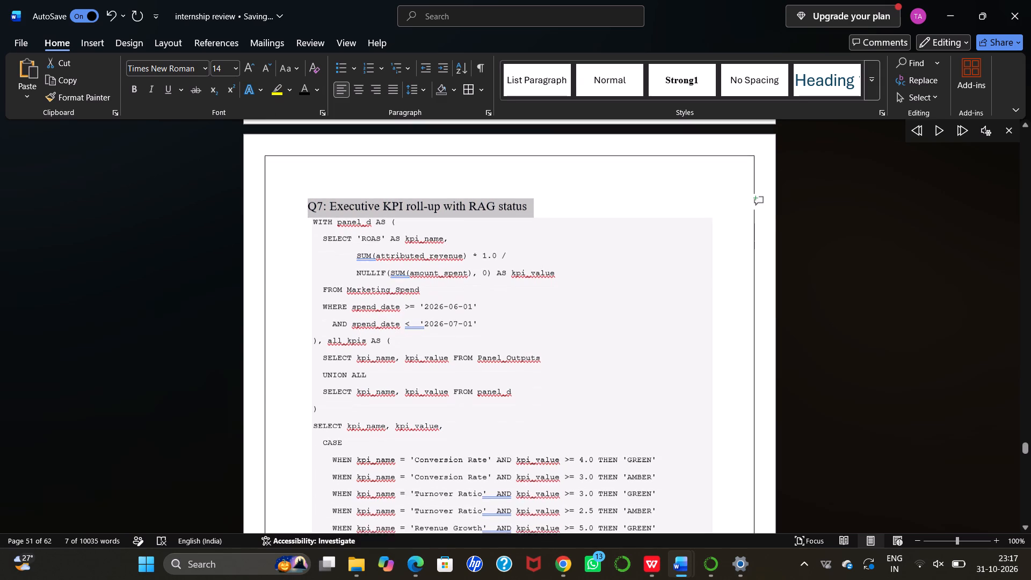
left_click_drag(312, 221, 505, 553)
scroll(468, 407, "up", 2)
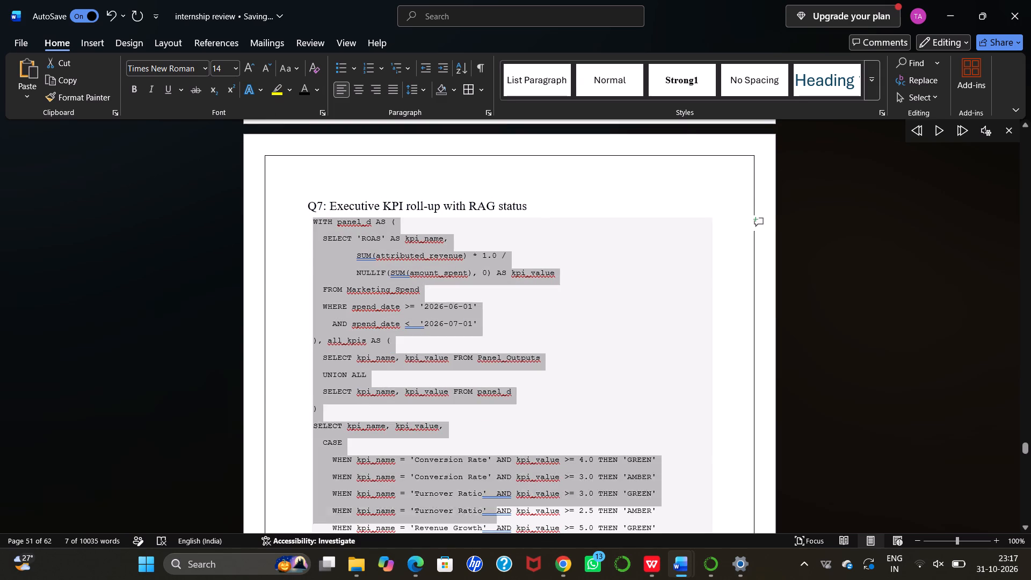
left_click_drag(505, 553, 507, 271)
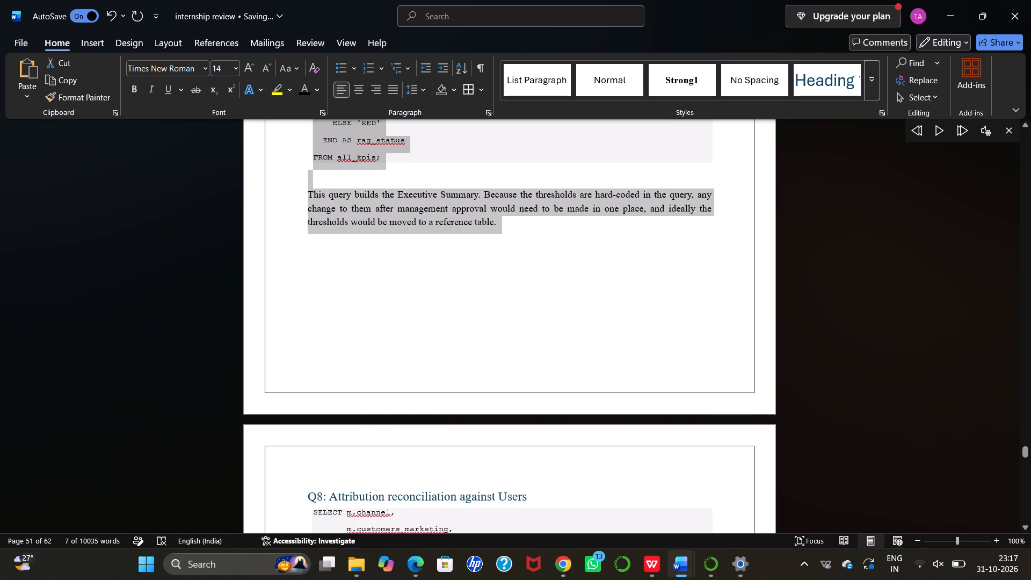
left_click_drag(507, 271, 506, 236)
left_click(426, 88)
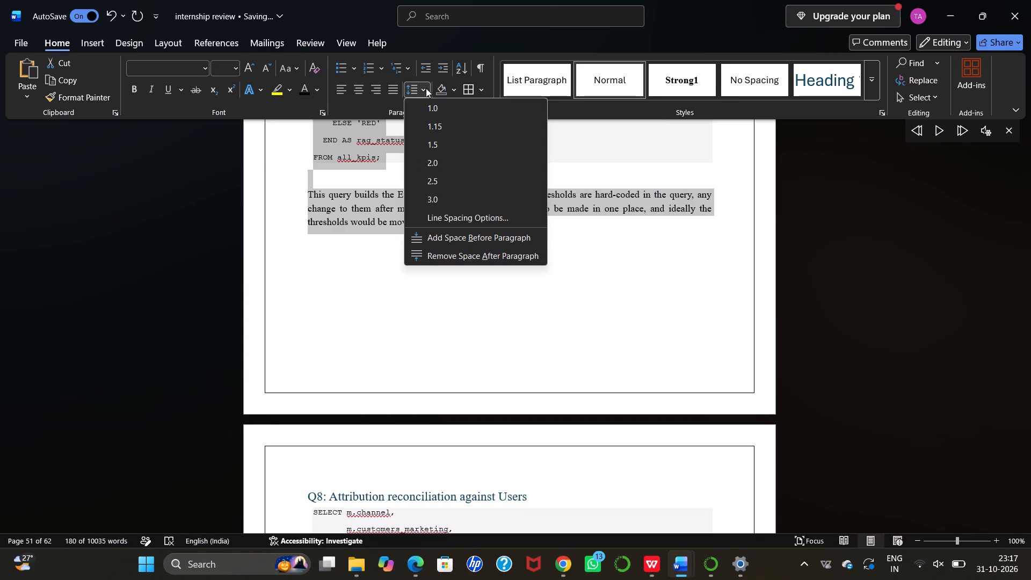
left_click(434, 139)
scroll(395, 194, "up", 1)
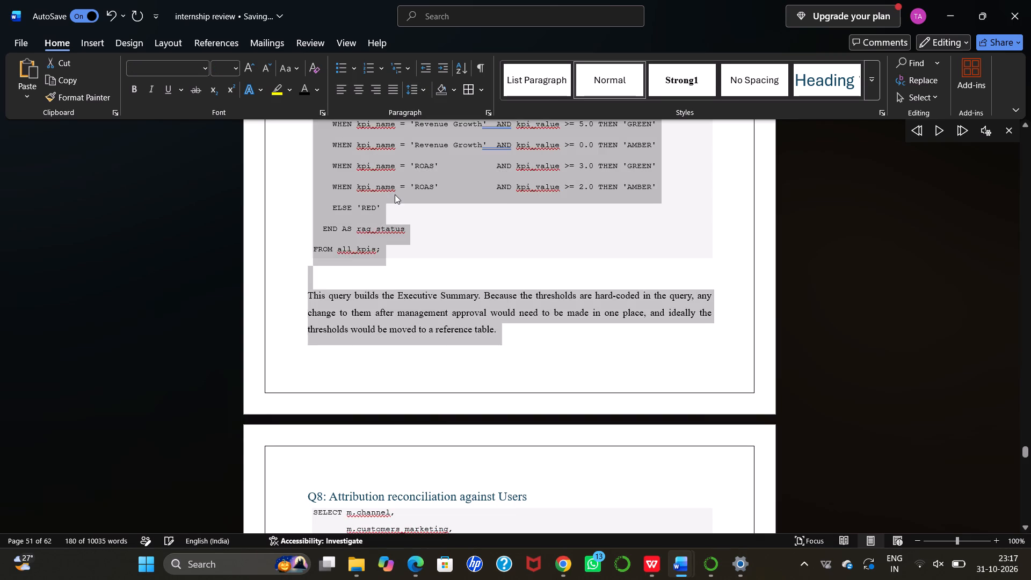
scroll(395, 194, "up", 3)
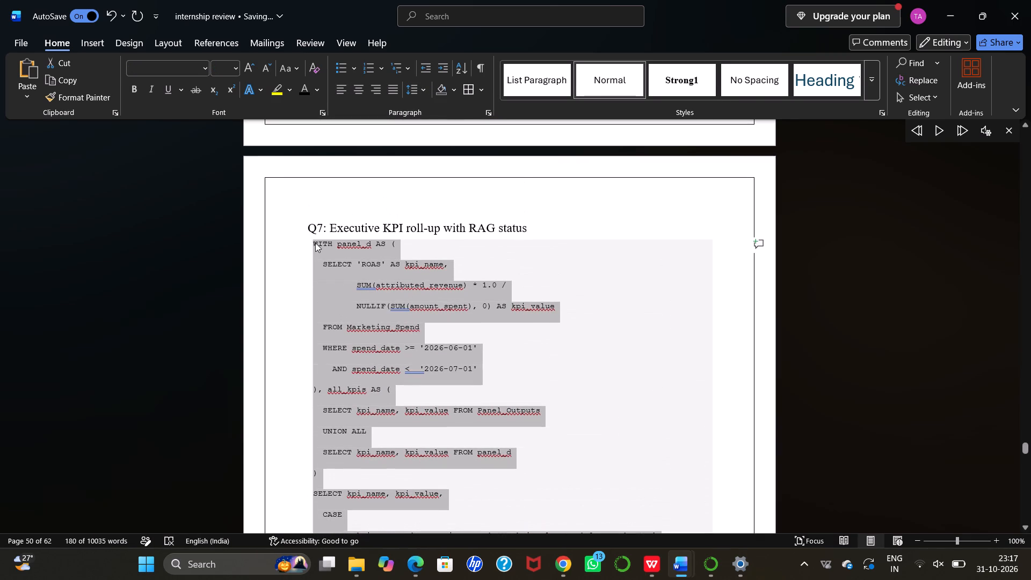
left_click(315, 243)
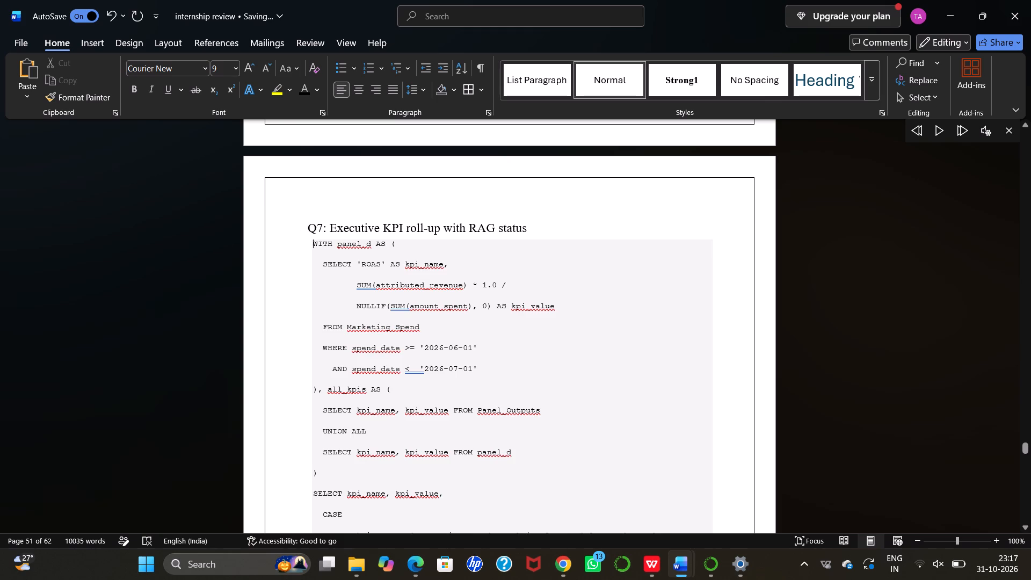
Increase the font size of the explanatory paragraph below the Q7 code to 12.
scroll(329, 303, "down", 4)
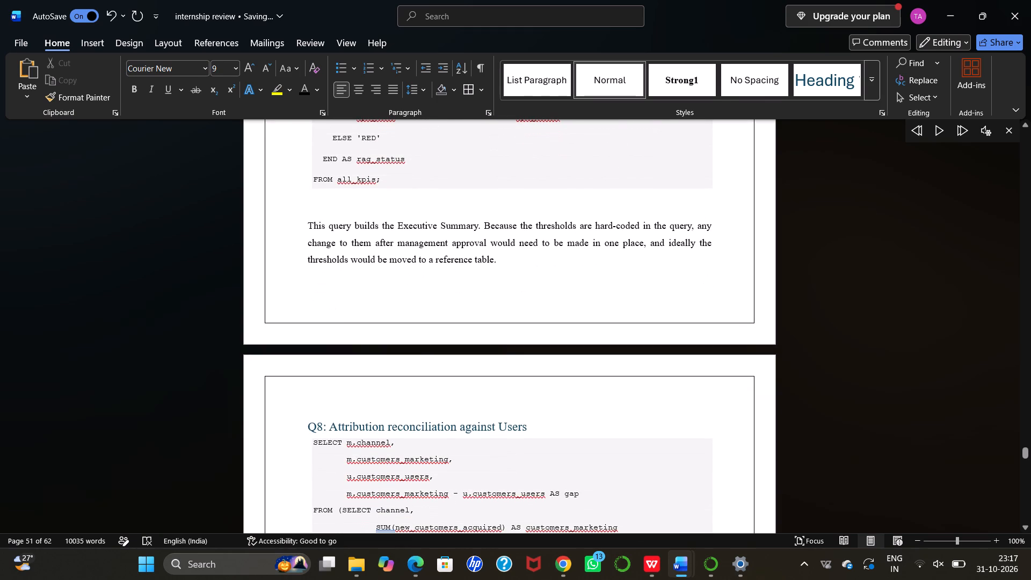
left_click_drag(308, 226, 517, 276)
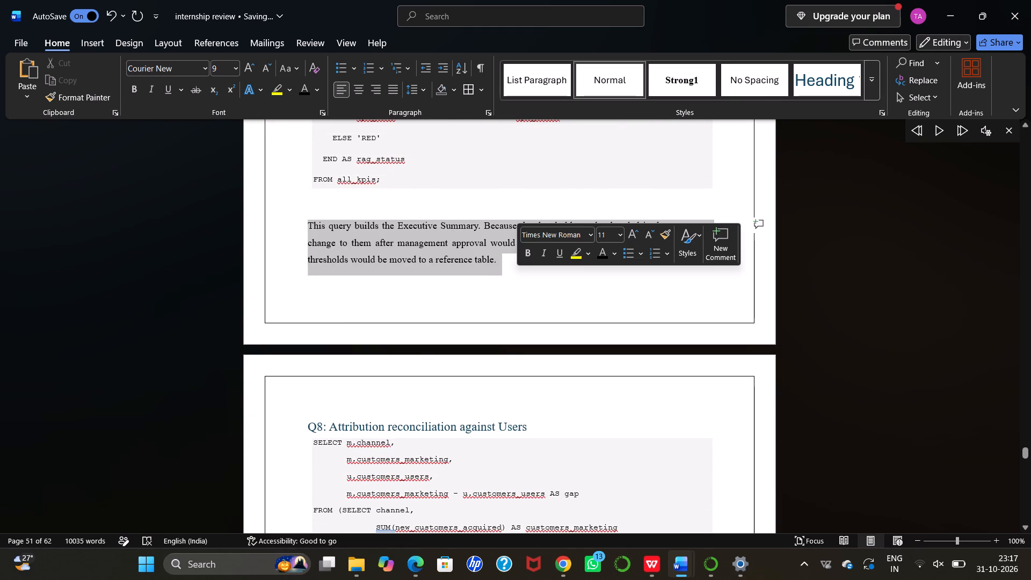
left_click(628, 234)
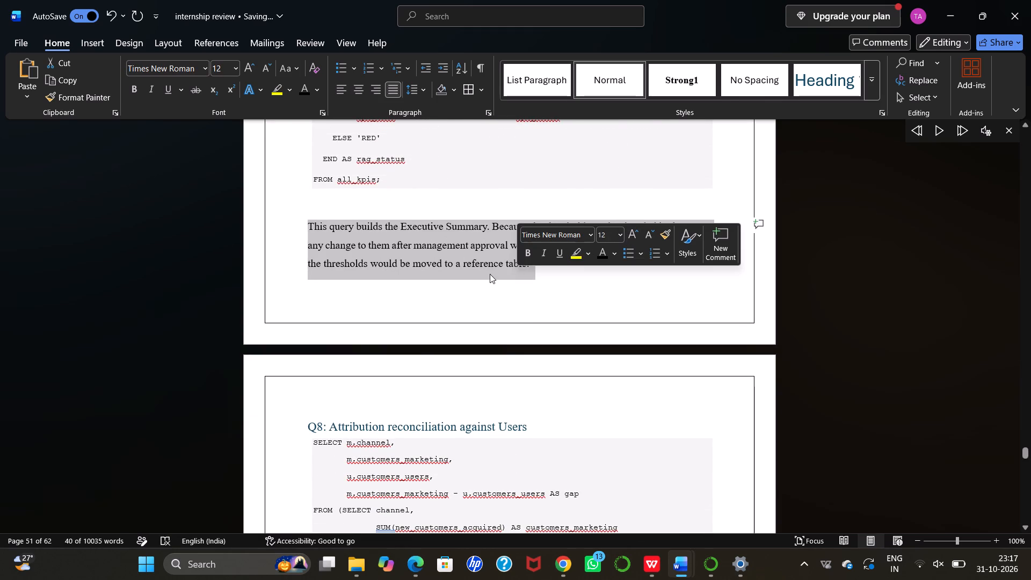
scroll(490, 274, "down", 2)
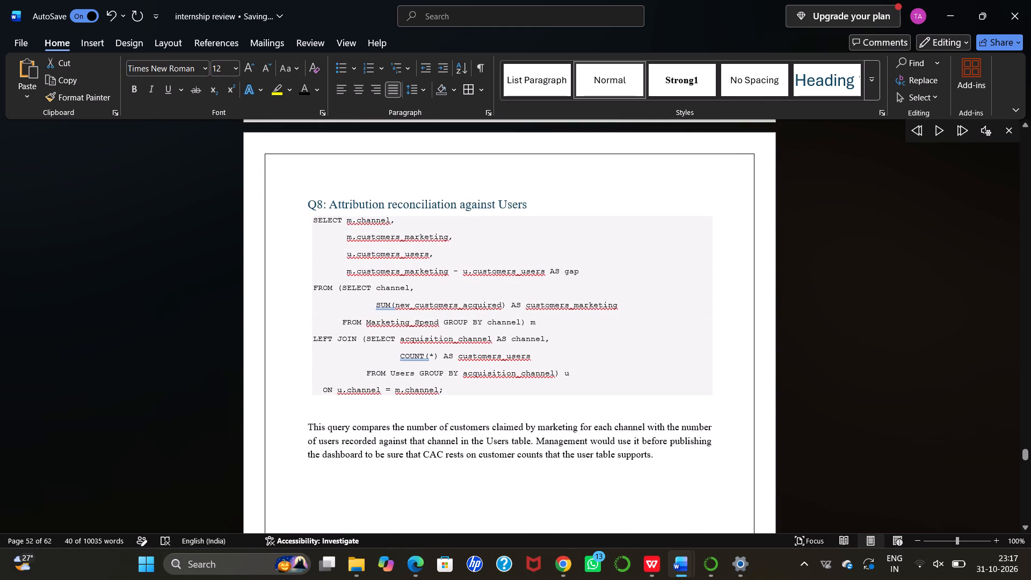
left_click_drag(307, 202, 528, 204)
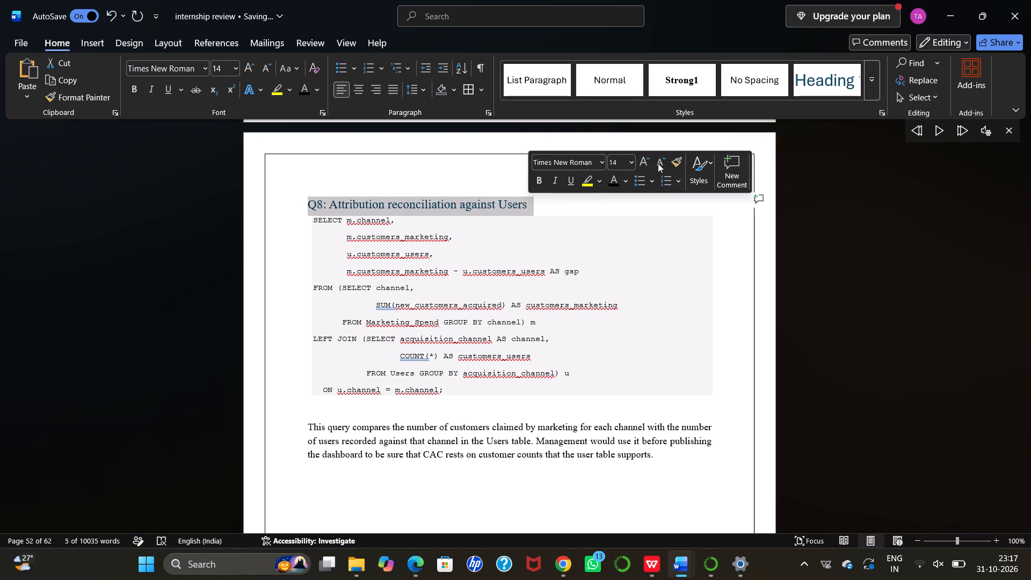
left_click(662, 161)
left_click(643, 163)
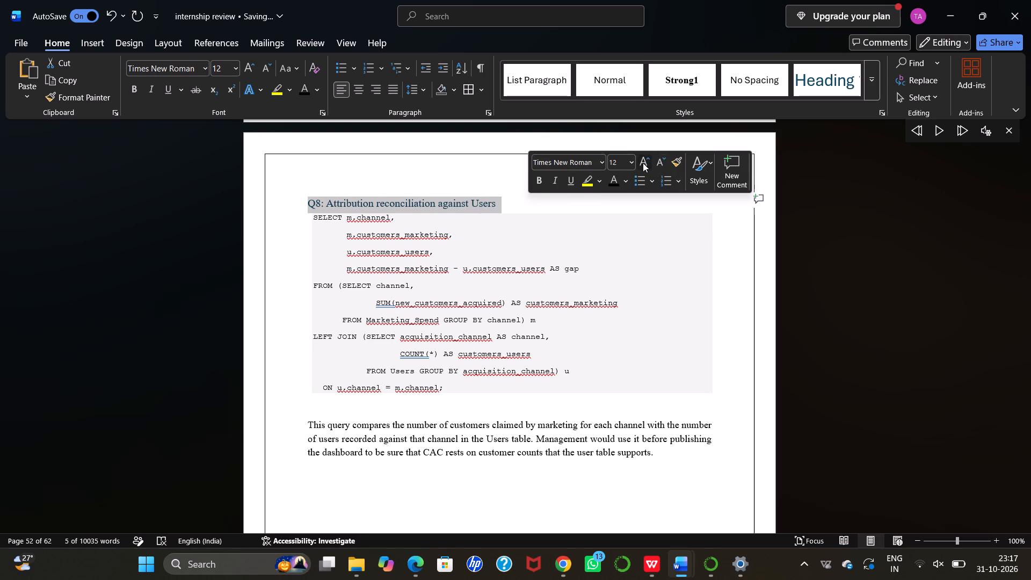
Set 1.5 line spacing on the Q8 heading, its SQL code and the explanatory paragraph below.
left_click(309, 197)
left_click_drag(309, 202, 323, 207)
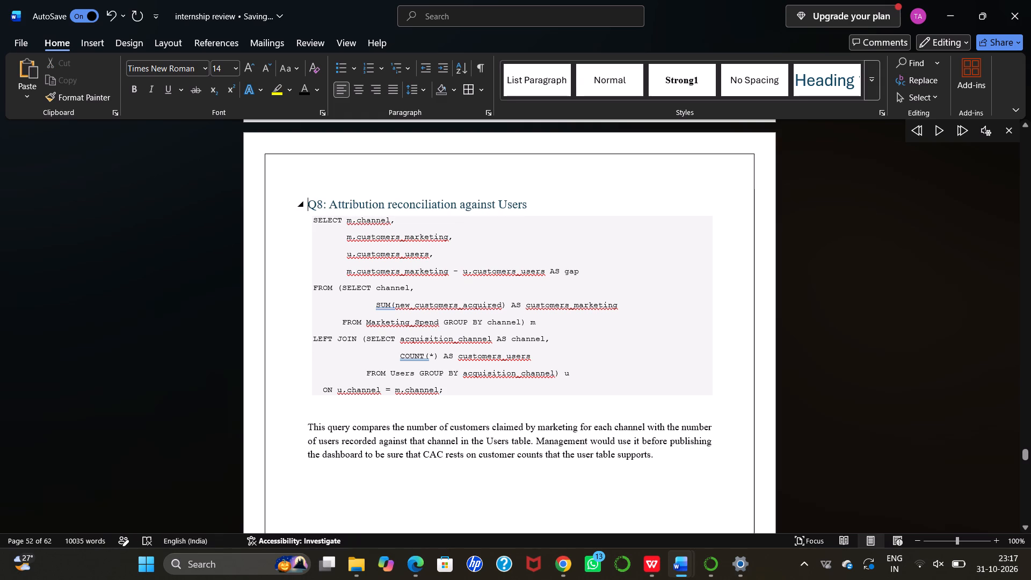
left_click_drag(323, 207, 688, 457)
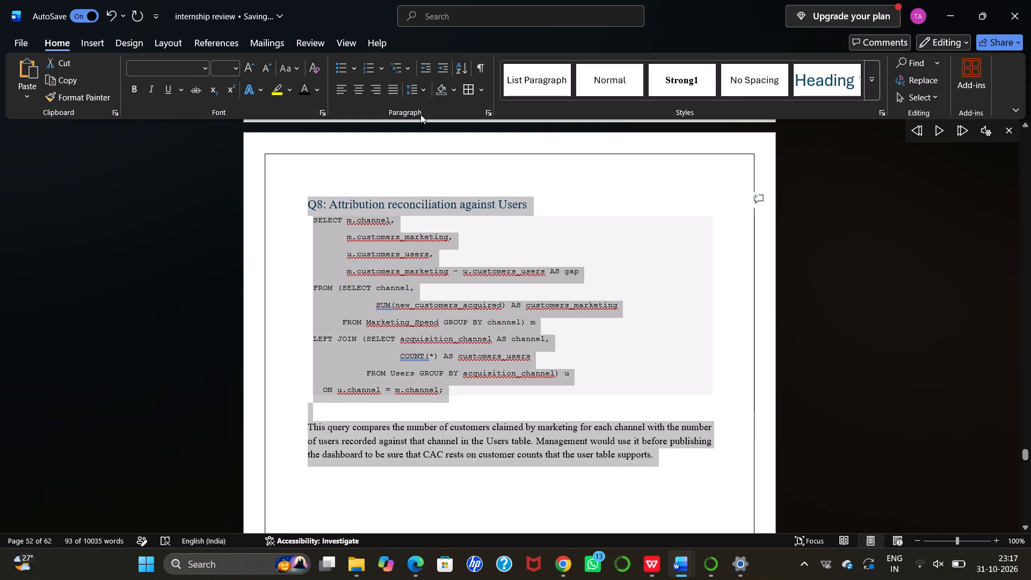
left_click(420, 91)
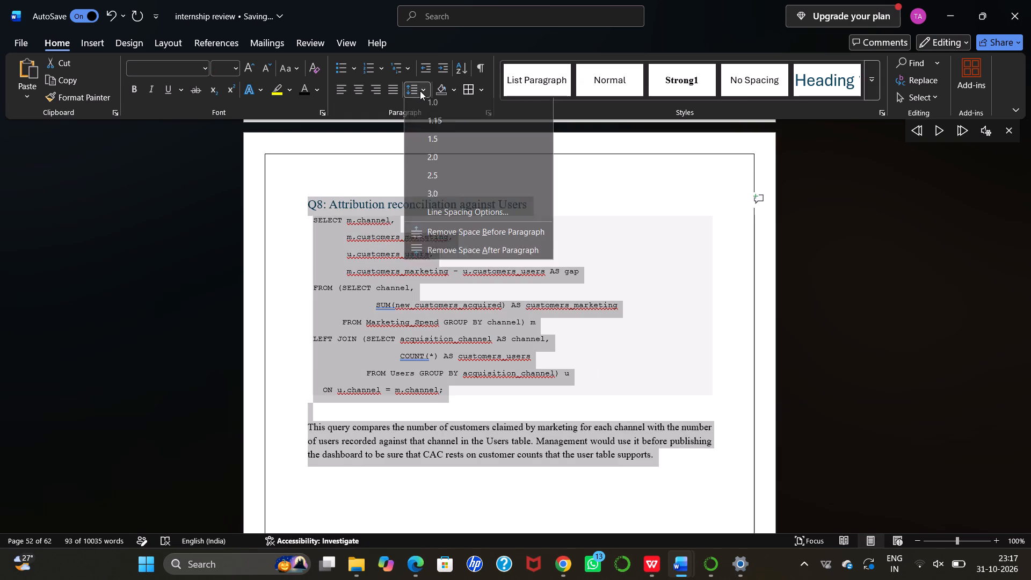
left_click(429, 150)
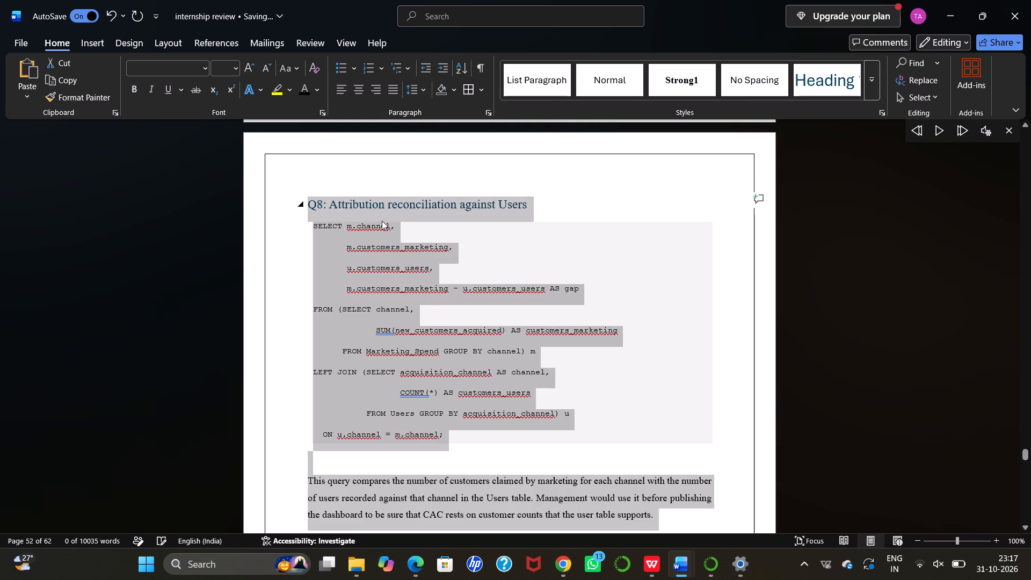
Increase the font size of the explanatory paragraph below the Q8 code to 12.
scroll(382, 221, "down", 3)
left_click(350, 208)
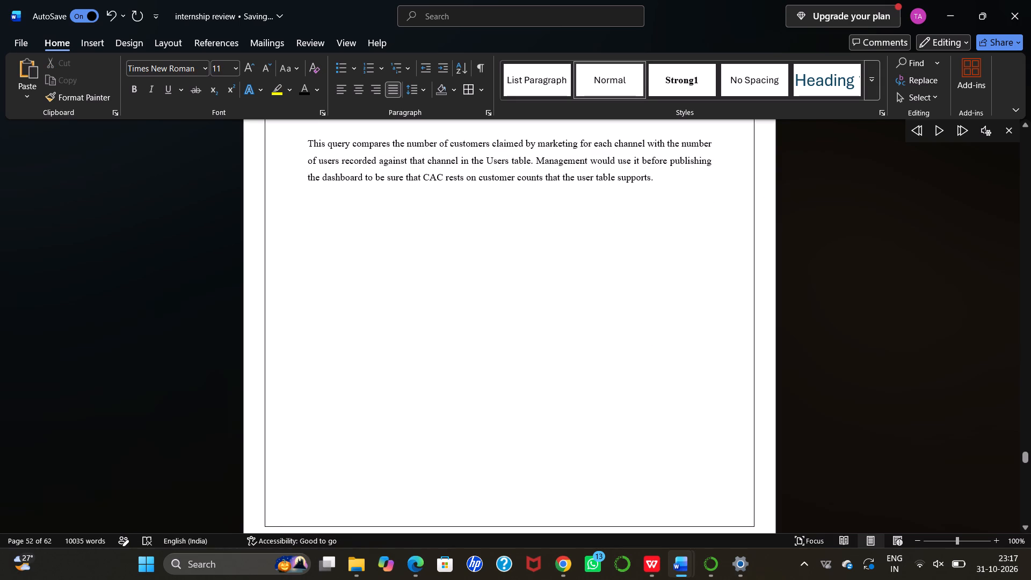
left_click_drag(307, 142, 644, 186)
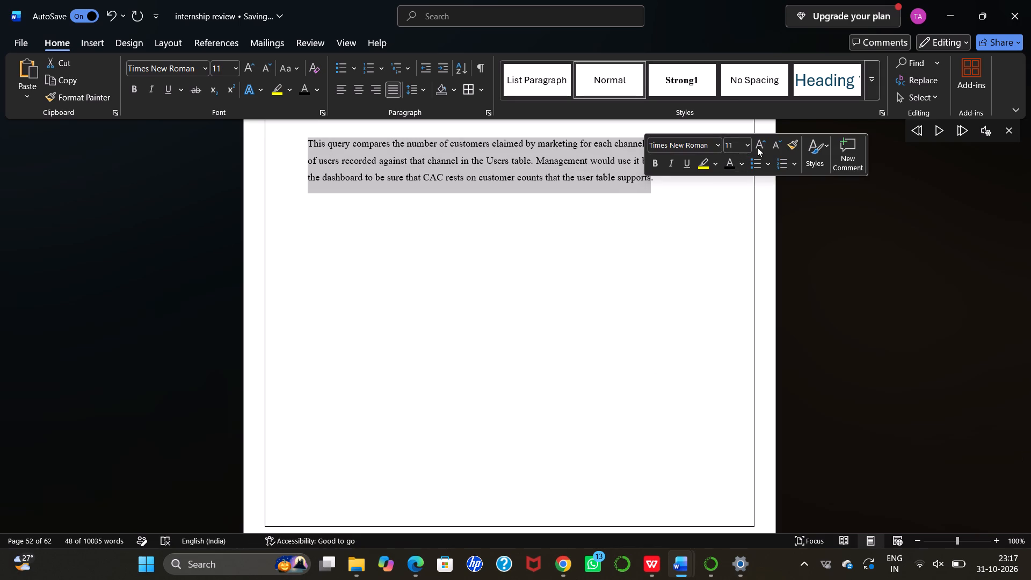
left_click(759, 147)
Reduce the "Annexure E: Supporting Analytical Tables and Graphs" heading to size 16 and colour it black.
scroll(496, 285, "down", 1)
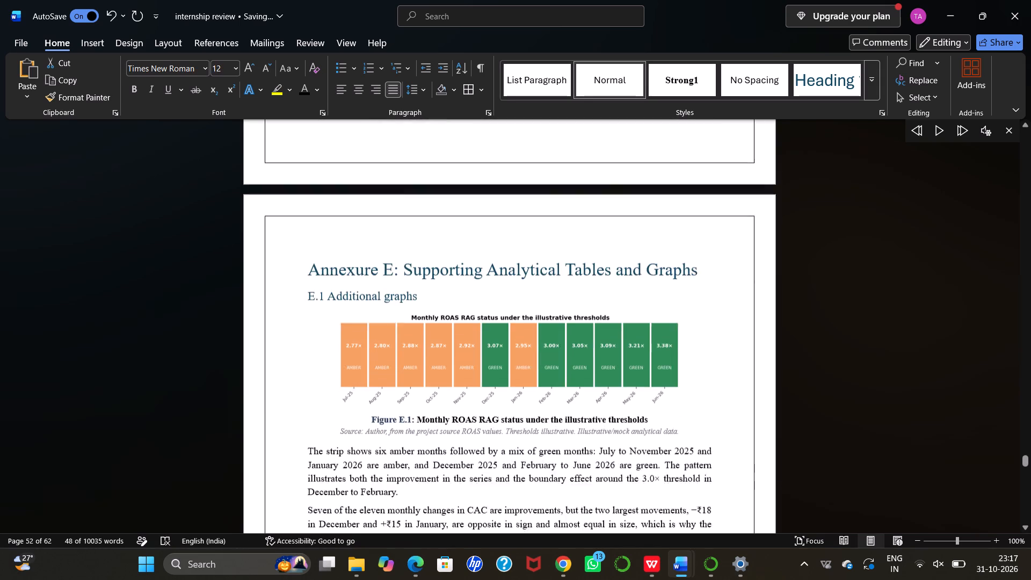
scroll(496, 285, "down", 1)
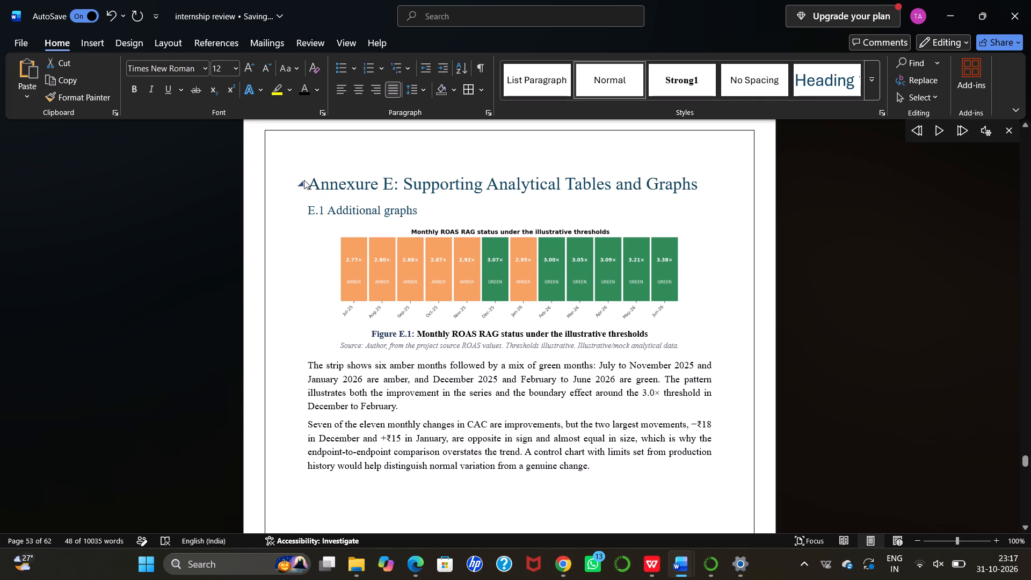
left_click_drag(311, 179, 673, 185)
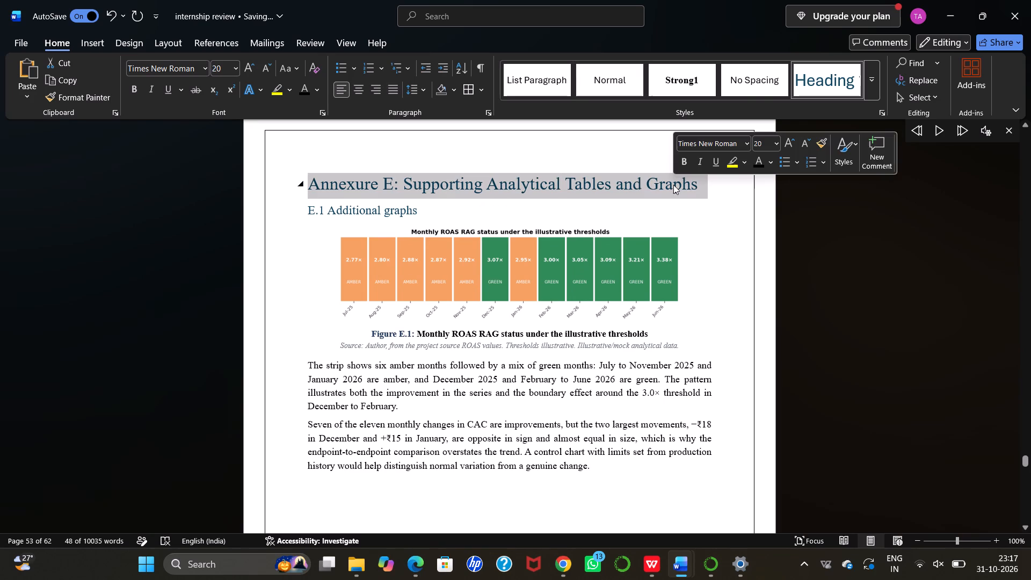
left_click(788, 139)
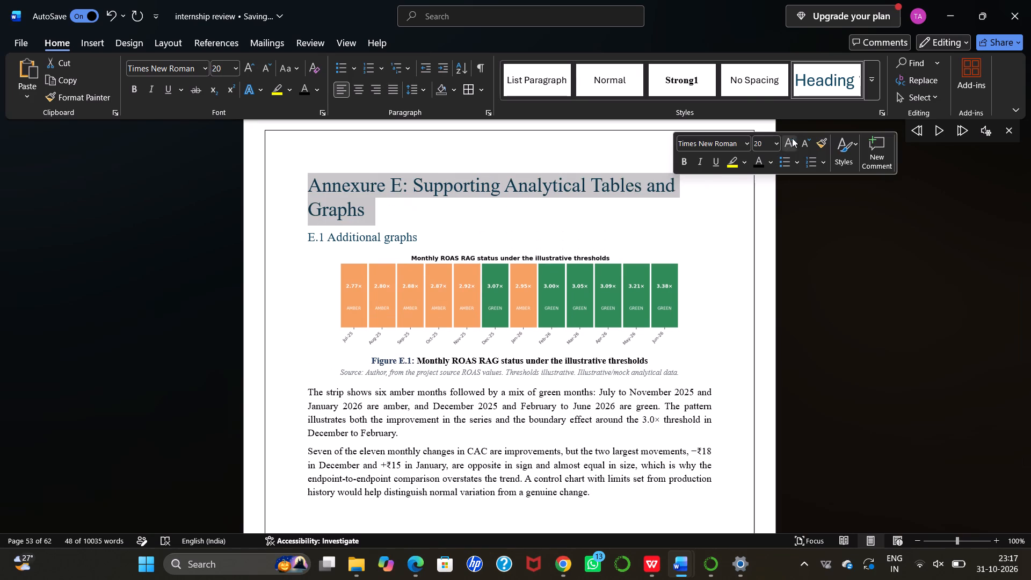
left_click(800, 140)
left_click(800, 140)
left_click(800, 140)
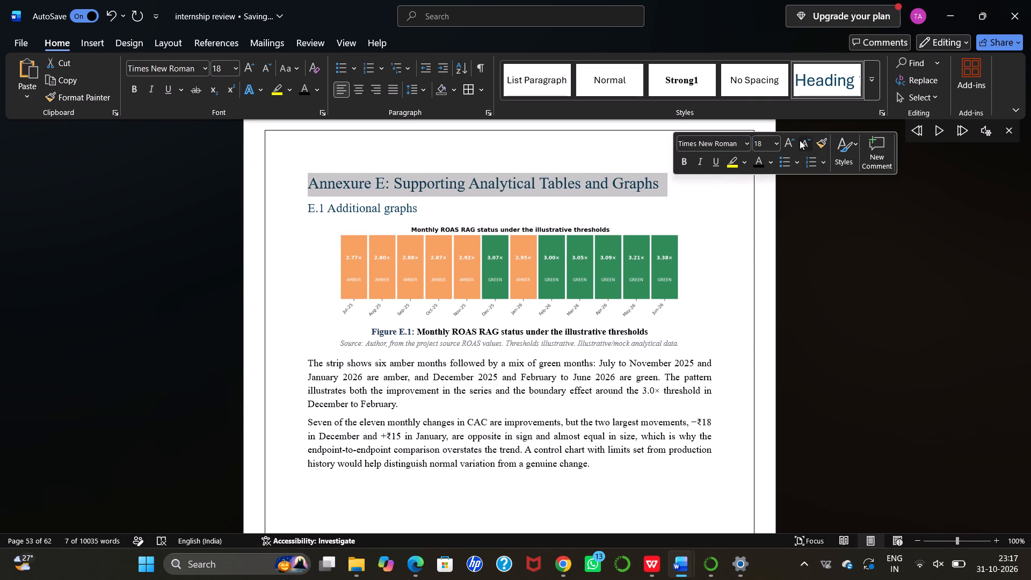
left_click(754, 163)
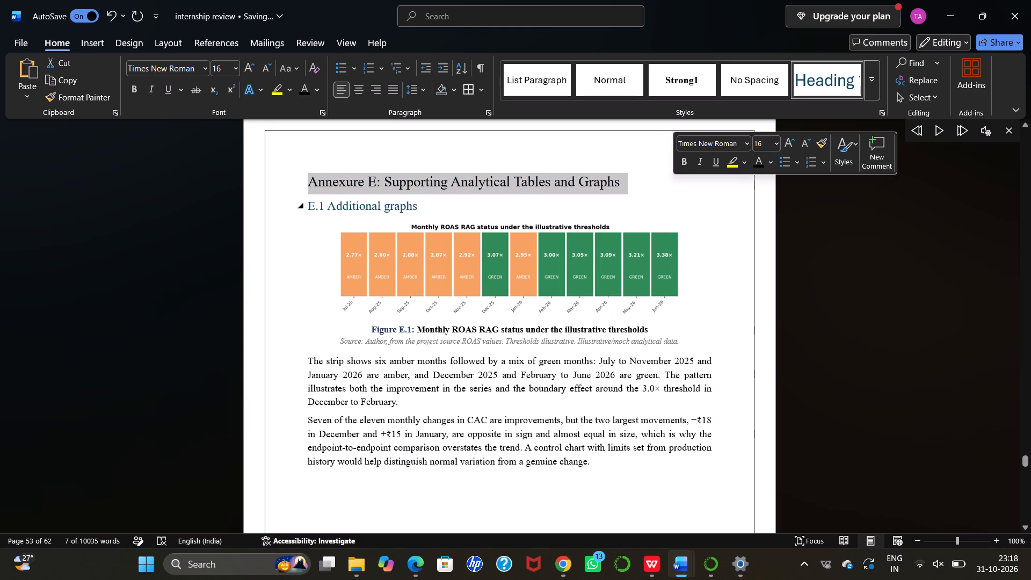
Colour the "E.1 Additional graphs" heading black.
left_click_drag(306, 203, 420, 204)
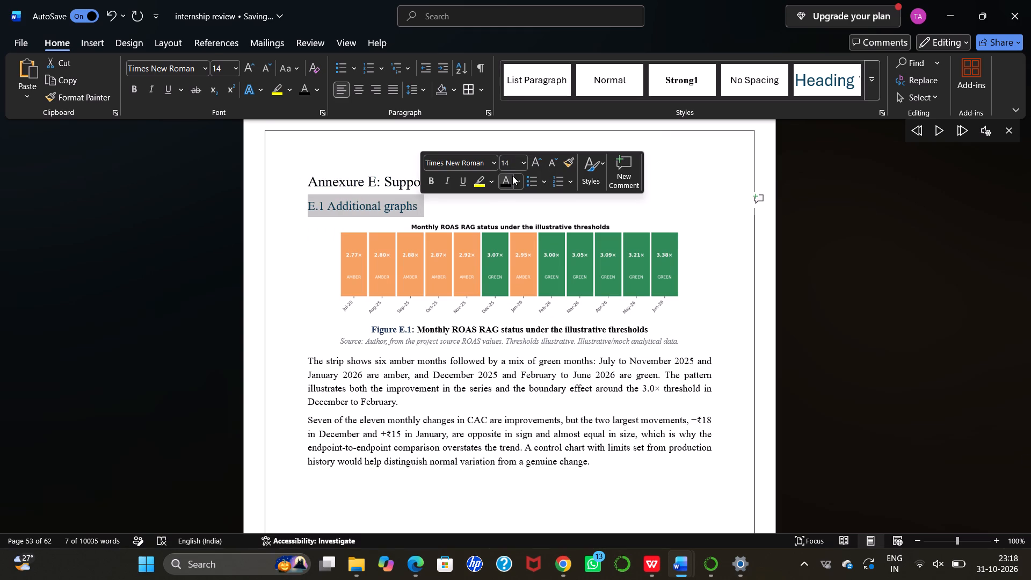
left_click(511, 176)
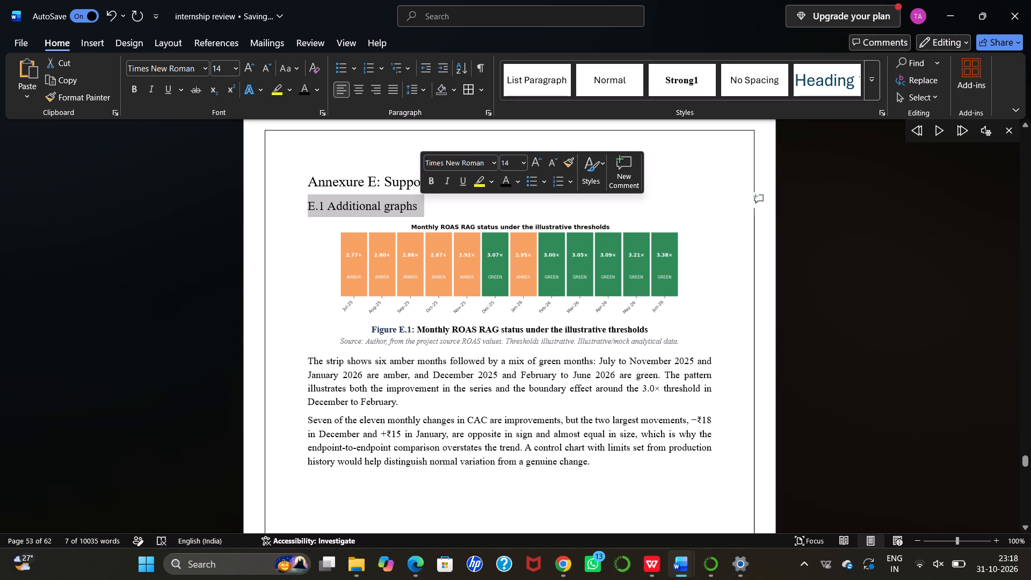
Delete the italic source note below the Figure E.1 caption.
left_click_drag(340, 342, 658, 343)
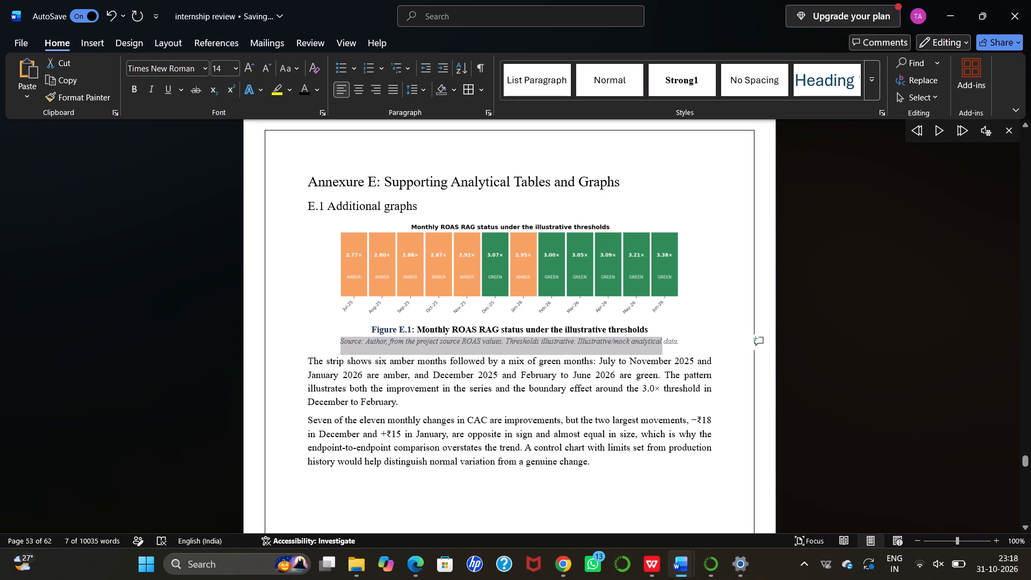
left_click_drag(658, 343, 675, 341)
key("BackSpace")
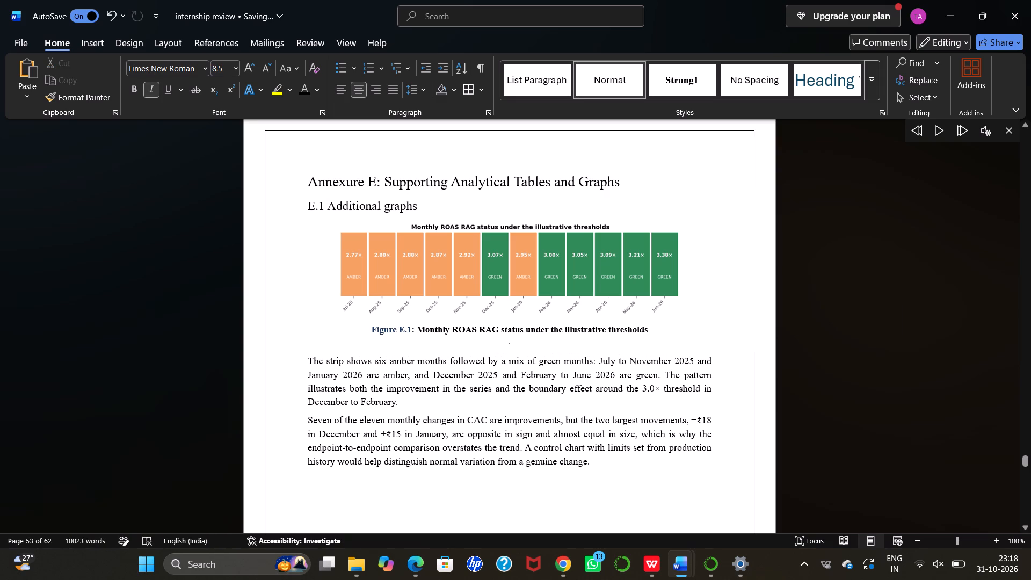
Set the two body paragraphs below the Figure E.1 caption to font size 12 with 1.5 line spacing.
left_click_drag(307, 360, 598, 430)
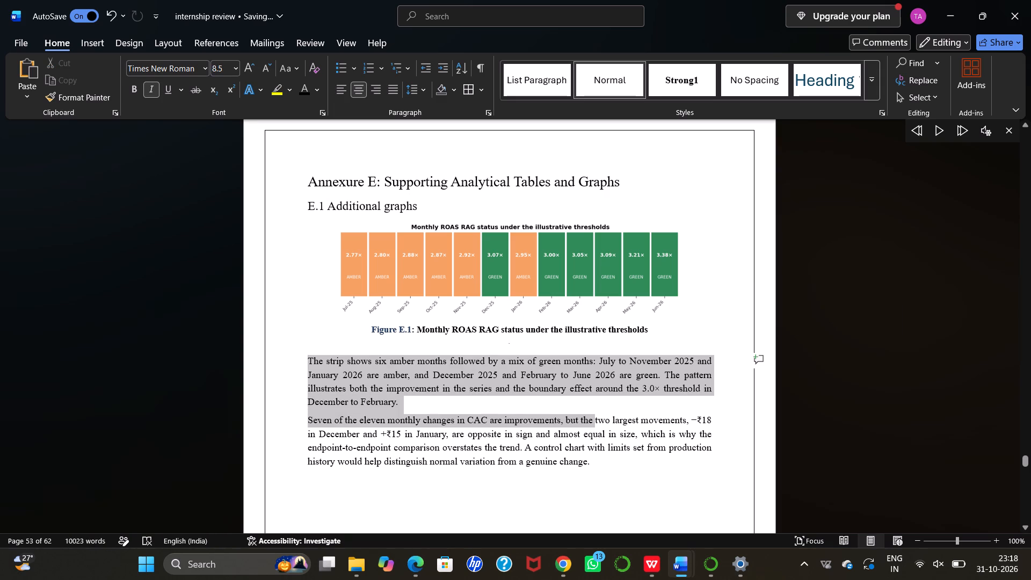
left_click_drag(598, 430, 670, 476)
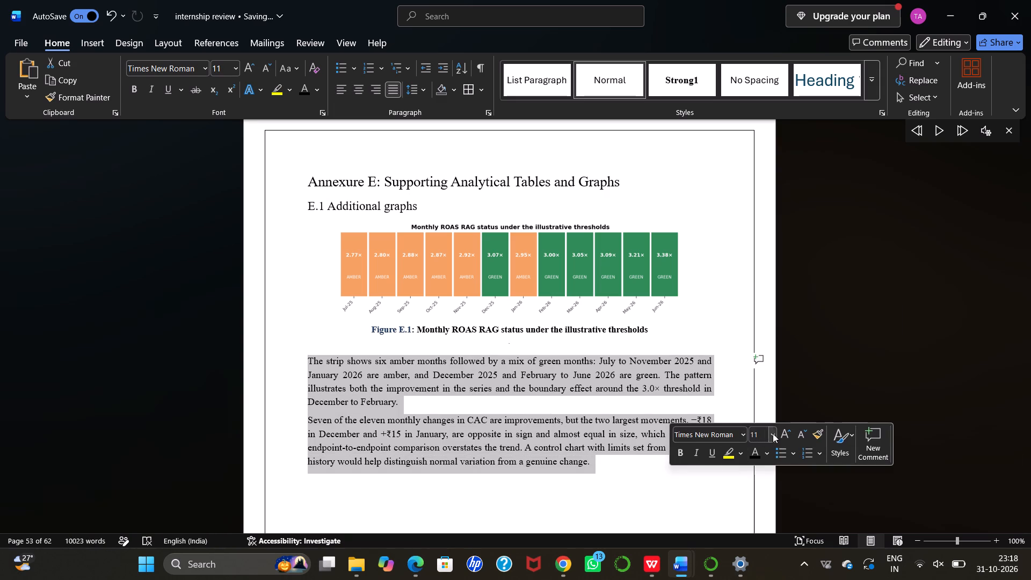
left_click(779, 430)
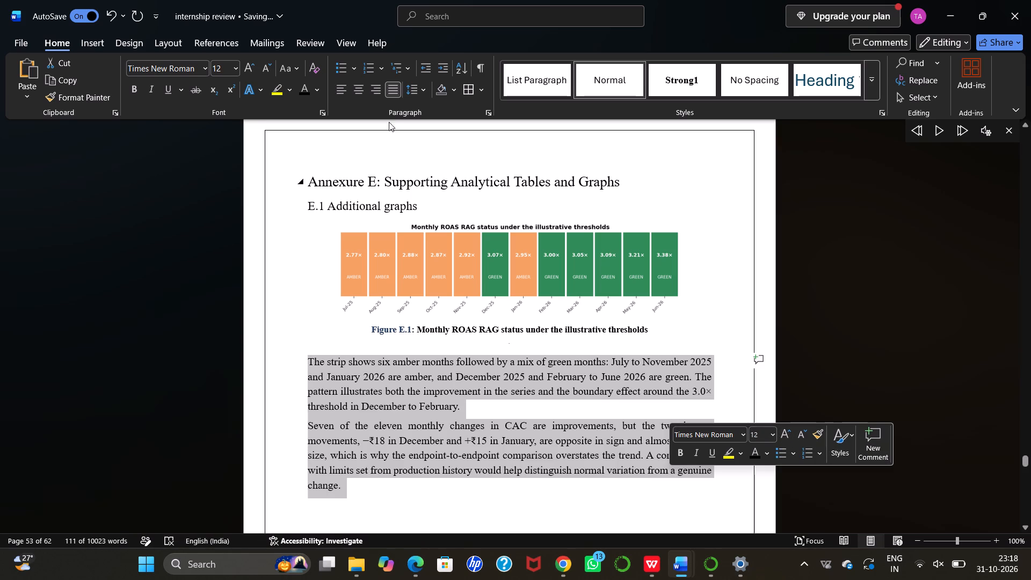
left_click(429, 91)
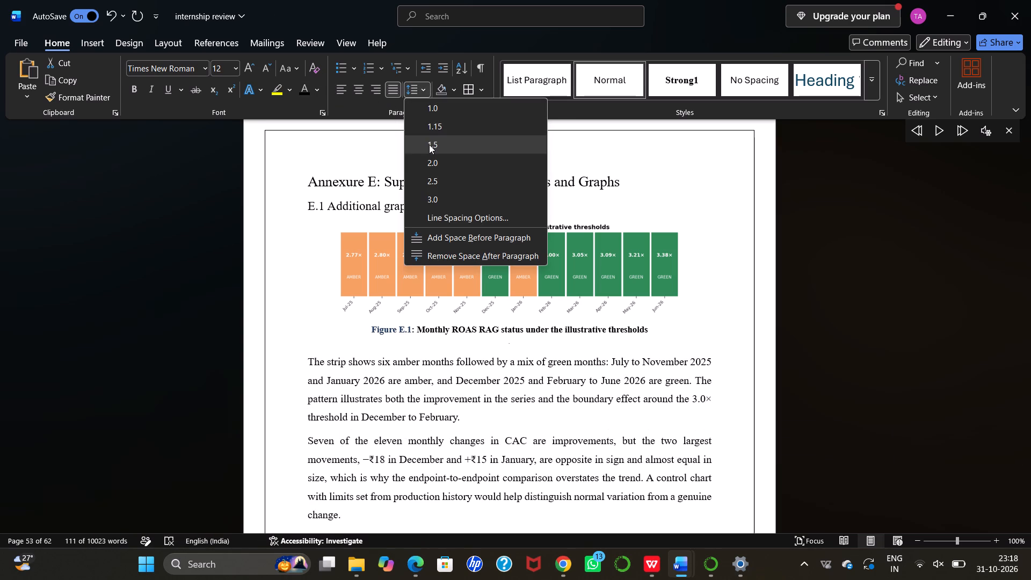
left_click(429, 144)
Apply 1.5 line spacing to all of Annexure E, from its main heading through the last body paragraph.
left_click_drag(308, 182, 584, 502)
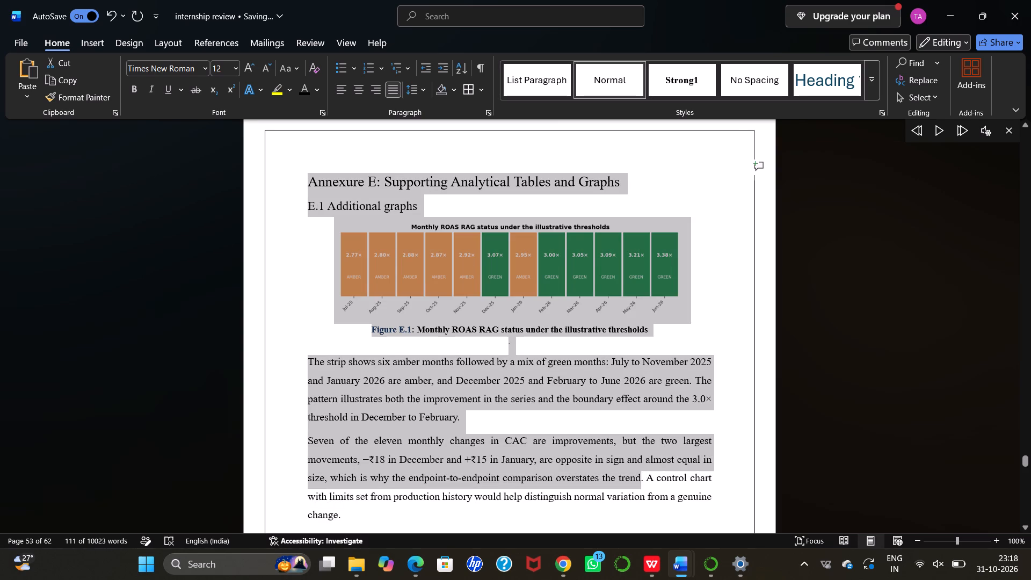
left_click_drag(584, 502, 580, 417)
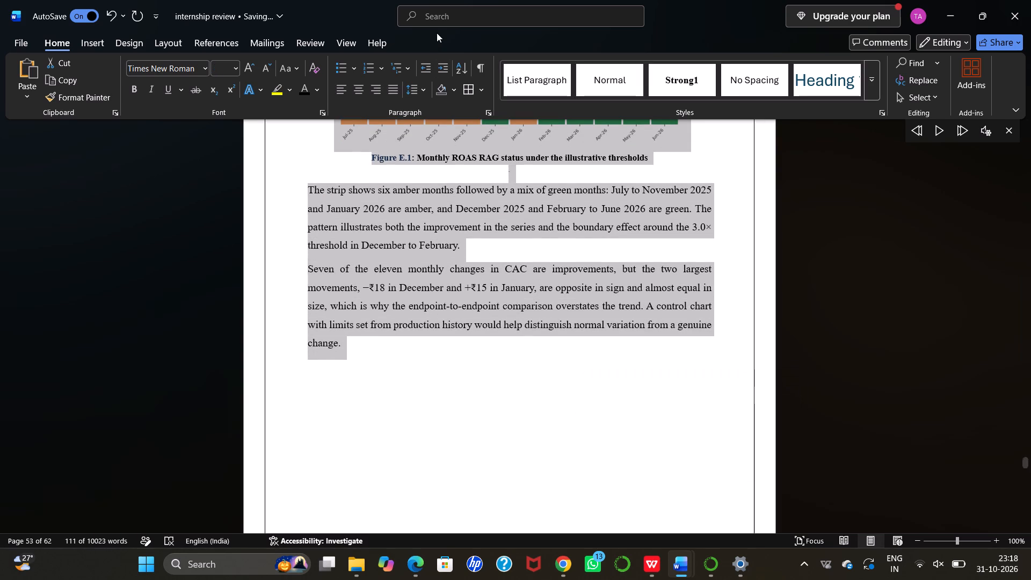
left_click(425, 88)
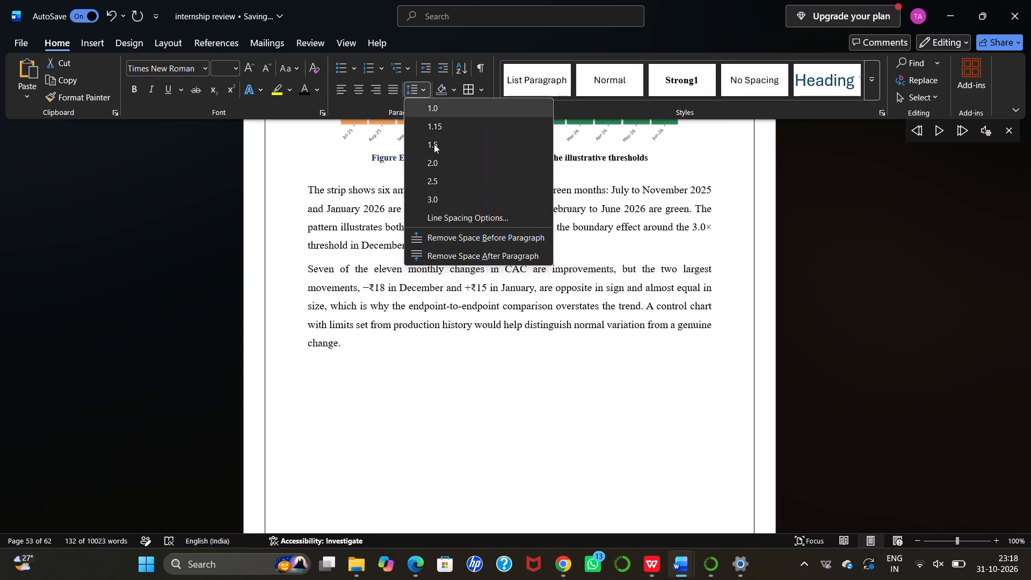
left_click(434, 146)
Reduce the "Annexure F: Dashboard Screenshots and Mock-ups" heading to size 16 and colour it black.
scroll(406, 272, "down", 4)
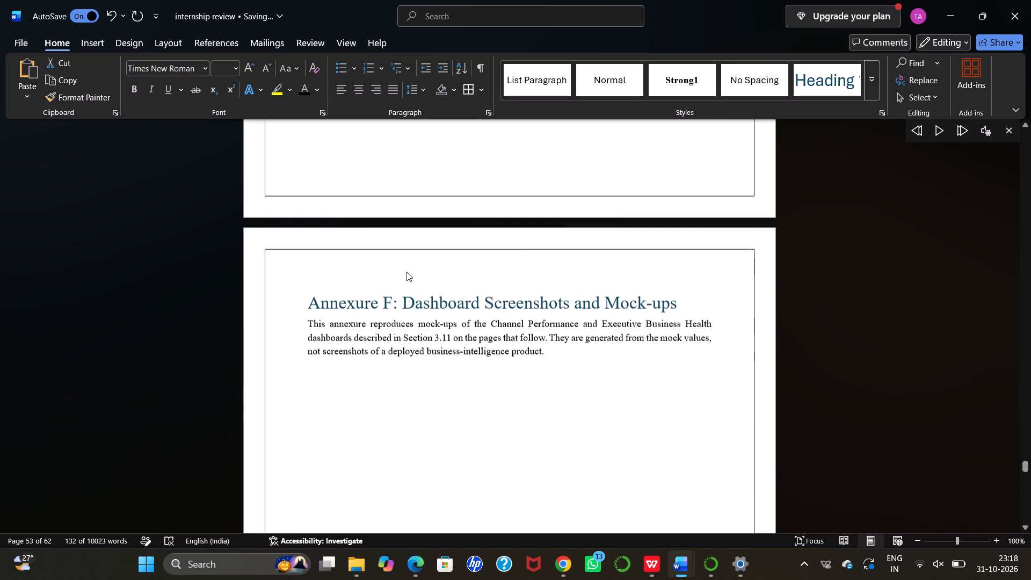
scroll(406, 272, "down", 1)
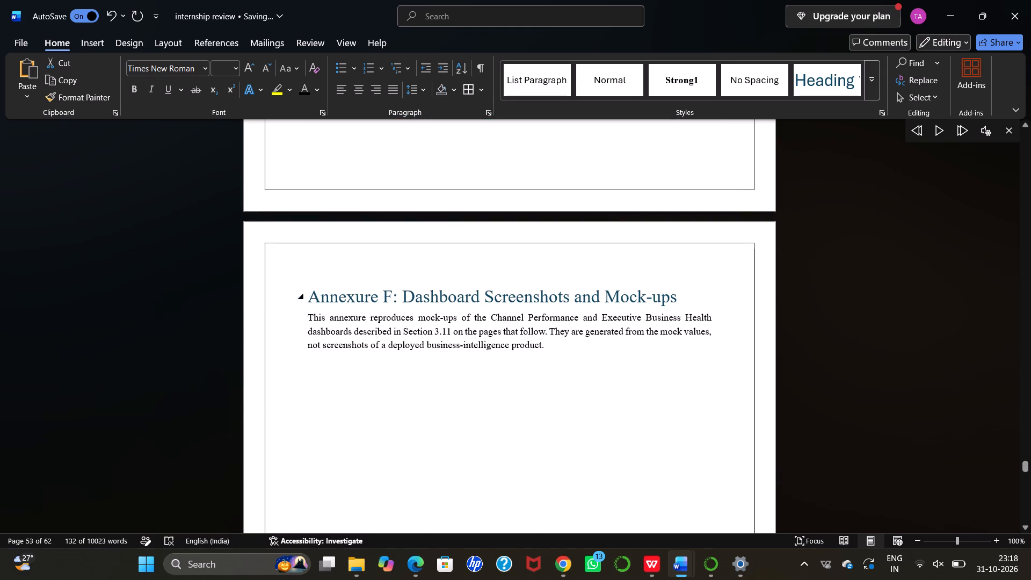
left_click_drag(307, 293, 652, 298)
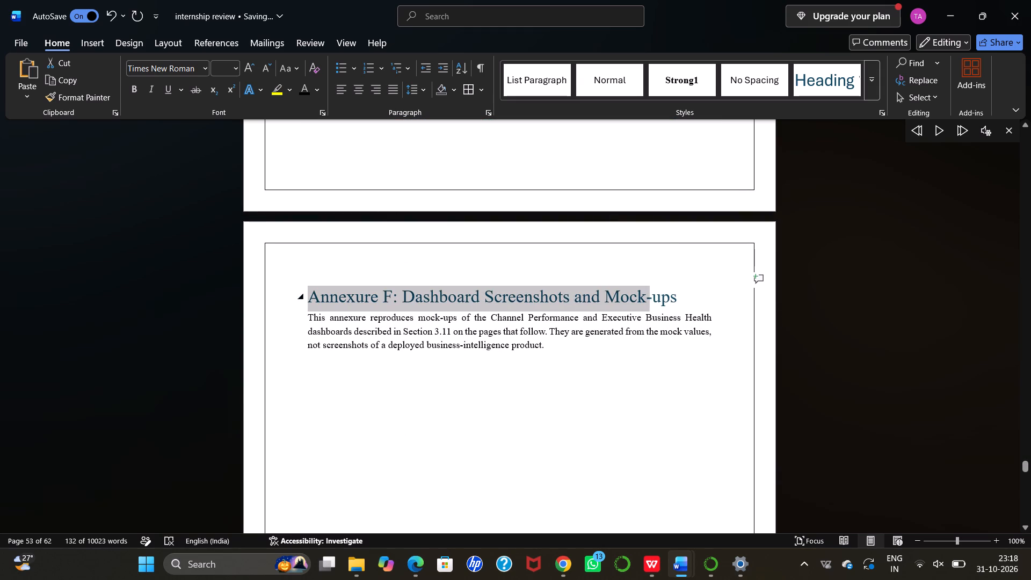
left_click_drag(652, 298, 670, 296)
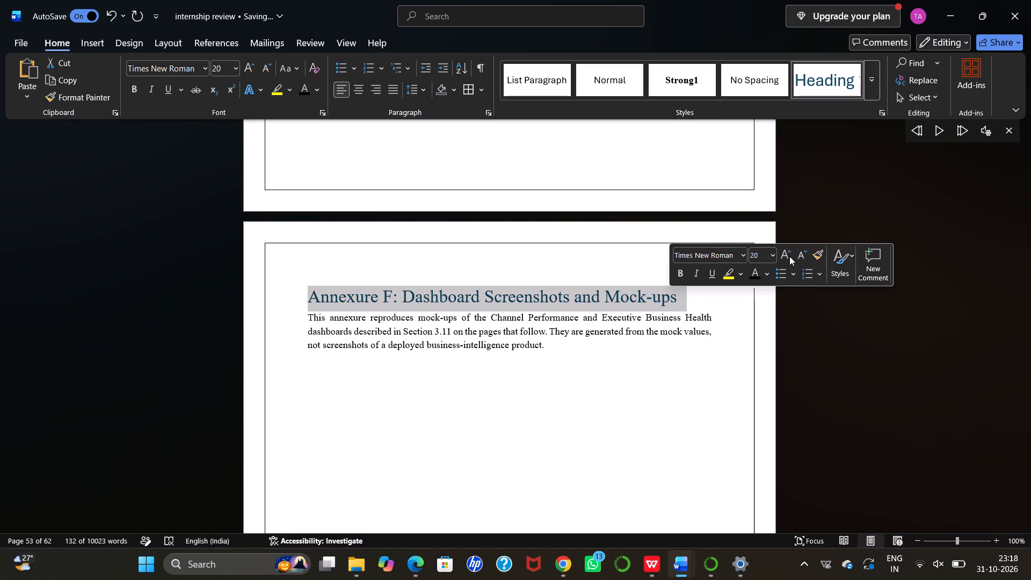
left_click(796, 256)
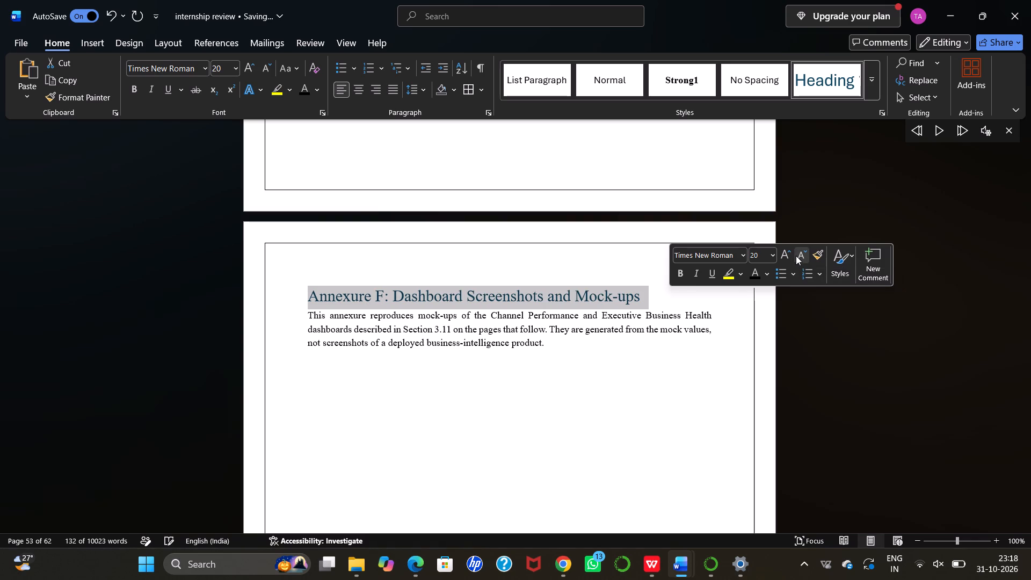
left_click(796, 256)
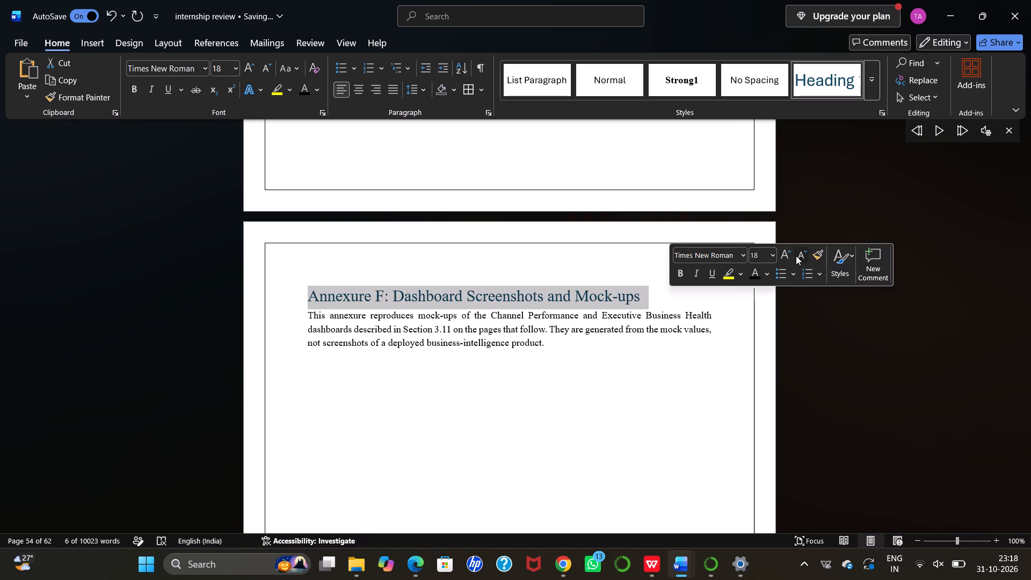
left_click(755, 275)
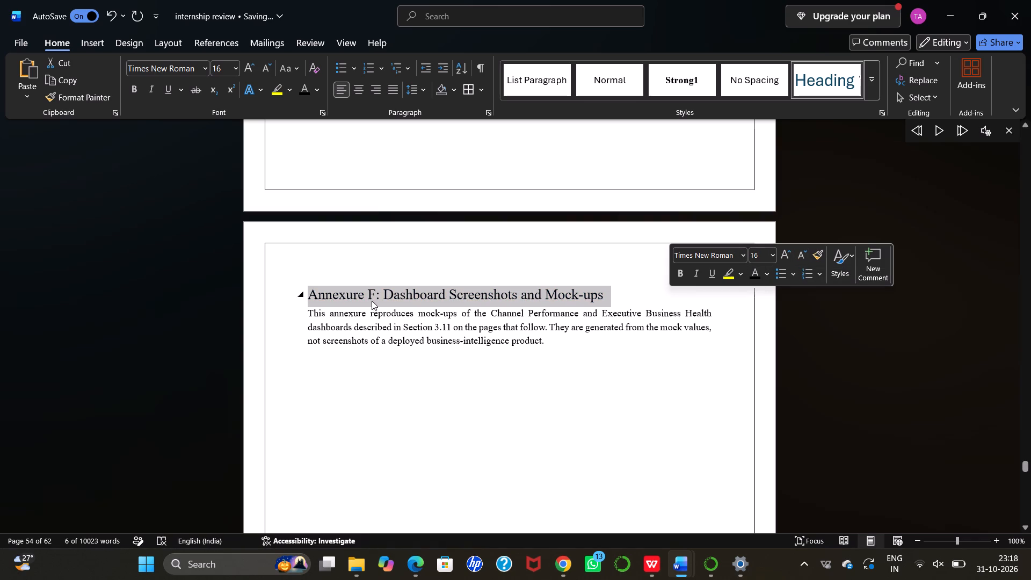
Delete the Annexure F heading together with the introductory paragraph beneath it.
left_click(308, 315)
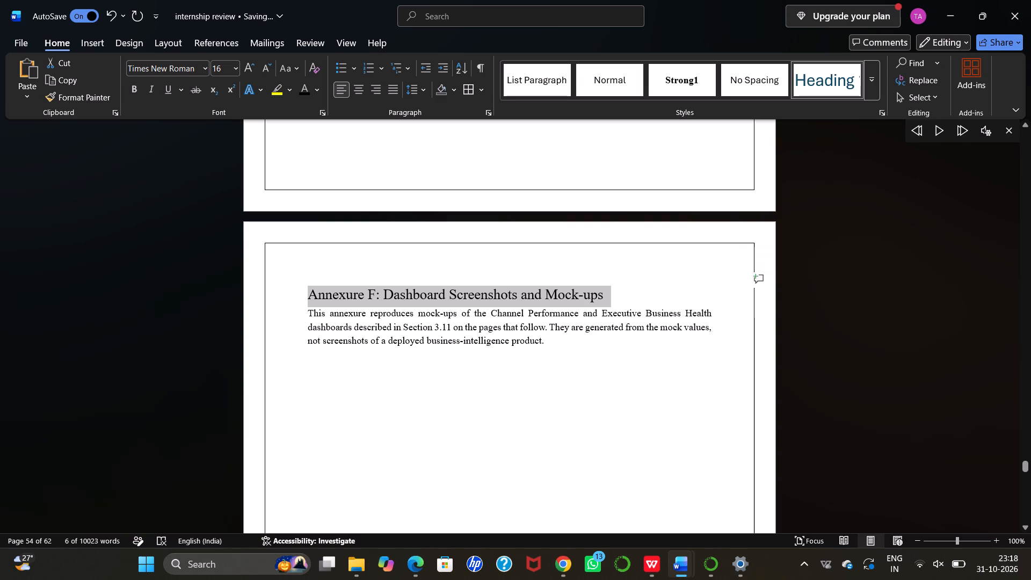
left_click(308, 315)
left_click(288, 257)
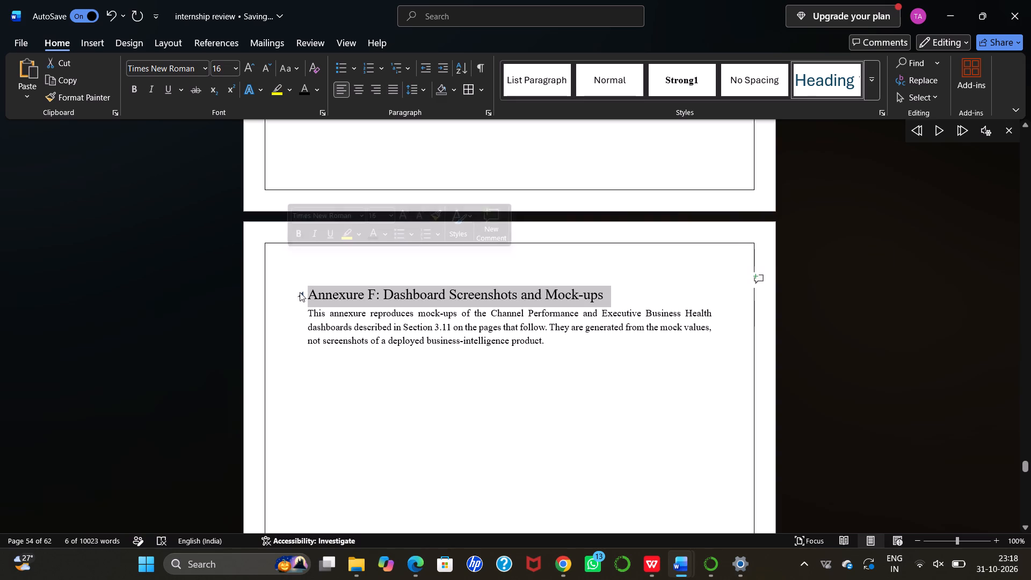
left_click(309, 289)
left_click_drag(309, 292, 402, 324)
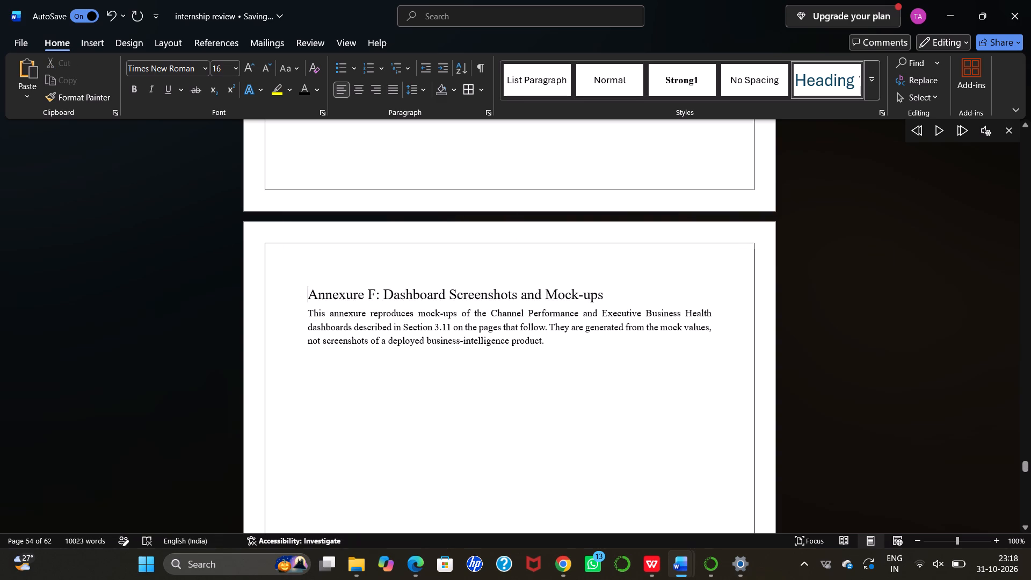
left_click_drag(402, 324, 555, 358)
key("BackSpace")
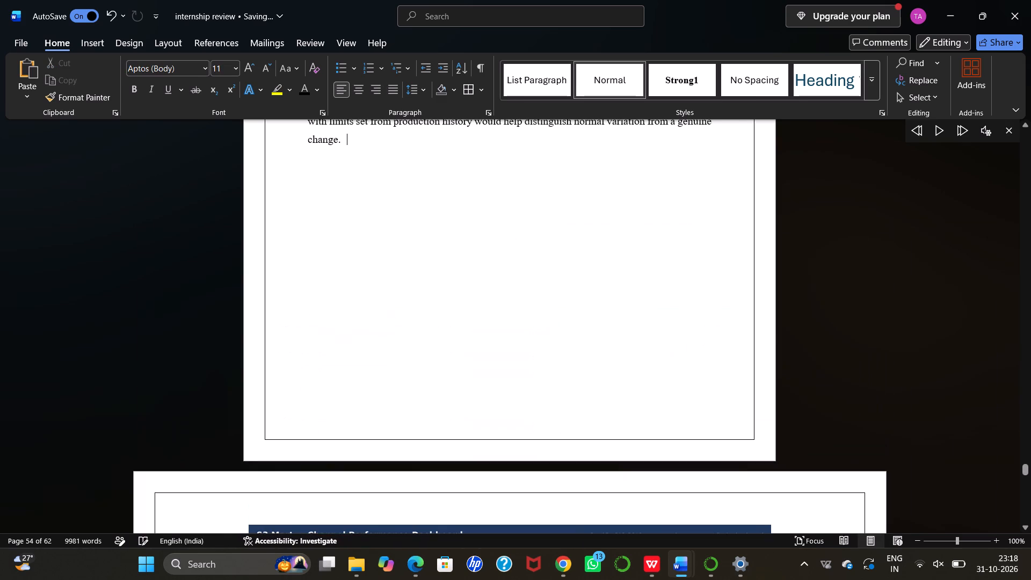
Delete the italic source note below the Figure F.1 Channel Performance Dashboard caption.
scroll(555, 358, "down", 2)
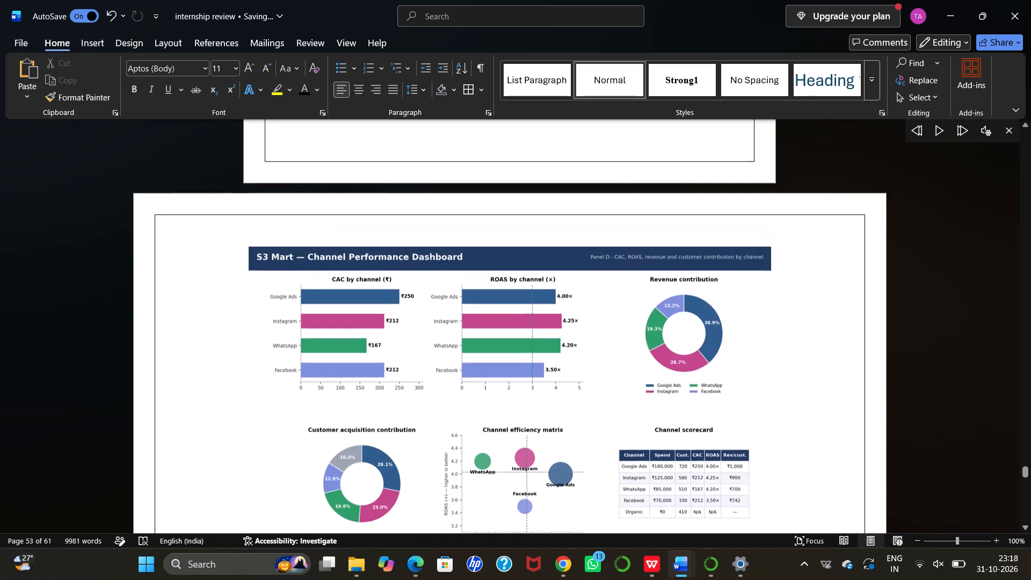
scroll(555, 358, "down", 2)
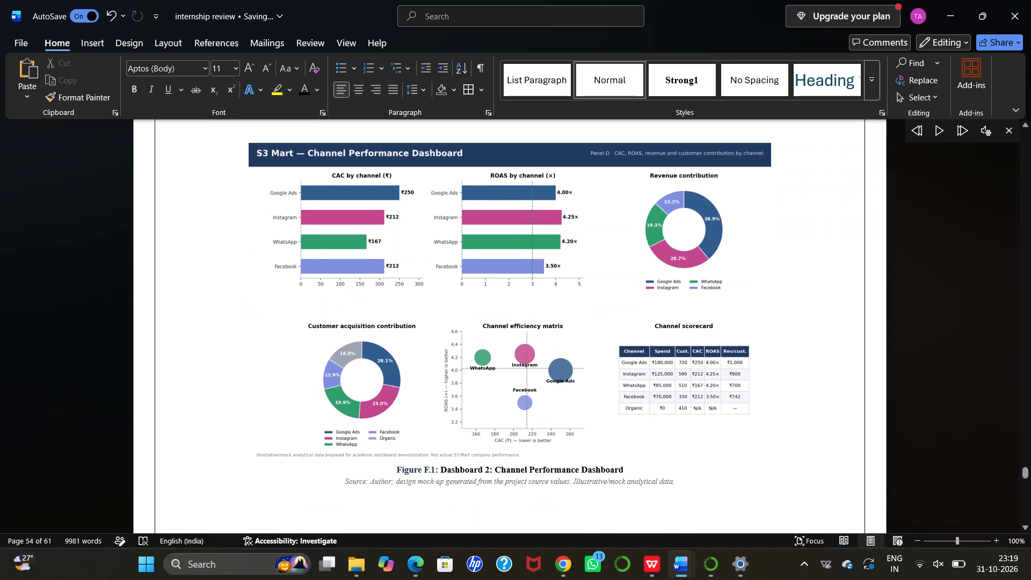
scroll(527, 508, "down", 1)
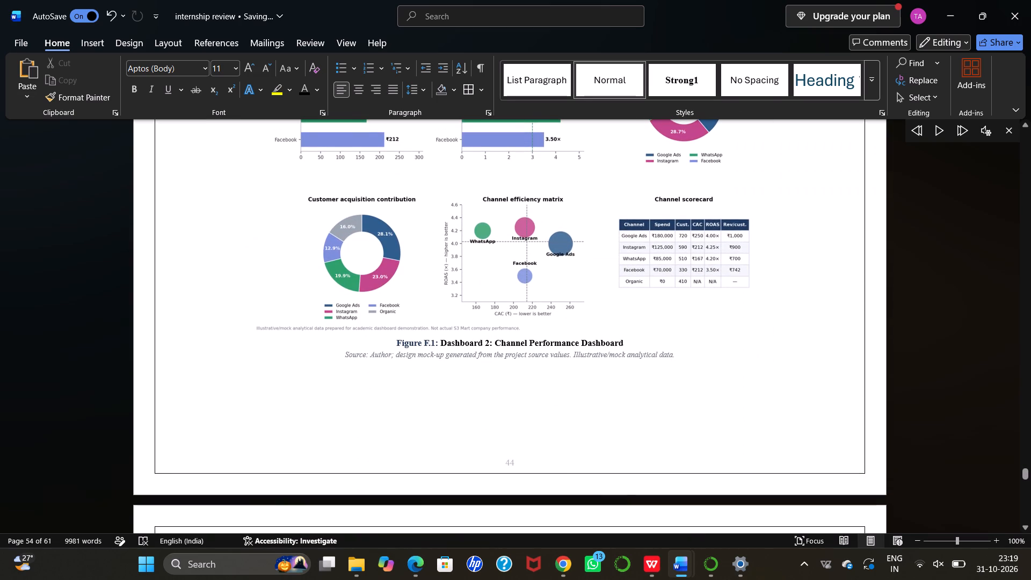
left_click(674, 359)
key("BackSpace")
key("BackSpace")
key("BackSpace")
key("BackSpace")
key("BackSpace")
key("BackSpace")
key("BackSpace")
key("BackSpace")
key("BackSpace")
key("BackSpace")
key("BackSpace")
key("BackSpace")
key("BackSpace")
key("BackSpace")
key("BackSpace")
key("BackSpace")
key("BackSpace")
key("BackSpace")
key("BackSpace")
key("BackSpace")
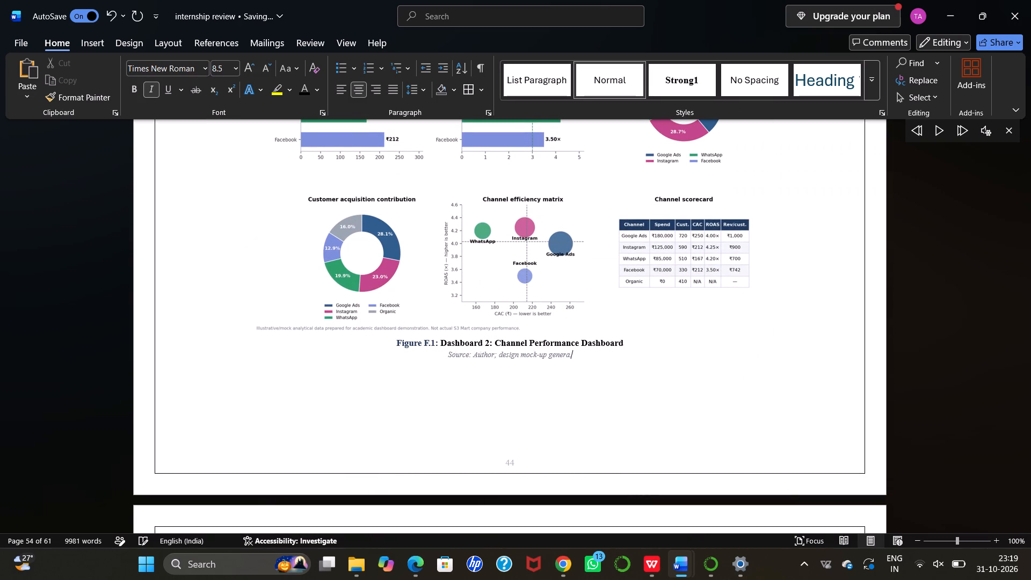
key("BackSpace")
key("BackSpace")
key("BackSpace")
key("BackSpace")
key("BackSpace")
key("BackSpace")
key("BackSpace")
key("BackSpace")
key("BackSpace")
key("BackSpace")
key("BackSpace")
key("BackSpace")
key("BackSpace")
key("BackSpace")
key("BackSpace")
key("BackSpace")
key("BackSpace")
key("BackSpace")
key("BackSpace")
key("BackSpace")
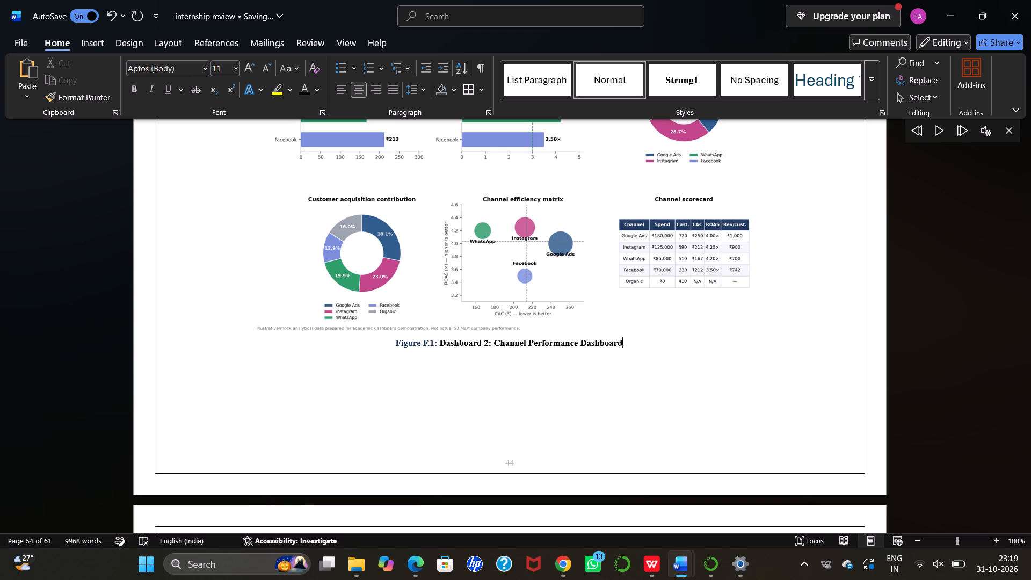
Delete the italic source note text below the Figure F.2 Executive Business Health Dashboard caption.
scroll(674, 344, "down", 3)
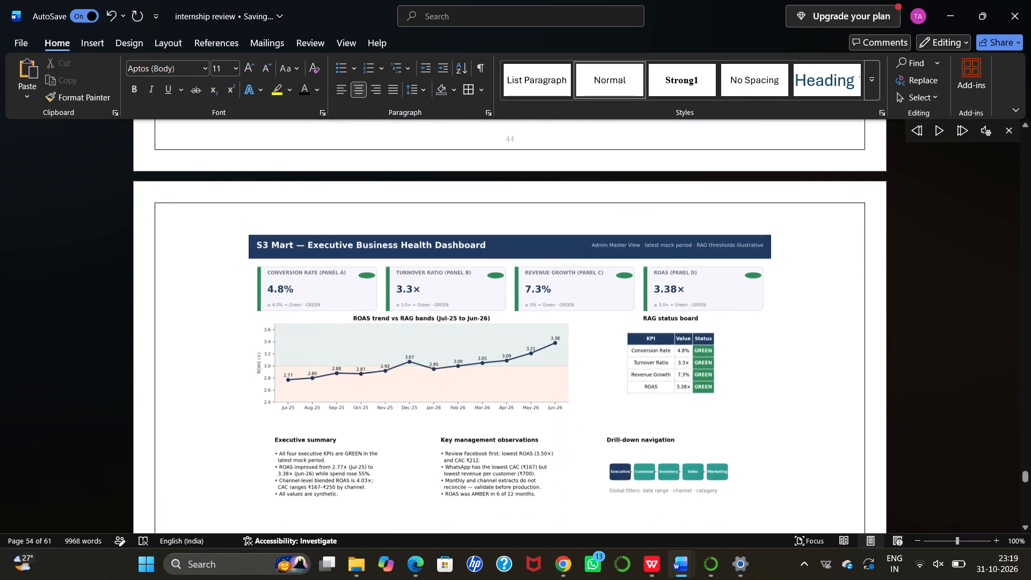
scroll(674, 344, "down", 1)
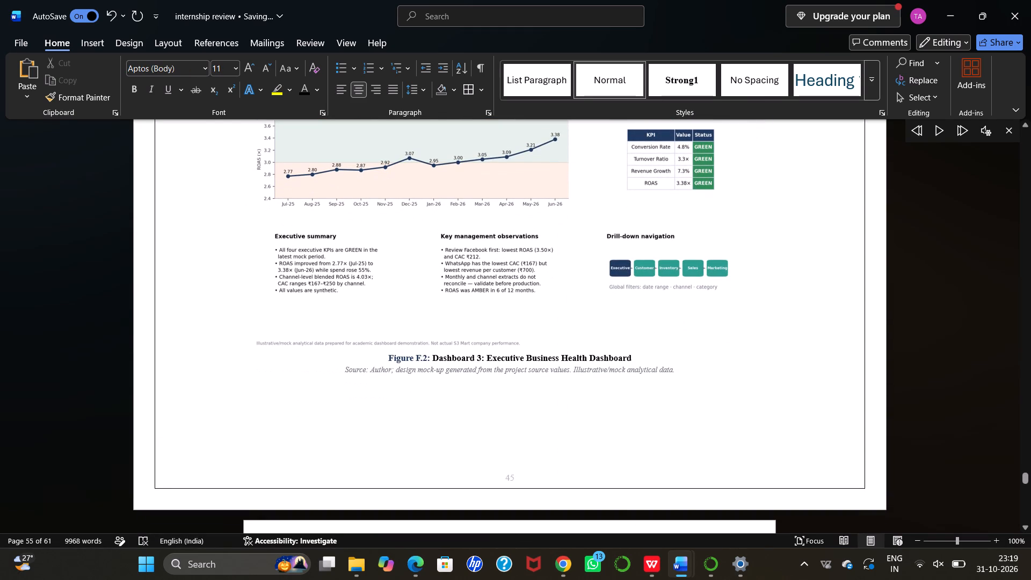
left_click(673, 370)
key("BackSpace")
key("BackSpace")
key("BackSpace")
key("BackSpace")
key("BackSpace")
key("BackSpace")
key("BackSpace")
key("BackSpace")
key("BackSpace")
key("BackSpace")
key("BackSpace")
key("BackSpace")
key("BackSpace")
key("BackSpace")
key("BackSpace")
key("BackSpace")
key("BackSpace")
key("BackSpace")
key("BackSpace")
key("BackSpace")
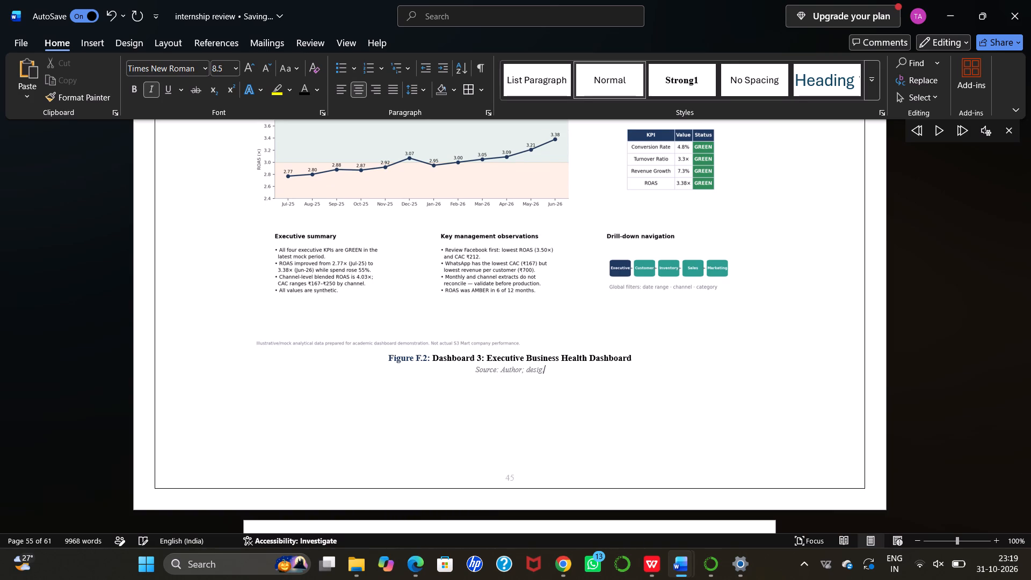
key("BackSpace")
key("BackSpace")
key("BackSpace")
key("BackSpace")
key("BackSpace")
key("BackSpace")
key("BackSpace")
key("BackSpace")
key("BackSpace")
key("BackSpace")
key("BackSpace")
key("BackSpace")
key("BackSpace")
key("BackSpace")
key("BackSpace")
key("BackSpace")
key("BackSpace")
key("BackSpace")
key("BackSpace")
key("BackSpace")
key("BackSpace")
Make the Executive Business Health Dashboard image of Figure F.2 slightly narrower while keeping its height.
left_click(522, 347)
left_click(521, 342)
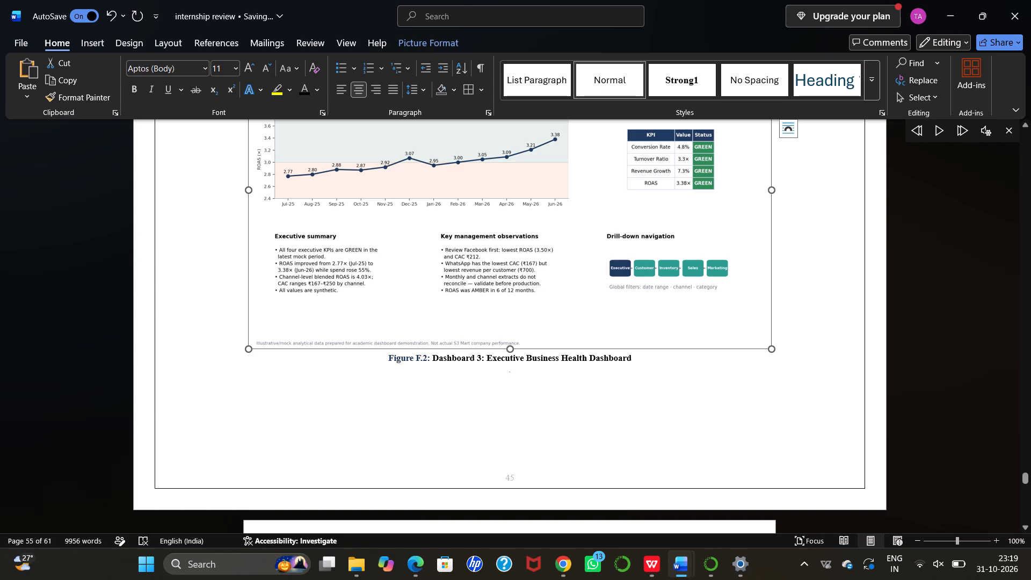
scroll(489, 352, "up", 1)
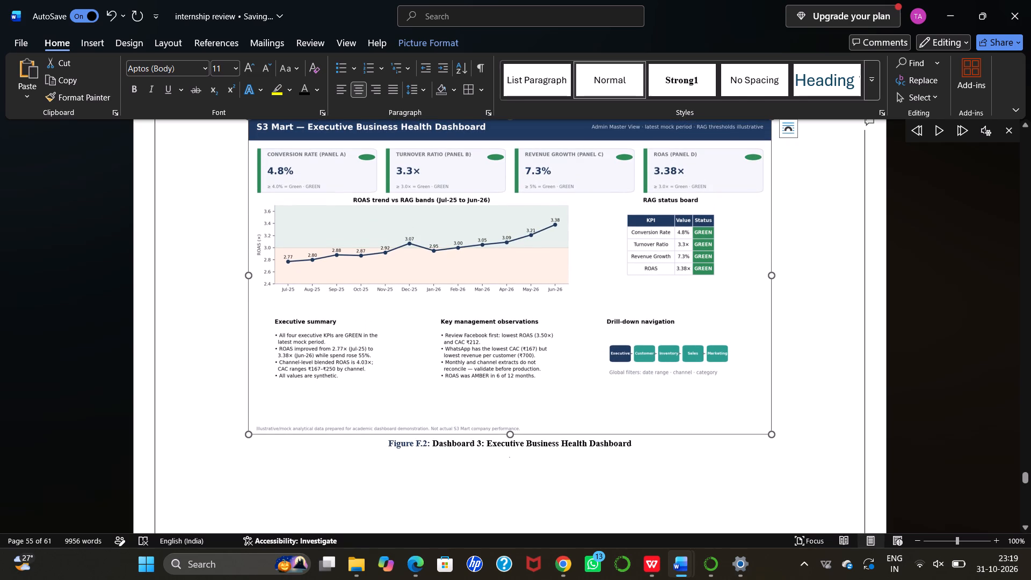
left_click_drag(771, 275, 736, 274)
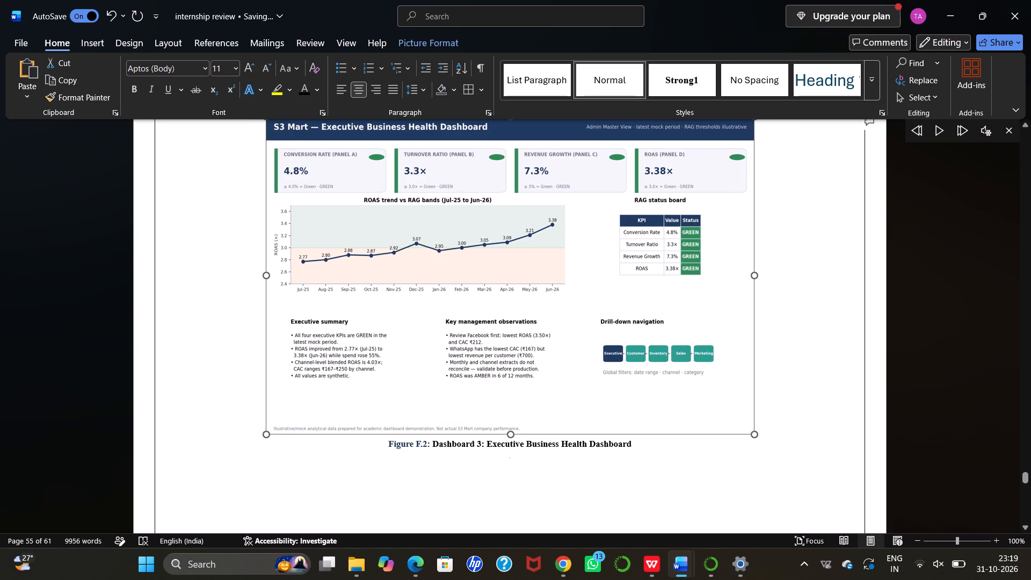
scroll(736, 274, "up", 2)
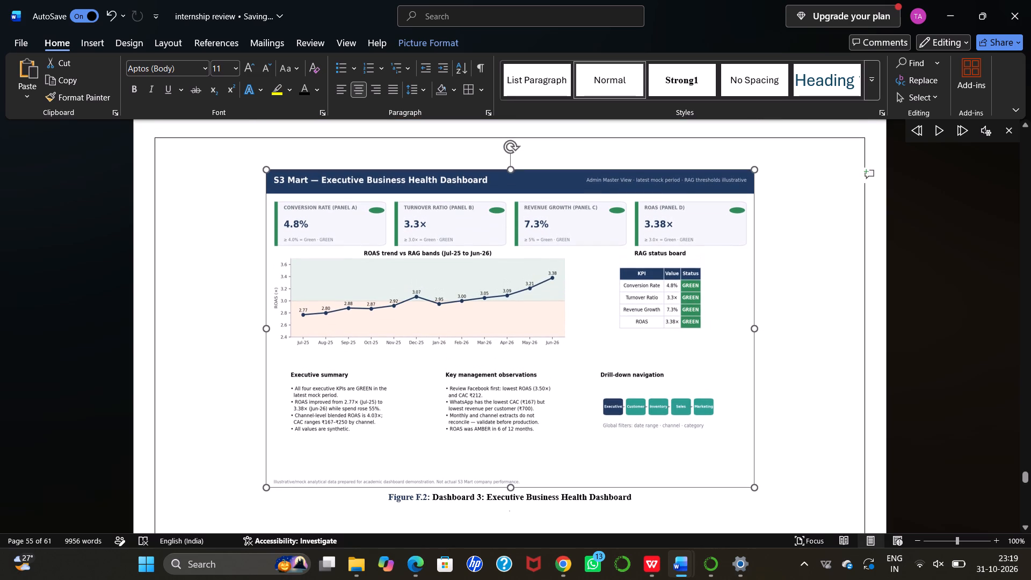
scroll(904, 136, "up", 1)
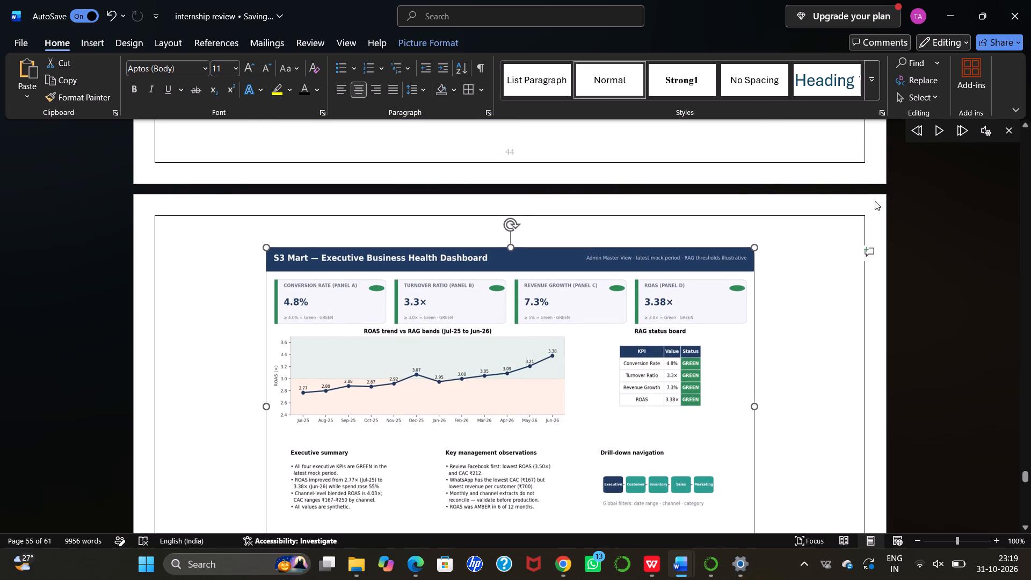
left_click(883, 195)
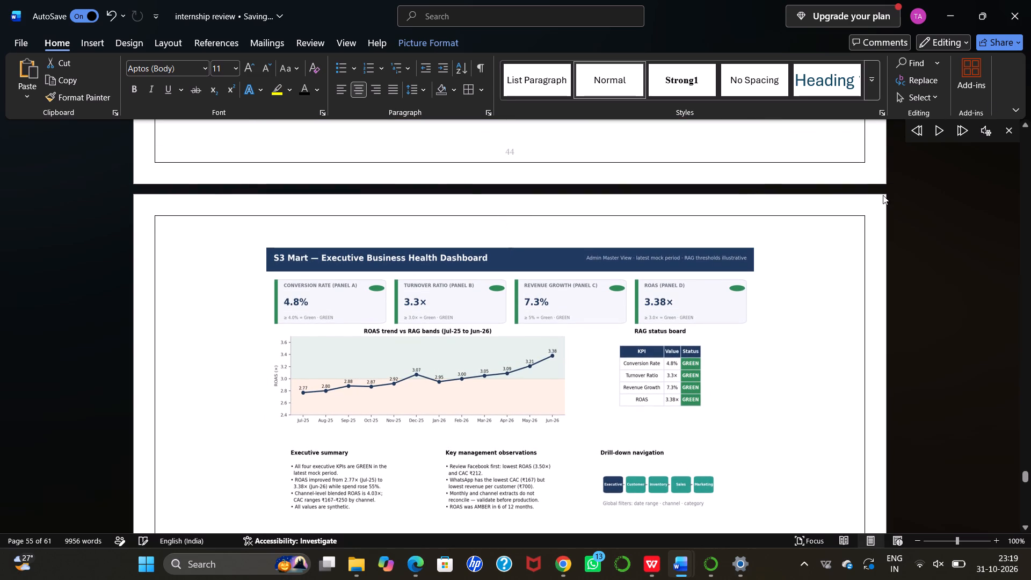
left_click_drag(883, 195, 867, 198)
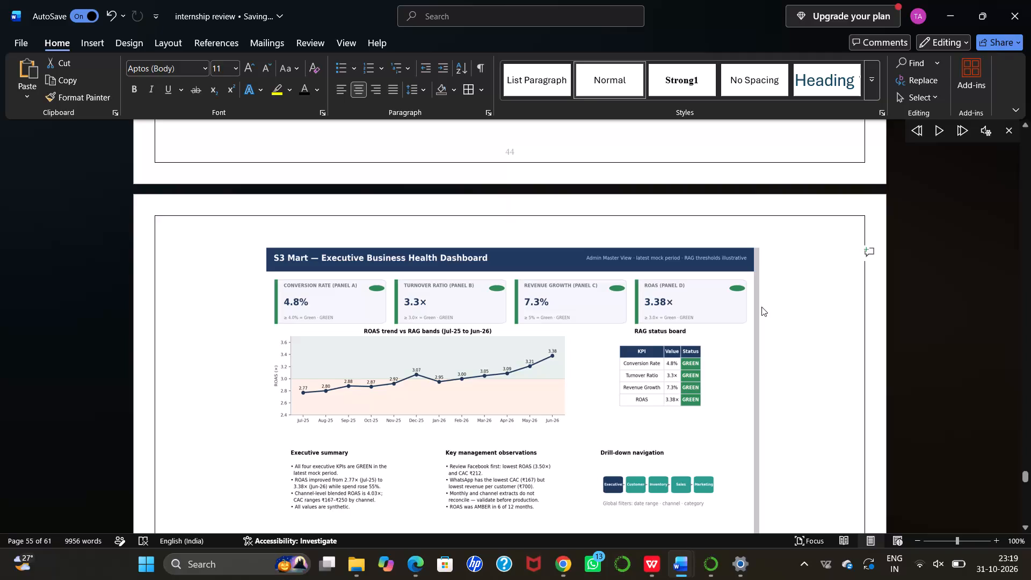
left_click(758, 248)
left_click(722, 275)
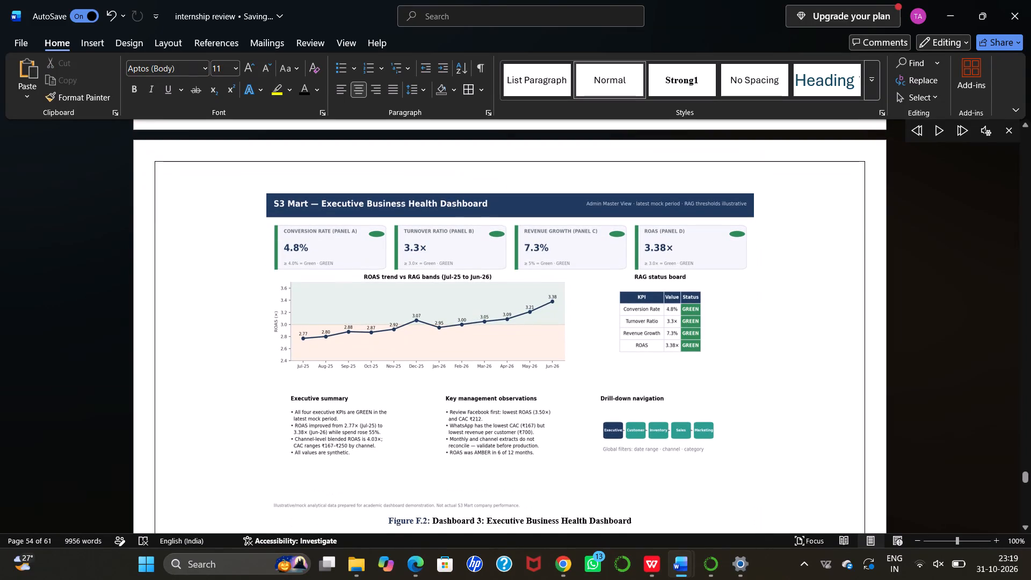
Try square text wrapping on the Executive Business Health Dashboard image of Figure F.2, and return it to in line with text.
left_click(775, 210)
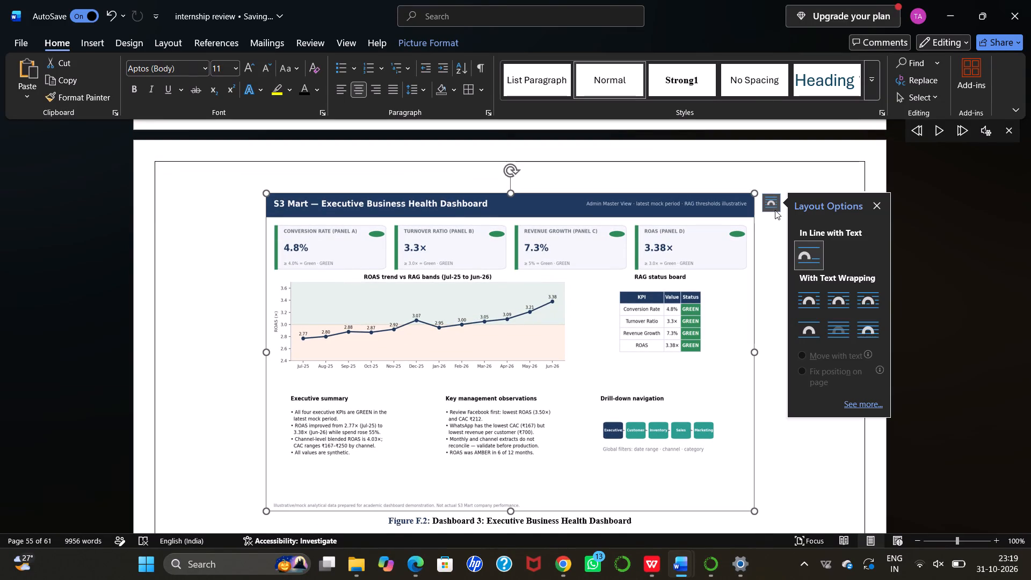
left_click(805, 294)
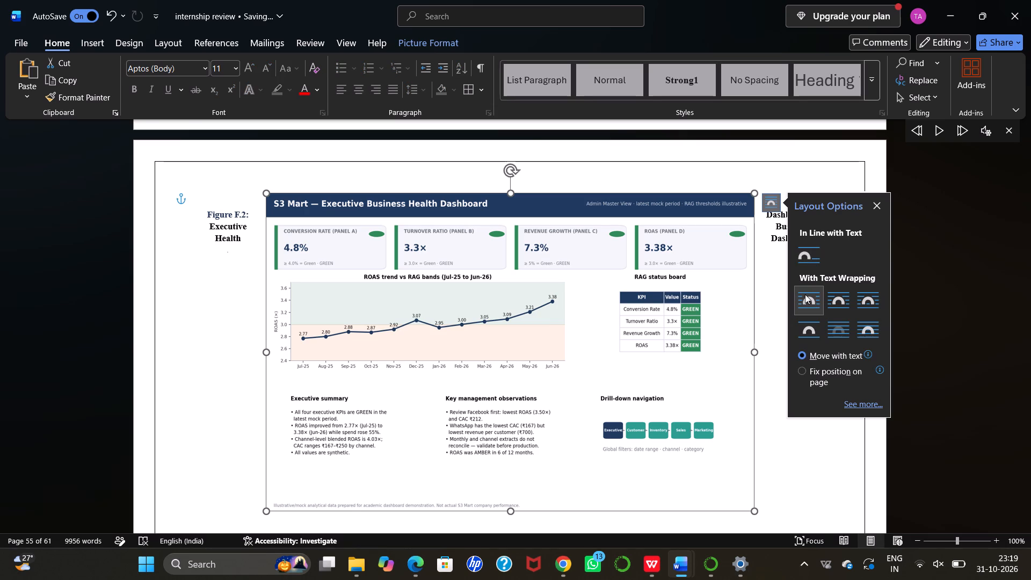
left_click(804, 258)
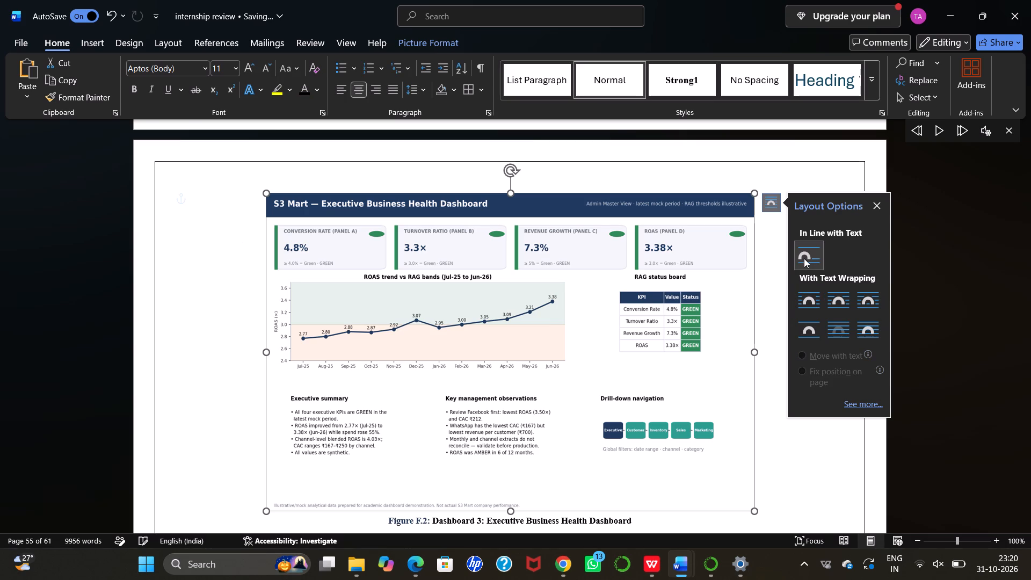
Shrink the Executive Business Health Dashboard image of Figure F.2 proportionally so it is clearly smaller on its page.
left_click_drag(758, 511, 737, 505)
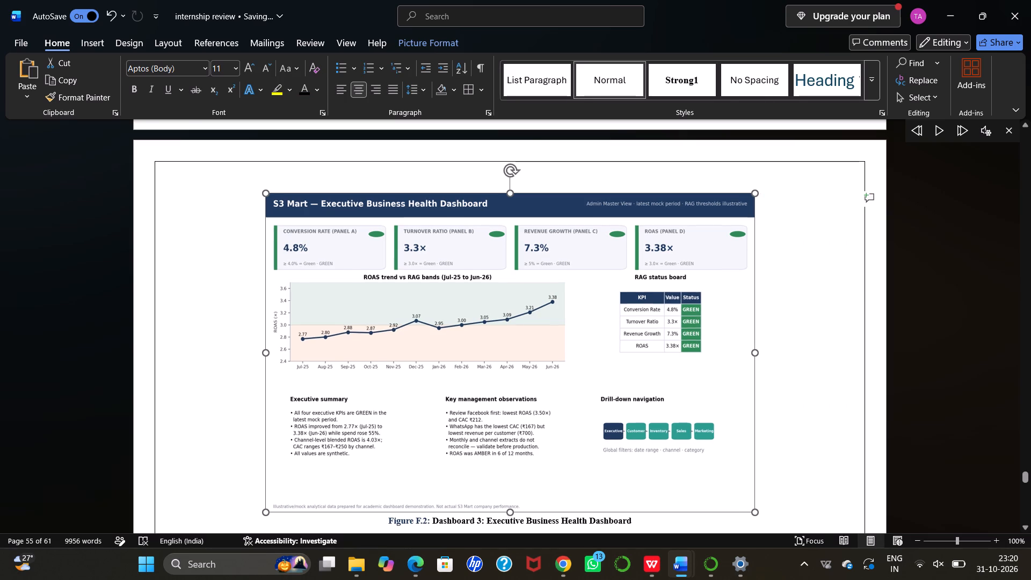
left_click_drag(737, 505, 686, 488)
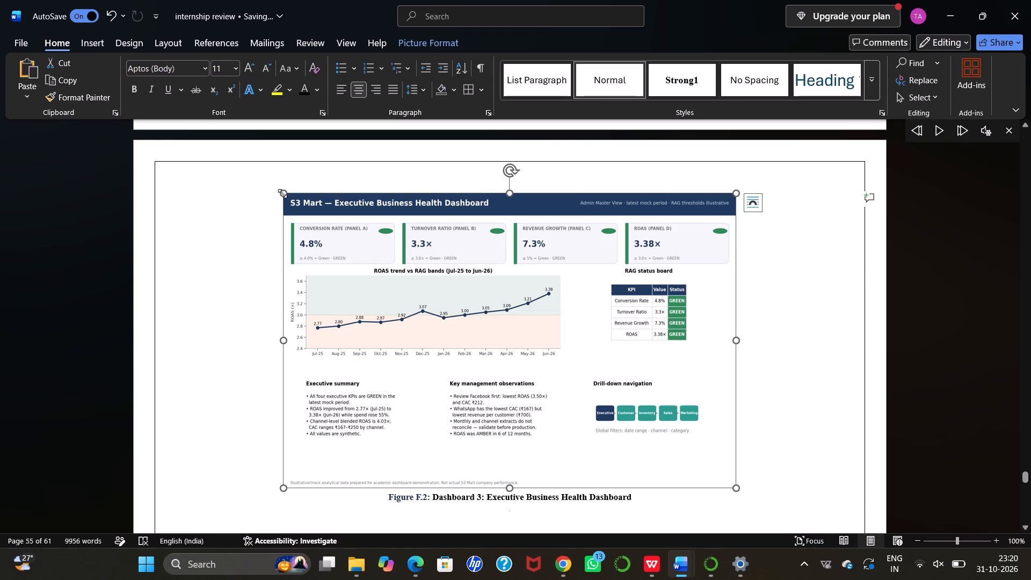
left_click_drag(282, 193, 360, 227)
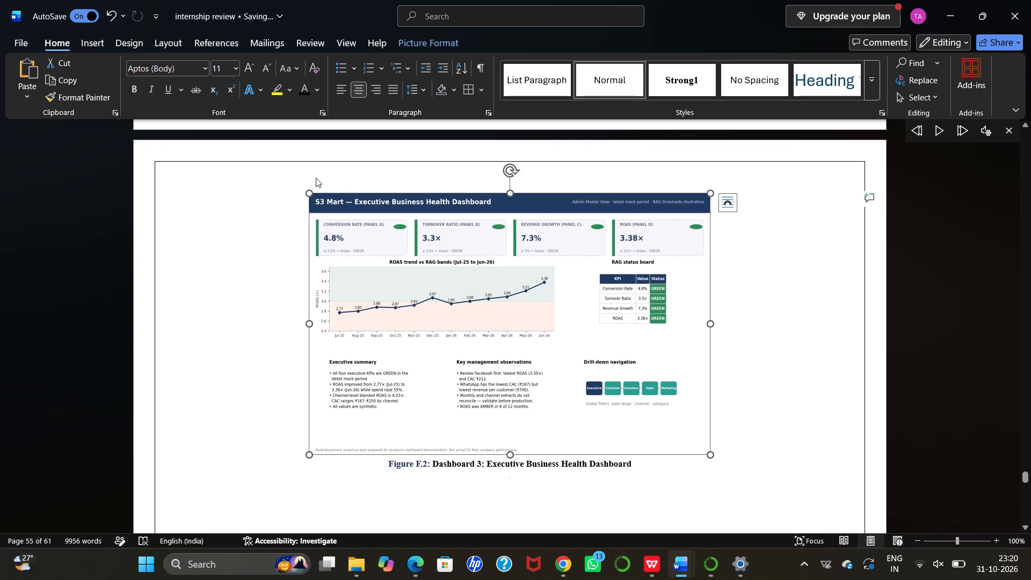
Examine the pages around the dashboard figures, from the SQL query annexure to the list of references.
scroll(226, 186, "up", 1)
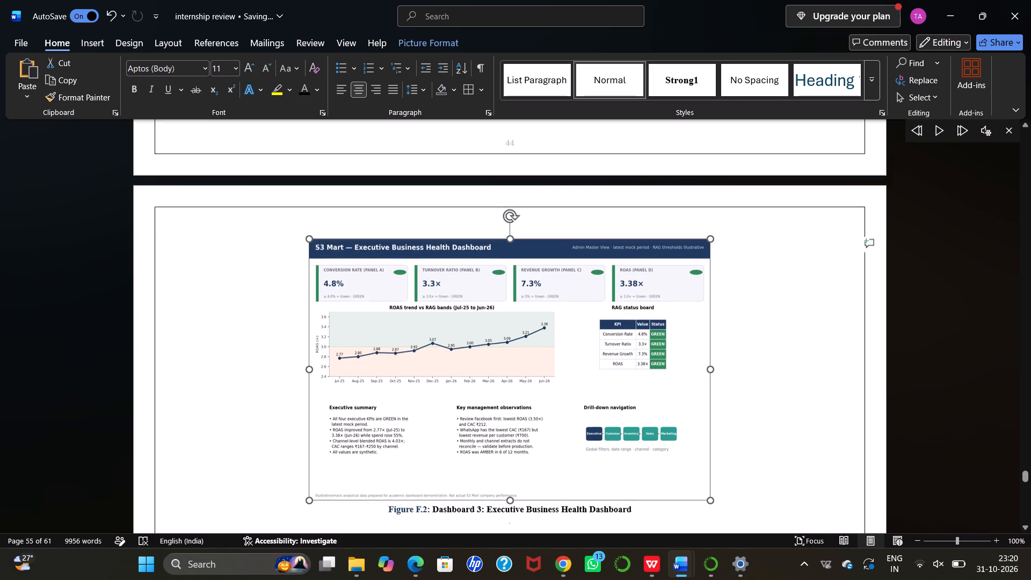
scroll(226, 186, "up", 2)
scroll(226, 186, "down", 6)
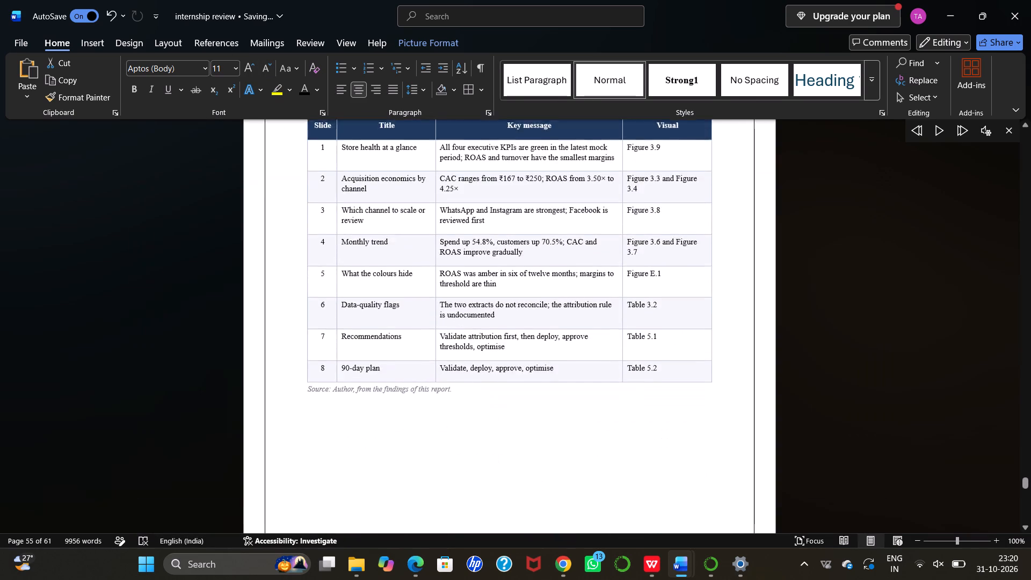
scroll(226, 186, "down", 1)
scroll(226, 186, "up", 1)
scroll(226, 186, "down", 12)
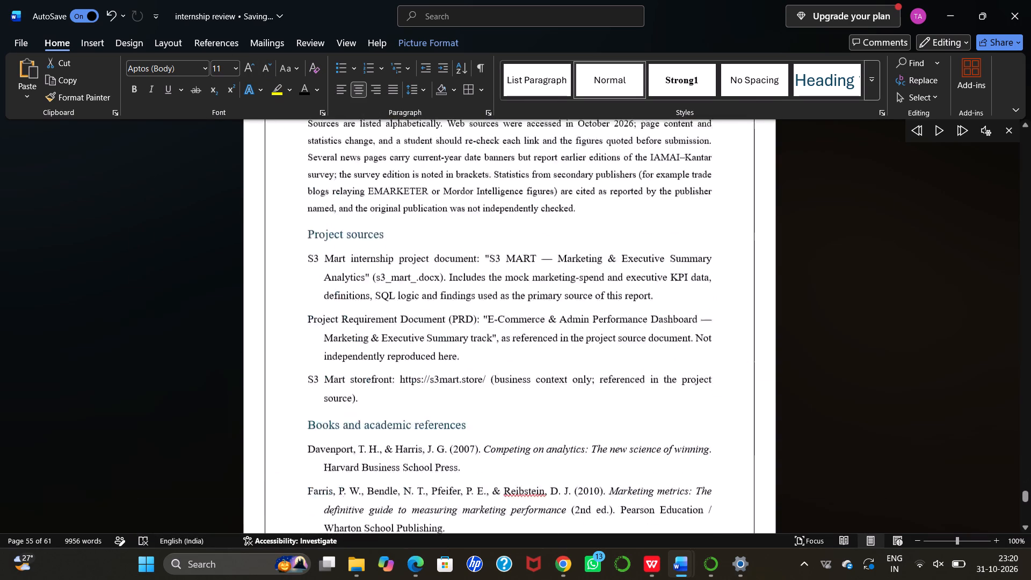
scroll(226, 186, "down", 6)
scroll(226, 186, "up", 12)
scroll(226, 186, "down", 2)
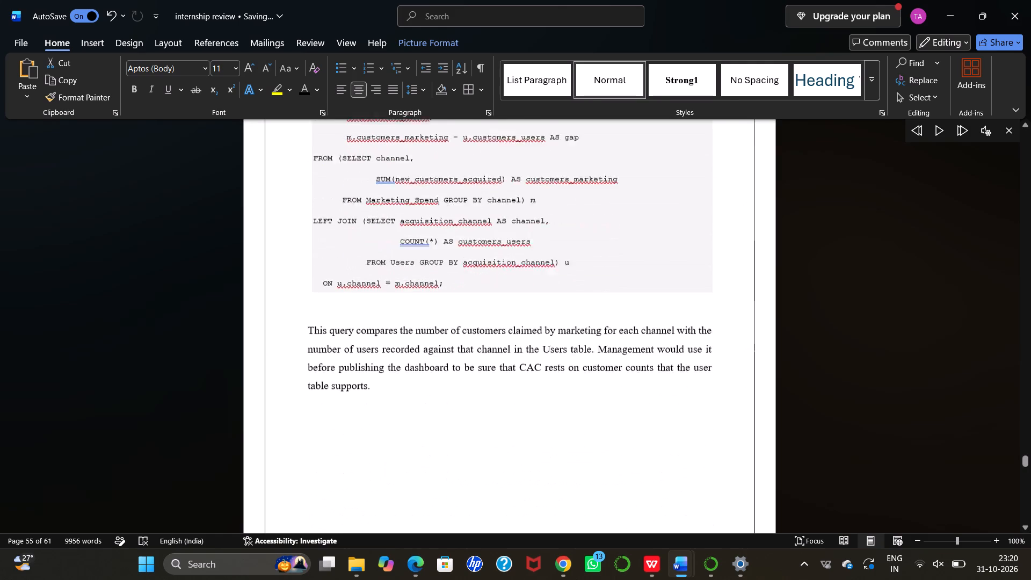
scroll(226, 186, "down", 3)
scroll(226, 186, "up", 1)
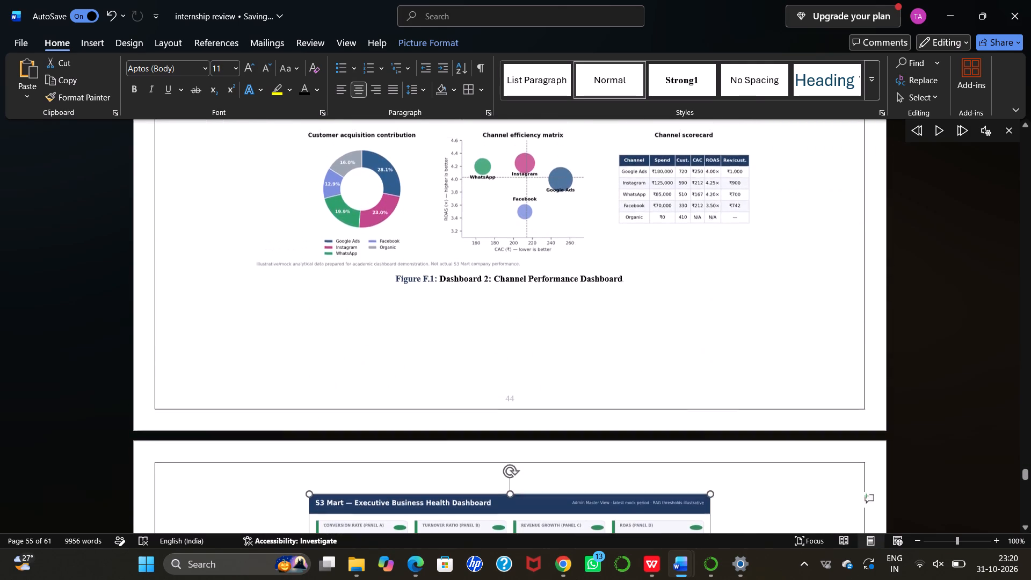
scroll(226, 186, "up", 3)
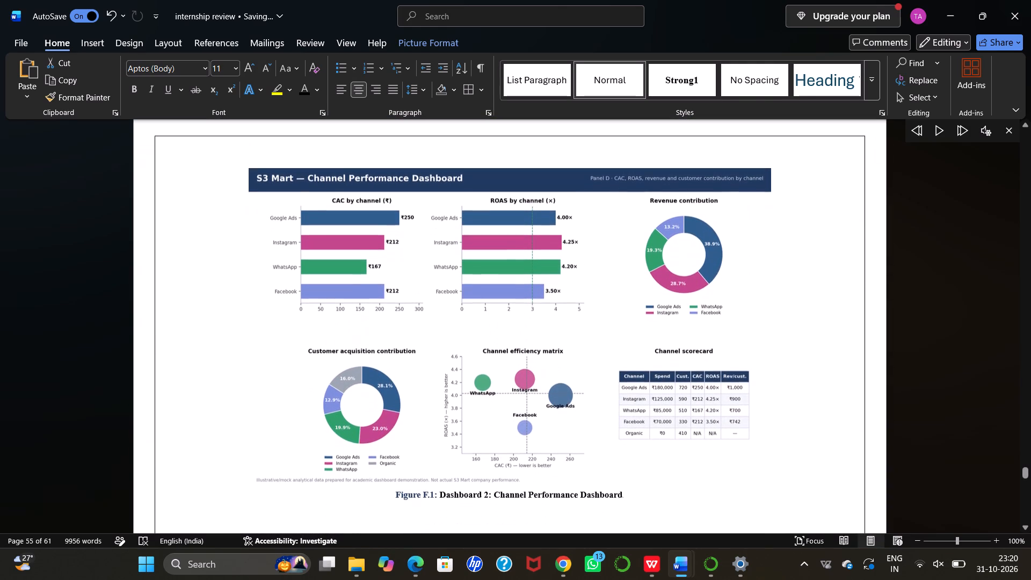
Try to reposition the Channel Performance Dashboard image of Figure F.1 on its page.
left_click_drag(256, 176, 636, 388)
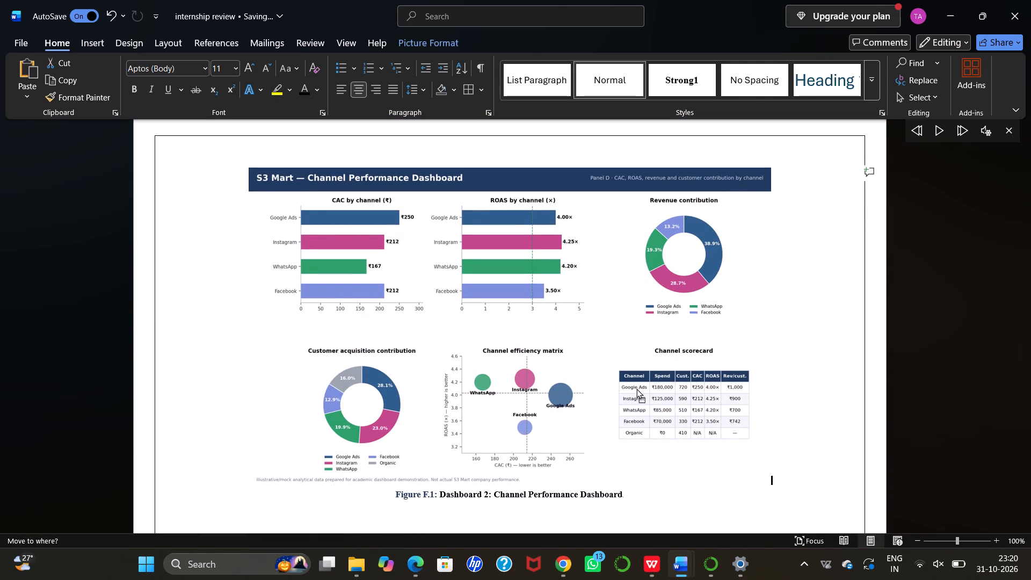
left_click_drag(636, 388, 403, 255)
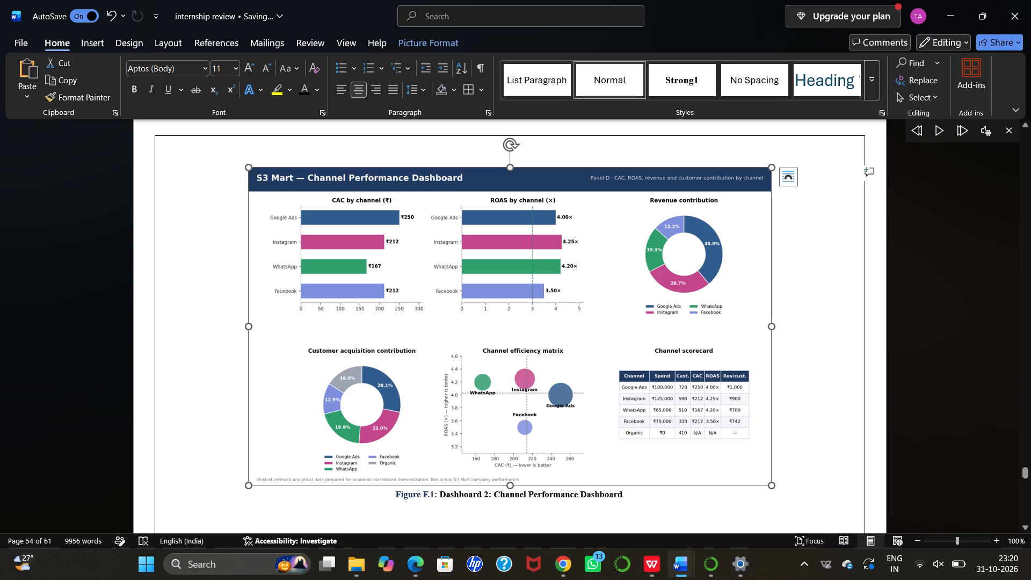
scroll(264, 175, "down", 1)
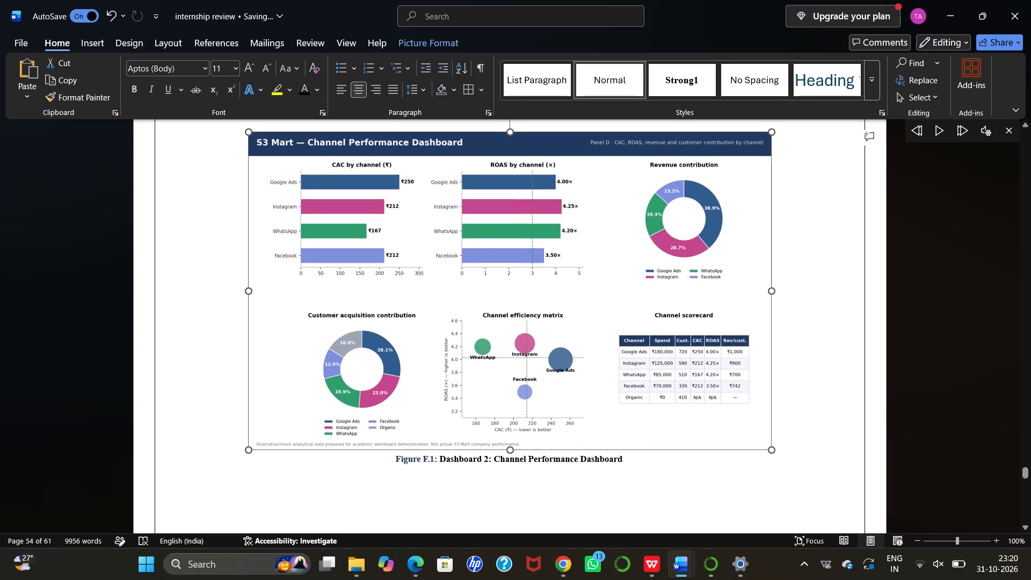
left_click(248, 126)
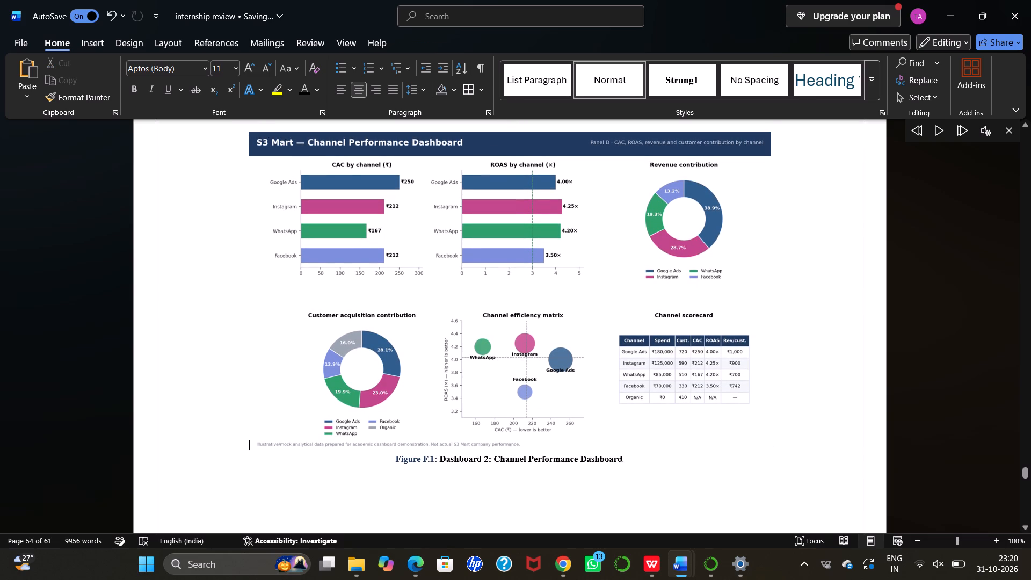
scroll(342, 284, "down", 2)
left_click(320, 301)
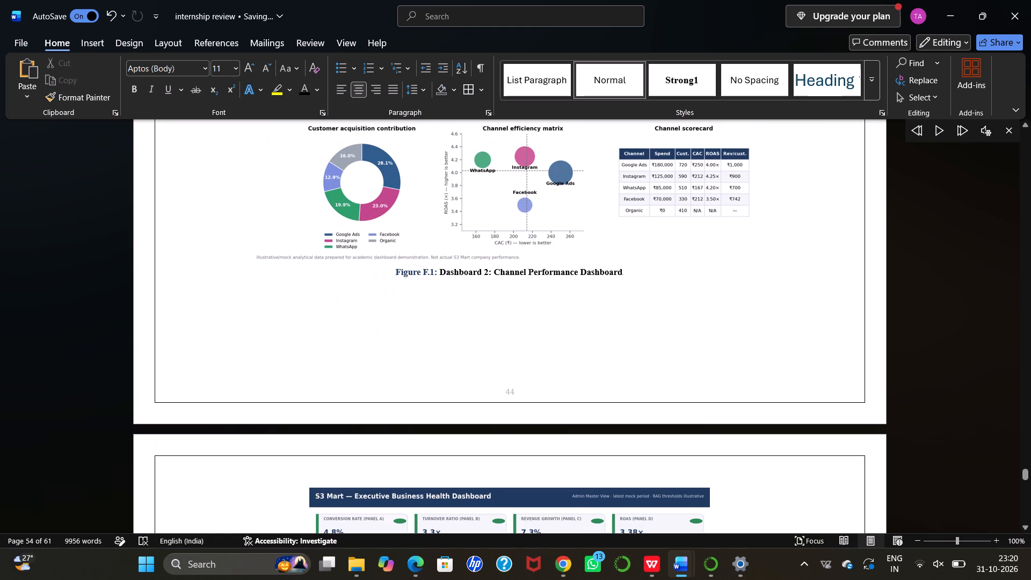
Copy the last Annexure E paragraph, on monthly CAC changes, together with the Figure F.1 dashboard image and its caption.
scroll(320, 301, "down", 1, "ctrl")
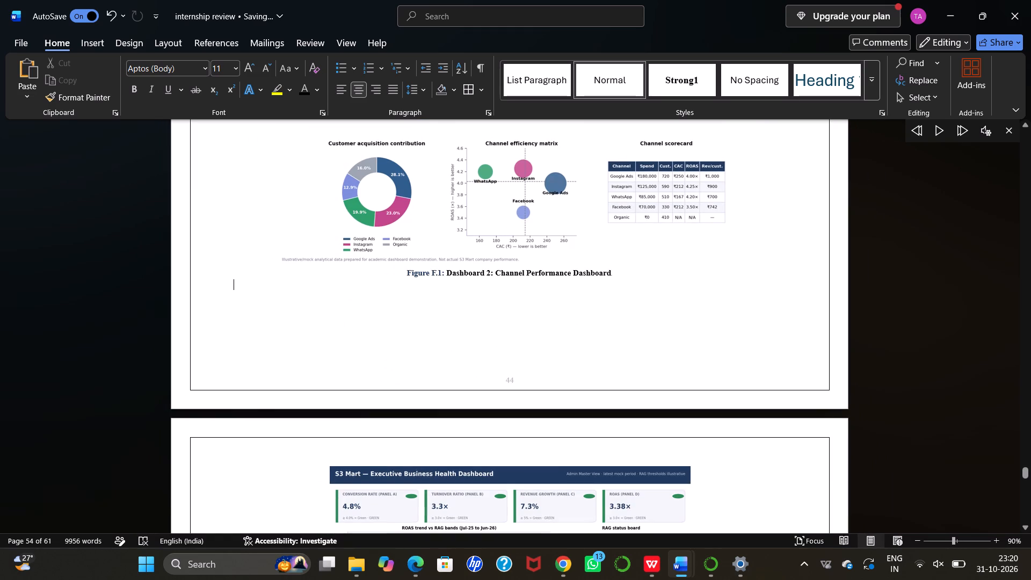
scroll(458, 292, "up", 7)
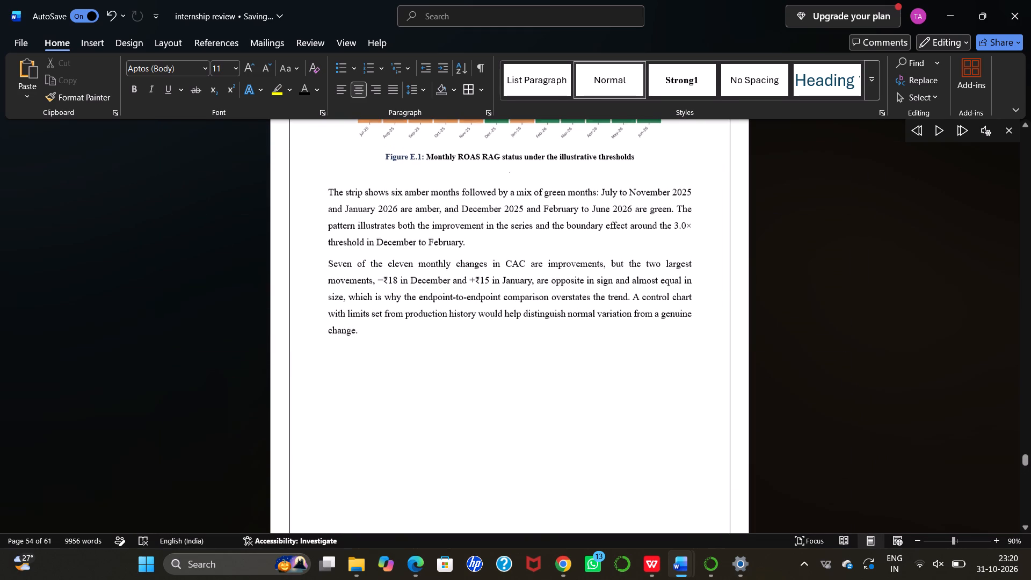
left_click_drag(328, 264, 417, 408)
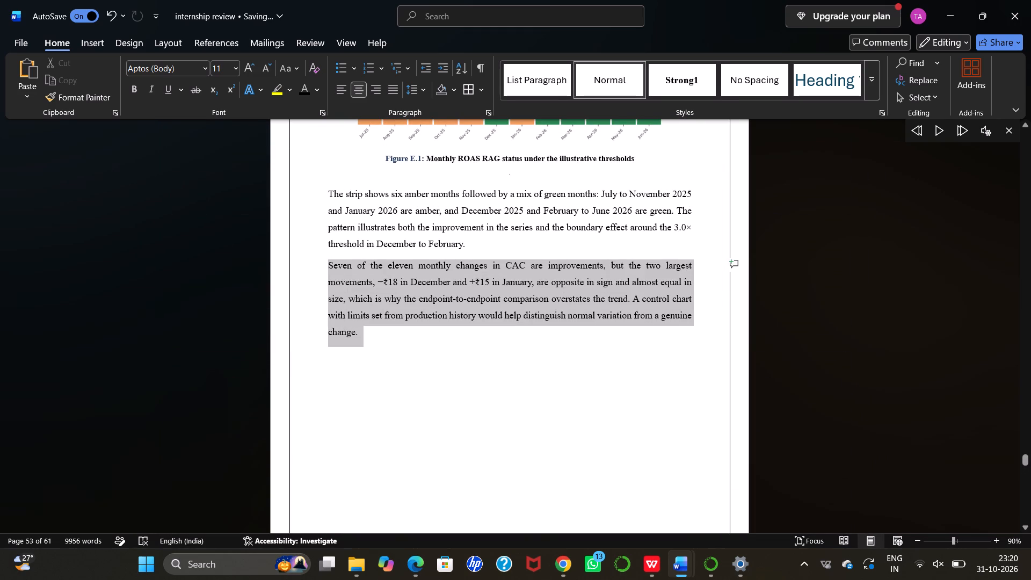
left_click_drag(417, 408, 531, 433)
scroll(469, 523, "up", 1)
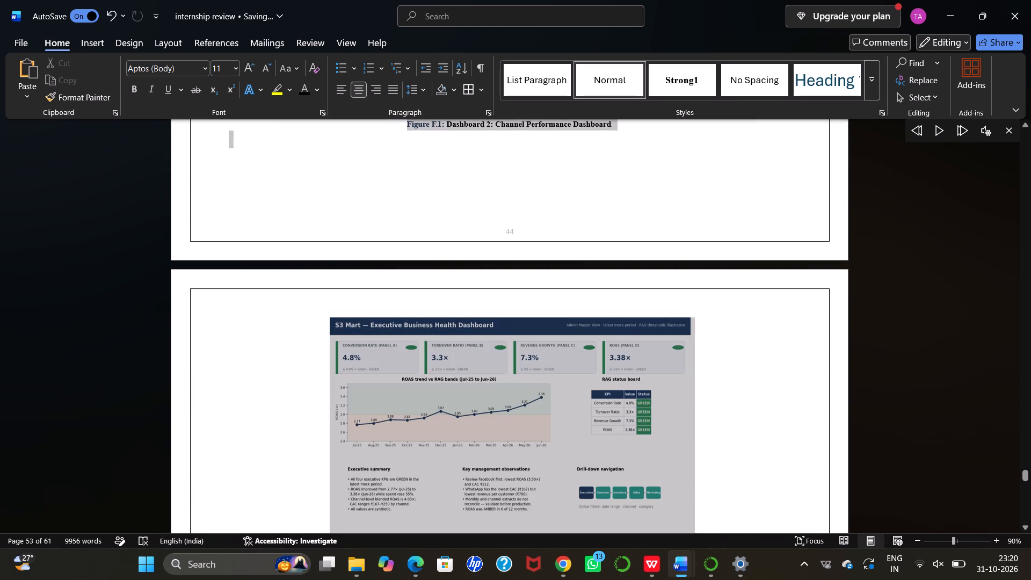
left_click_drag(531, 433, 530, 446)
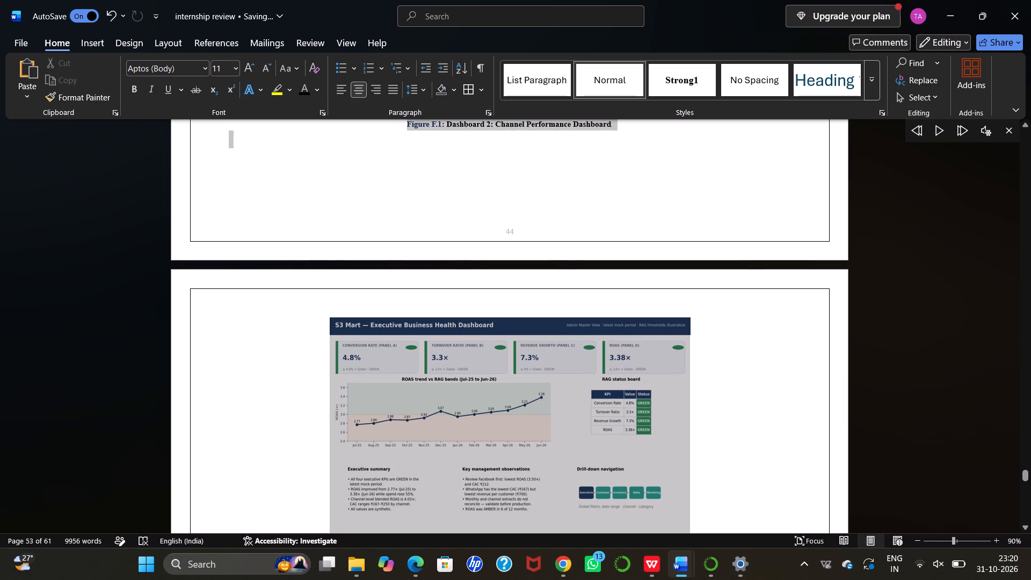
left_click_drag(530, 446, 579, 283)
left_click_drag(579, 283, 636, 202)
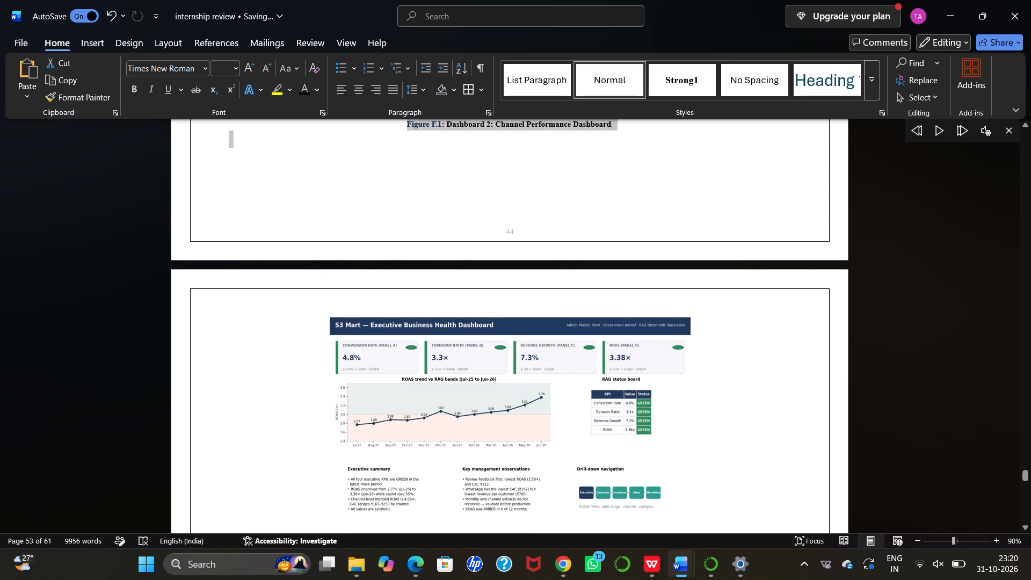
key("ctrl+c")
Insert two blank lines above the Channel Performance Dashboard image of Figure F.1.
scroll(637, 202, "up", 2)
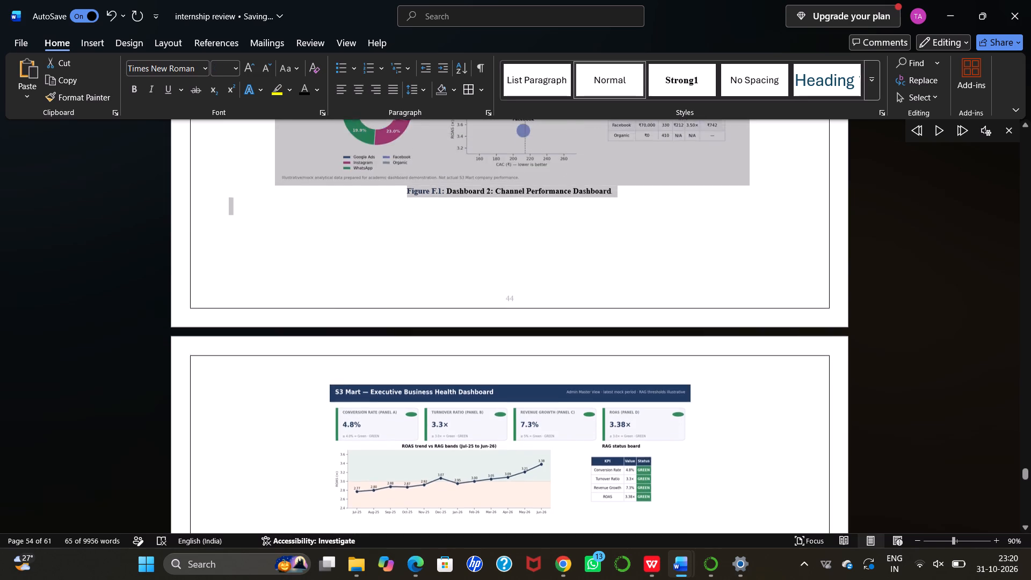
scroll(637, 202, "up", 2)
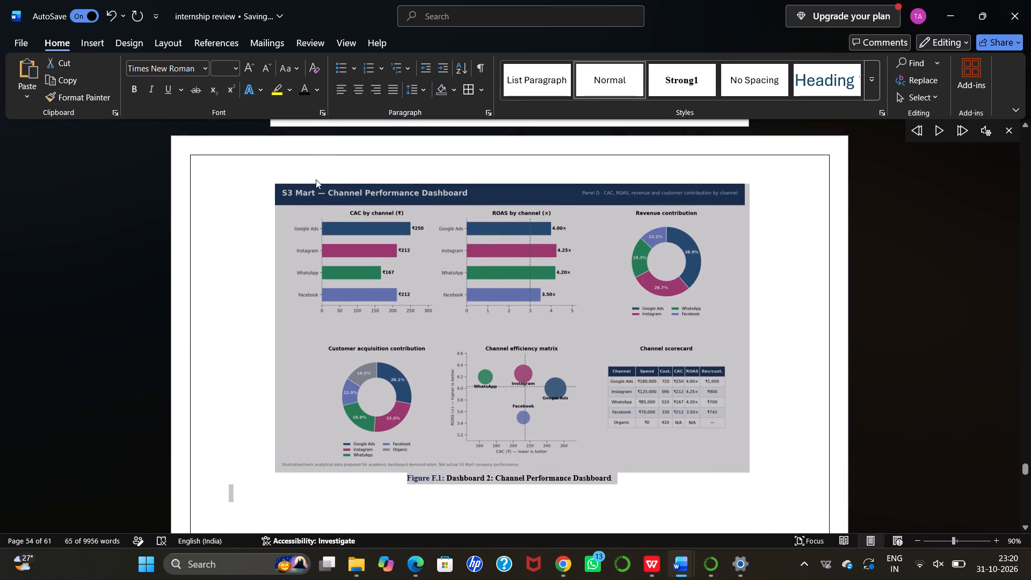
left_click(263, 175)
left_click(263, 185)
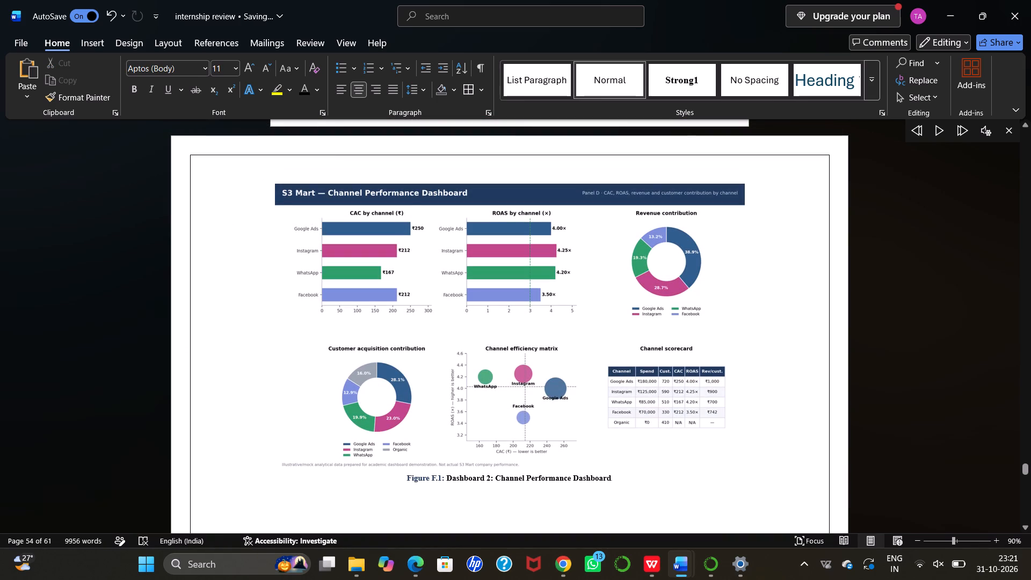
key("Return")
key("Return")
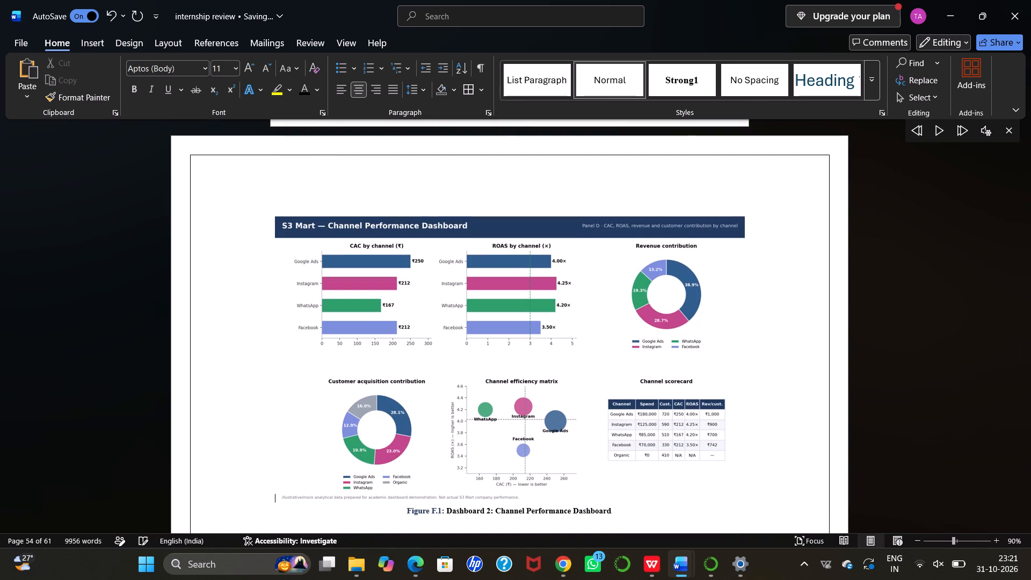
Delete the Channel Performance Dashboard image above the original Figure F.1 caption.
left_click(345, 292)
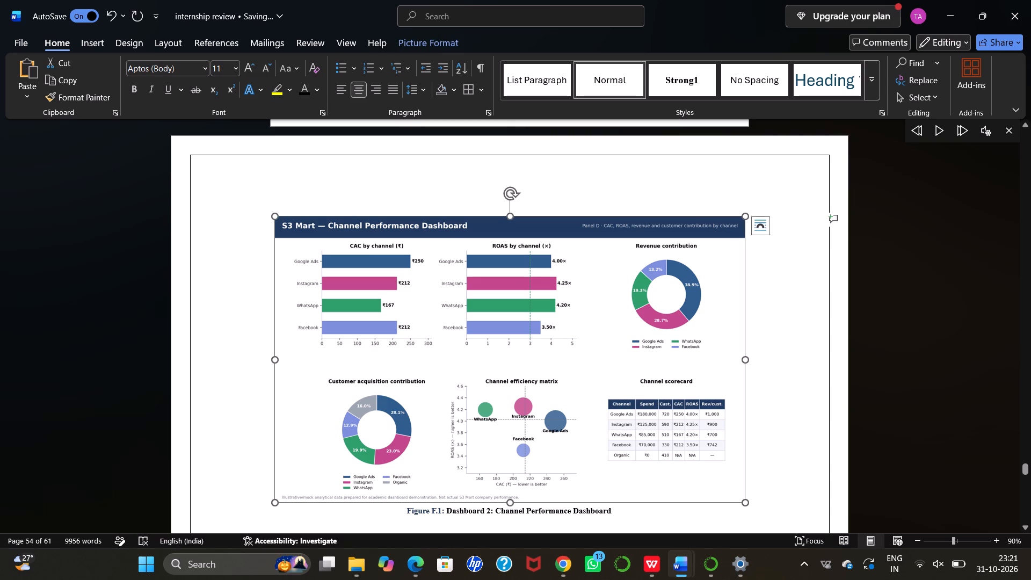
key("BackSpace")
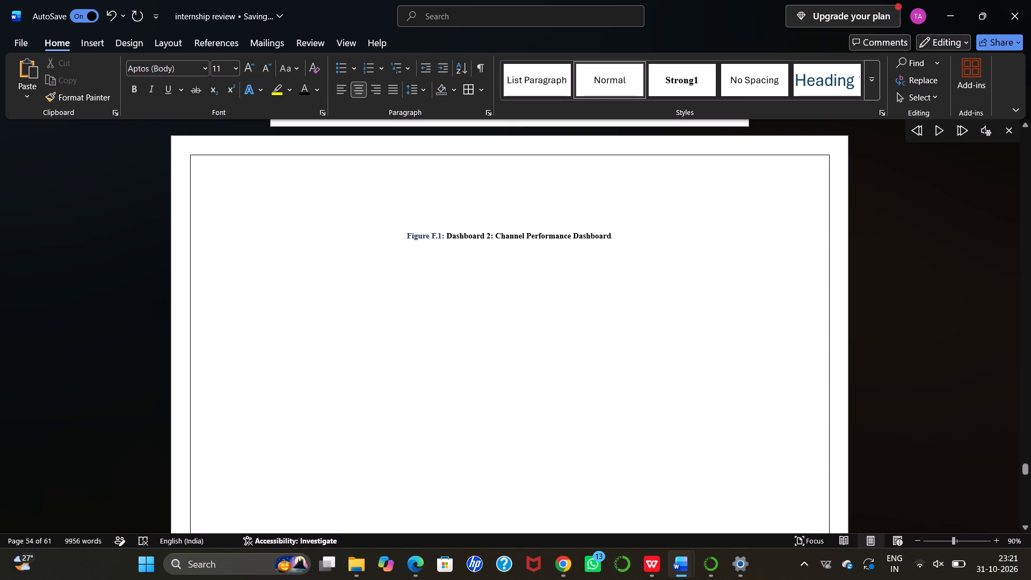
Insert an empty paragraph before the Annexure G heading and paste the copied CAC paragraph and Figure F.1 with its caption there.
scroll(445, 237, "down", 8)
scroll(445, 237, "left", 1)
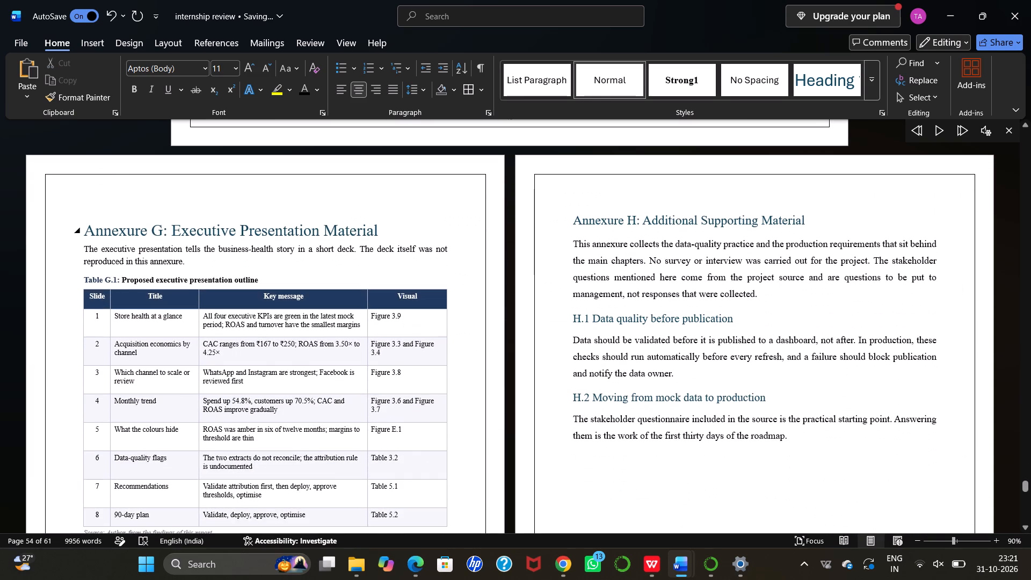
left_click(79, 212)
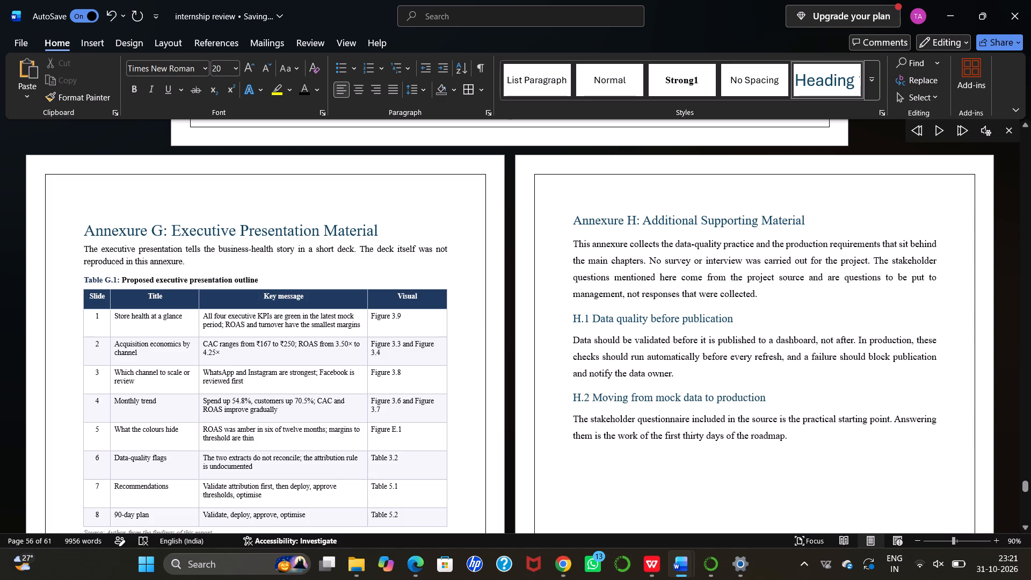
key("Return")
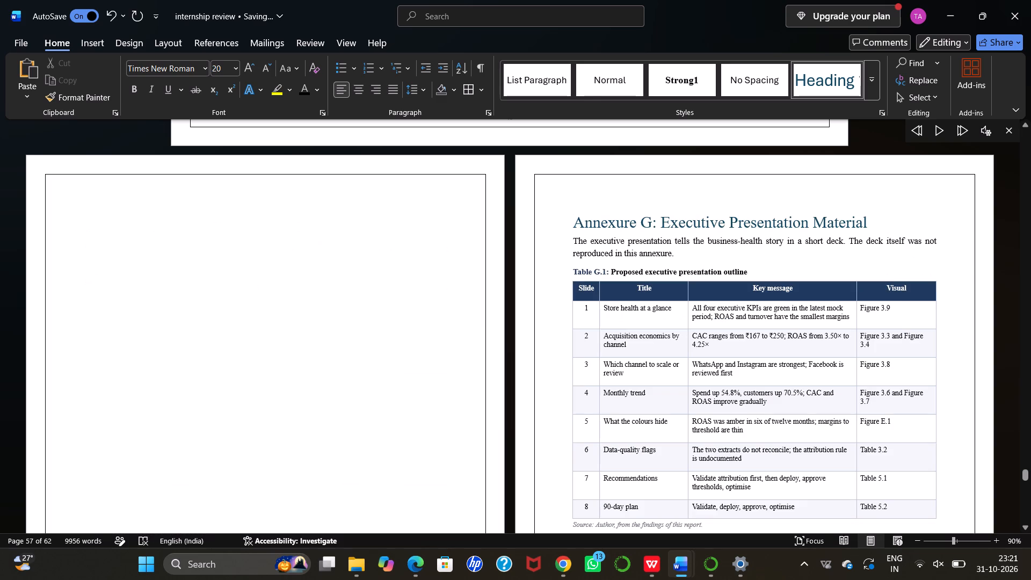
left_click(94, 233)
key("ctrl+v")
scroll(583, 255, "up", 1)
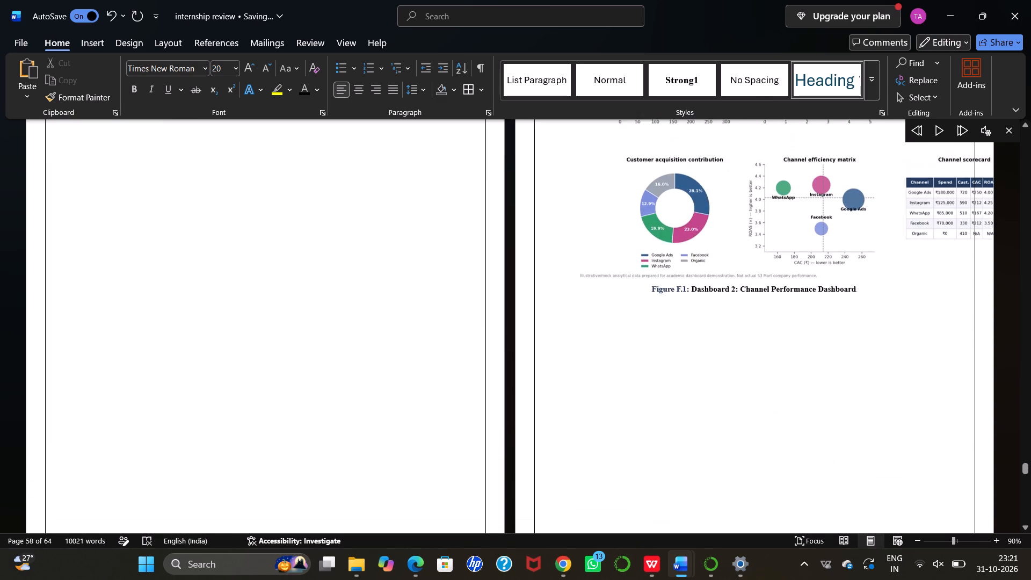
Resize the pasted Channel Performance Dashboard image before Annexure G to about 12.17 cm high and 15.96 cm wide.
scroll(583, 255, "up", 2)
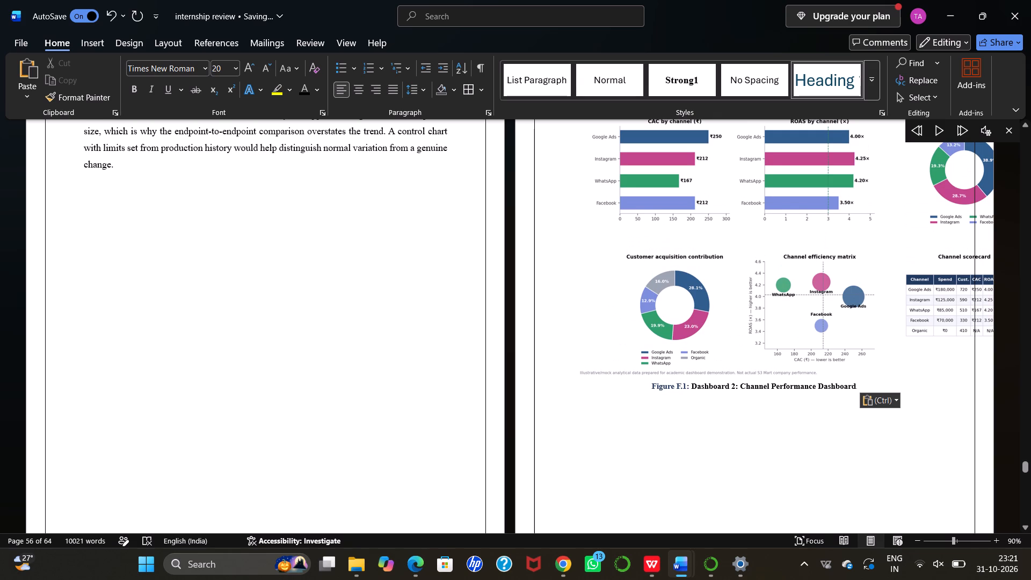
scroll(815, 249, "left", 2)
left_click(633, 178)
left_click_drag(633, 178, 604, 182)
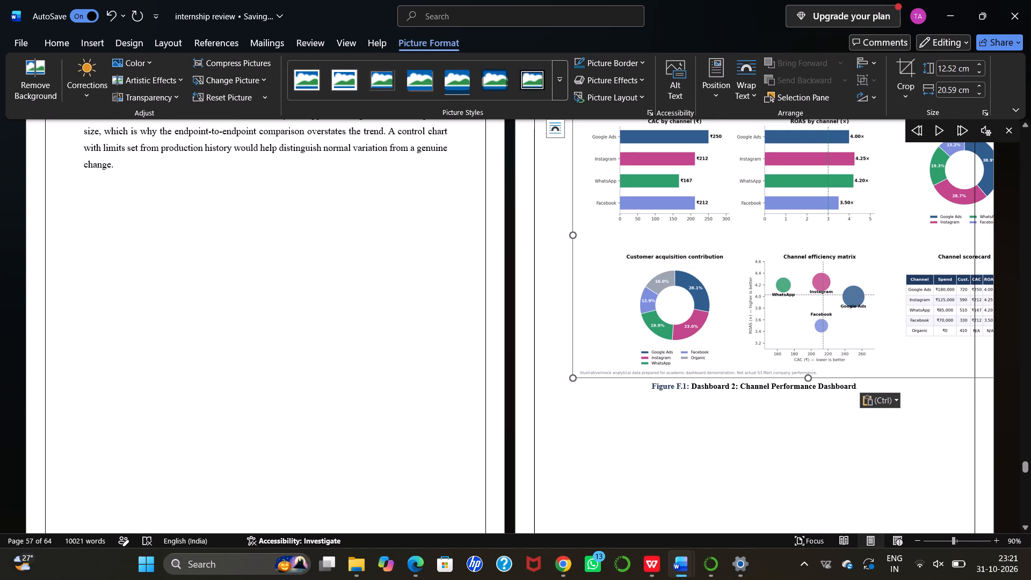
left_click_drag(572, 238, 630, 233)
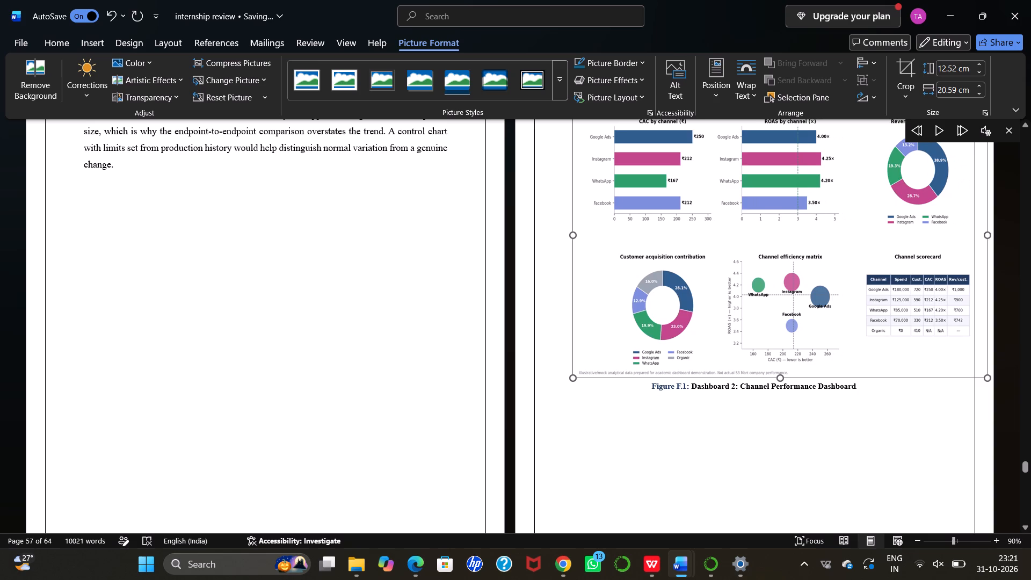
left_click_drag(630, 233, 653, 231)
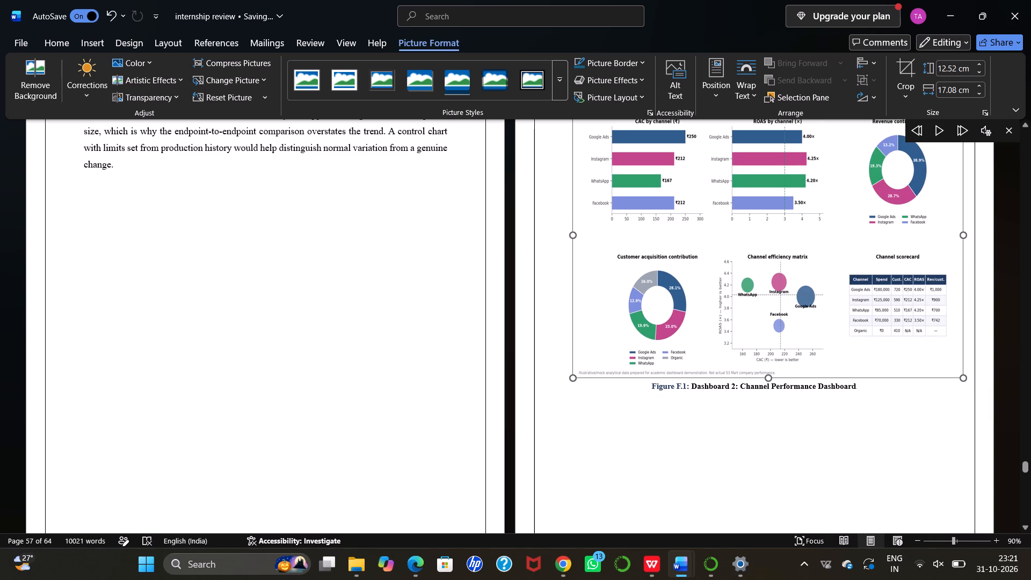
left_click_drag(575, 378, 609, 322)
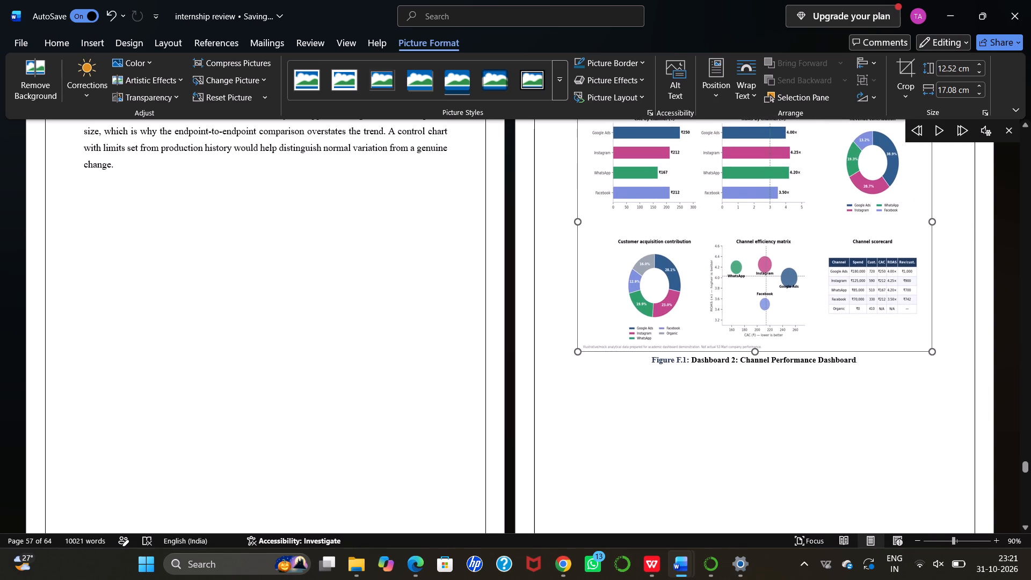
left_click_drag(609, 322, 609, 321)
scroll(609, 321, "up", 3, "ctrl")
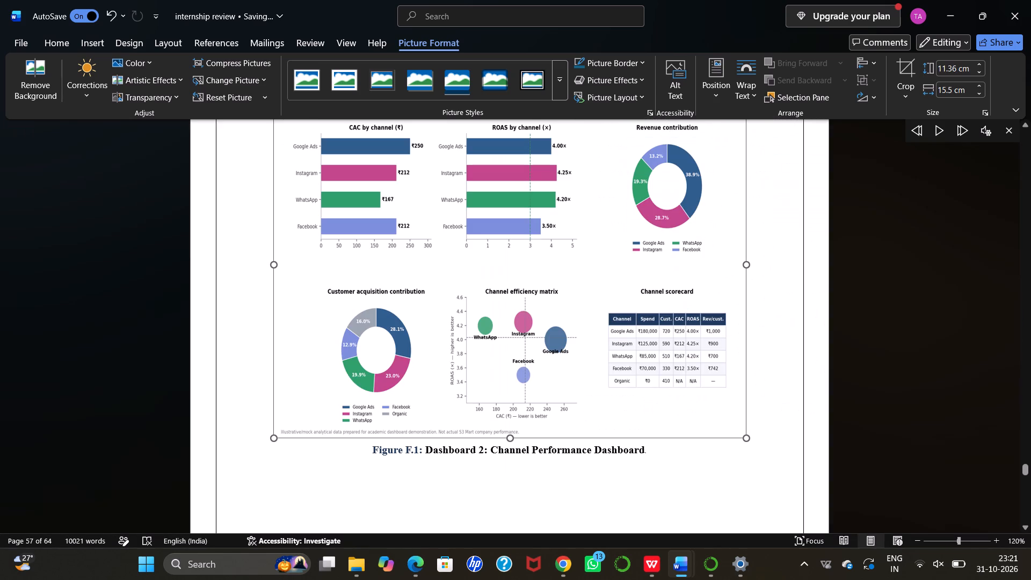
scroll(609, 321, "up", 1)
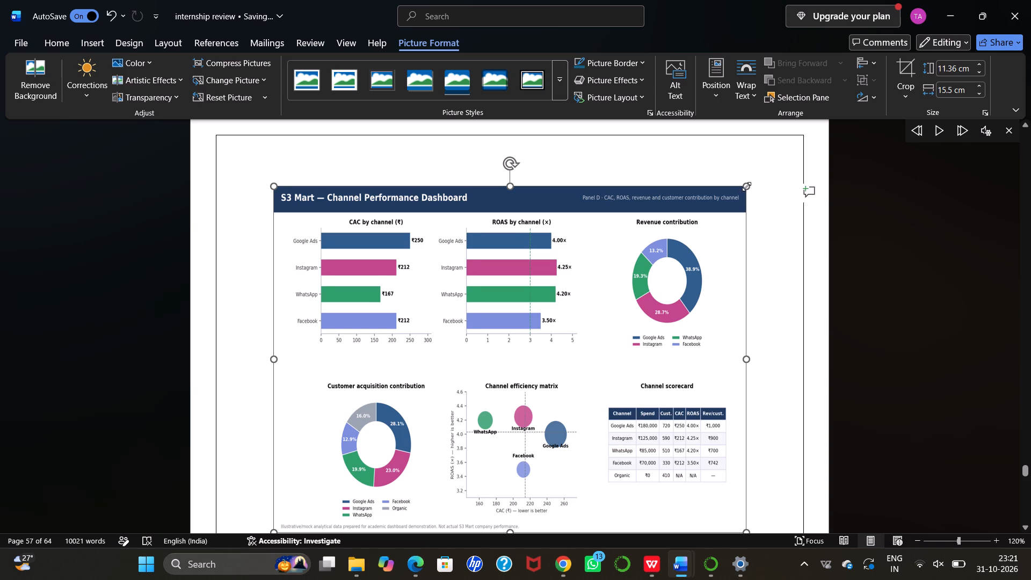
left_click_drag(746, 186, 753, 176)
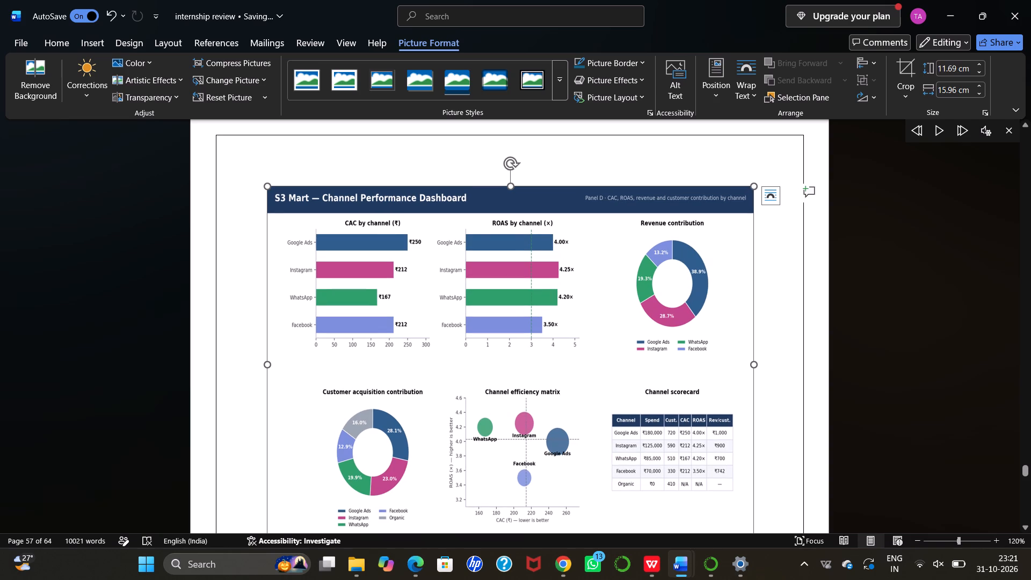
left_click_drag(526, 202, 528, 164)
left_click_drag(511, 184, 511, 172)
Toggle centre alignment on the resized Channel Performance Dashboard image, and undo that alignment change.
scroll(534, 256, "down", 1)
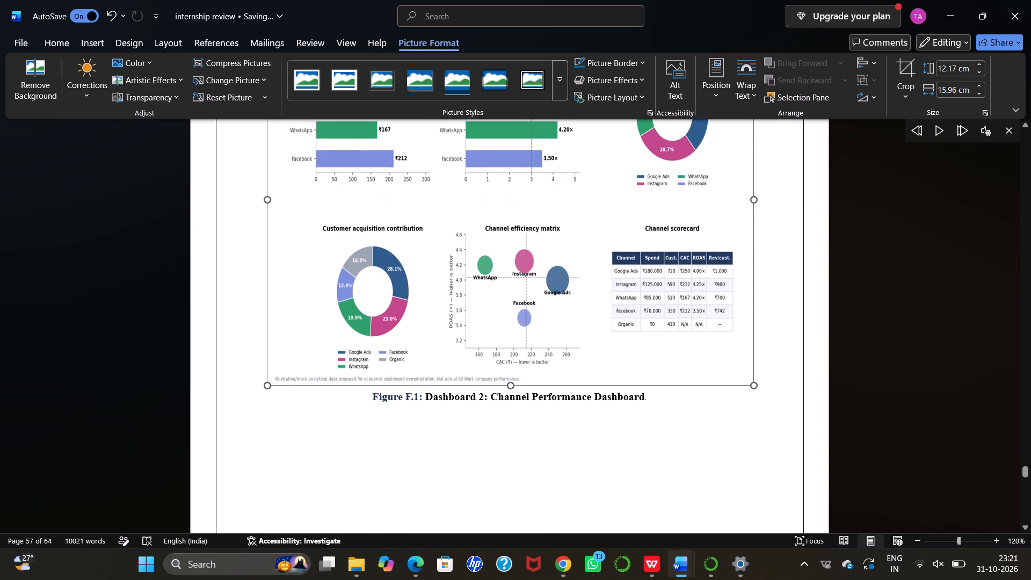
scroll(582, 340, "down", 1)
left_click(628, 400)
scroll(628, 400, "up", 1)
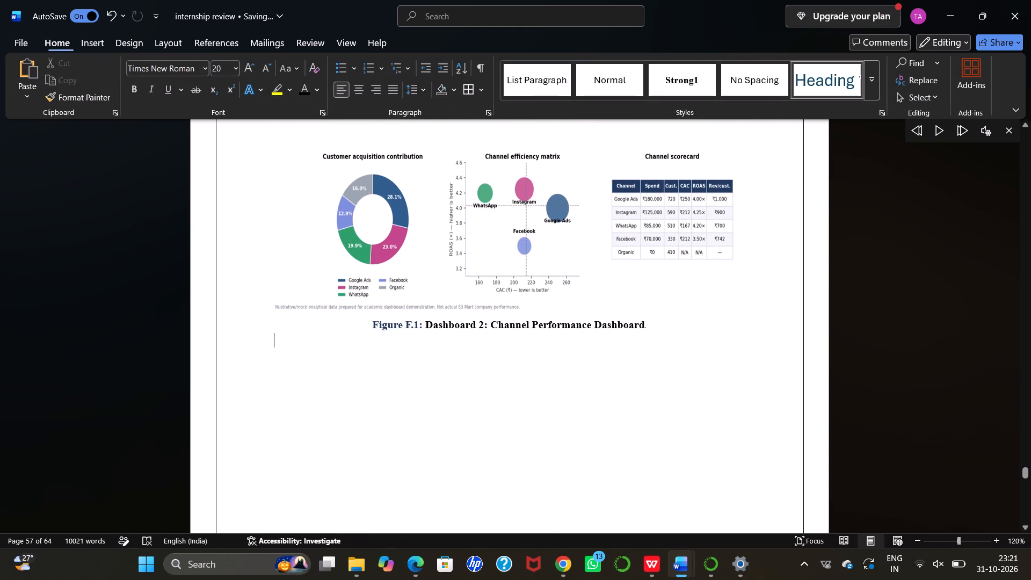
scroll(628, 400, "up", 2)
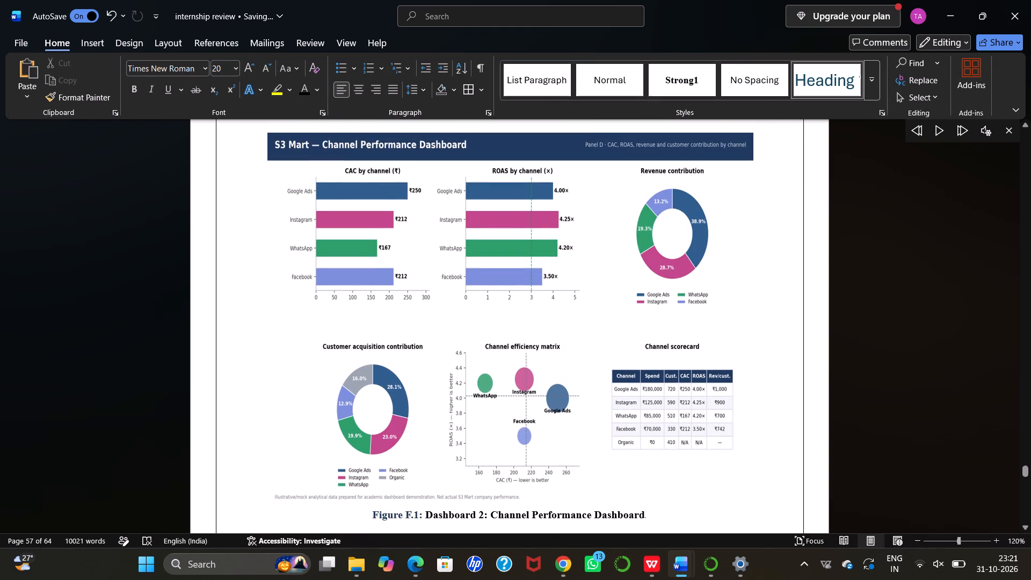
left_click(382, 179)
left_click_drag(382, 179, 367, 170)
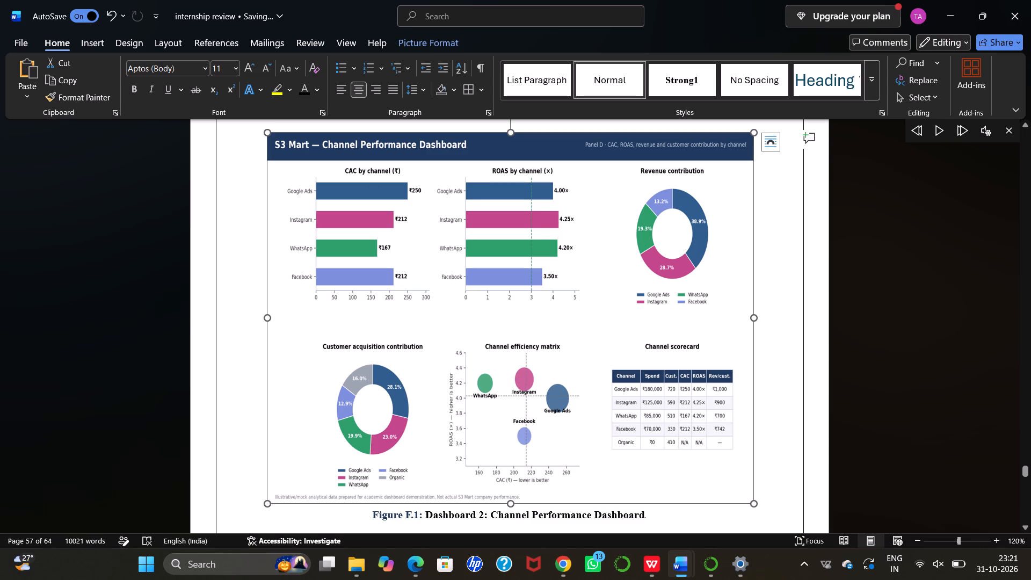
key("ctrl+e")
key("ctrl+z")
Undo the resizing of the pasted Channel Performance Dashboard image and the paste of the CAC paragraph and Figure F.1.
left_click(106, 8)
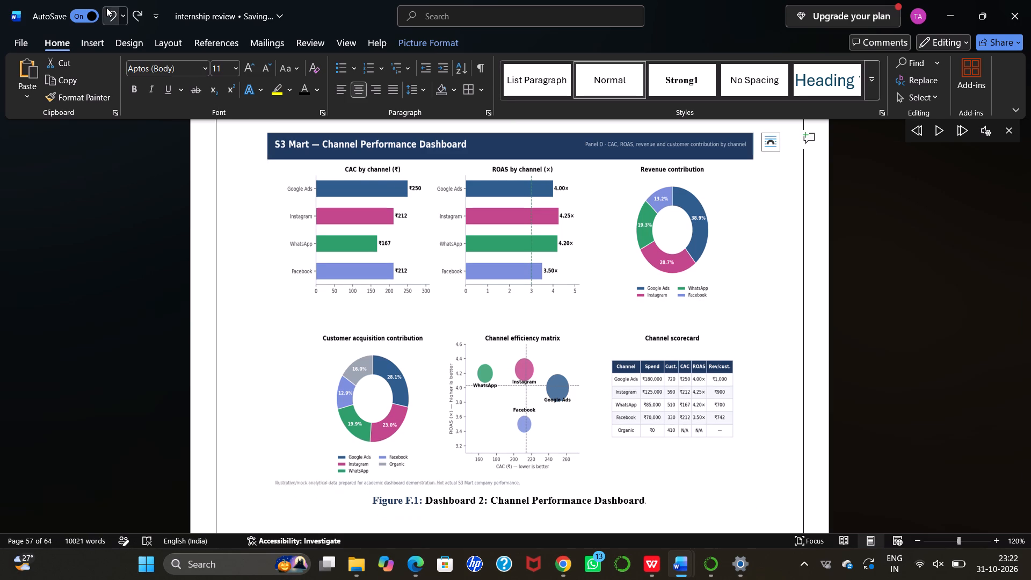
left_click(106, 8)
left_click(106, 8)
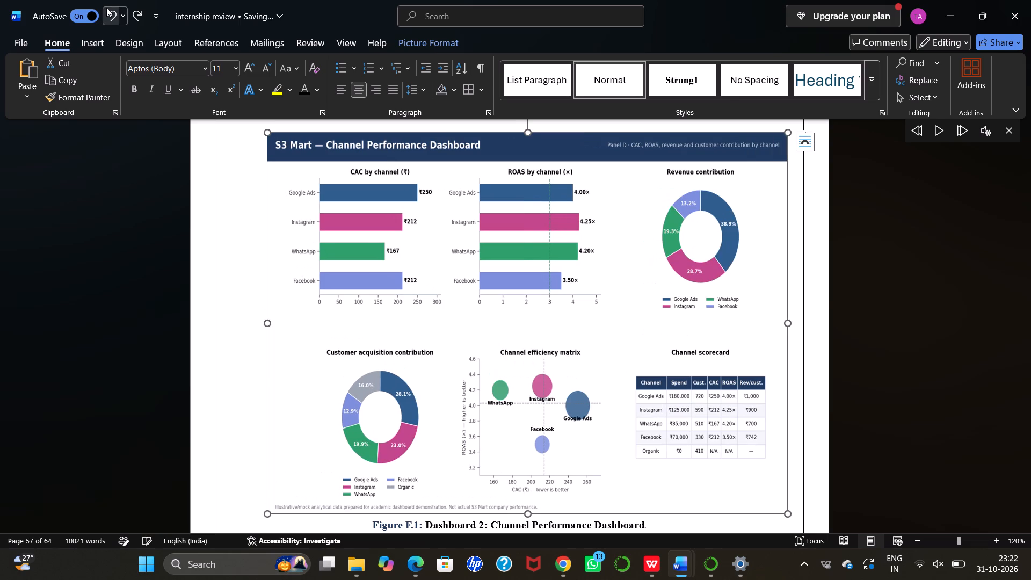
left_click(106, 8)
left_click(106, 8)
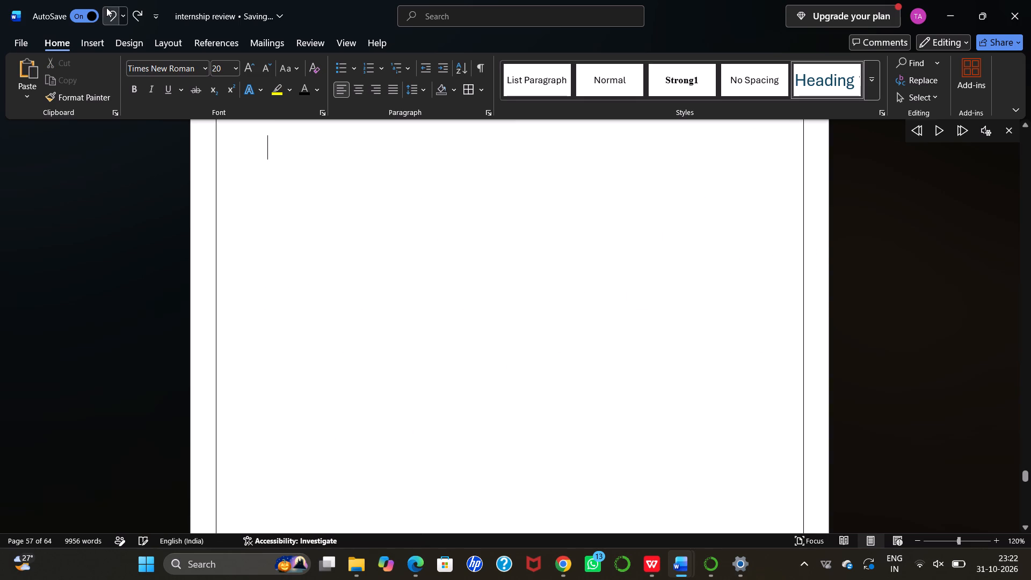
Undo the empty paragraph before Annexure G and the deletion of the dashboard image above the original Figure F.1 caption.
scroll(255, 352, "up", 4)
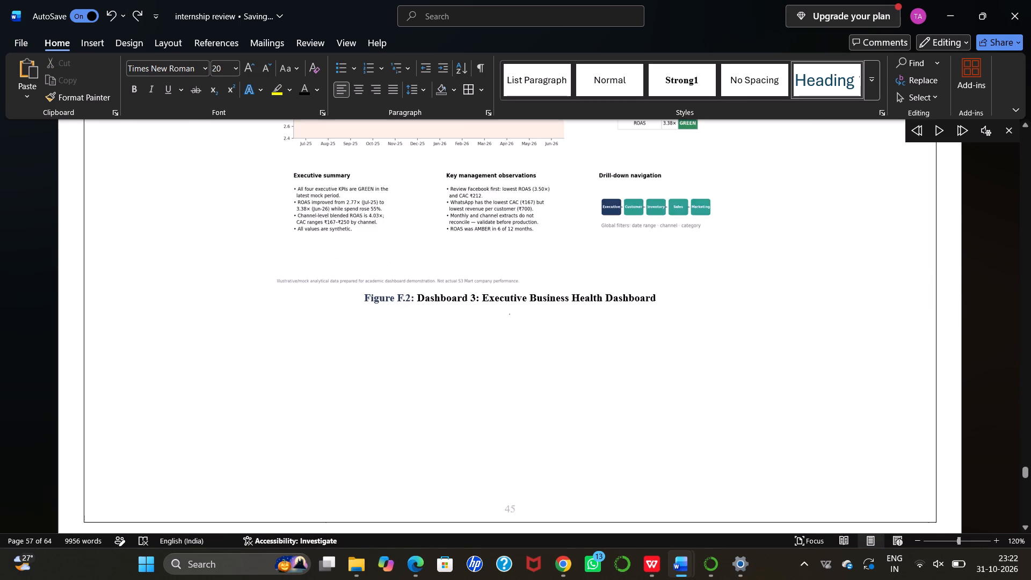
scroll(255, 352, "up", 3)
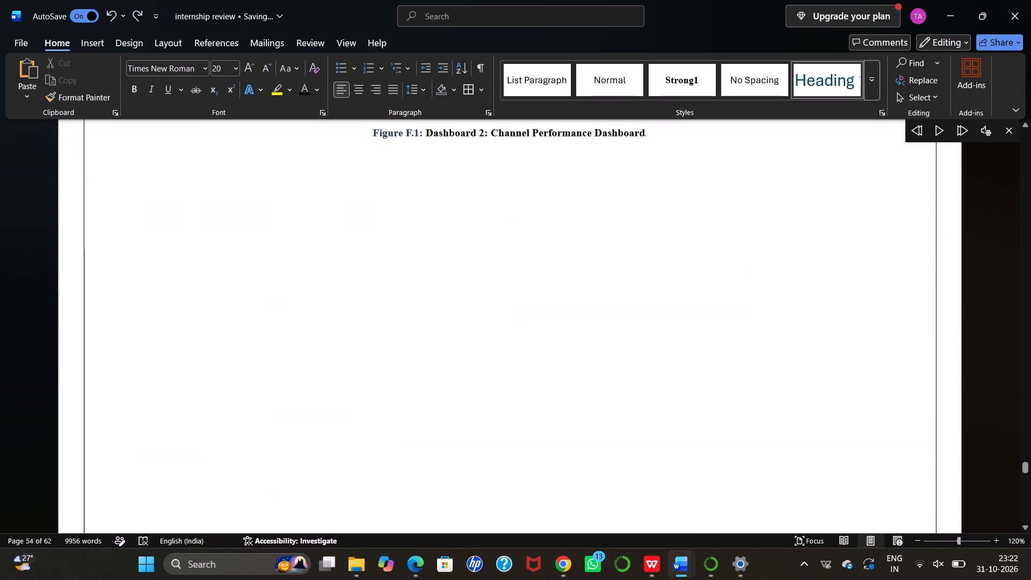
scroll(255, 352, "up", 1)
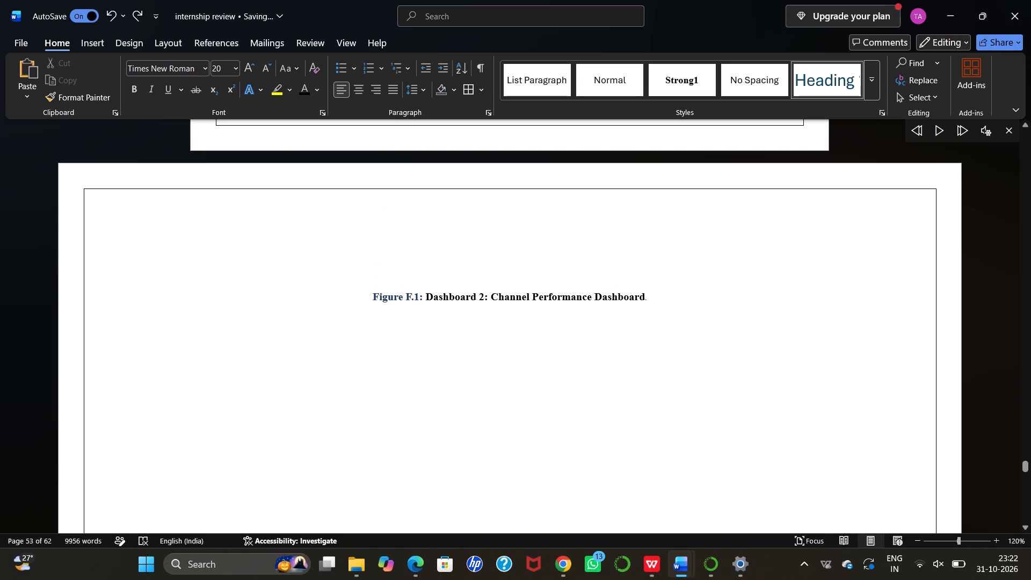
left_click(110, 15)
scroll(274, 164, "up", 3)
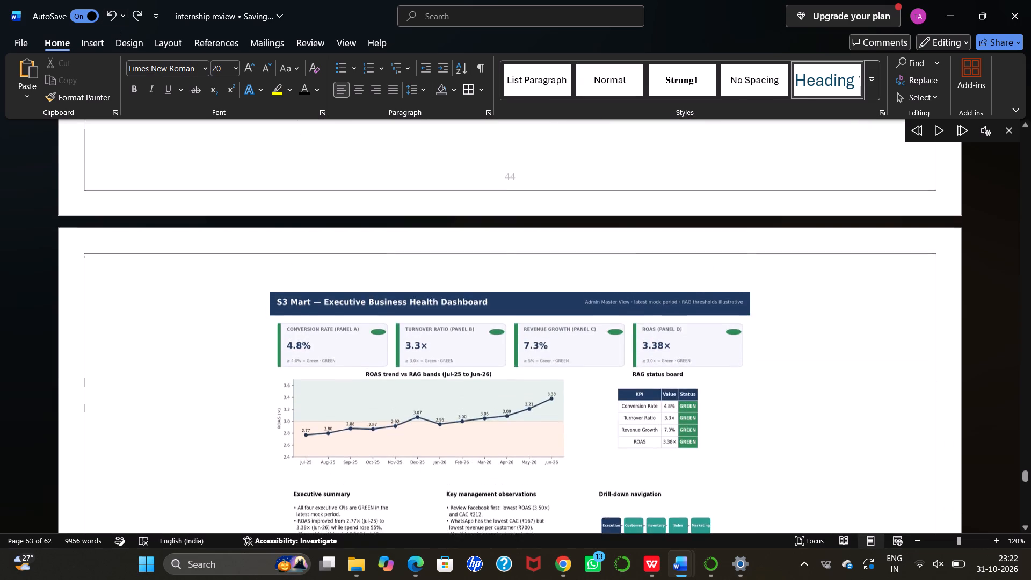
scroll(274, 164, "up", 4)
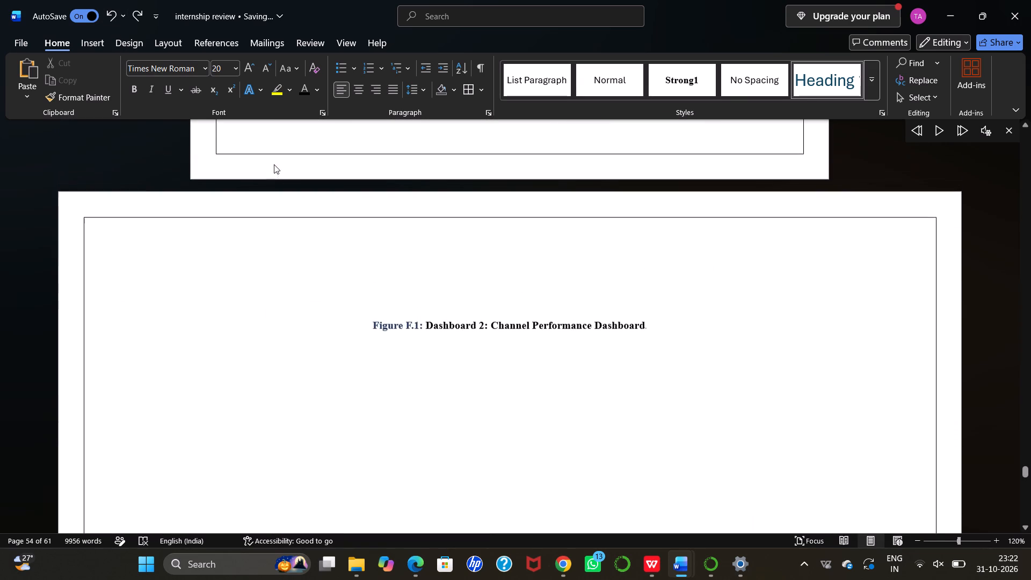
scroll(274, 164, "up", 3)
scroll(274, 164, "down", 2)
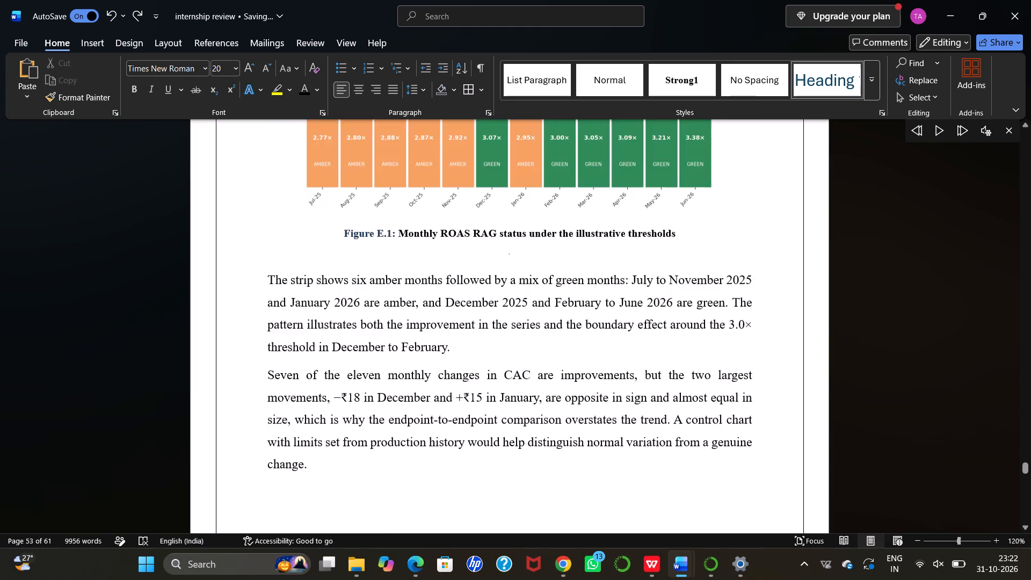
scroll(274, 164, "down", 2)
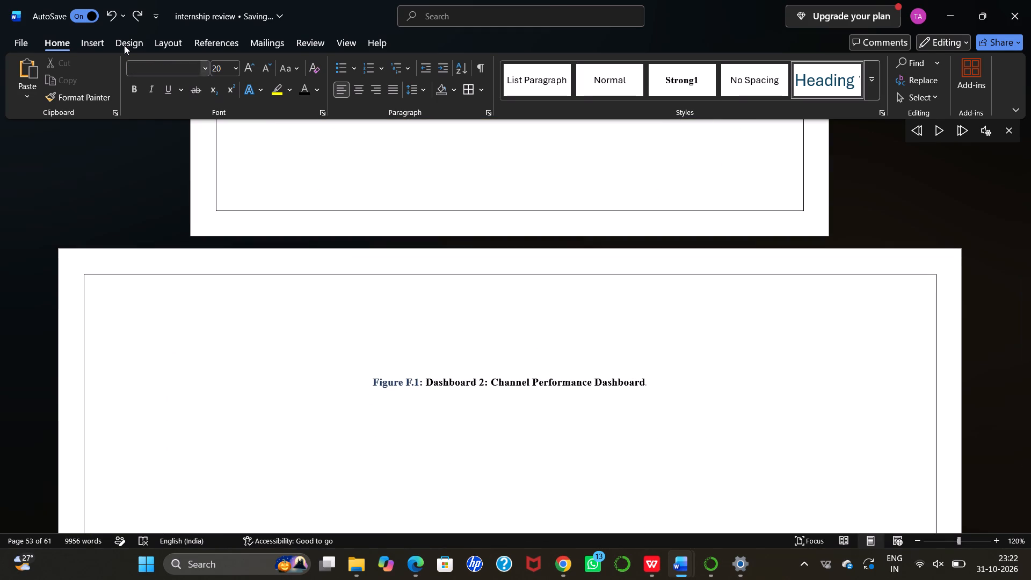
left_click(112, 17)
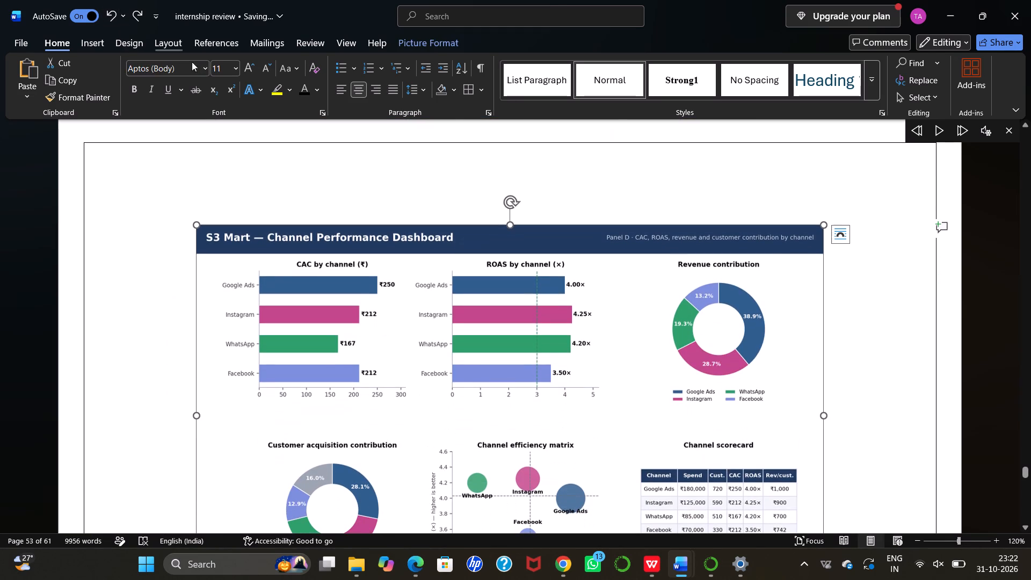
Examine the Channel Performance Dashboard image and its Figure F.1 caption on the landscape page.
scroll(234, 108, "down", 4)
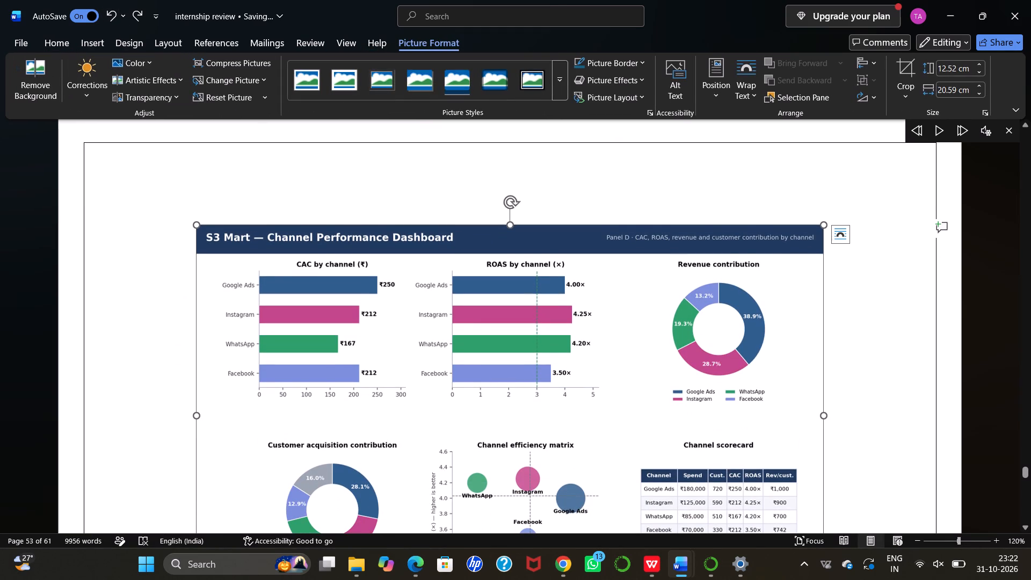
scroll(370, 190, "down", 3)
scroll(370, 190, "up", 6)
scroll(370, 190, "down", 1)
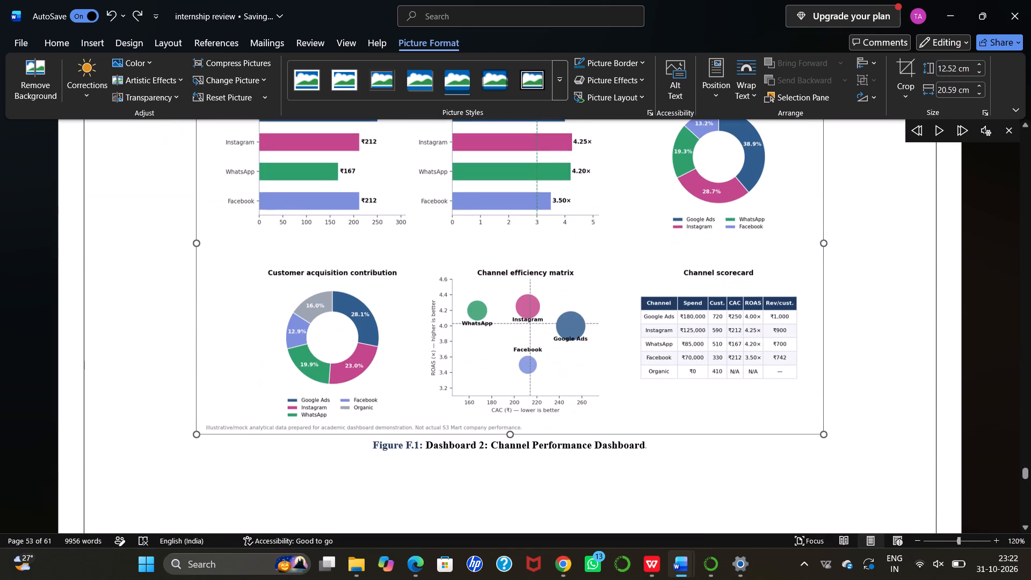
scroll(370, 190, "up", 2)
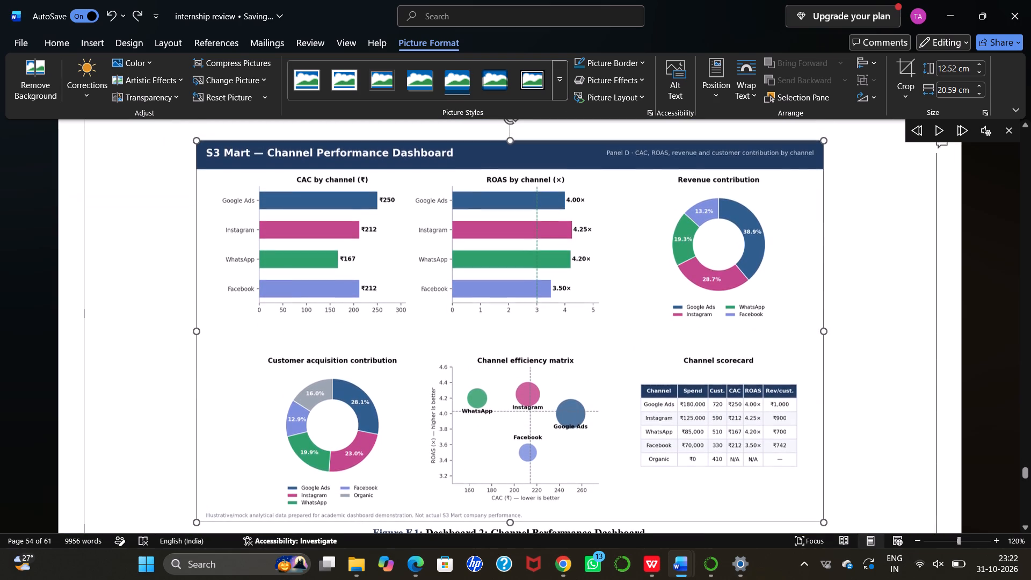
scroll(370, 190, "up", 1)
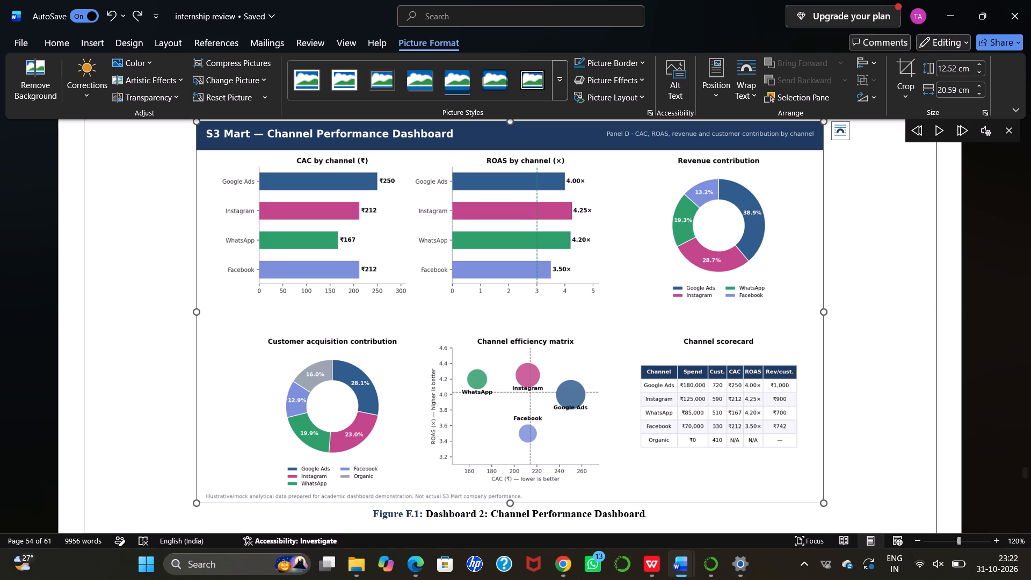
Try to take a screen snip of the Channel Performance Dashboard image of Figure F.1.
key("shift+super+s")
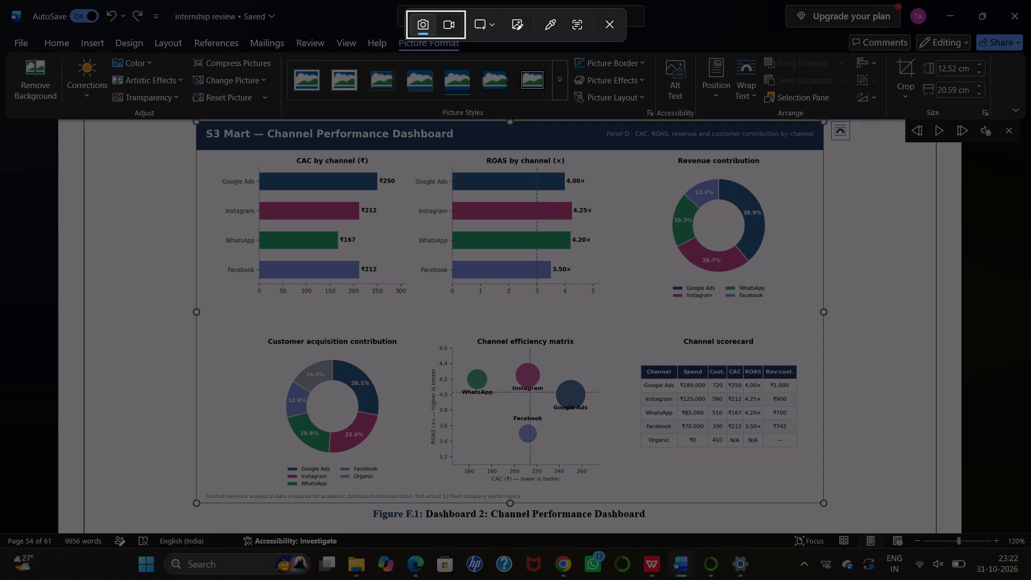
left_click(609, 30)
scroll(526, 282, "down", 1, "ctrl")
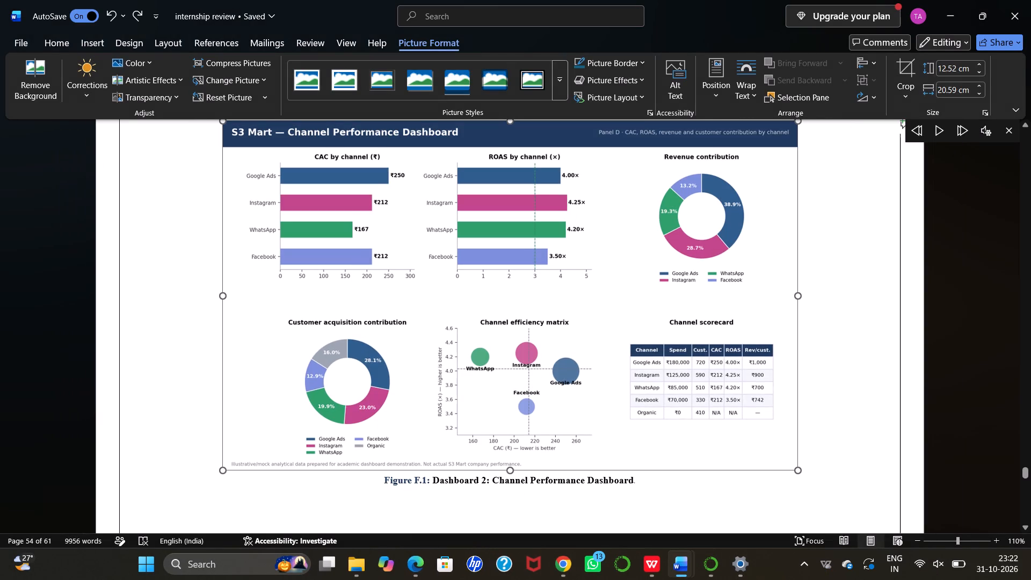
scroll(528, 303, "down", 1, "ctrl")
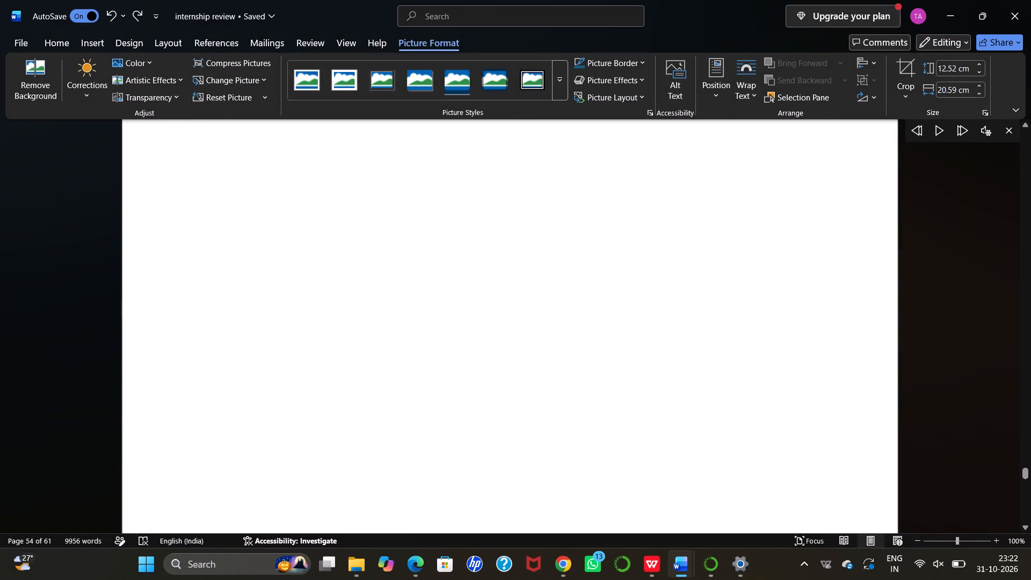
scroll(528, 303, "down", 1, "ctrl")
scroll(528, 303, "up", 1)
scroll(528, 303, "down", 1, "ctrl")
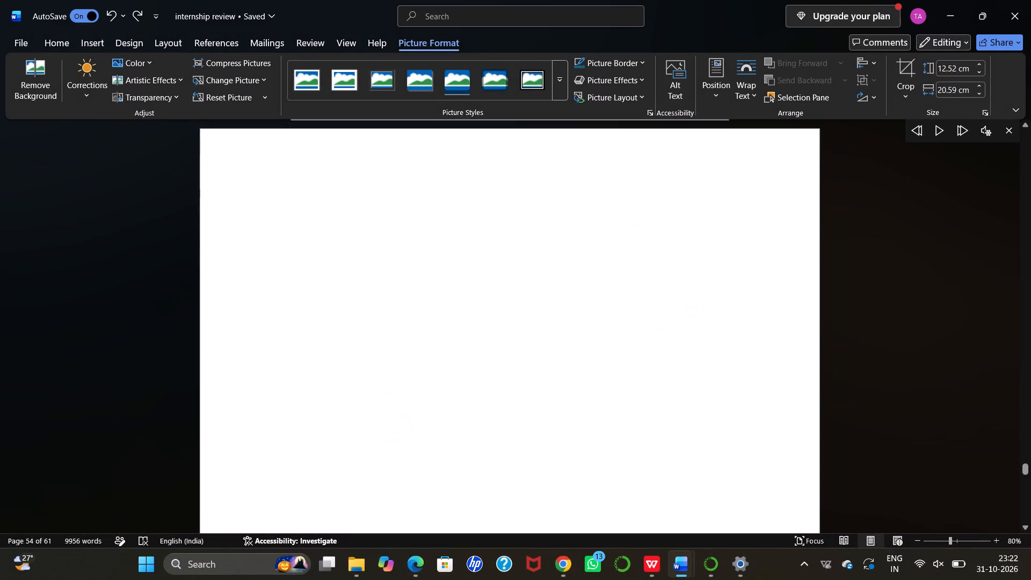
scroll(528, 303, "down", 1, "ctrl")
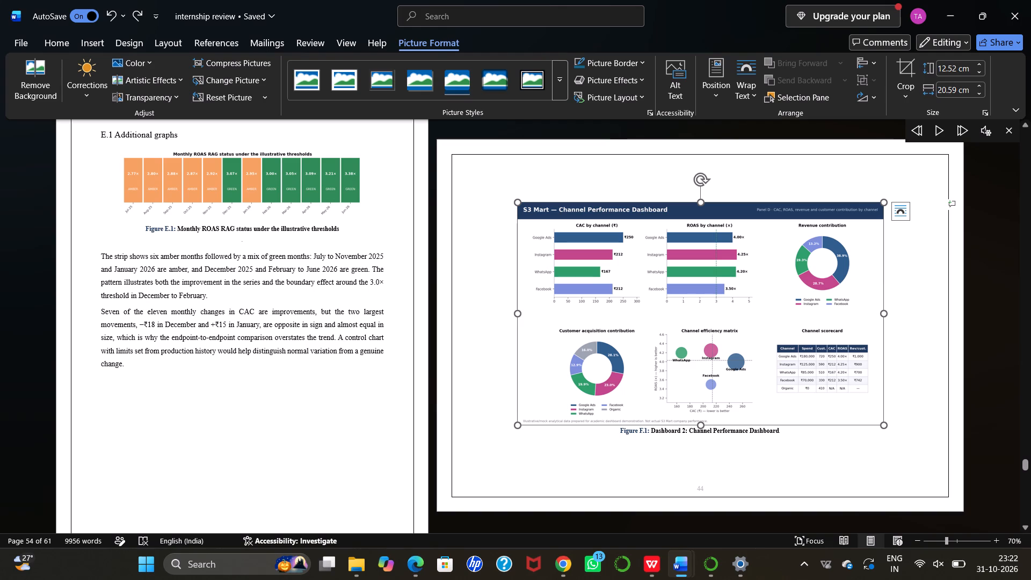
key("shift+super+s")
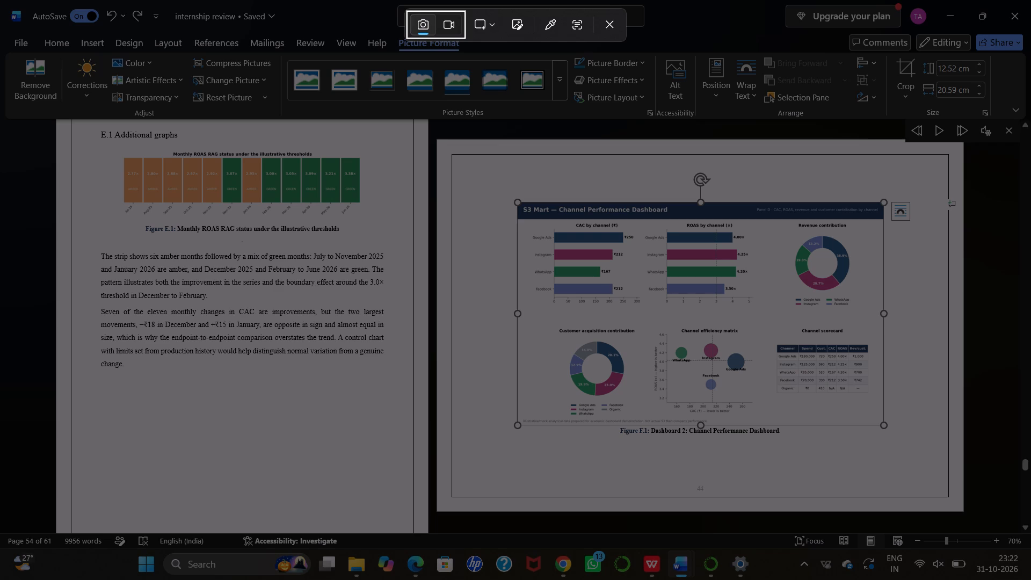
scroll(61, 154, "left", 1)
left_click_drag(48, 123, 292, 363)
scroll(203, 292, "up", 1)
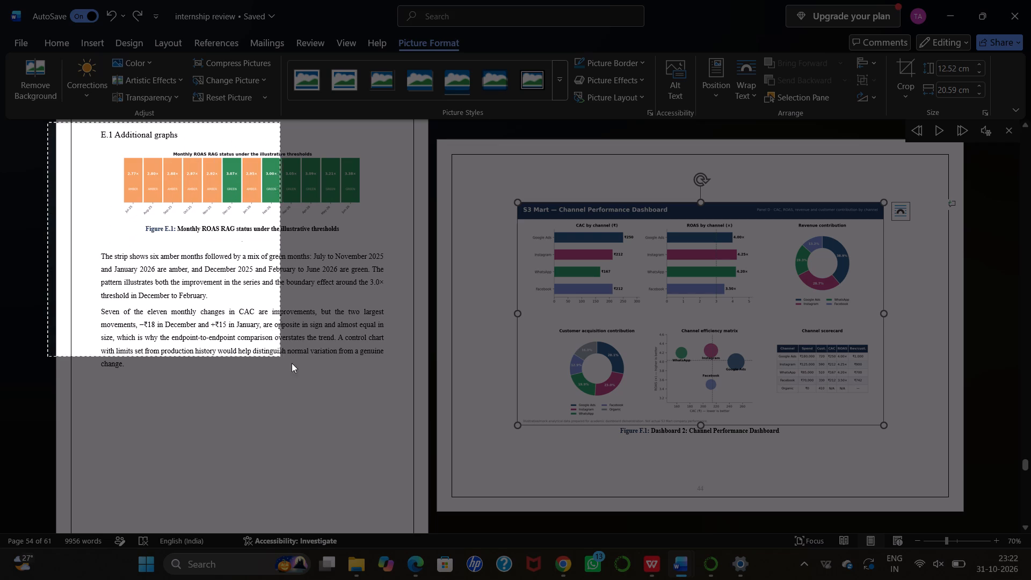
scroll(292, 363, "up", 1)
left_click_drag(292, 363, 567, 483)
scroll(330, 371, "up", 1)
scroll(411, 455, "right", 1)
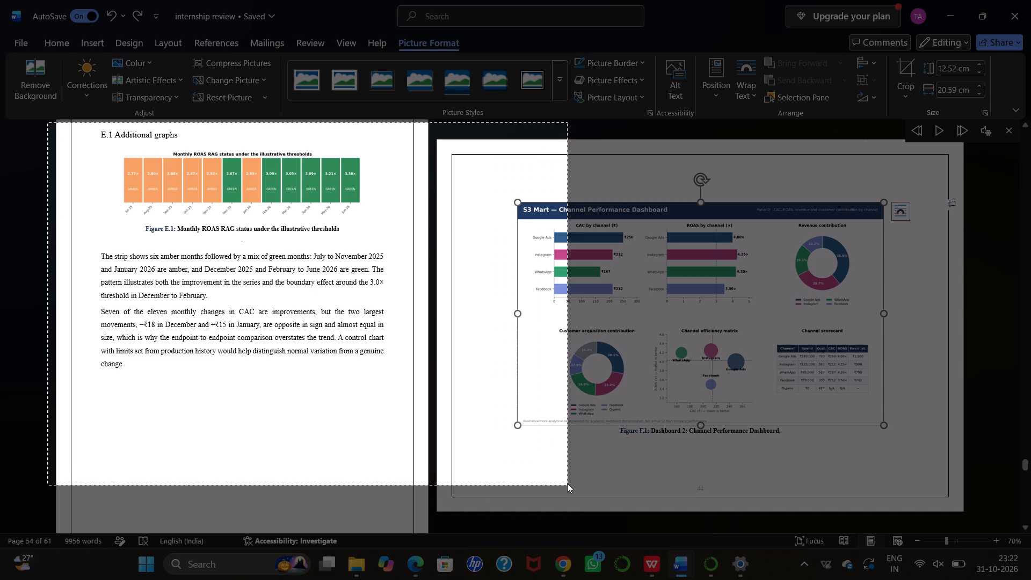
left_click_drag(567, 483, 838, 527)
scroll(573, 487, "up", 1)
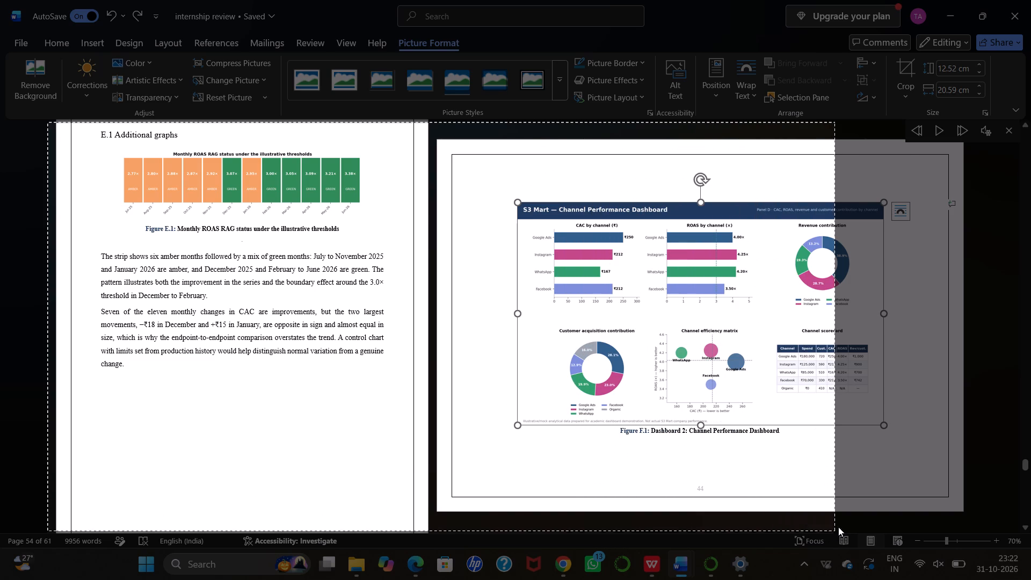
left_click_drag(838, 527, 989, 522)
scroll(847, 525, "right", 1)
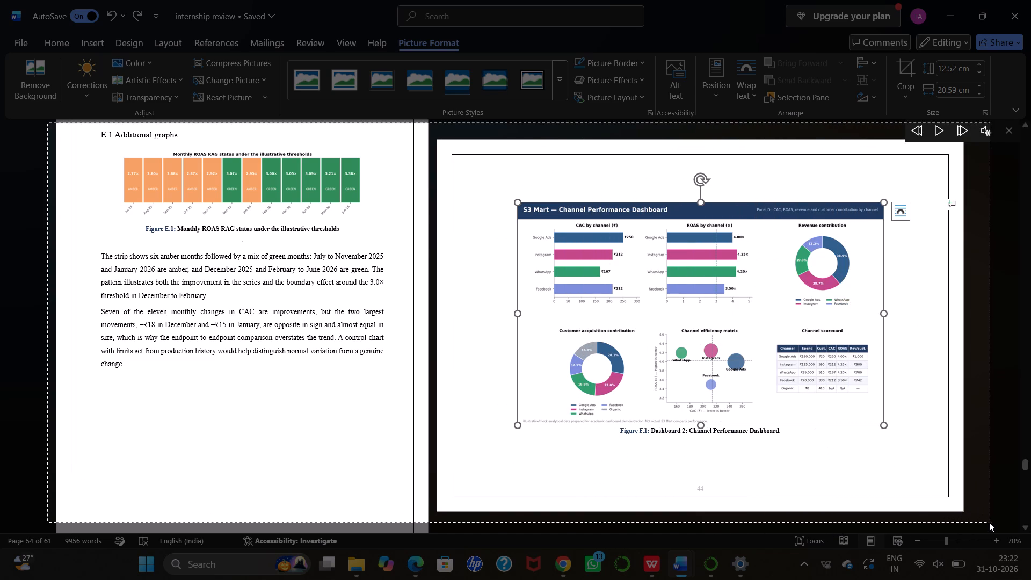
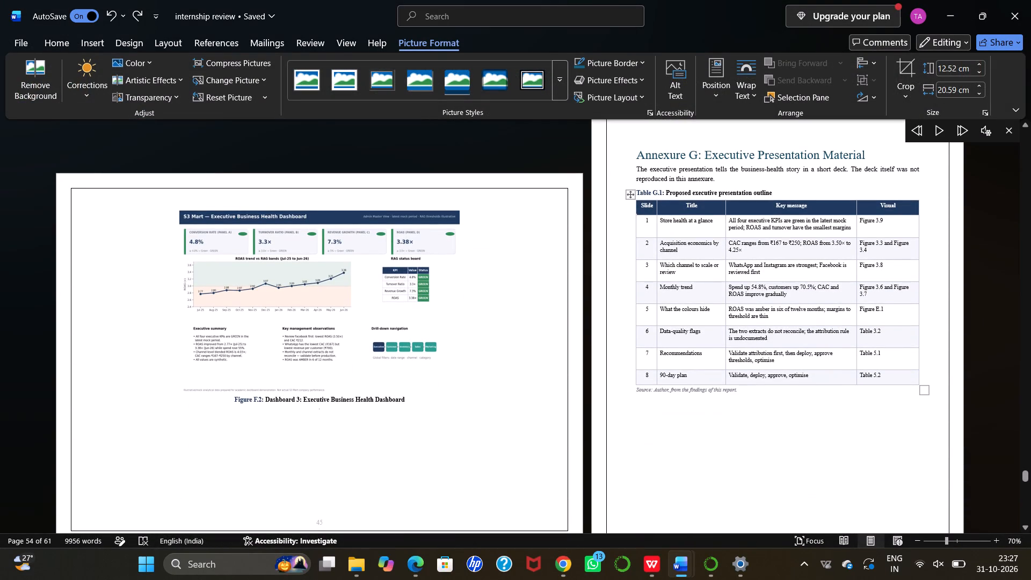
left_click_drag(636, 153, 819, 155)
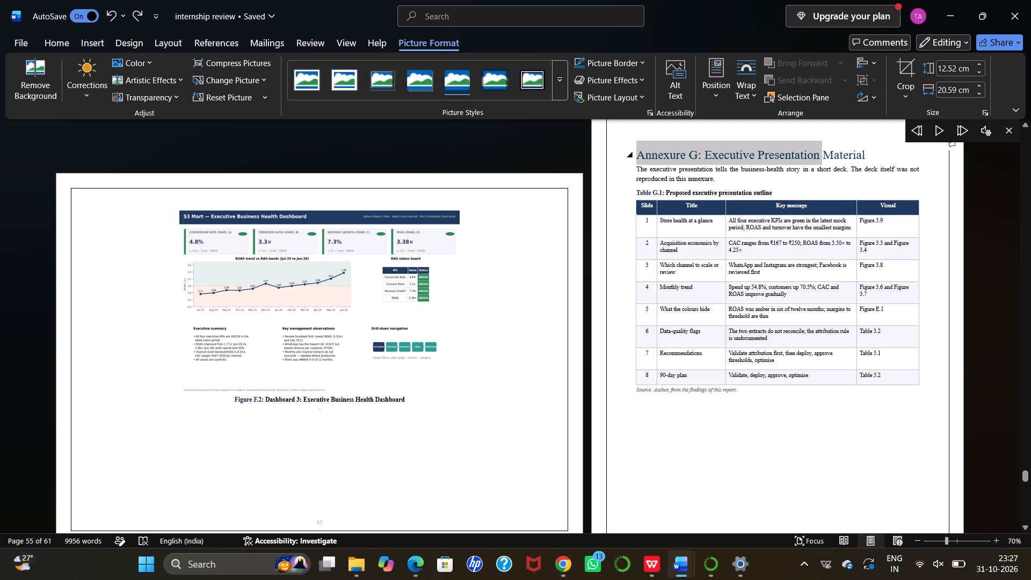
left_click_drag(819, 155, 866, 154)
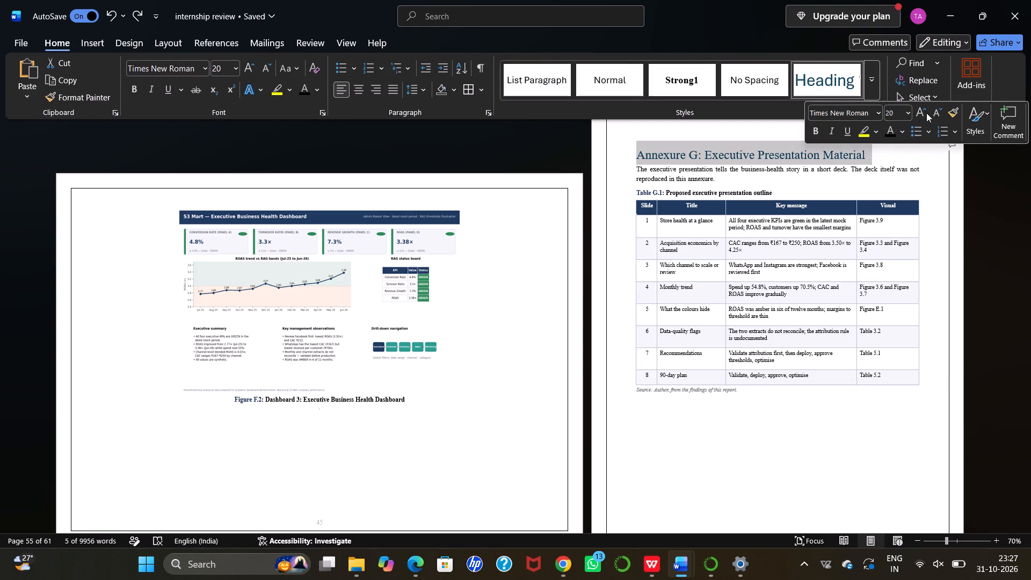
left_click(934, 111)
left_click(934, 111)
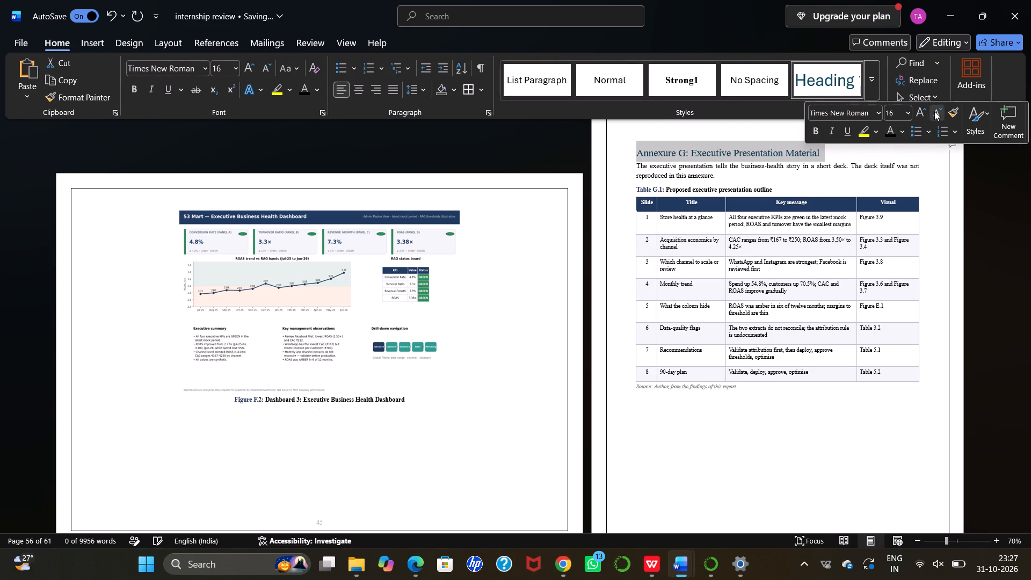
left_click(892, 132)
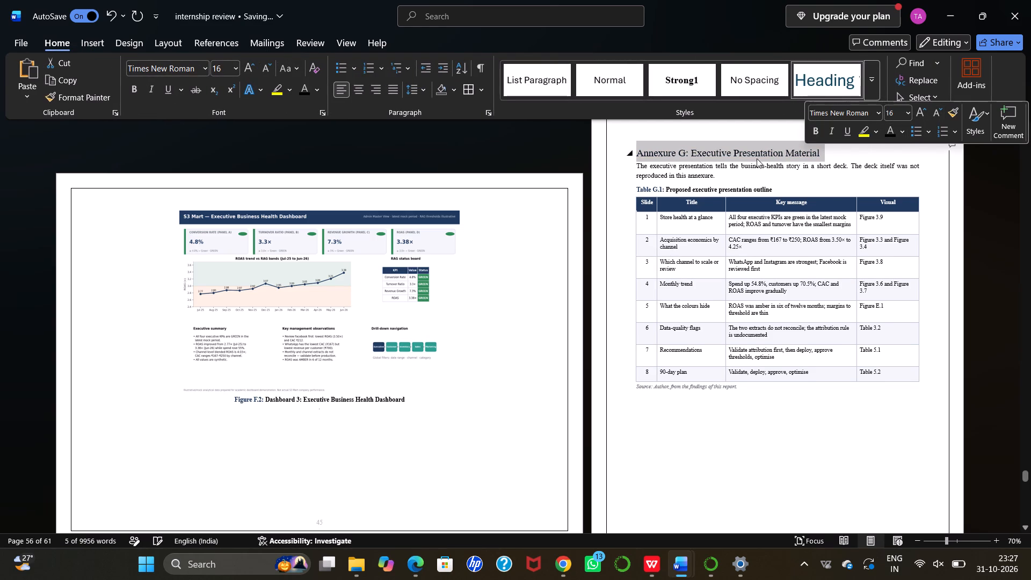
Set the introductory paragraph under the Annexure G heading to 12 pt.
left_click_drag(635, 166, 696, 174)
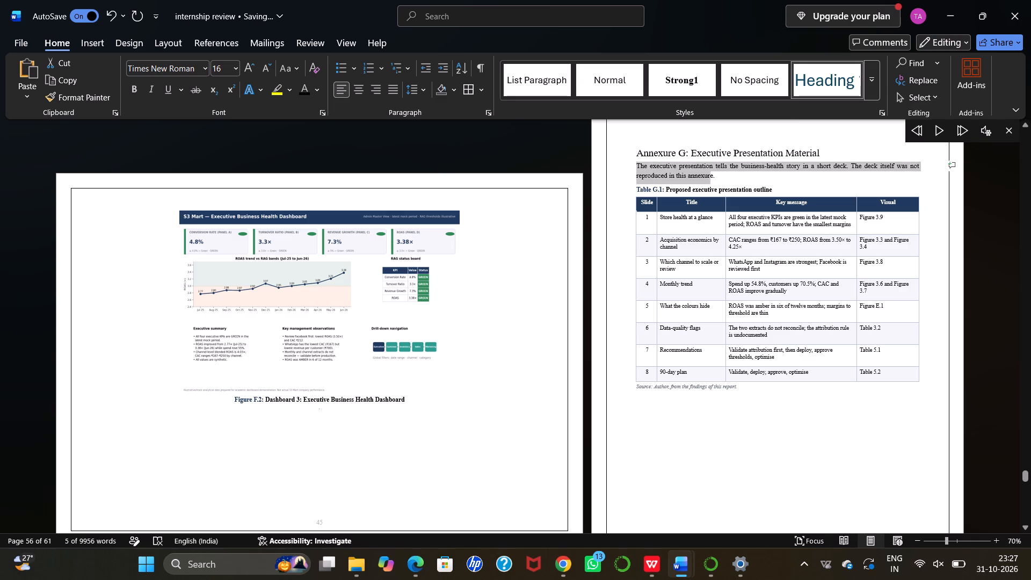
left_click_drag(696, 174, 711, 175)
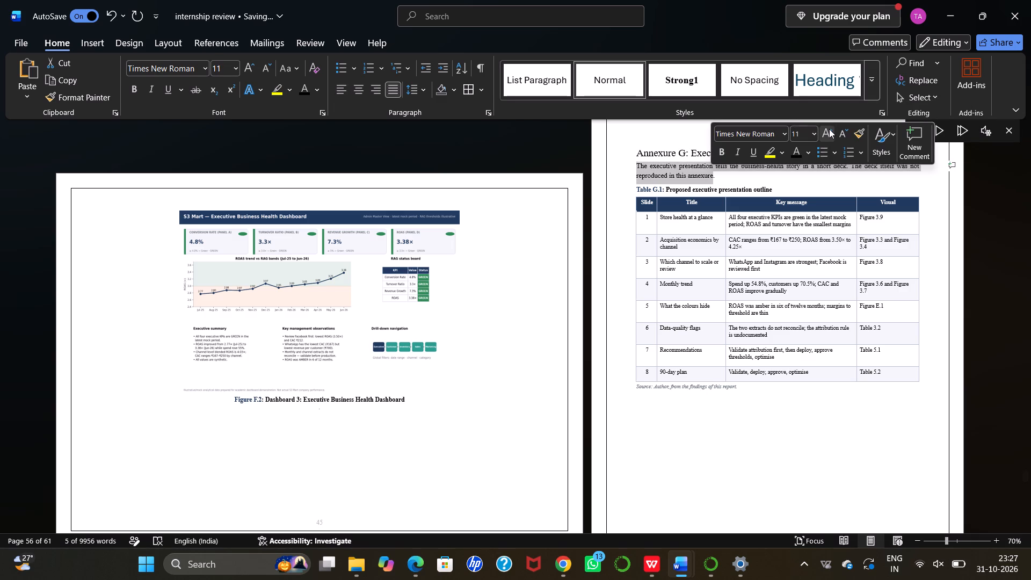
left_click(823, 130)
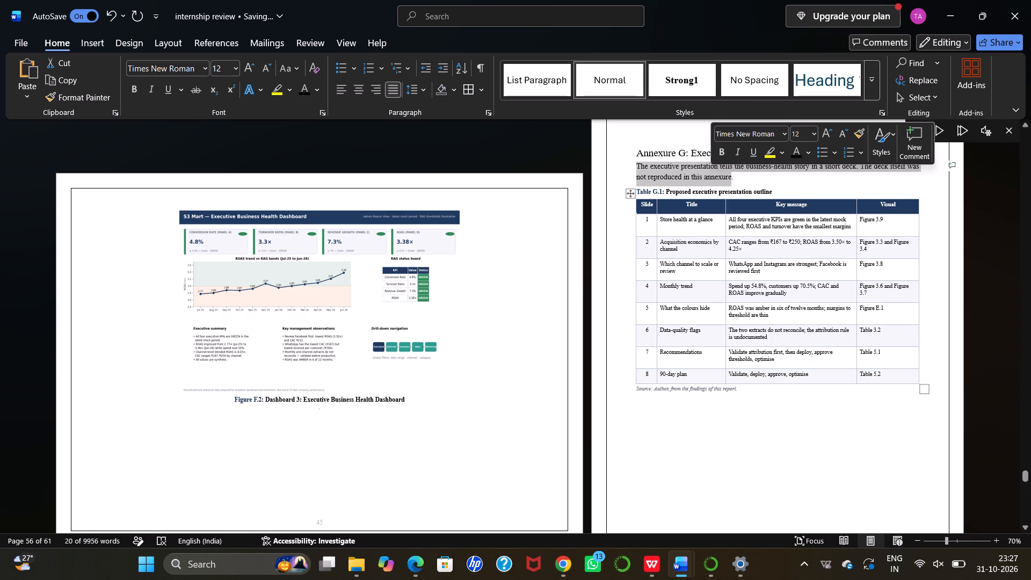
Set the Table G.1 caption, "Proposed executive presentation outline", to 12 pt.
left_click_drag(637, 189, 766, 196)
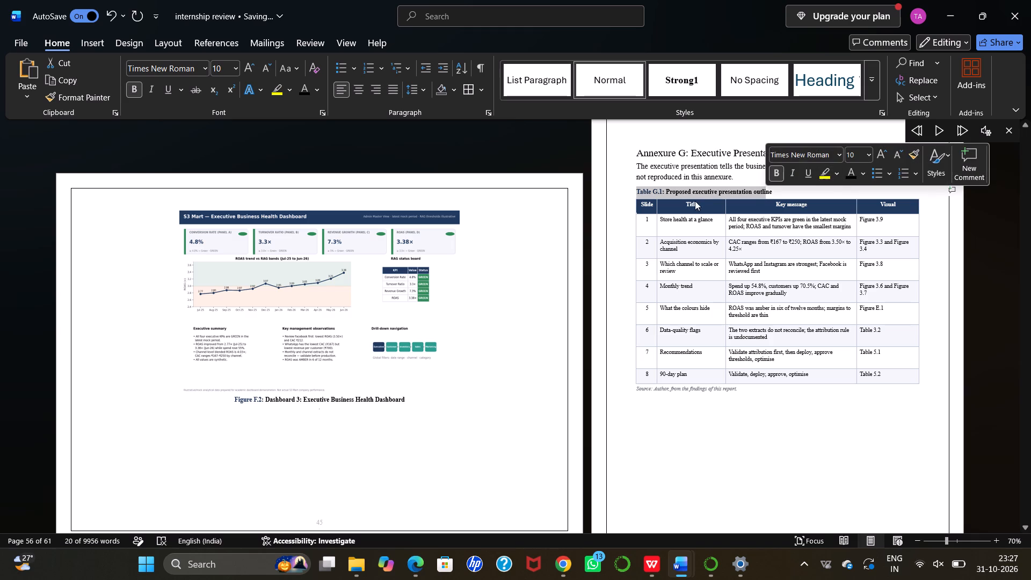
left_click(640, 197)
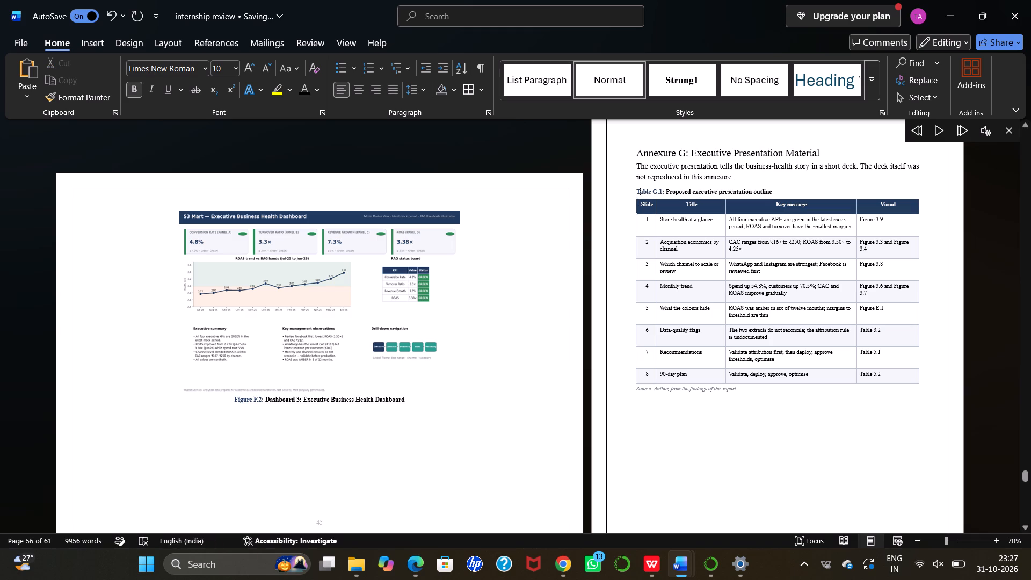
left_click(636, 191)
left_click_drag(636, 191, 780, 186)
left_click_drag(780, 186, 789, 193)
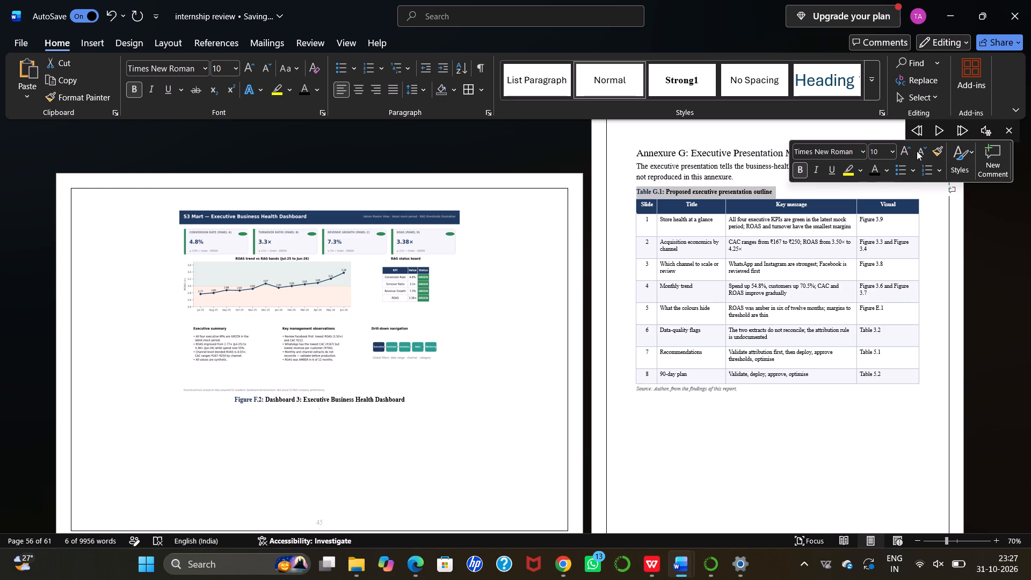
left_click(906, 148)
left_click(906, 148)
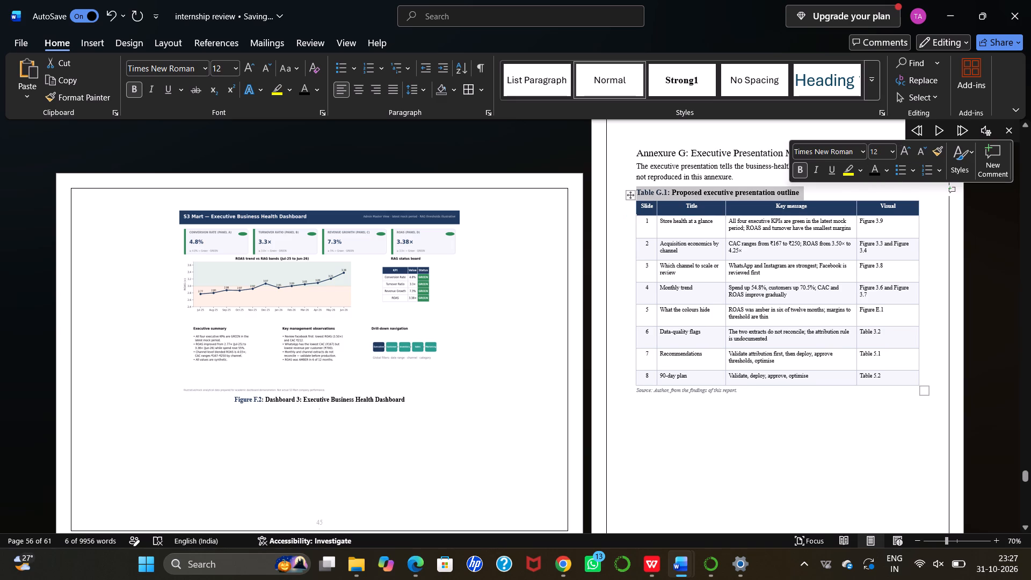
Set the text in all rows of Table G.1 to 12 pt.
left_click_drag(648, 205, 881, 248)
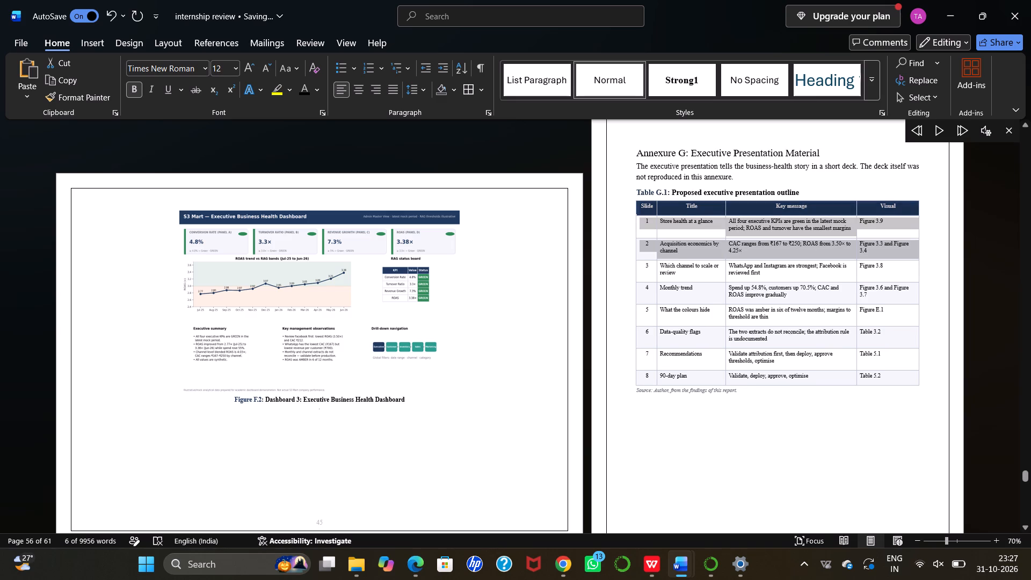
left_click_drag(881, 248, 875, 379)
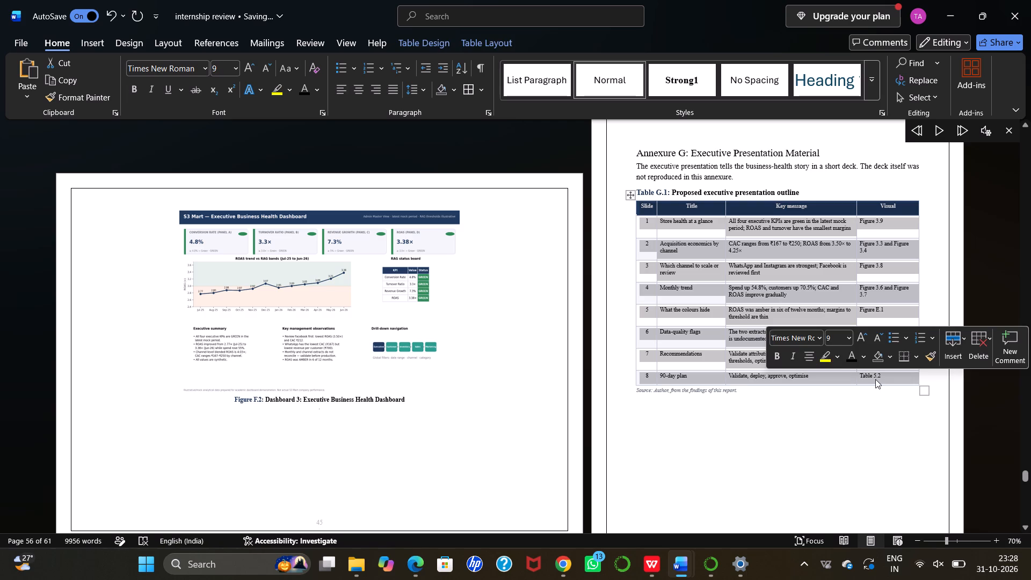
left_click(863, 339)
left_click(863, 339)
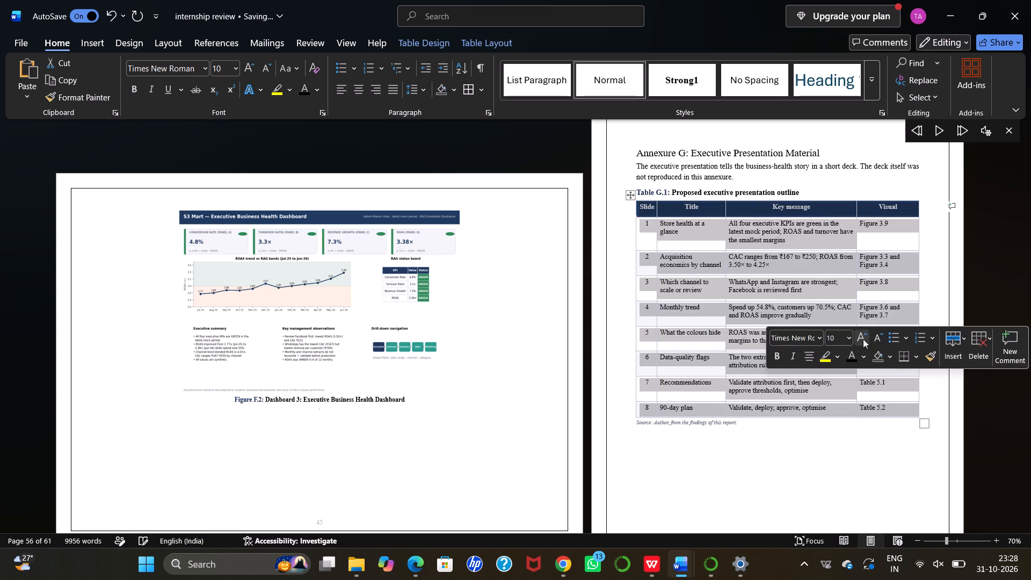
left_click(863, 339)
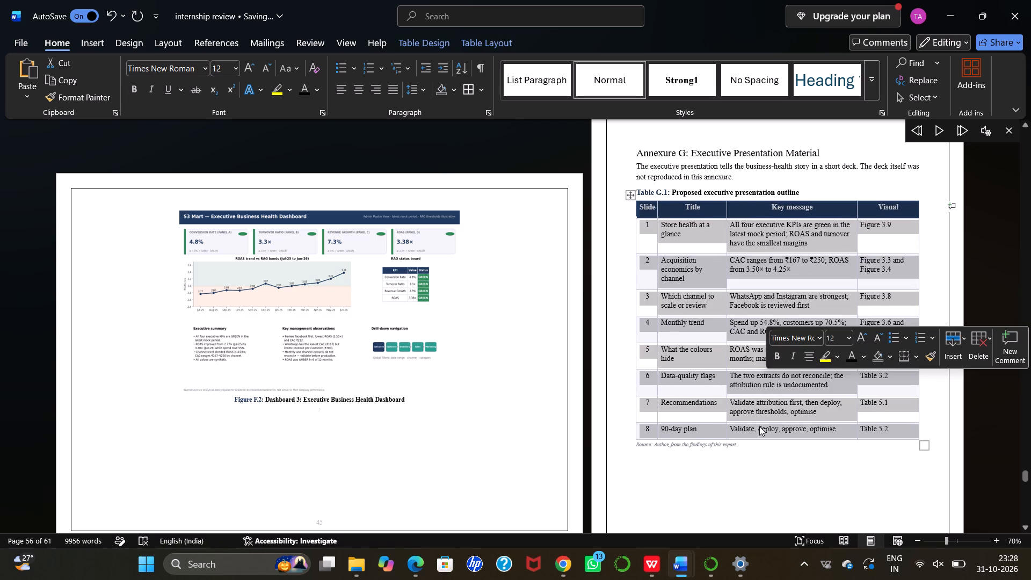
Delete the "Source: Author, from the findings of this report" line below Table G.1.
left_click_drag(638, 447, 738, 445)
key("BackSpace")
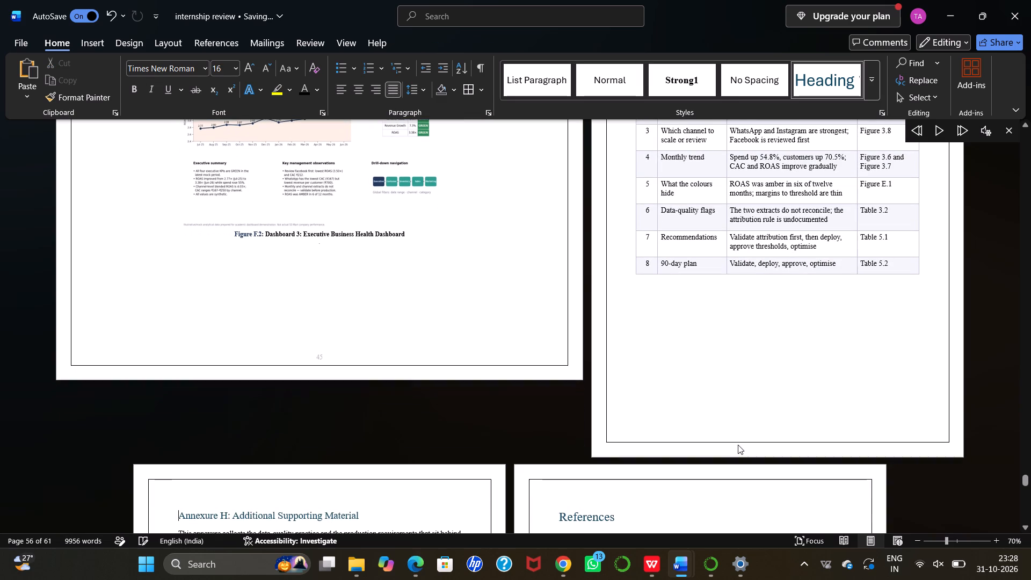
Apply 1.5 line spacing to the whole of Annexure G, including its heading, paragraph, caption and table.
scroll(731, 368, "up", 2)
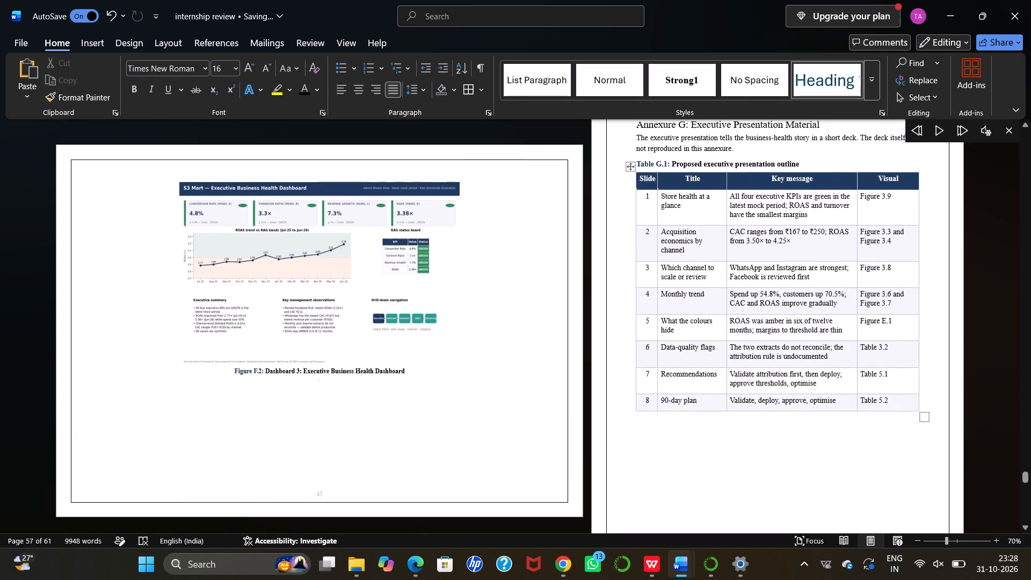
scroll(731, 368, "up", 1)
left_click_drag(637, 140, 856, 431)
scroll(836, 345, "up", 1)
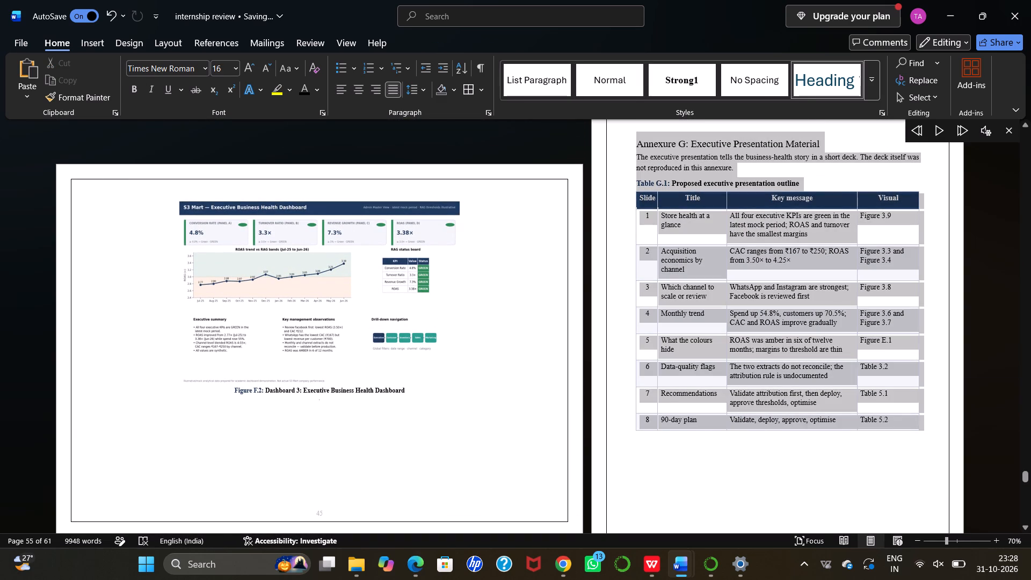
left_click(423, 86)
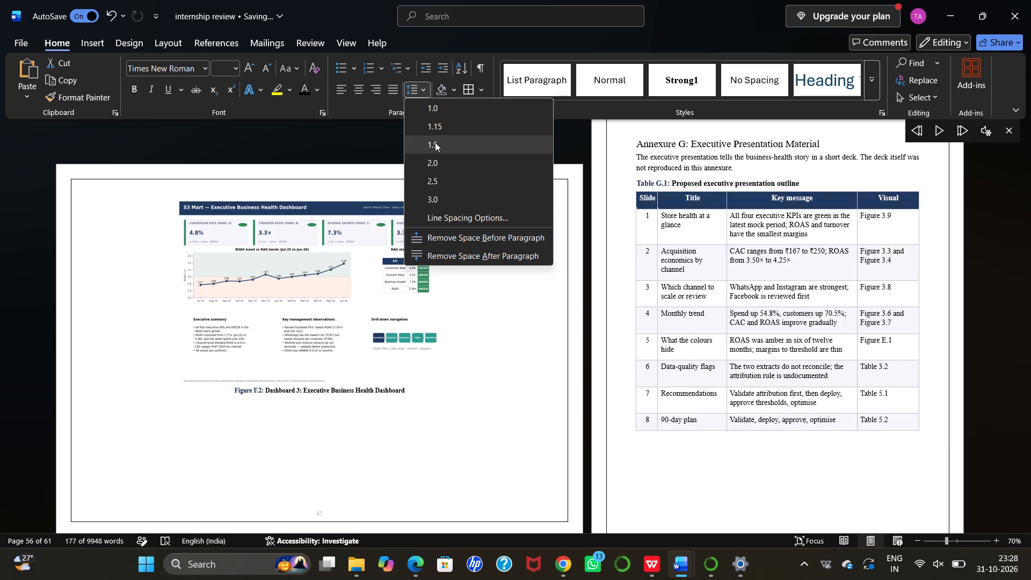
left_click(435, 142)
Set the "Annexure H: Additional Supporting Material" heading to black and 14 pt.
scroll(514, 270, "down", 3)
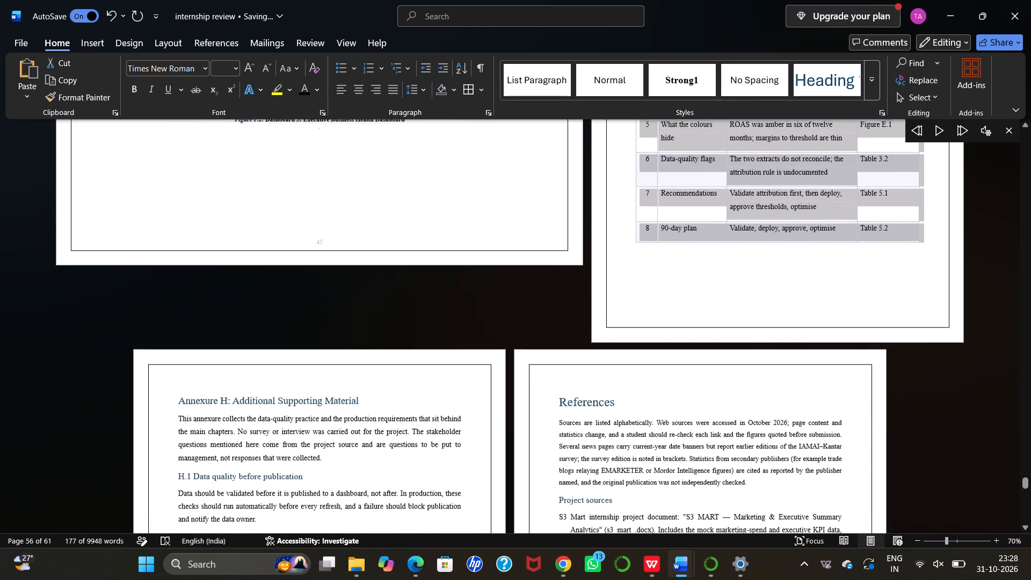
scroll(514, 270, "down", 1)
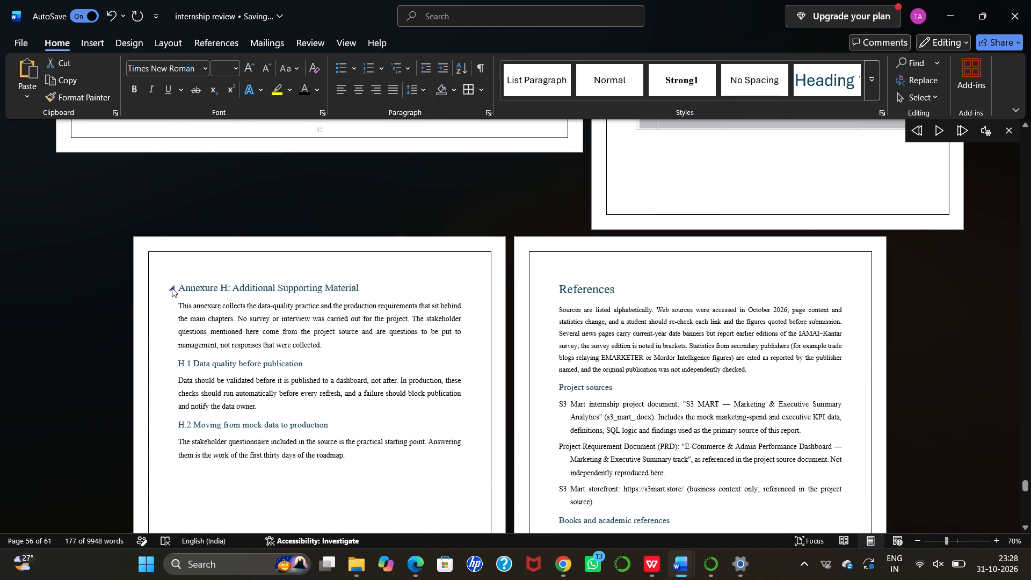
left_click_drag(179, 284, 329, 290)
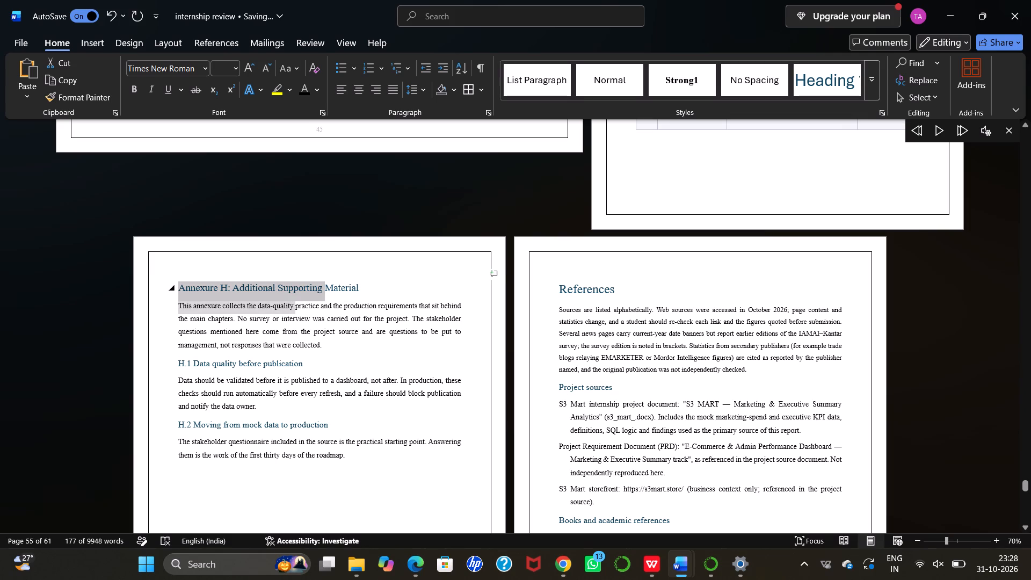
left_click_drag(329, 290, 346, 286)
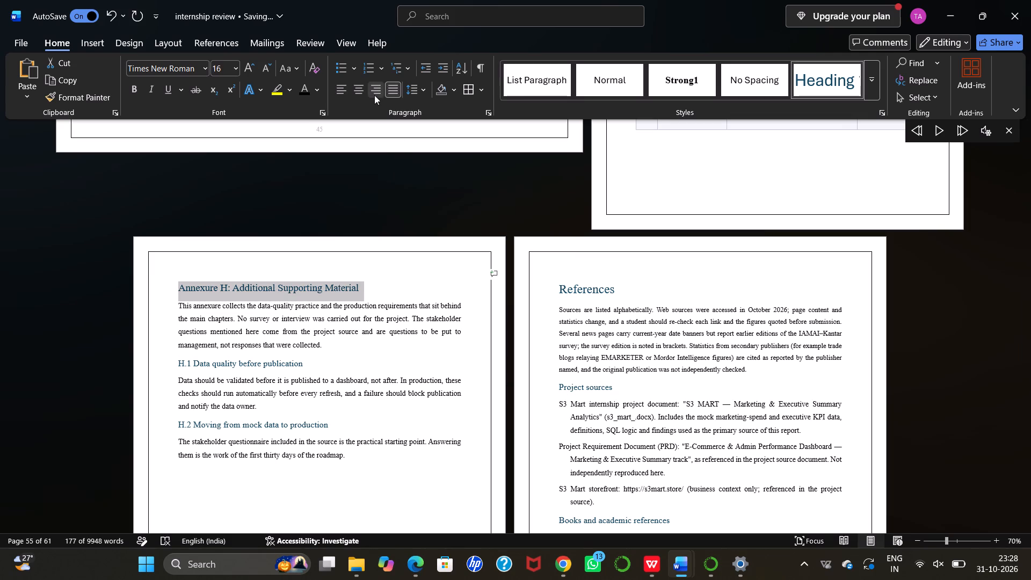
left_click(304, 95)
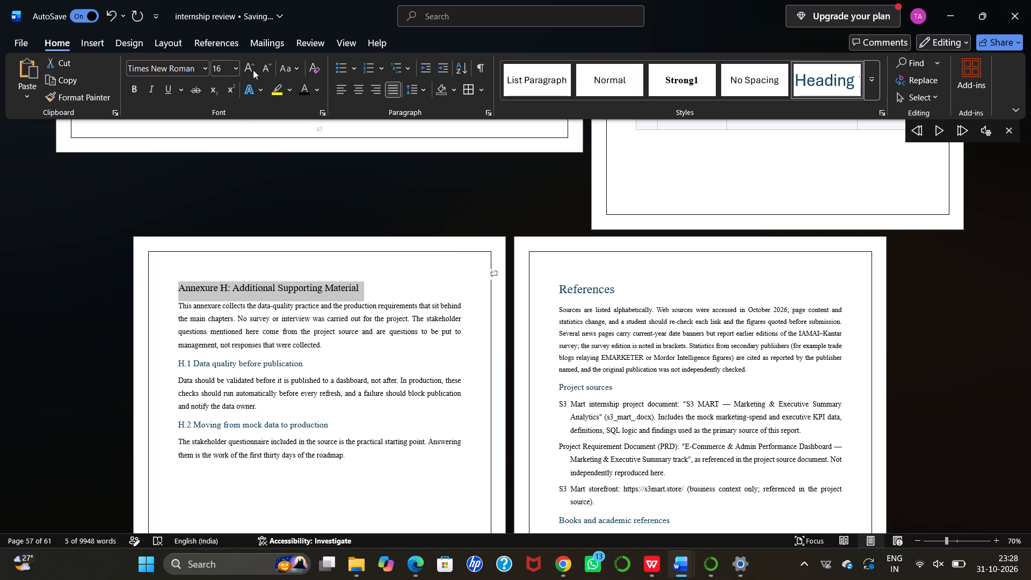
left_click(266, 68)
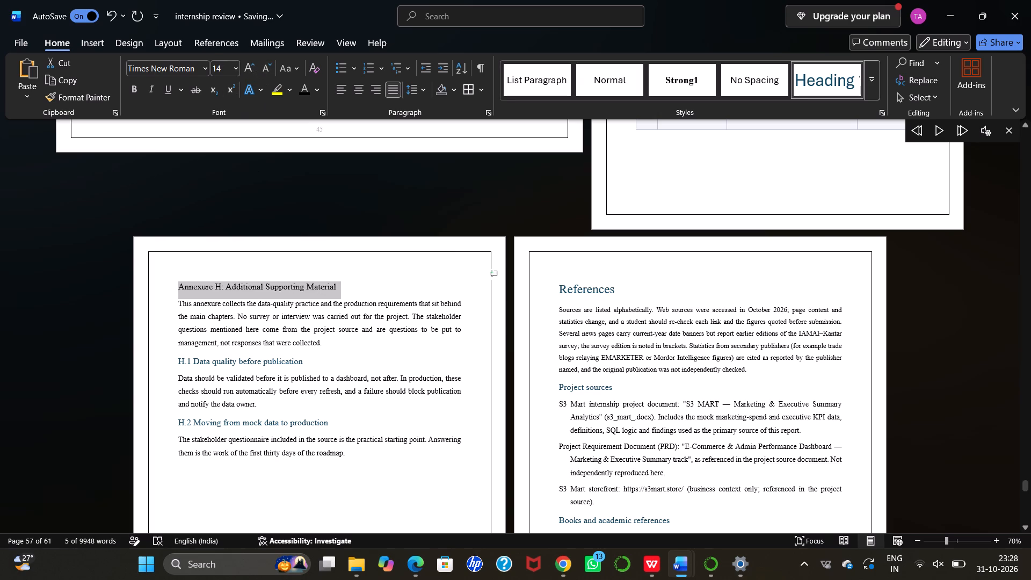
Recolour the H.1 "Data quality before publication" and H.2 "Moving from mock data to production" subheadings black.
scroll(256, 285, "down", 1)
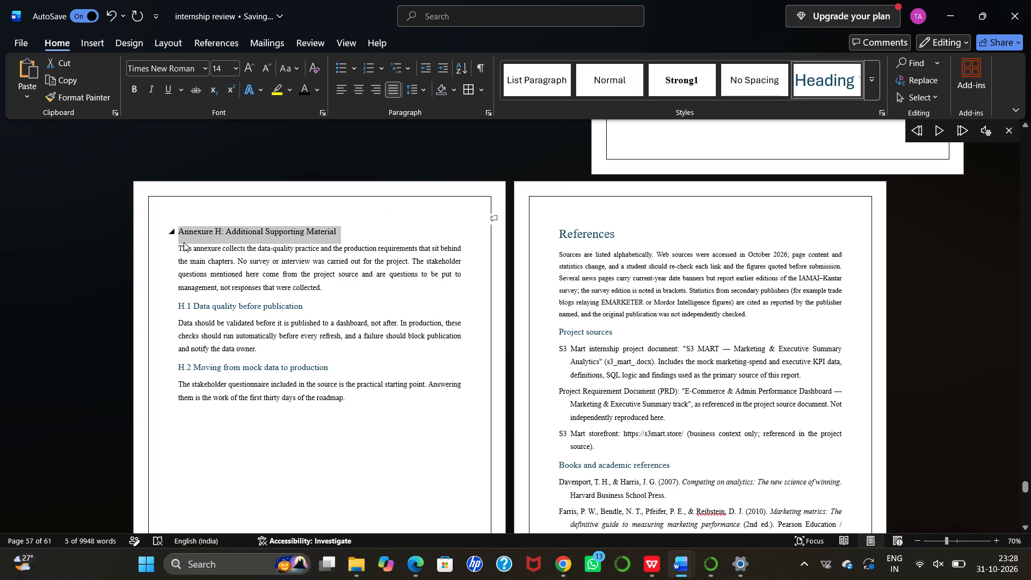
left_click_drag(178, 245, 320, 291)
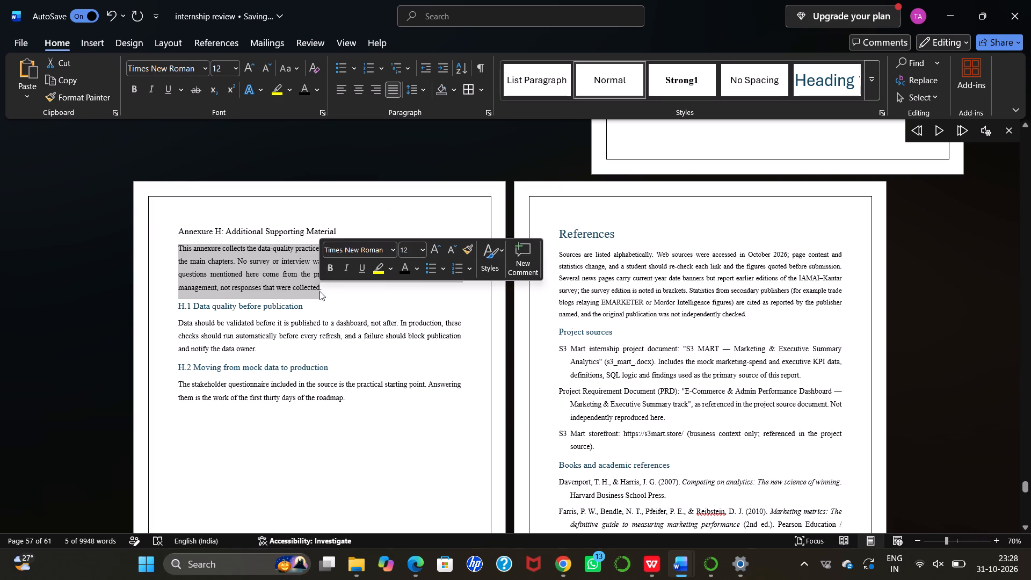
left_click(296, 358)
left_click_drag(177, 306, 185, 306)
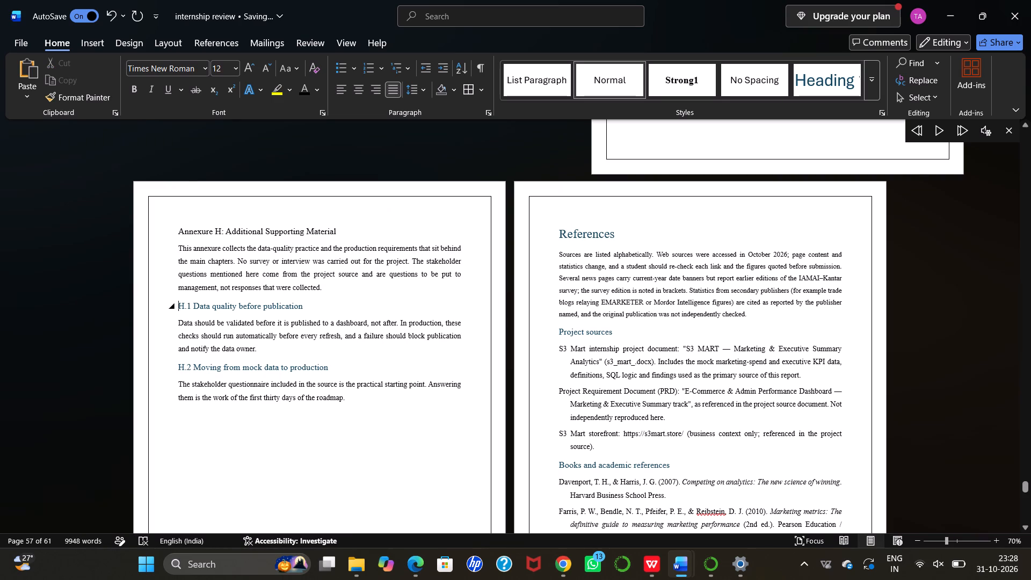
left_click_drag(185, 306, 301, 304)
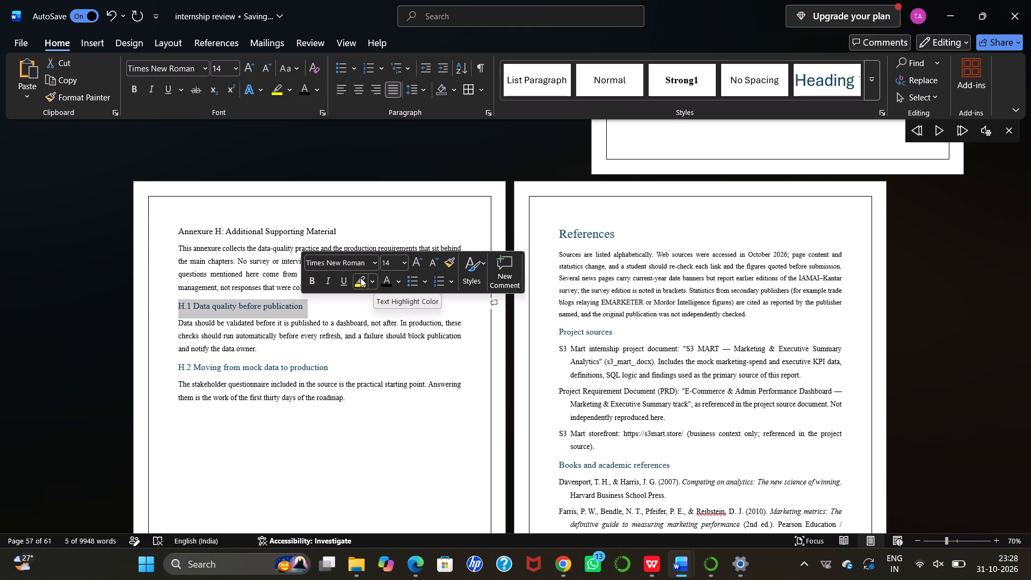
left_click(386, 286)
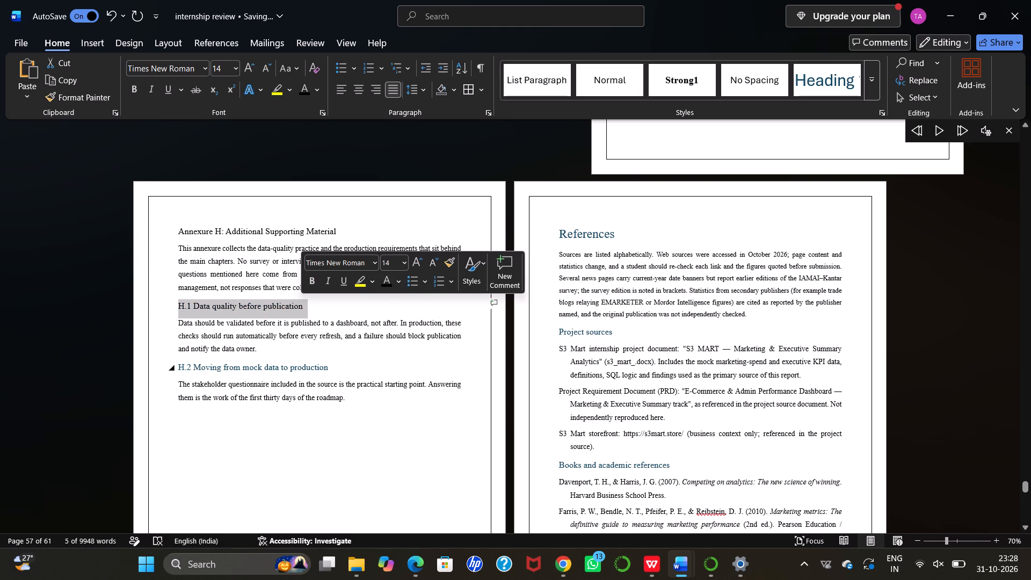
left_click_drag(178, 367, 315, 365)
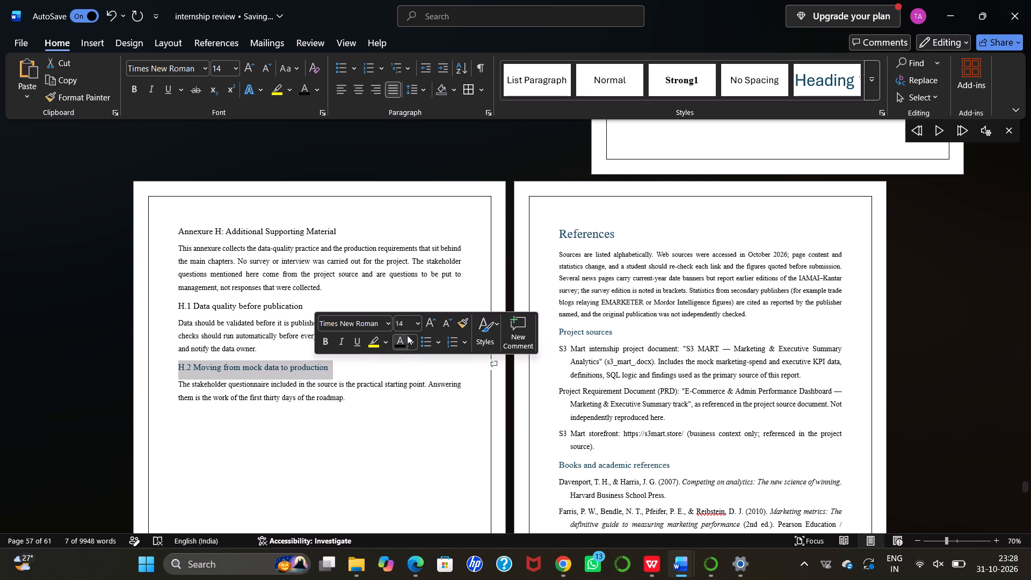
left_click(398, 341)
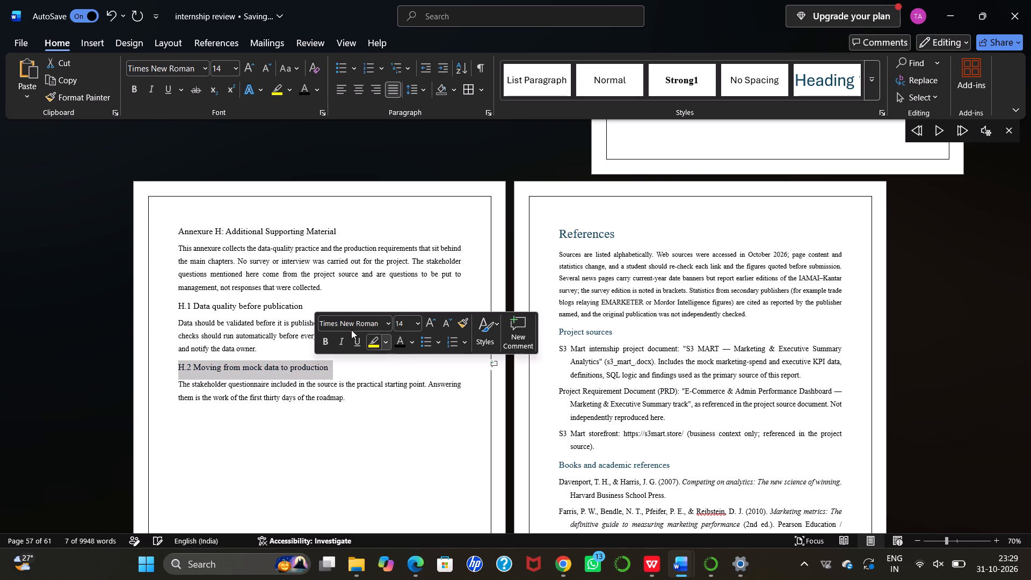
Apply 1.5 line spacing to the whole of Annexure H, from its heading through the H.2 paragraph.
left_click_drag(177, 320, 251, 347)
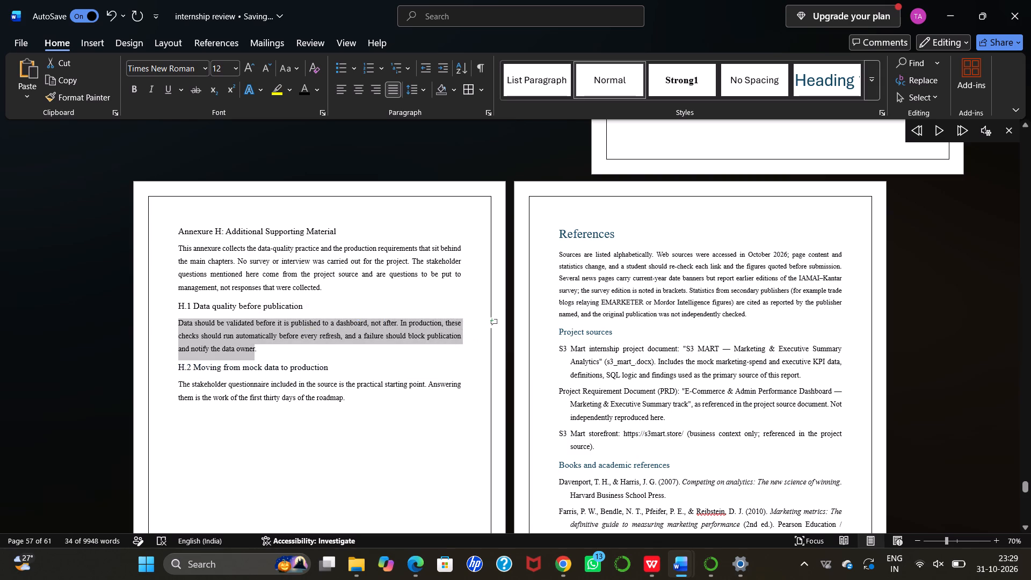
left_click_drag(176, 382, 361, 396)
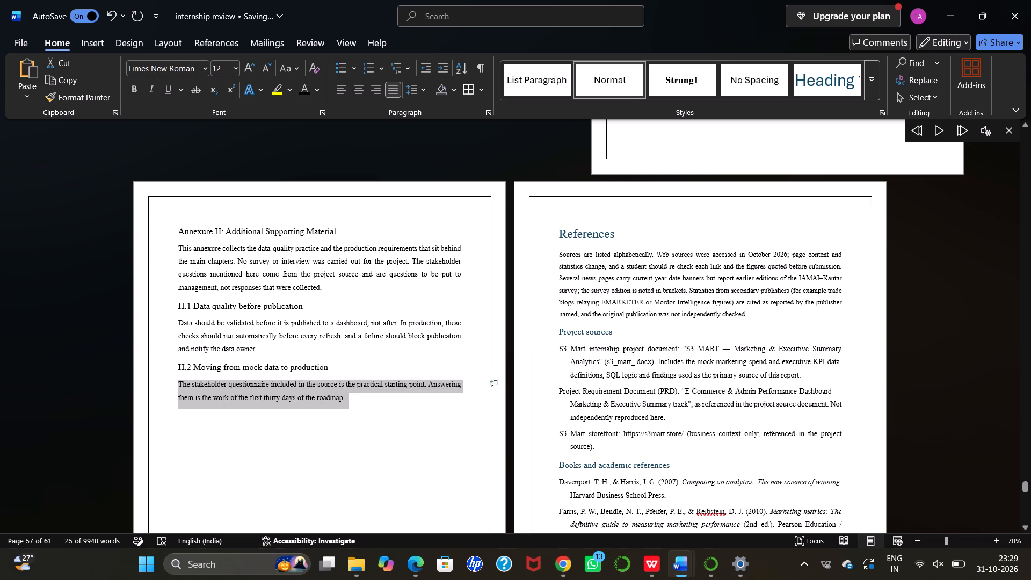
left_click_drag(177, 230, 345, 383)
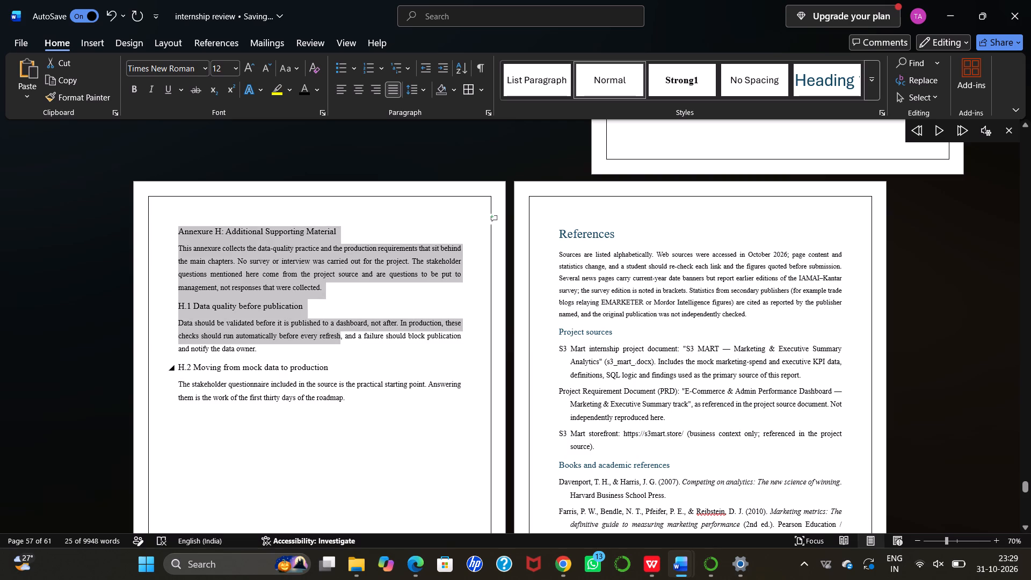
left_click_drag(345, 383, 350, 395)
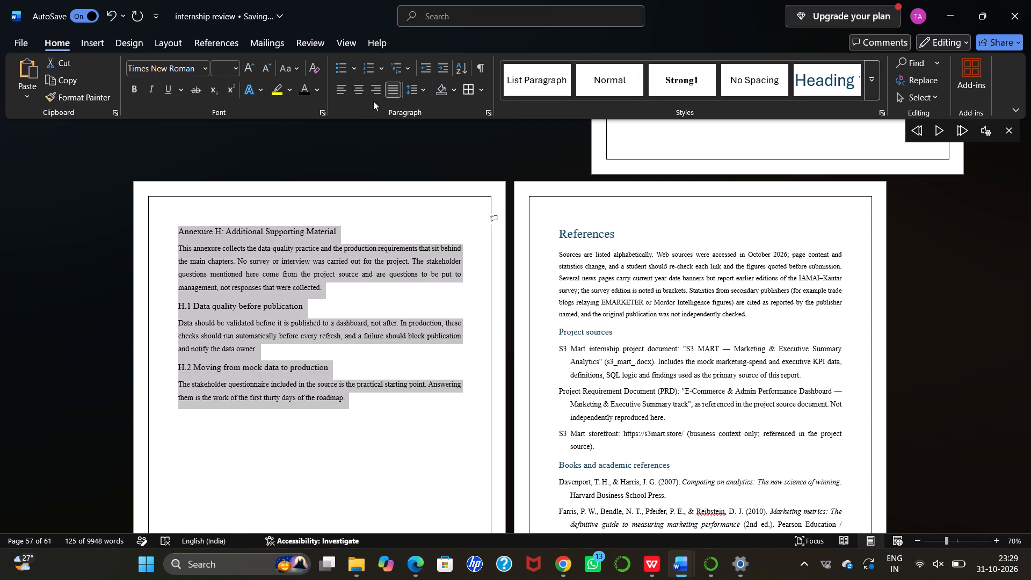
left_click(424, 89)
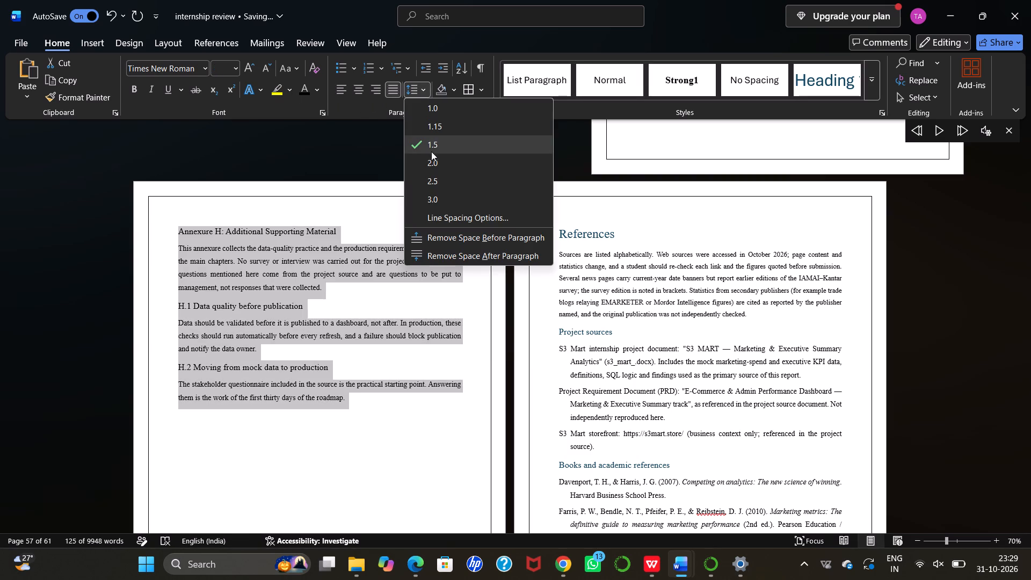
left_click(434, 142)
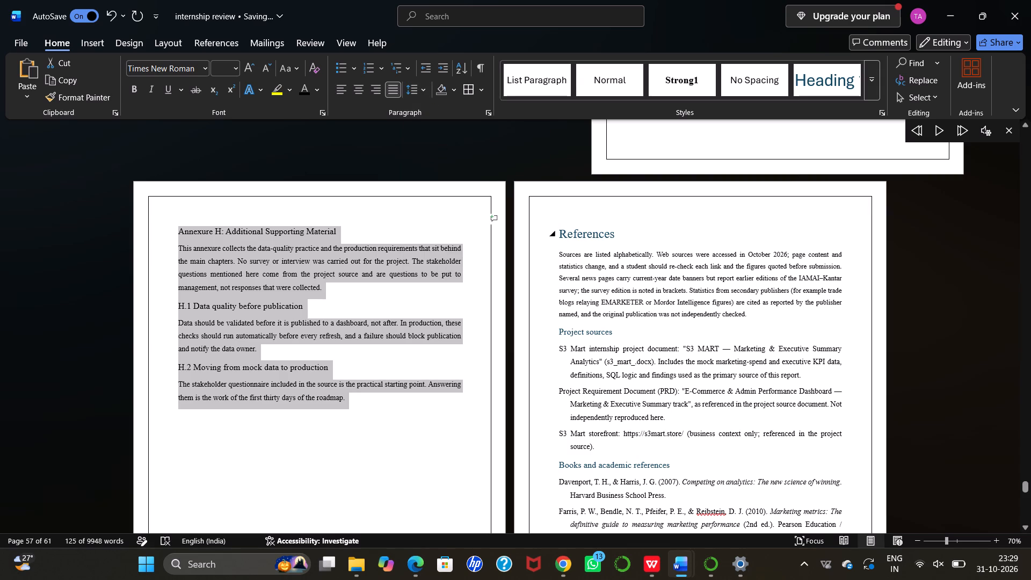
Recolour the "References" heading black.
left_click_drag(558, 231, 625, 233)
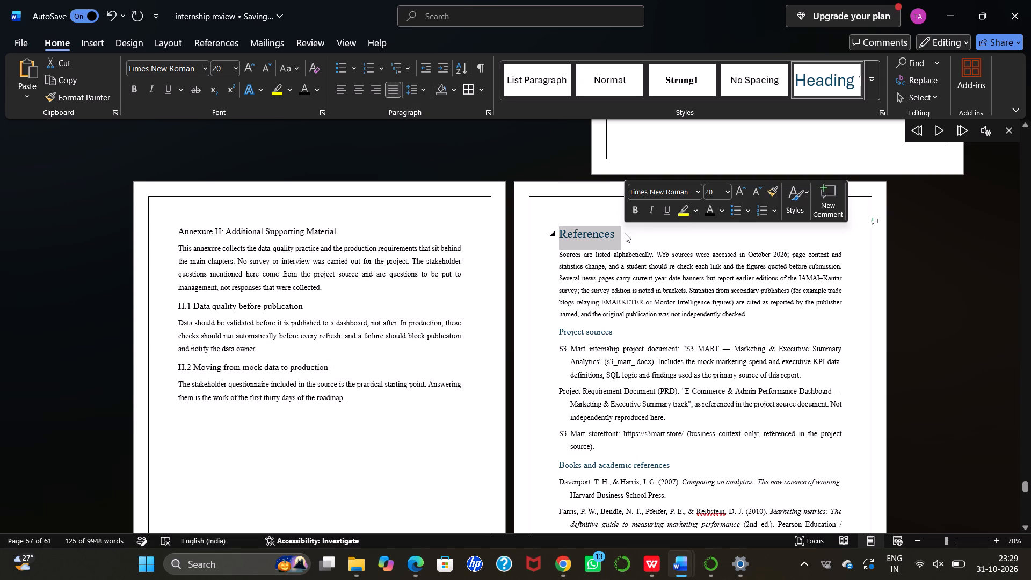
left_click(709, 208)
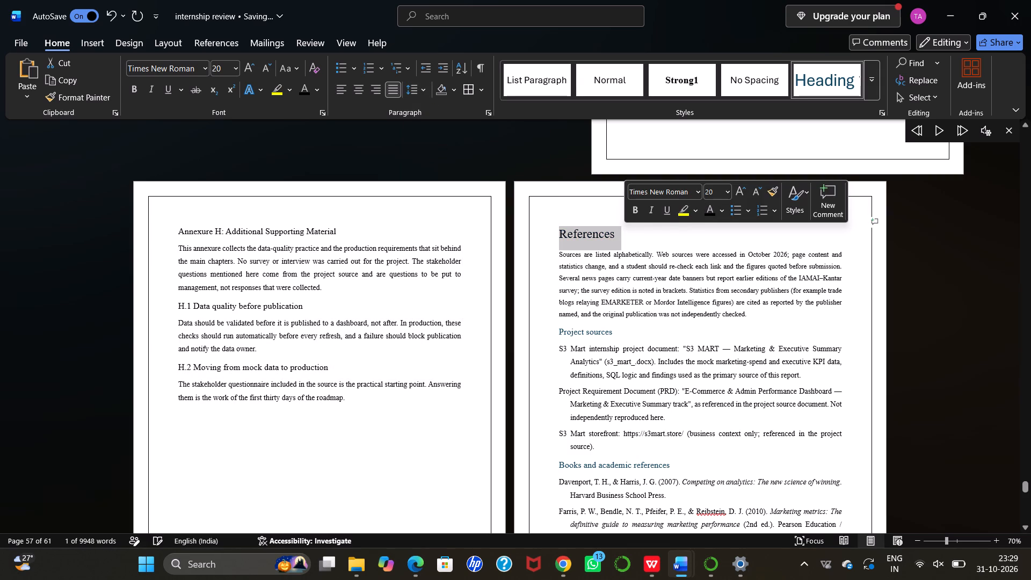
Set the introductory paragraph under "References", beginning "Sources are listed alphabetically", to black text at 12 pt.
left_click_drag(556, 254, 740, 299)
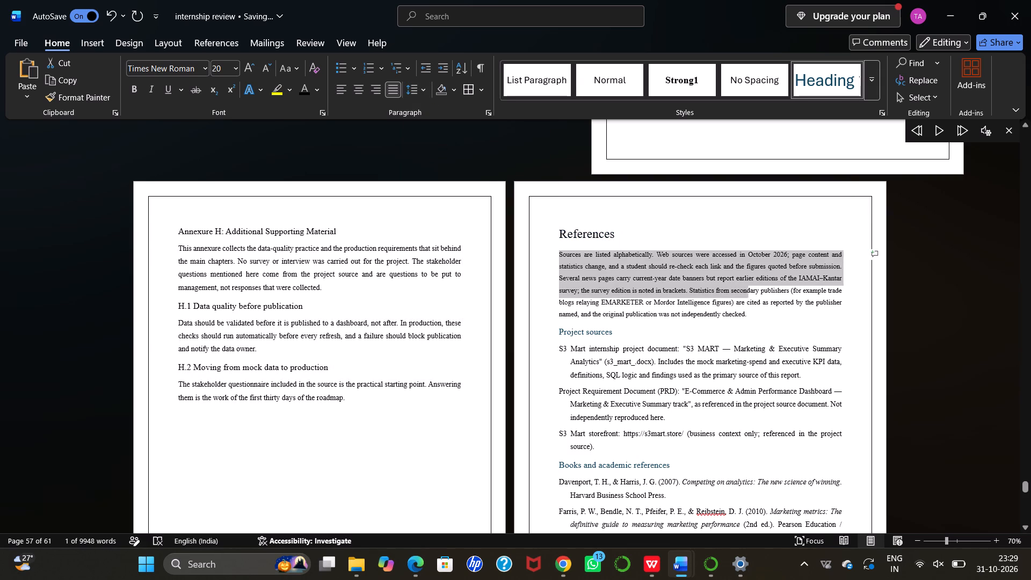
left_click_drag(740, 299, 751, 315)
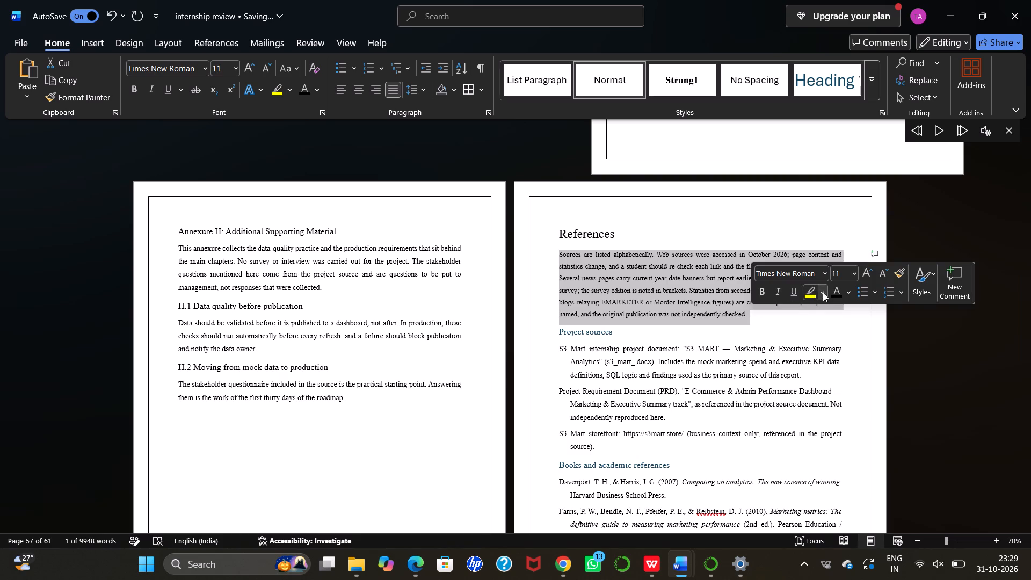
left_click(836, 292)
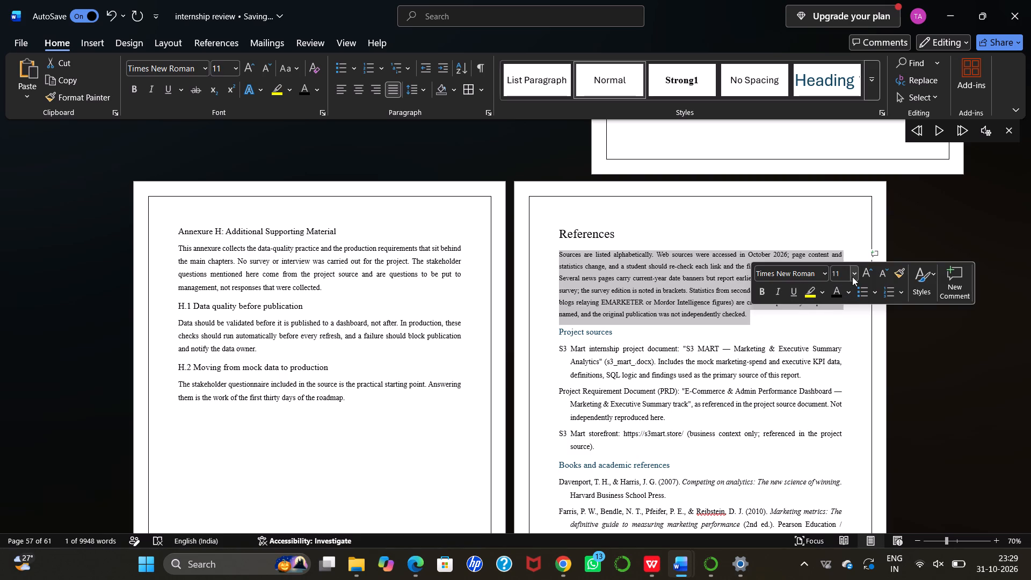
left_click(853, 272)
left_click(844, 354)
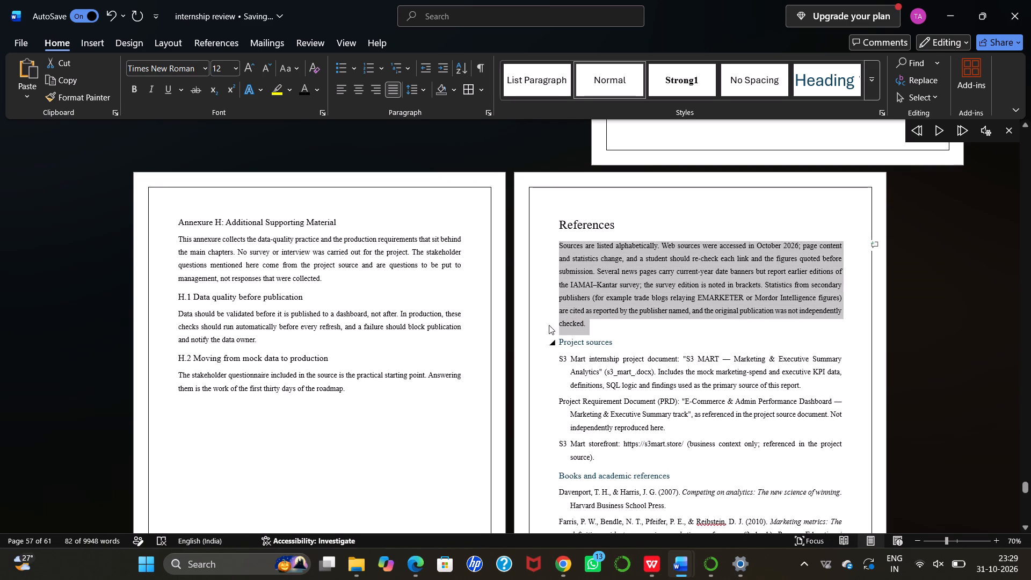
Recolour the "Project sources" subheading black.
left_click_drag(558, 337, 615, 339)
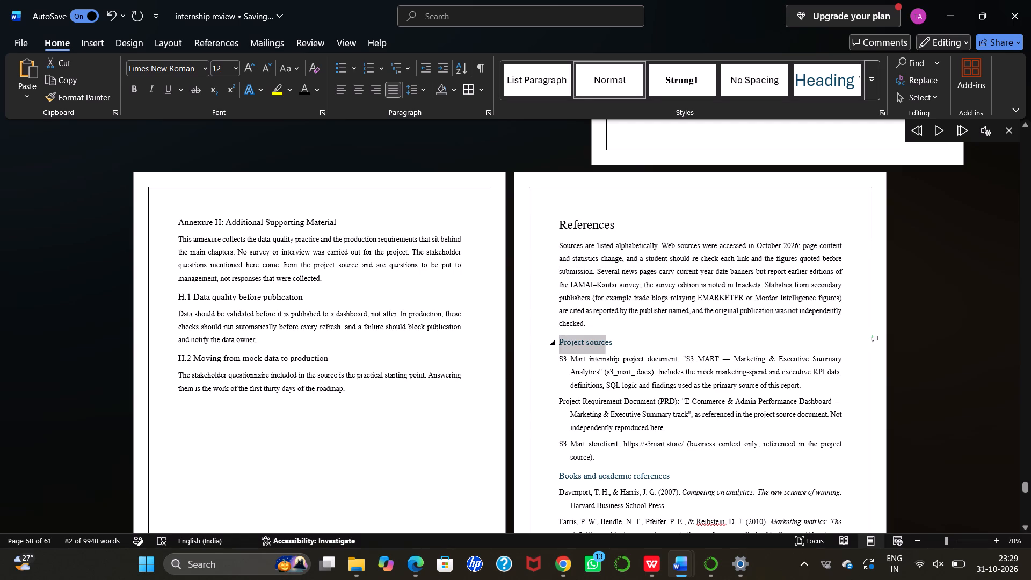
left_click_drag(615, 339, 618, 339)
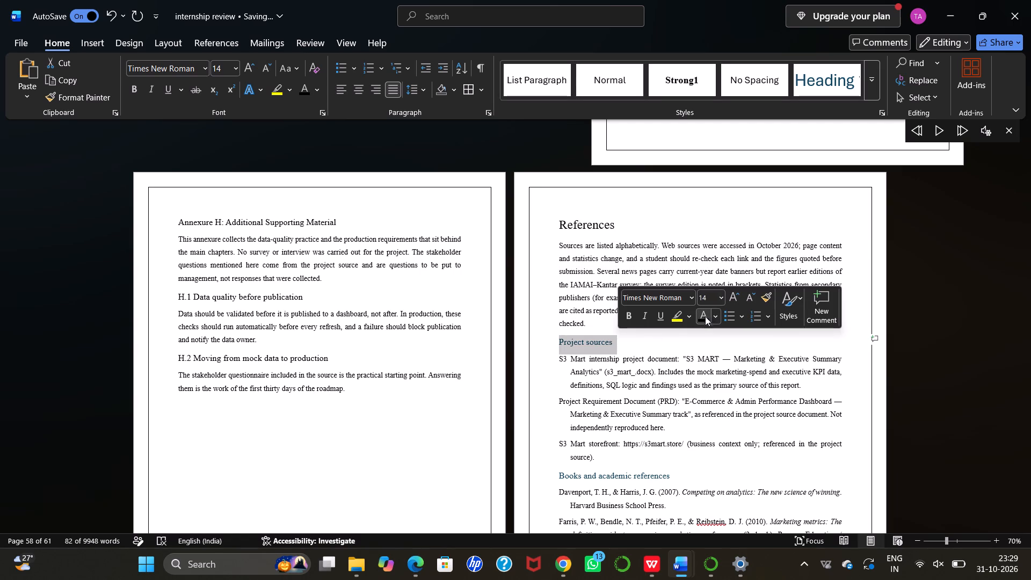
left_click(703, 317)
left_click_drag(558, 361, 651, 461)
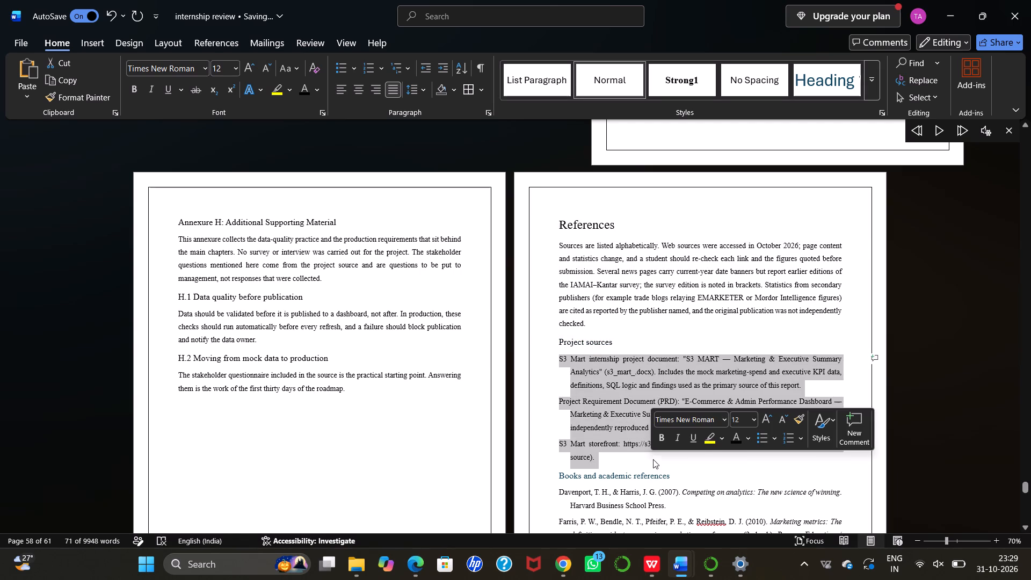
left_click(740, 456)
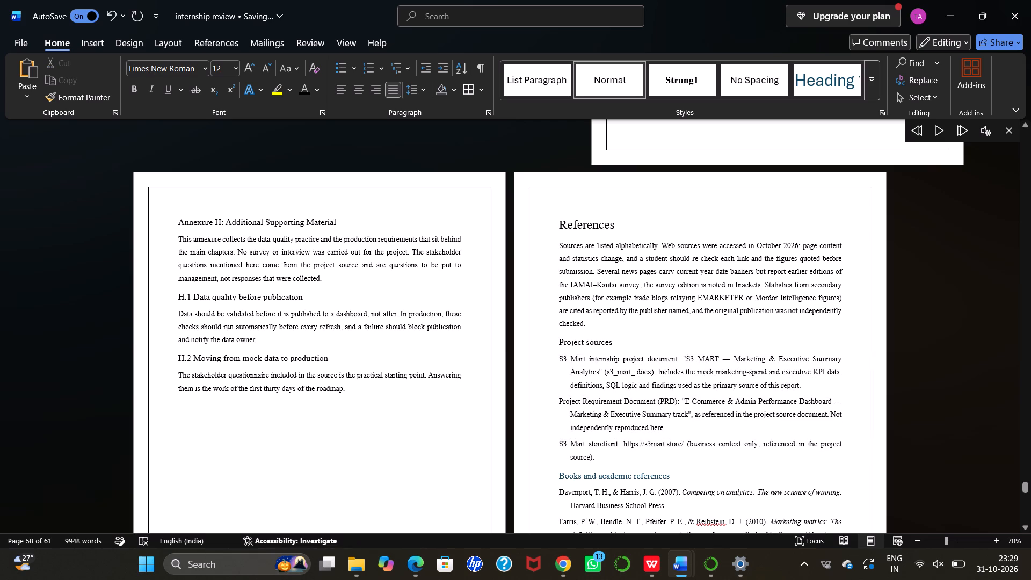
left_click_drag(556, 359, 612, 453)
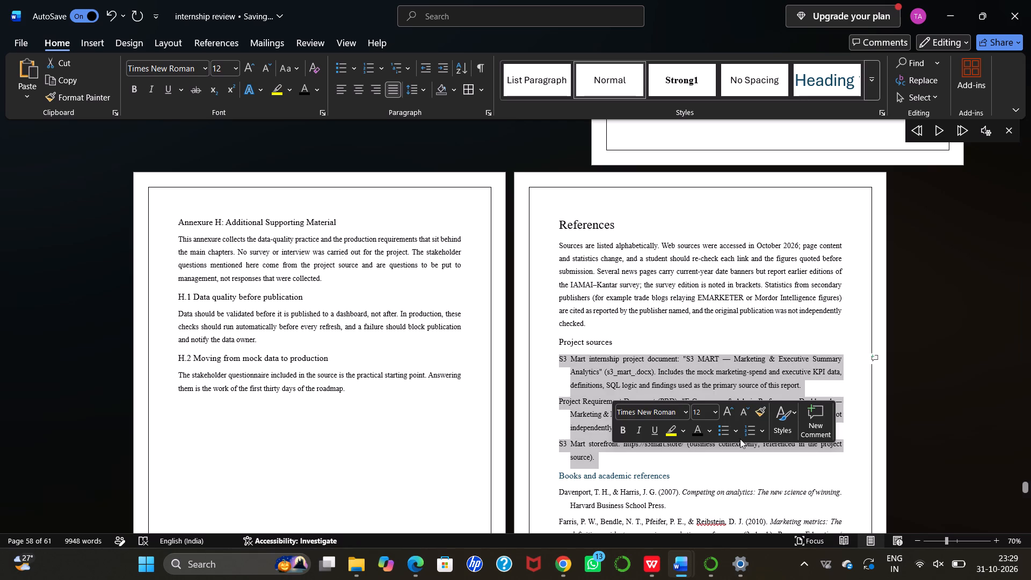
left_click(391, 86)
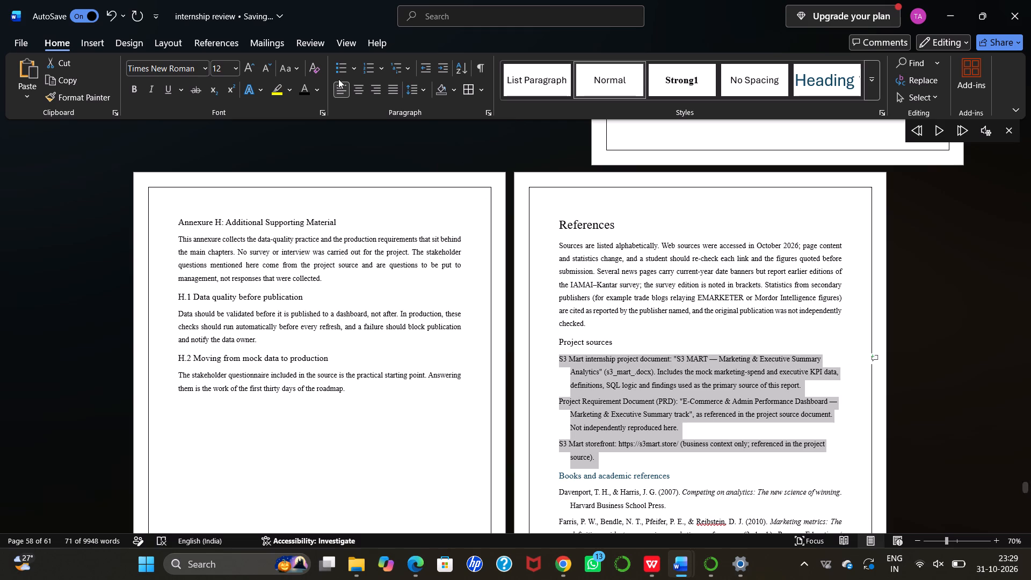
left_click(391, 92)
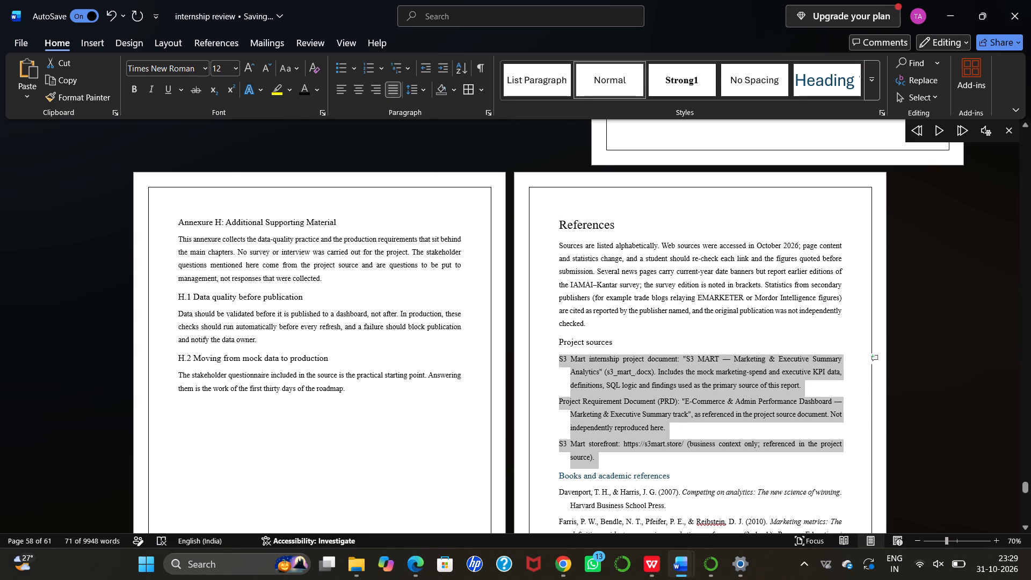
Recolour the "Books and academic references" subheading black, keeping its section expanded.
scroll(607, 331, "down", 1)
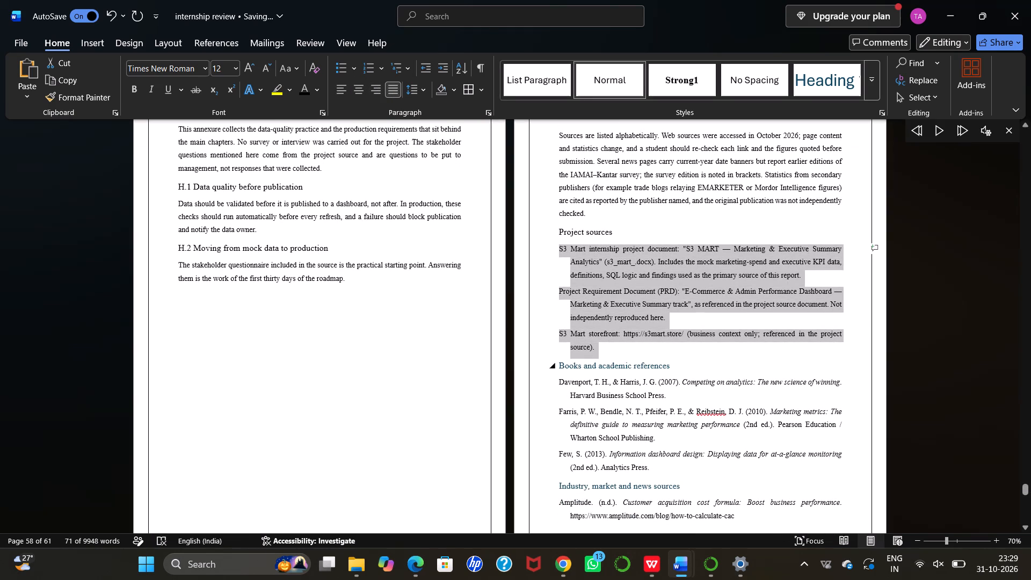
left_click_drag(557, 362, 565, 363)
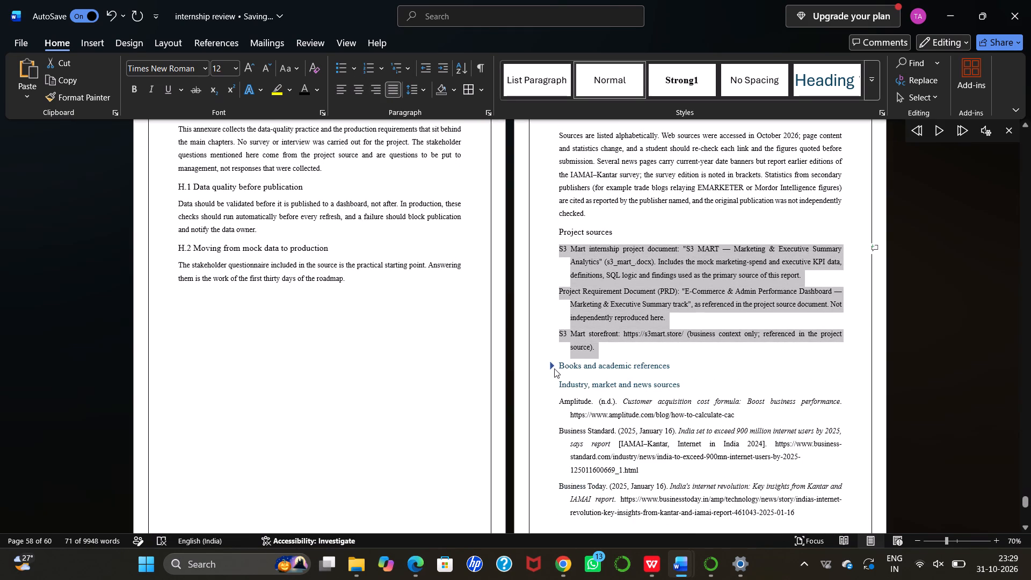
left_click(549, 366)
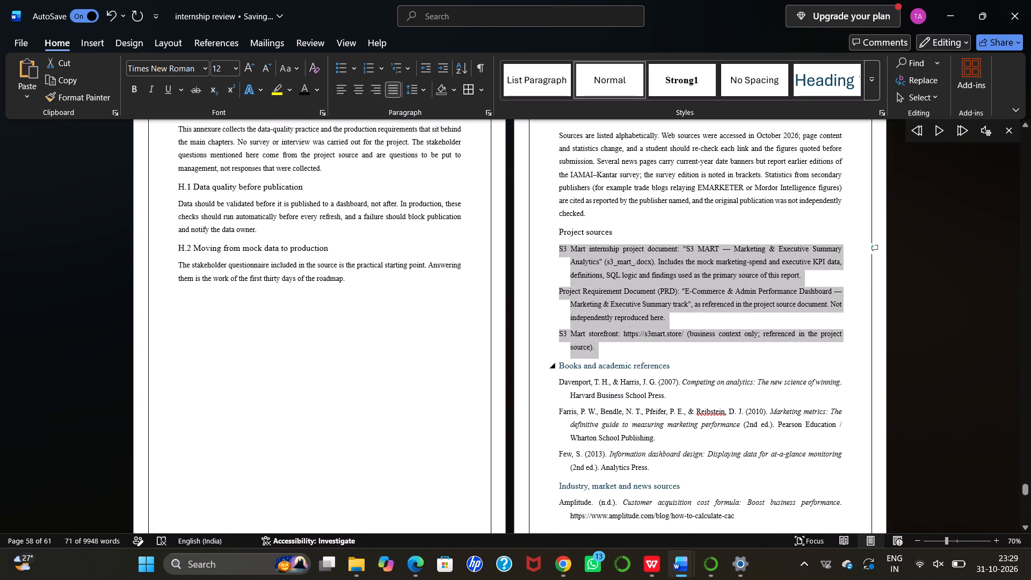
left_click_drag(560, 364, 660, 369)
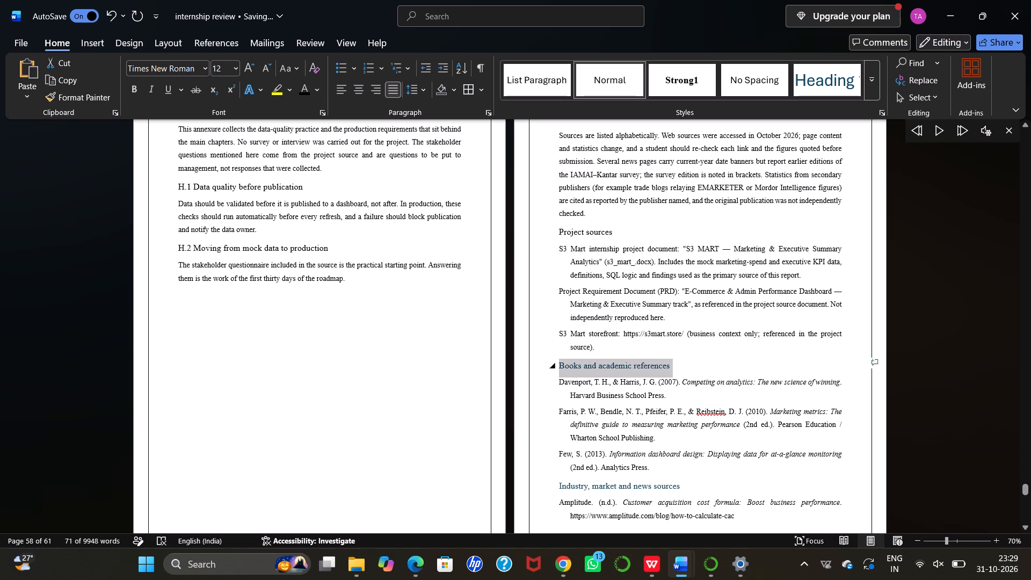
left_click(749, 347)
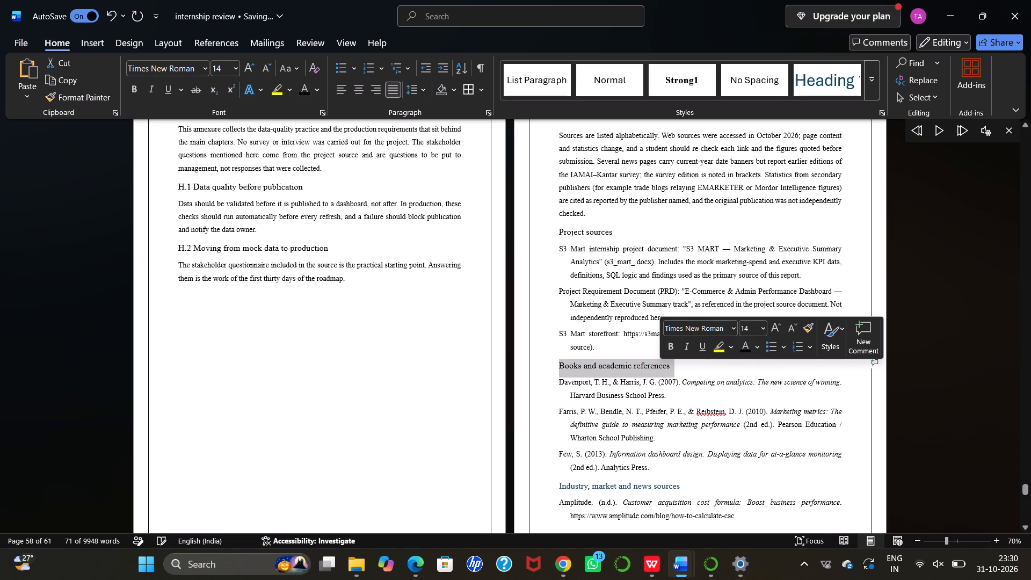
Apply black font colour to the Davenport, Farris and Few entries under "Books and academic references".
scroll(620, 401, "down", 1)
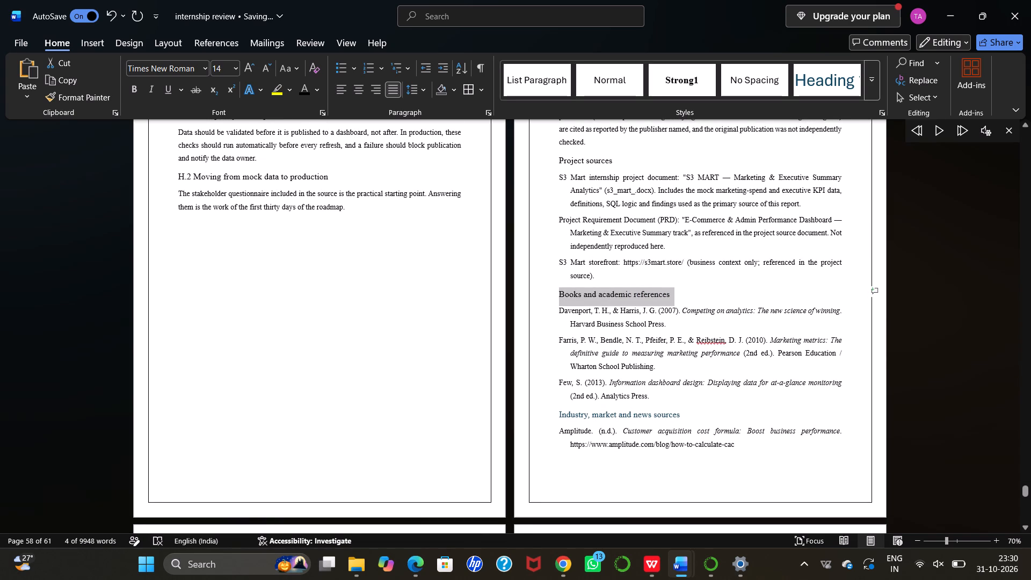
left_click_drag(558, 309, 644, 400)
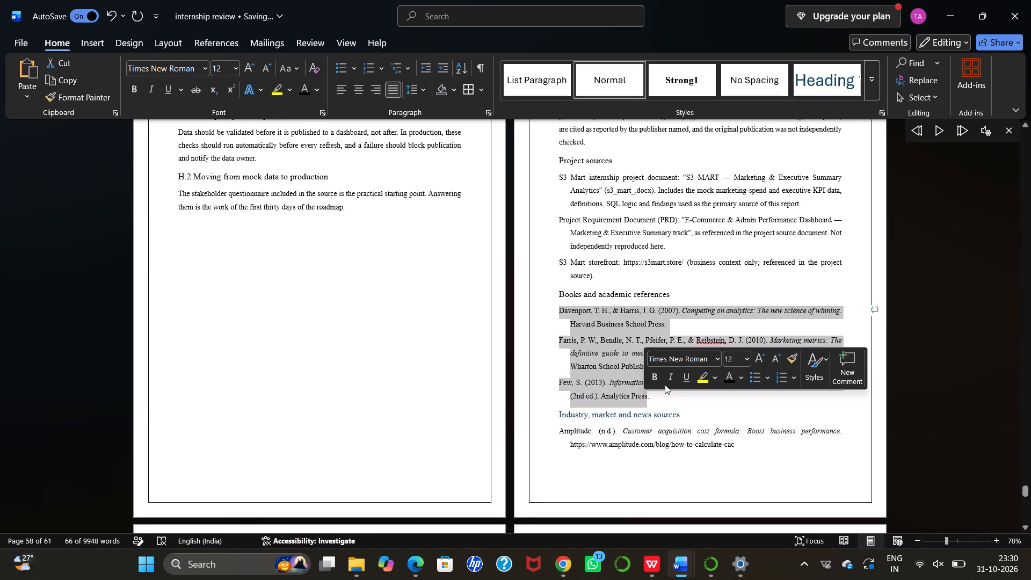
left_click(730, 376)
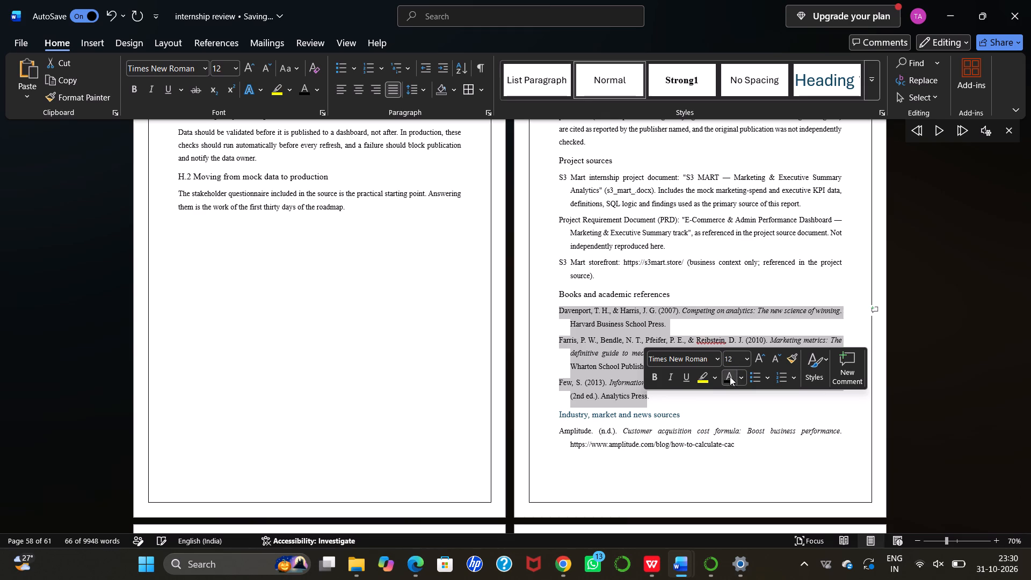
Apply black font colour to all entries under "Industry, market and news sources", from Amplitude through the final YourStory reference.
scroll(612, 415, "down", 1)
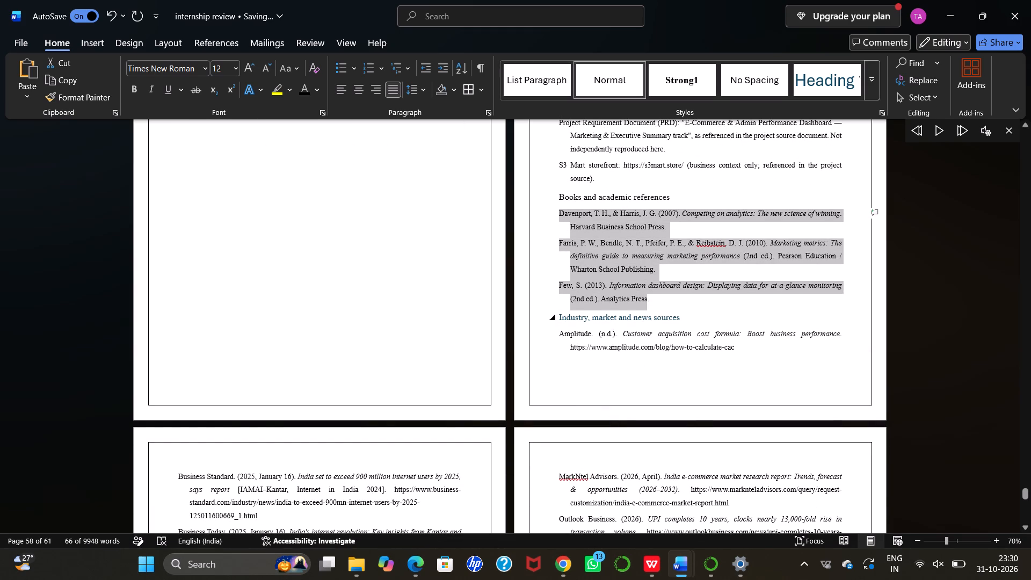
left_click_drag(560, 335, 743, 477)
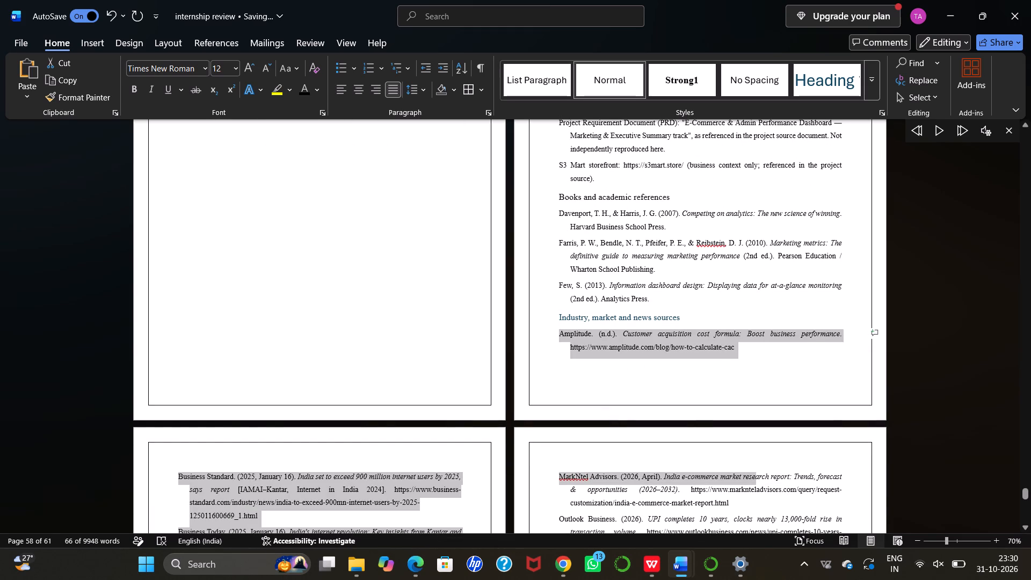
left_click_drag(743, 477, 377, 523)
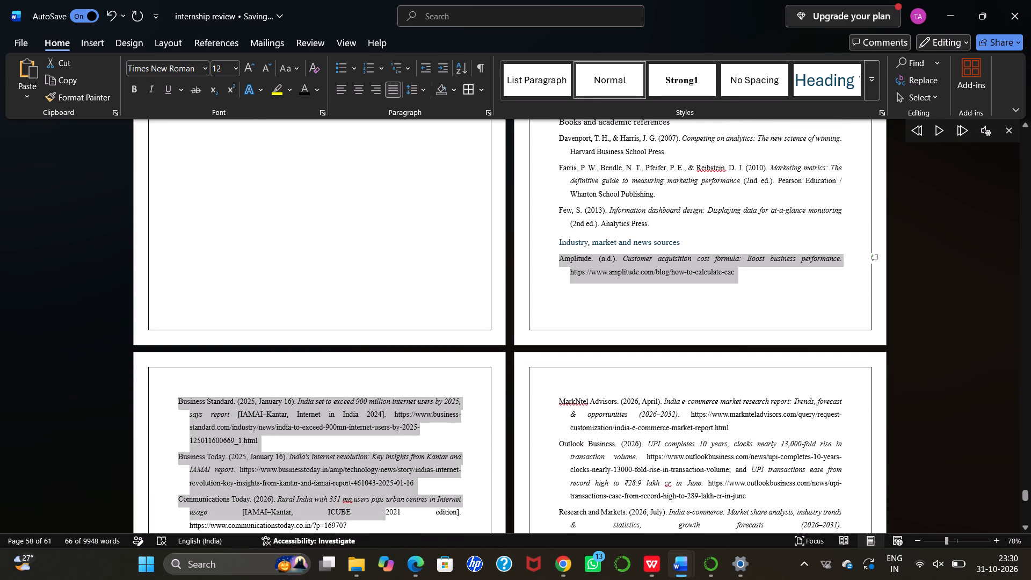
left_click_drag(377, 523, 387, 560)
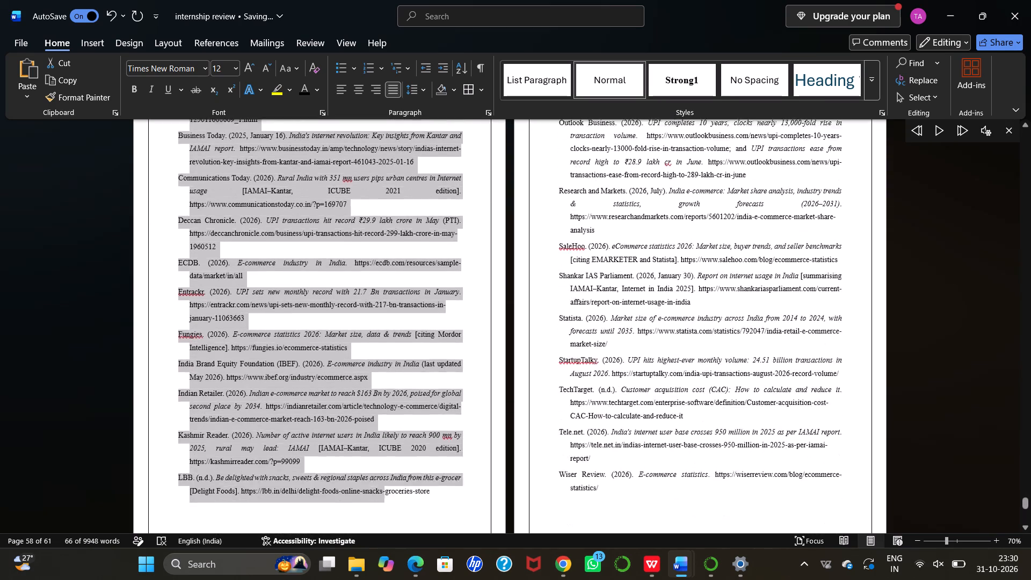
left_click_drag(387, 560, 559, 517)
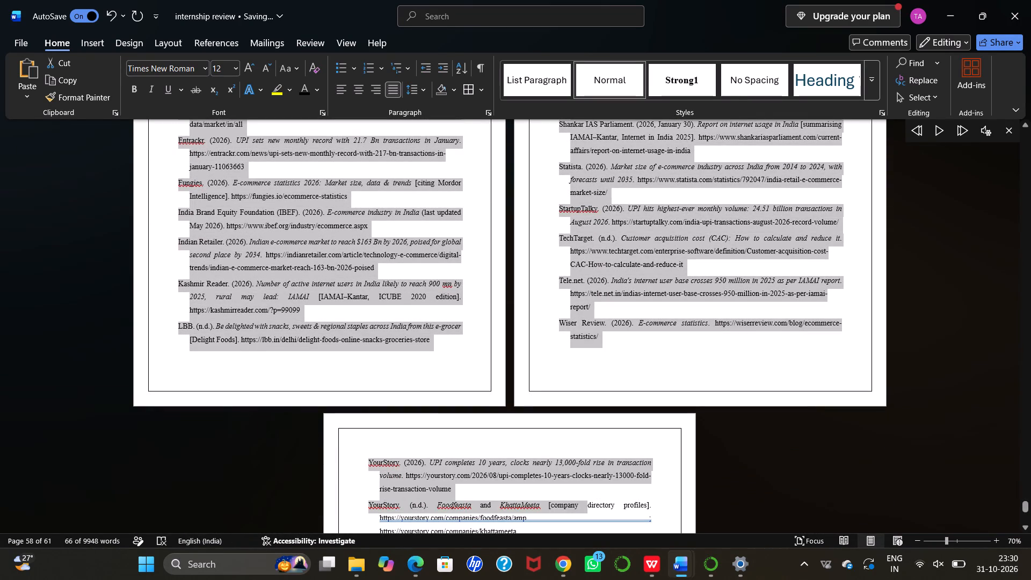
left_click_drag(559, 517, 529, 251)
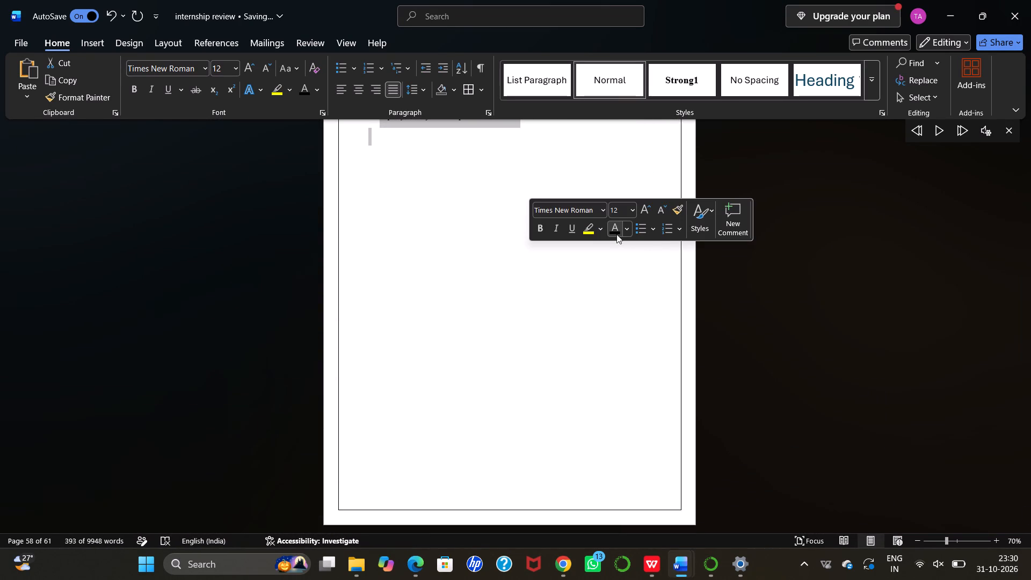
left_click(615, 231)
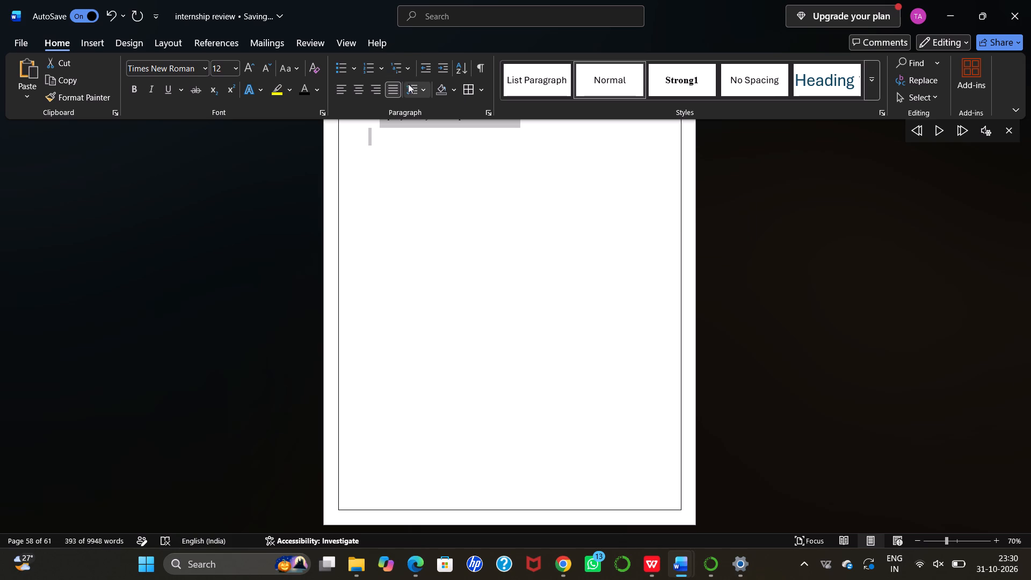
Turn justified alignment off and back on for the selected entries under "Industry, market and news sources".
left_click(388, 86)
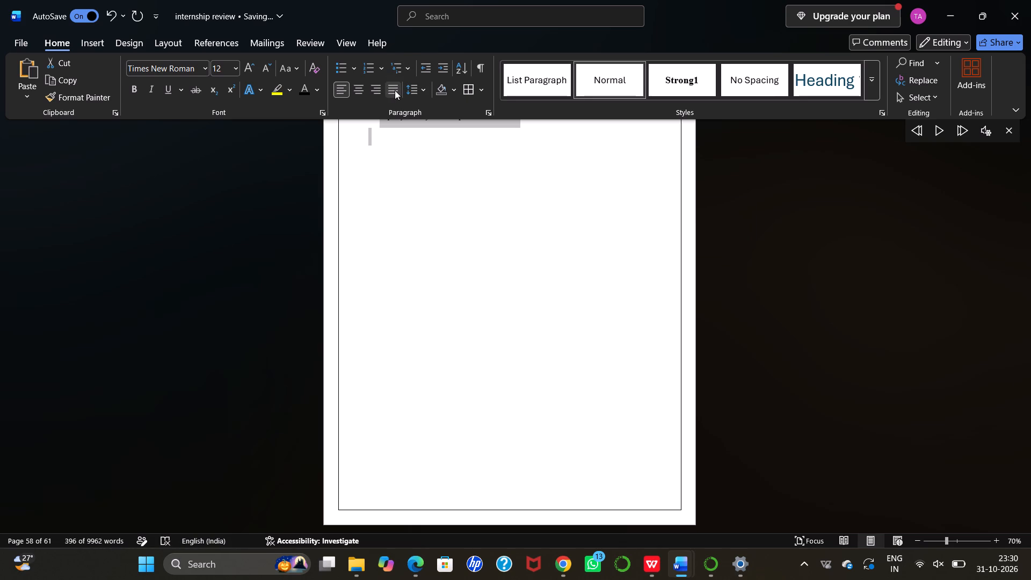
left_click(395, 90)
Recolour the "Industry, market and news sources" subheading black.
scroll(422, 239, "up", 4)
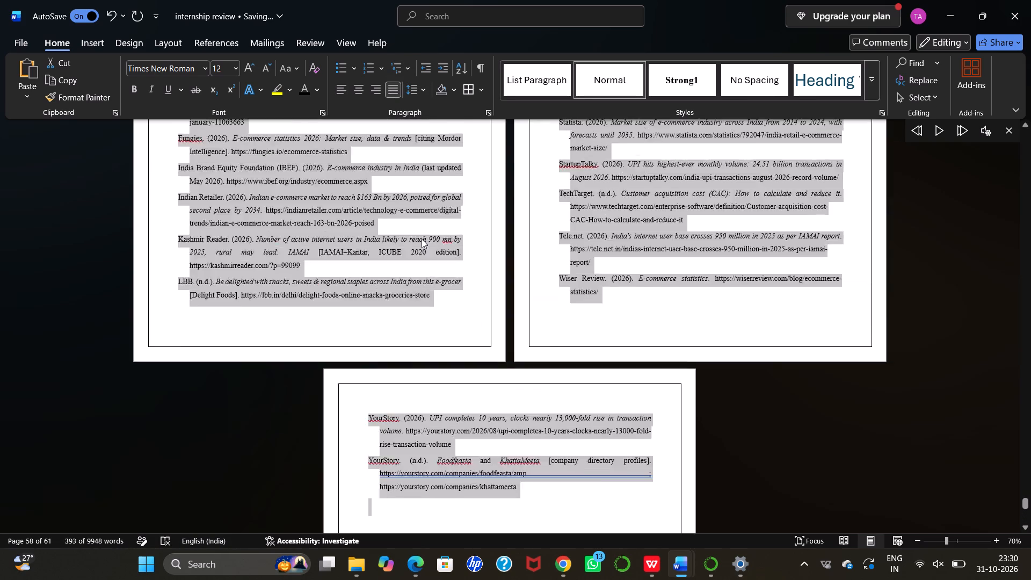
scroll(422, 239, "up", 6)
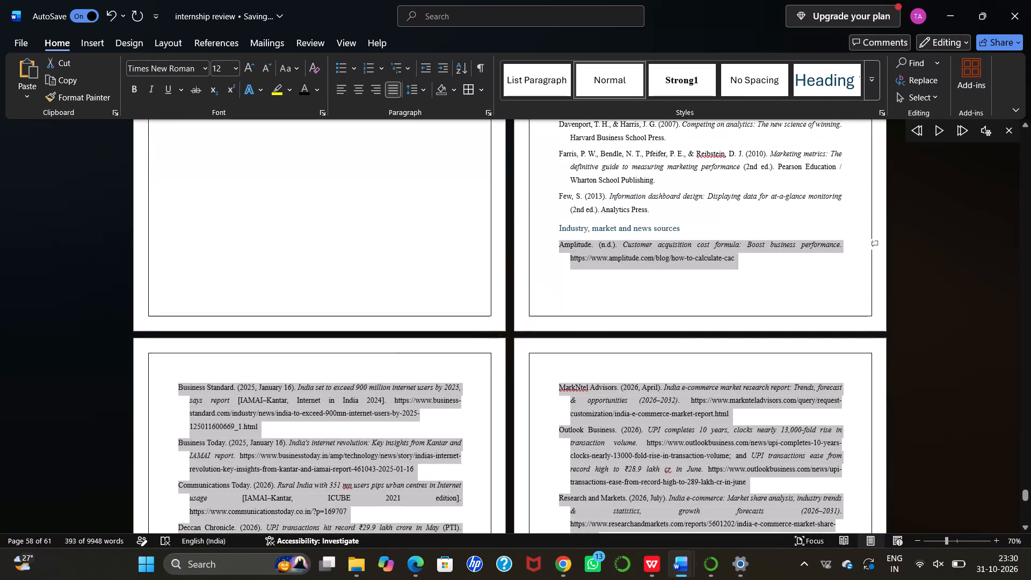
scroll(422, 239, "up", 1)
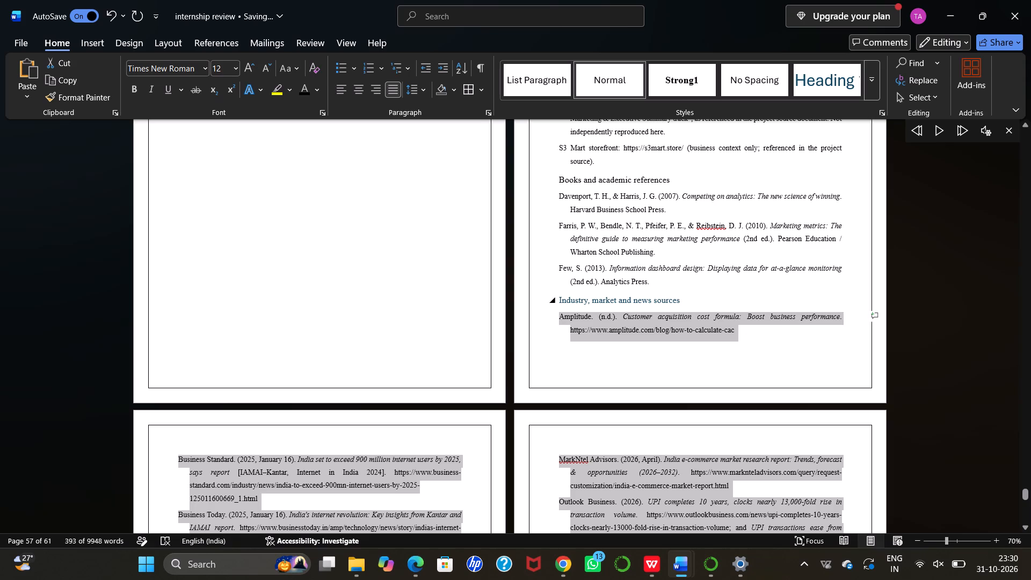
left_click(560, 295)
left_click_drag(560, 295, 664, 297)
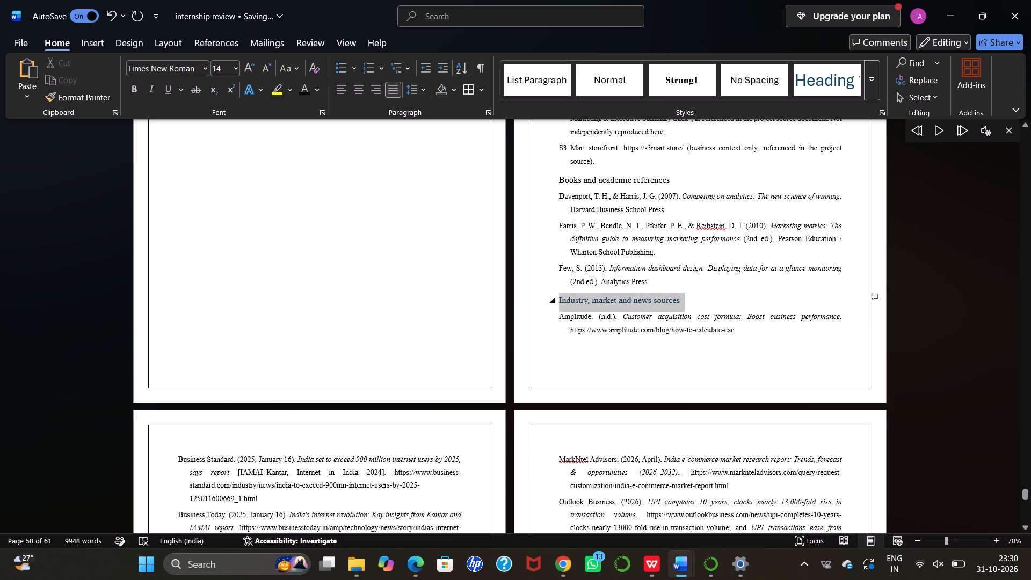
left_click_drag(664, 297, 669, 297)
left_click(757, 275)
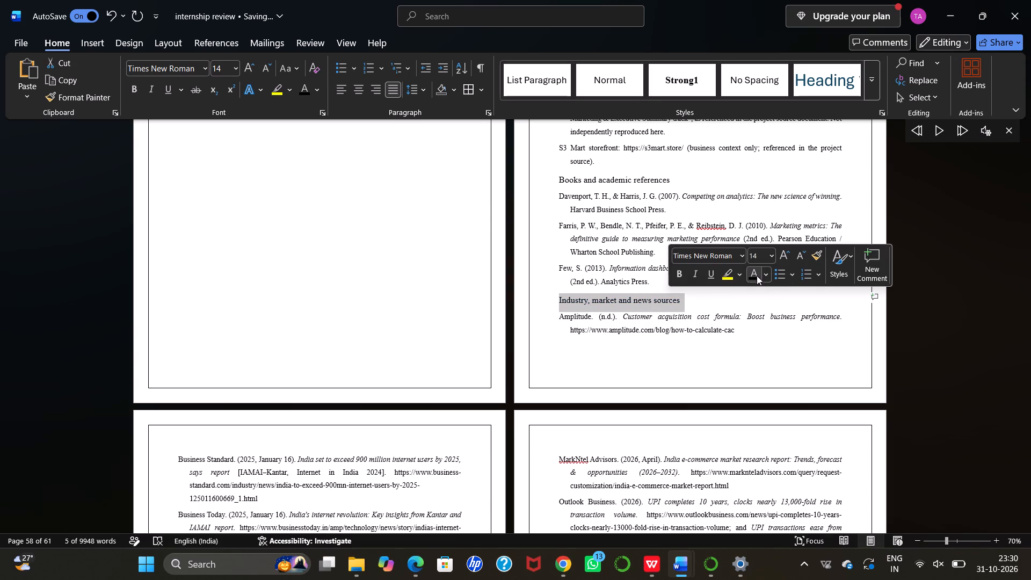
Review the report's formatting across the references, annexures and opening pages in a multi-page view.
scroll(513, 369, "down", 1)
scroll(513, 369, "up", 1)
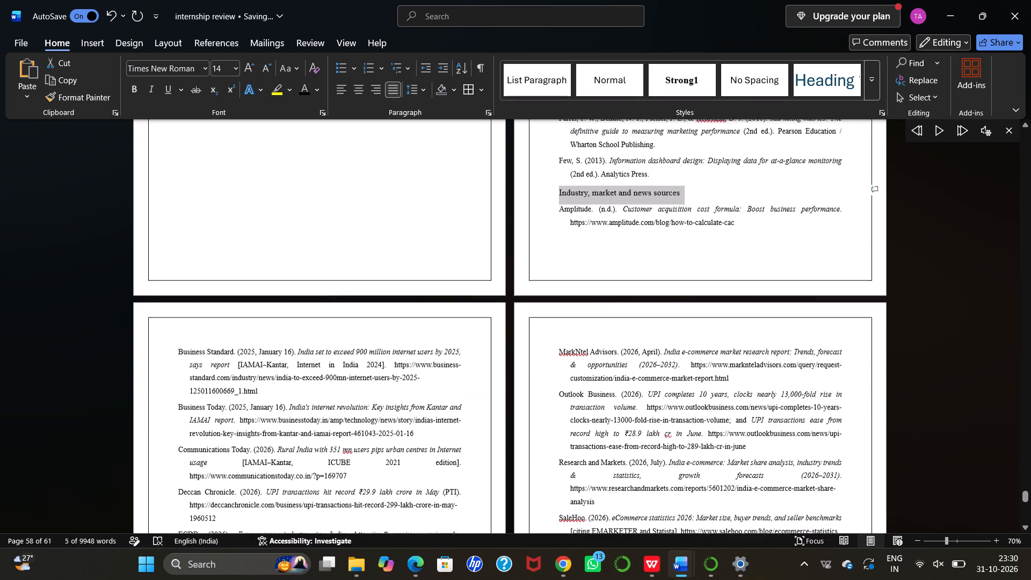
scroll(513, 369, "up", 3)
scroll(513, 369, "down", 1)
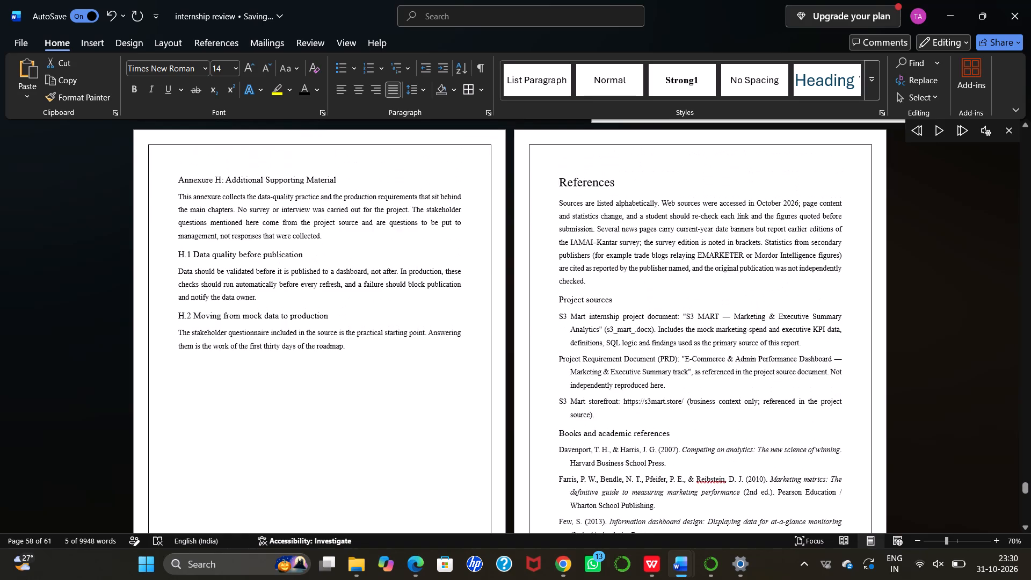
scroll(513, 369, "down", 2)
scroll(513, 369, "up", 1)
scroll(513, 369, "down", 1, "ctrl")
scroll(513, 369, "up", 1, "ctrl")
scroll(513, 369, "down", 1, "ctrl")
scroll(513, 369, "up", 1, "ctrl")
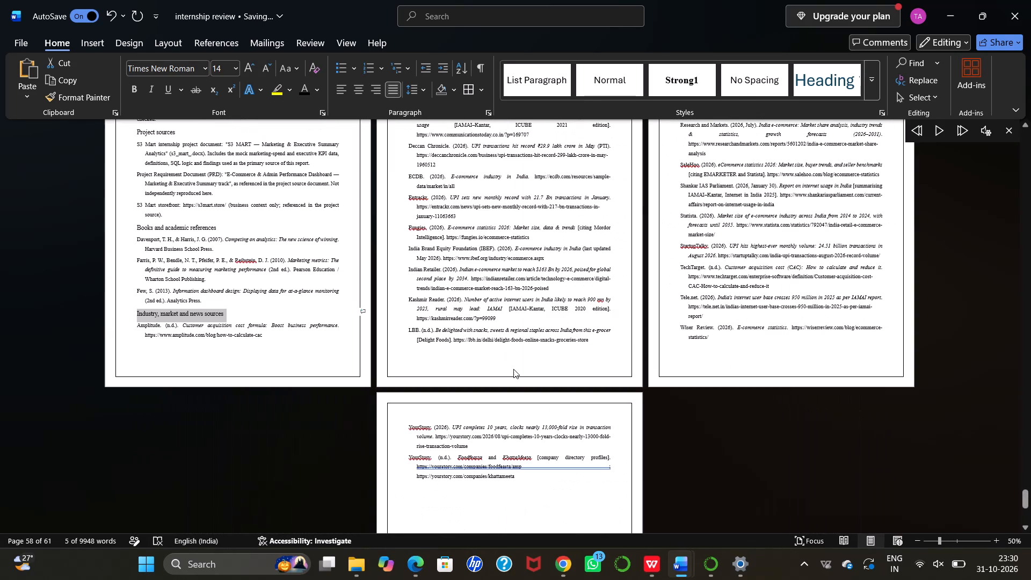
scroll(517, 311, "down", 4)
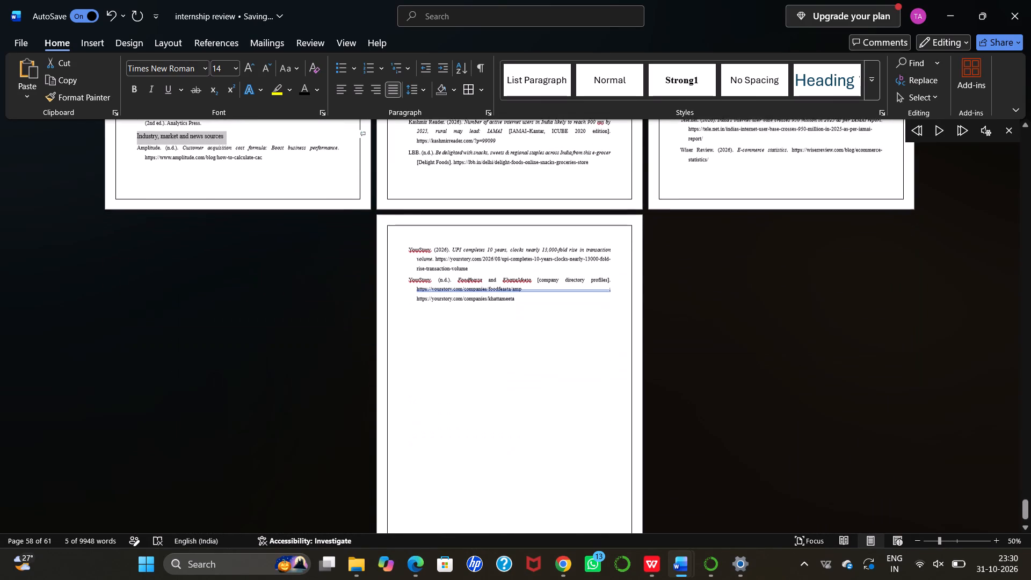
scroll(517, 311, "down", 1)
scroll(517, 311, "up", 20)
scroll(517, 311, "up", 20)
scroll(517, 311, "up", 20)
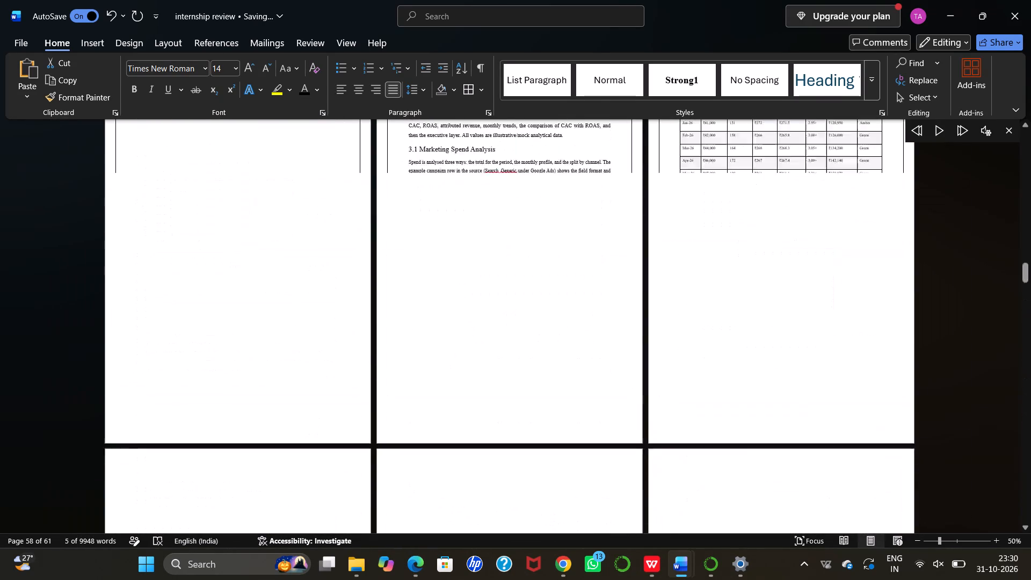
scroll(517, 311, "up", 19)
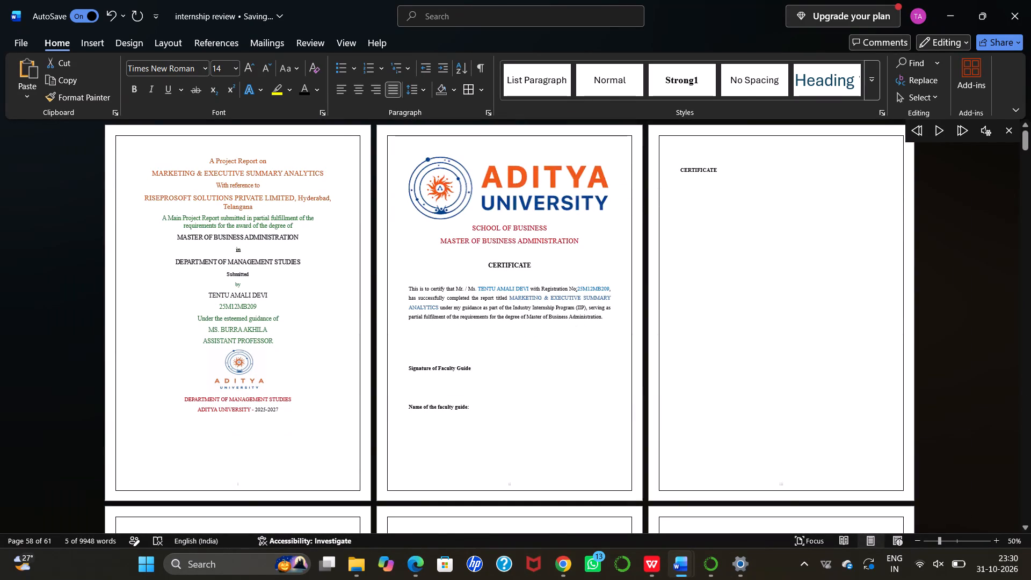
scroll(184, 293, "down", 11)
scroll(184, 293, "down", 20)
scroll(184, 293, "down", 20)
scroll(184, 293, "down", 20)
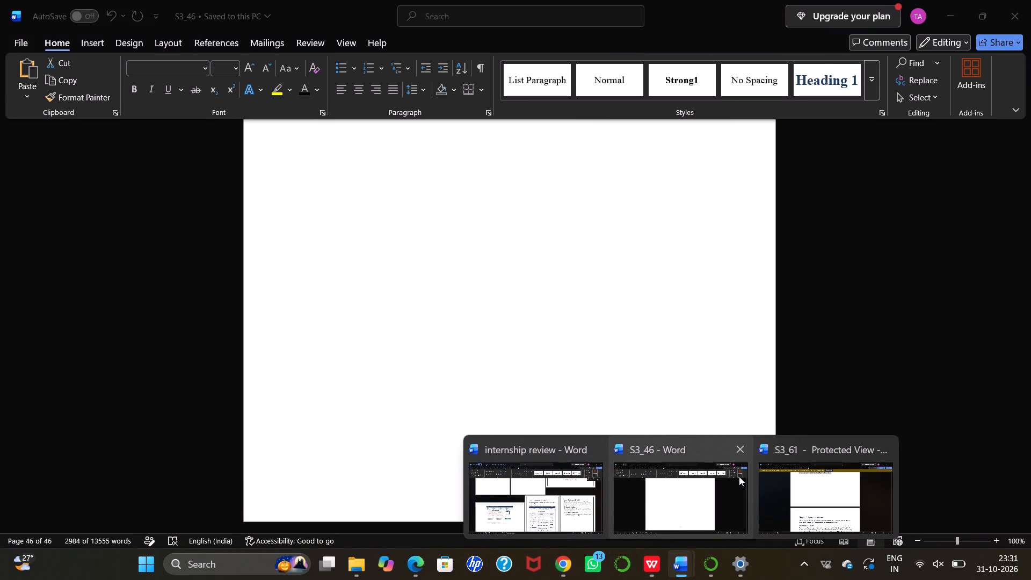
Switch to the "Writing report" Claude chat in Chrome.
key("alt+Tab")
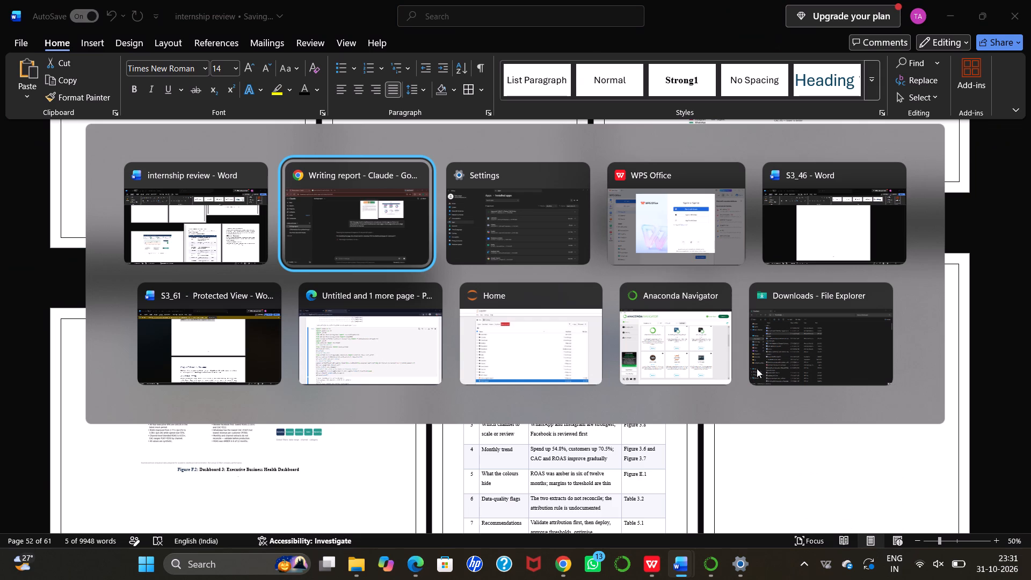
key("alt+Right")
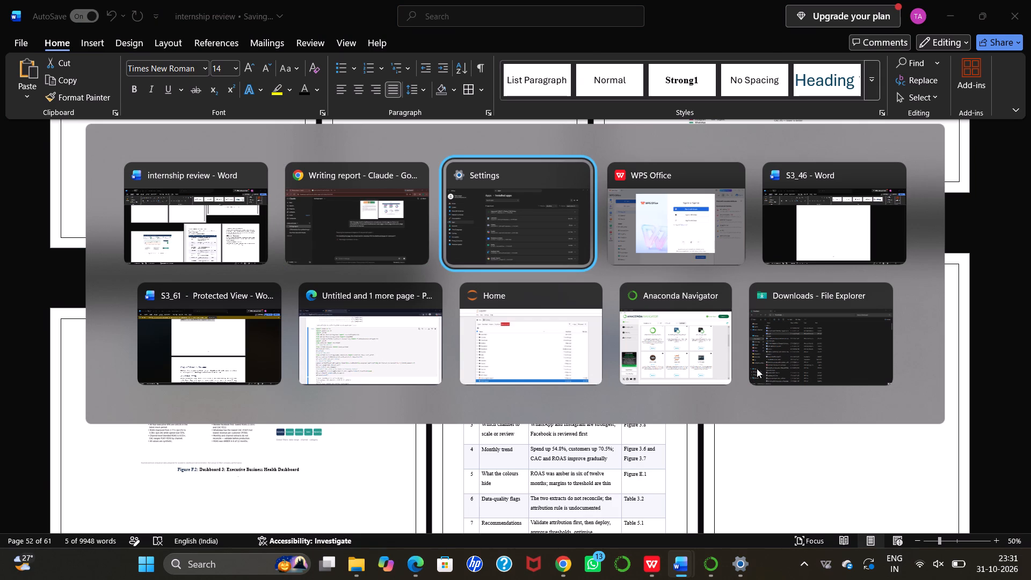
key("alt+Right")
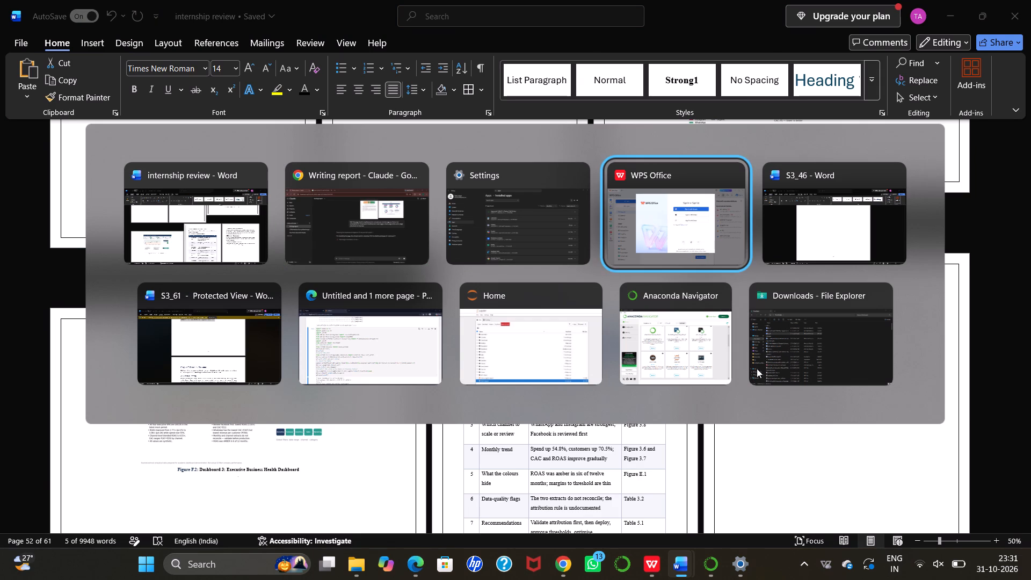
key("alt+Right")
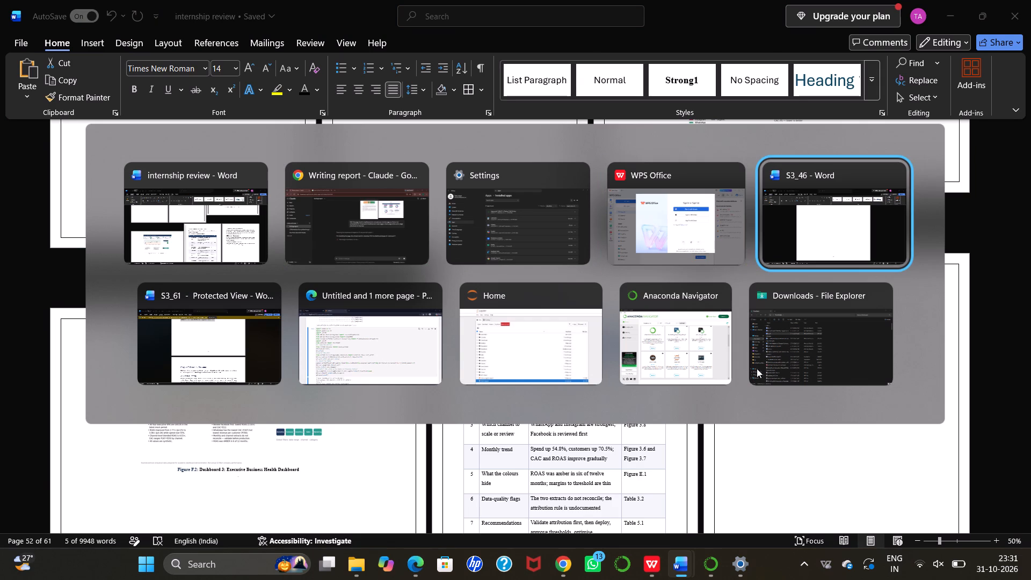
key("alt+Left")
key("alt+Left")
key("alt+Left")
key("alt+Left")
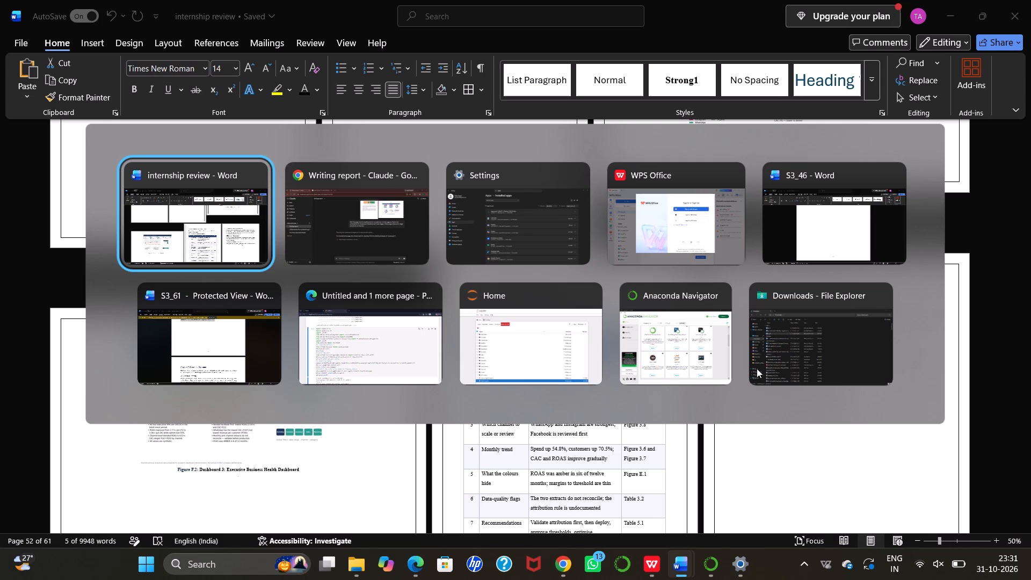
key("alt+Down")
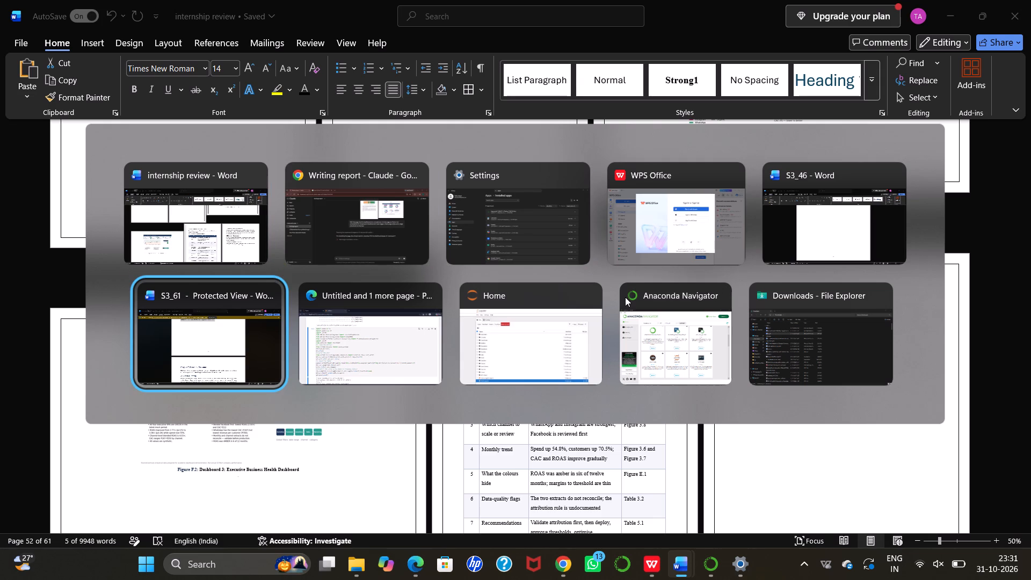
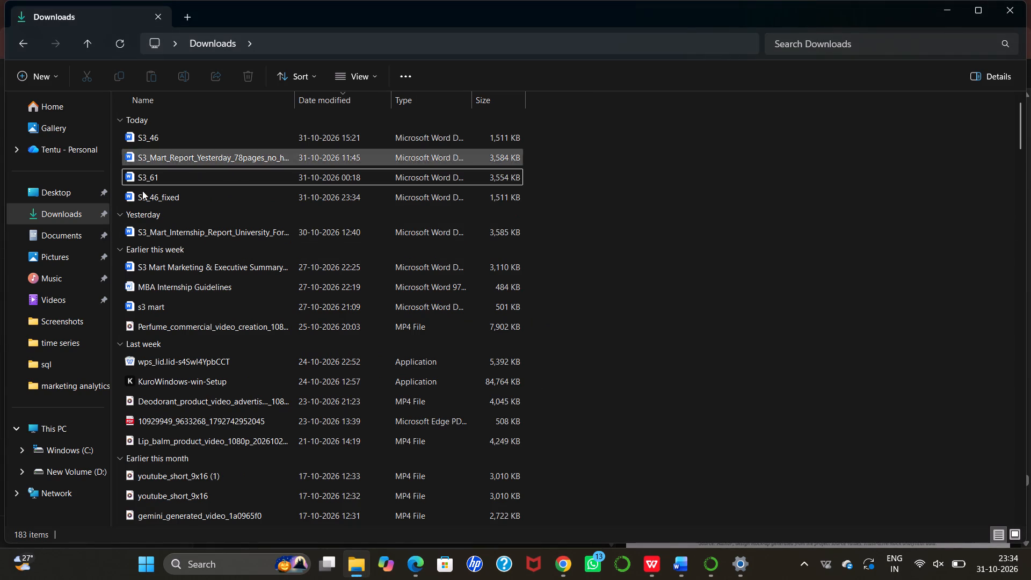
left_click(45, 209)
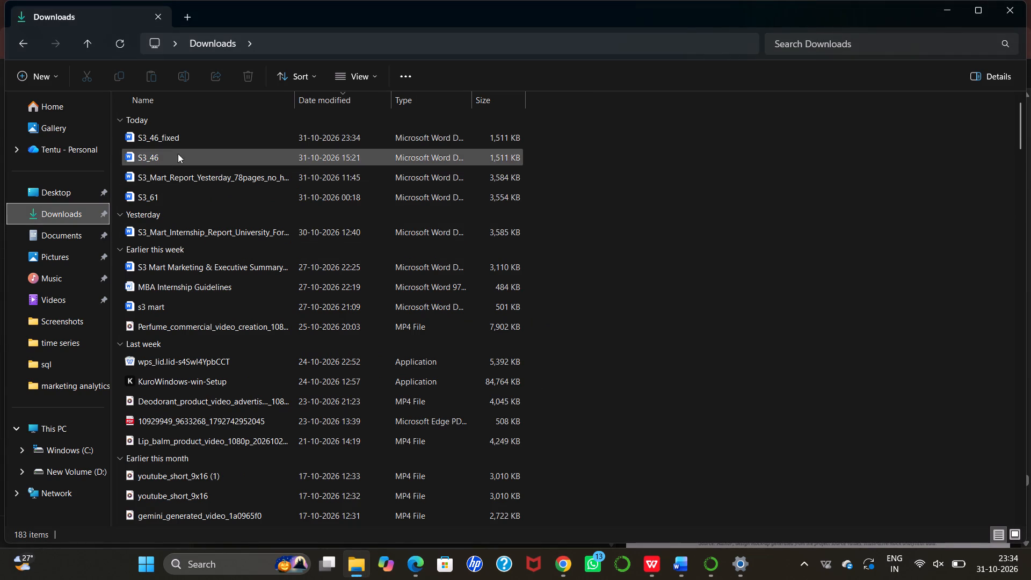
double_click(193, 142)
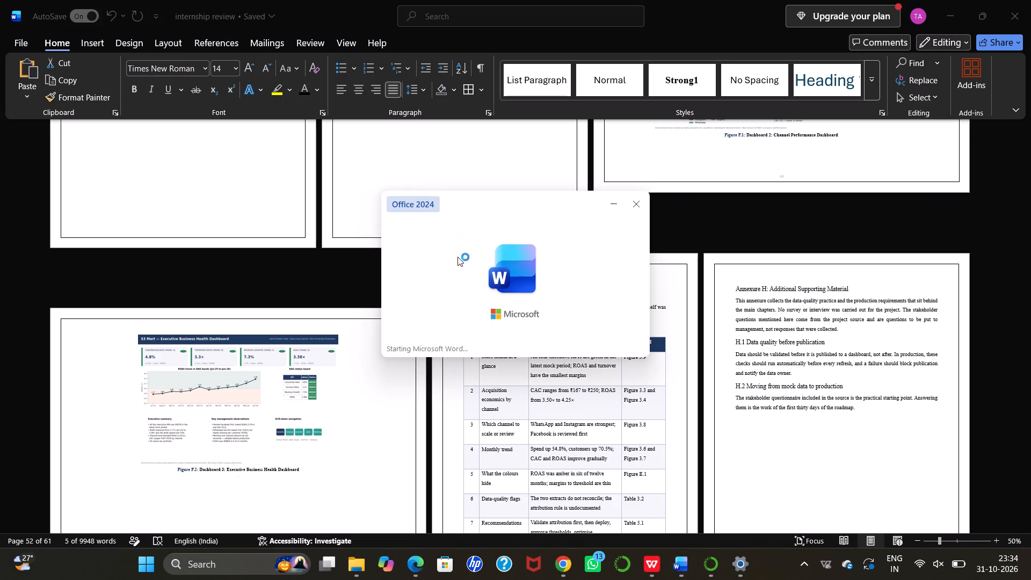
Look through S3_46_fixed and examine the layout of the Channel Performance and Executive Business Health dashboards in Annexure F.
scroll(491, 349, "down", 9)
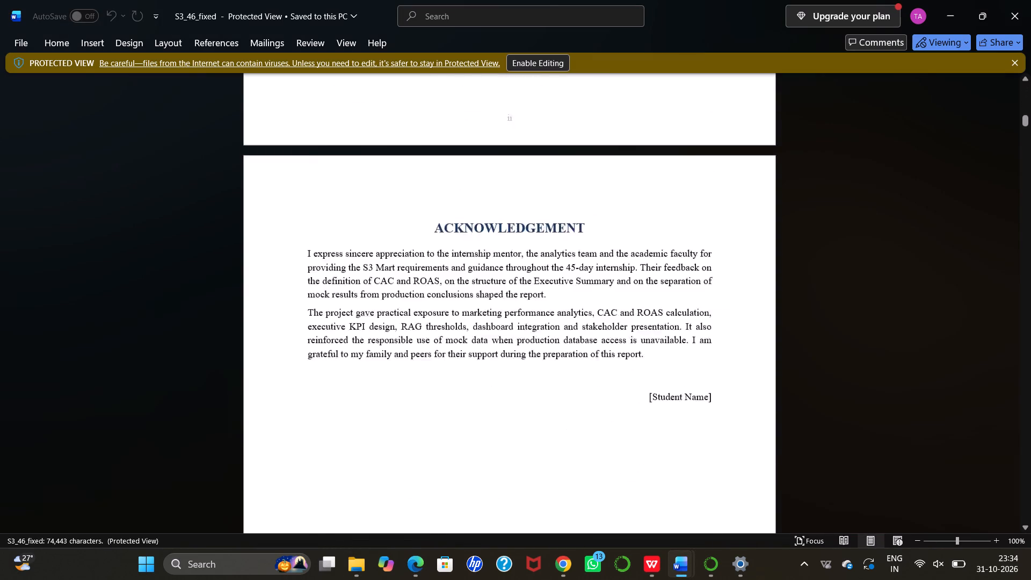
scroll(491, 349, "down", 8)
scroll(491, 349, "down", 20)
scroll(491, 349, "down", 20)
scroll(491, 349, "down", 20)
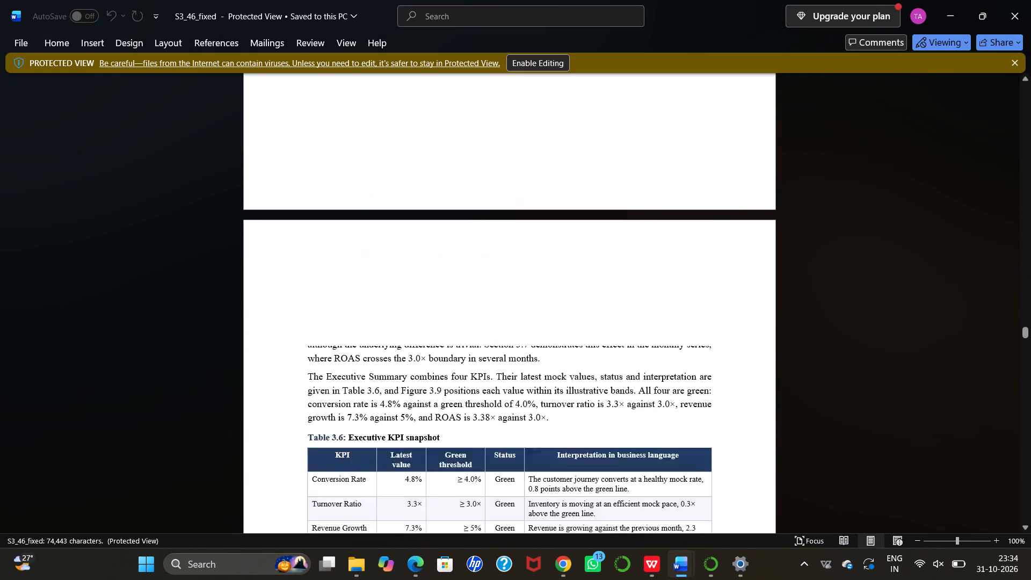
scroll(491, 349, "down", 18)
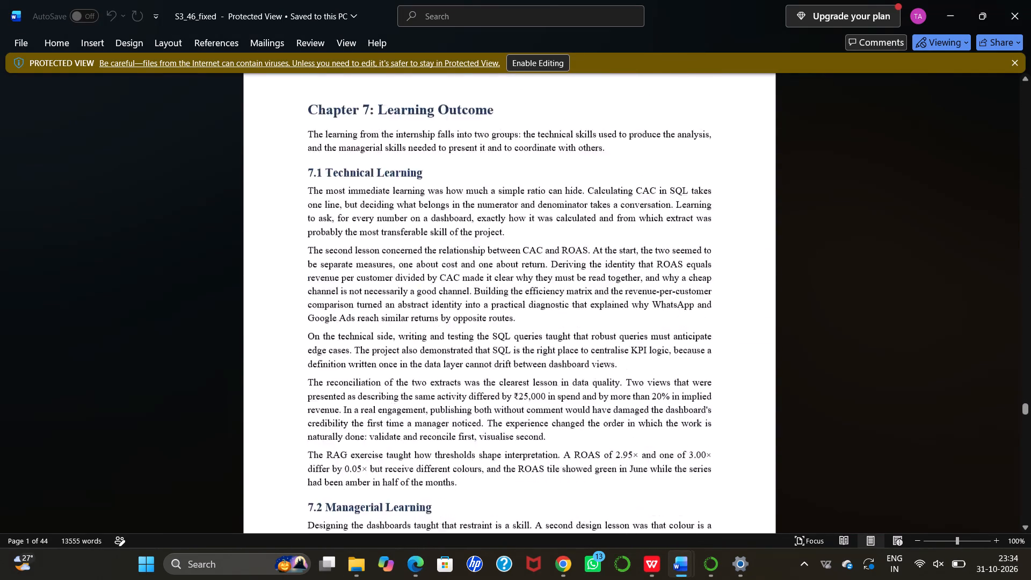
scroll(491, 349, "down", 19)
scroll(491, 349, "down", 16)
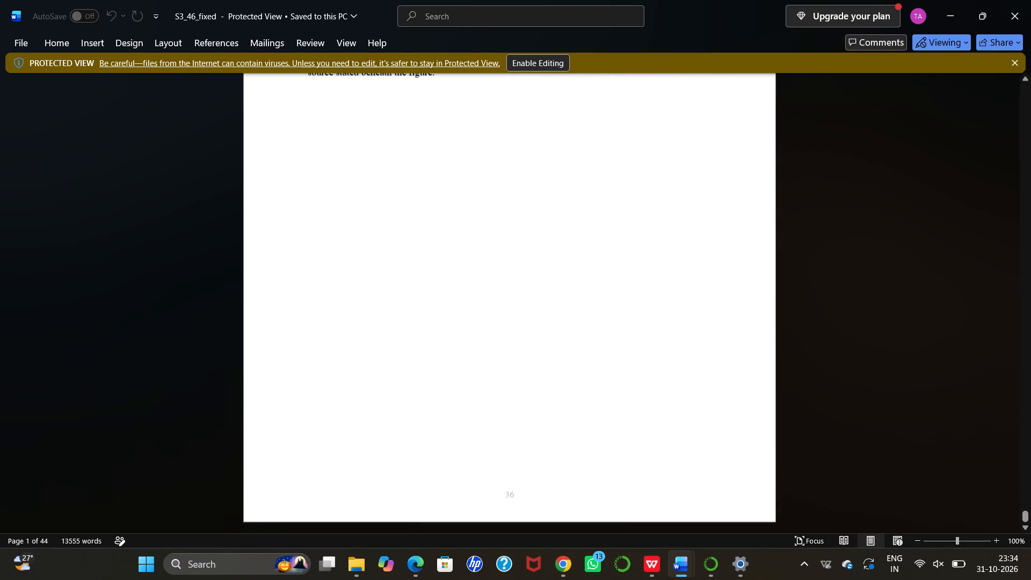
scroll(491, 349, "up", 13)
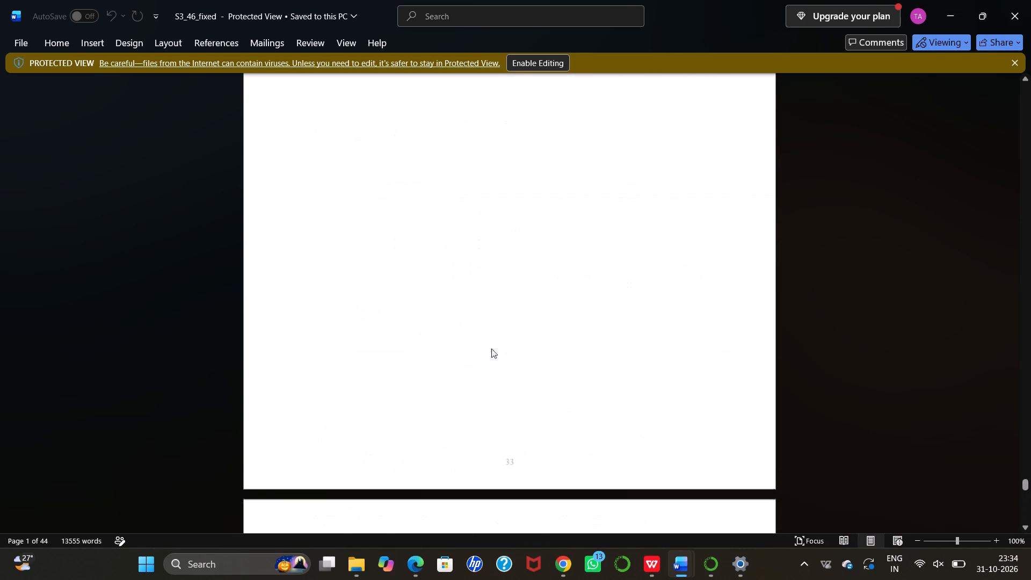
scroll(491, 349, "up", 6)
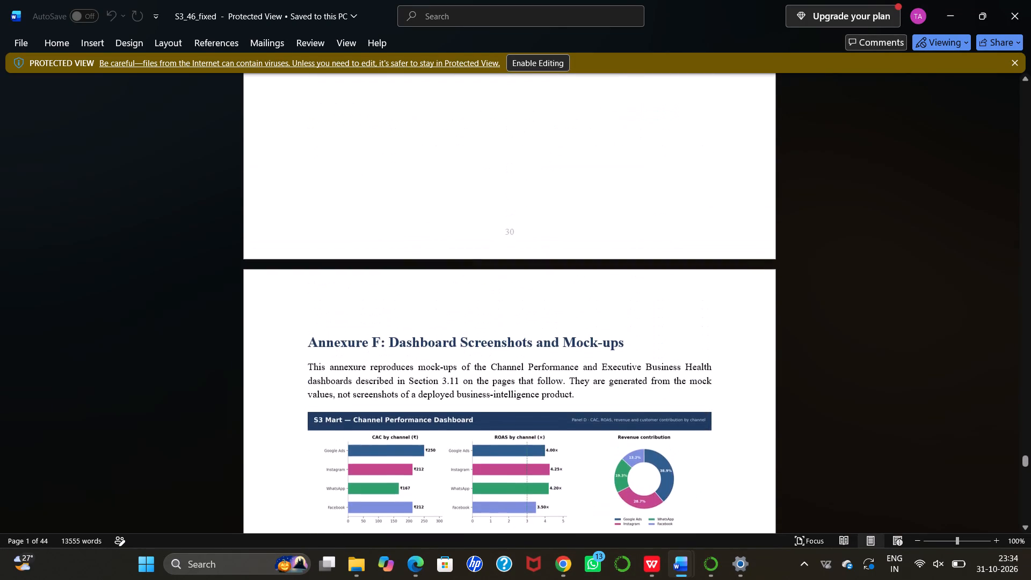
scroll(491, 349, "down", 3)
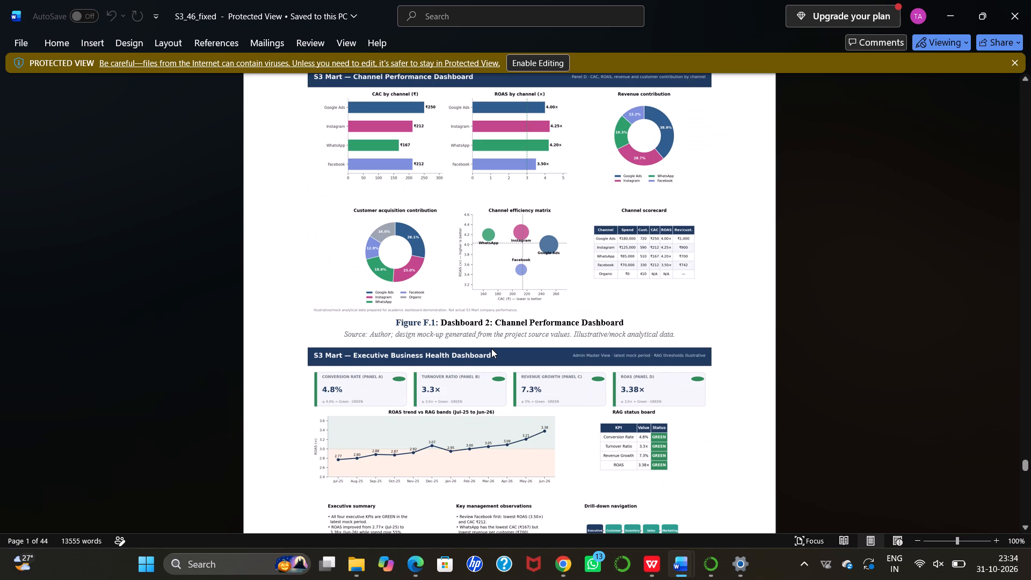
scroll(491, 349, "up", 3)
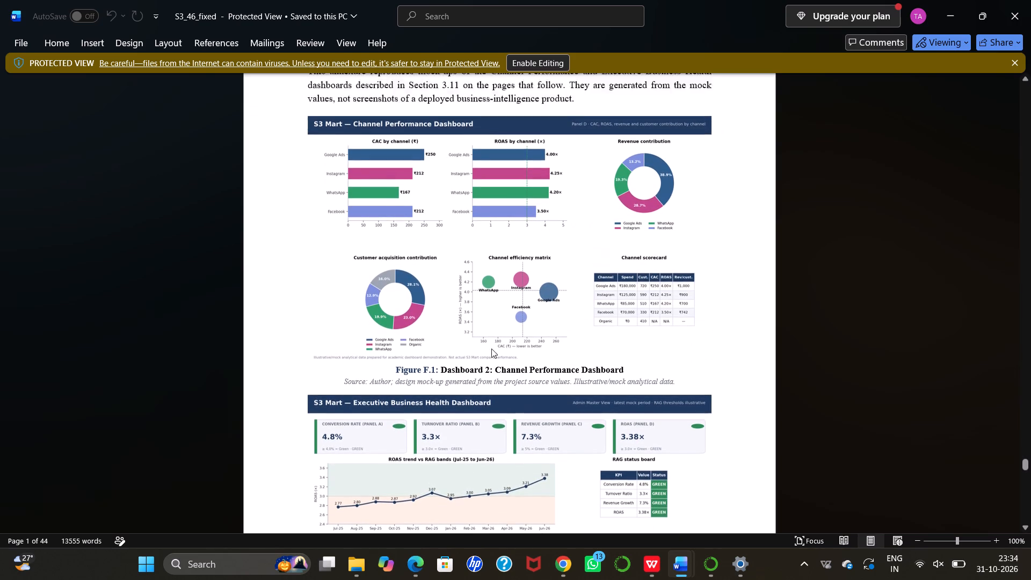
scroll(491, 349, "up", 1)
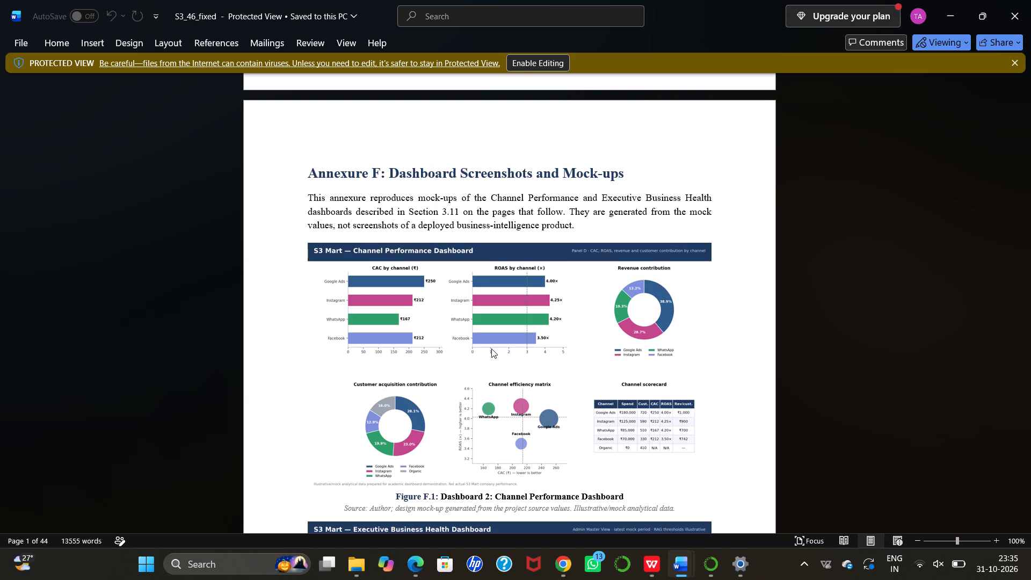
scroll(491, 349, "down", 3)
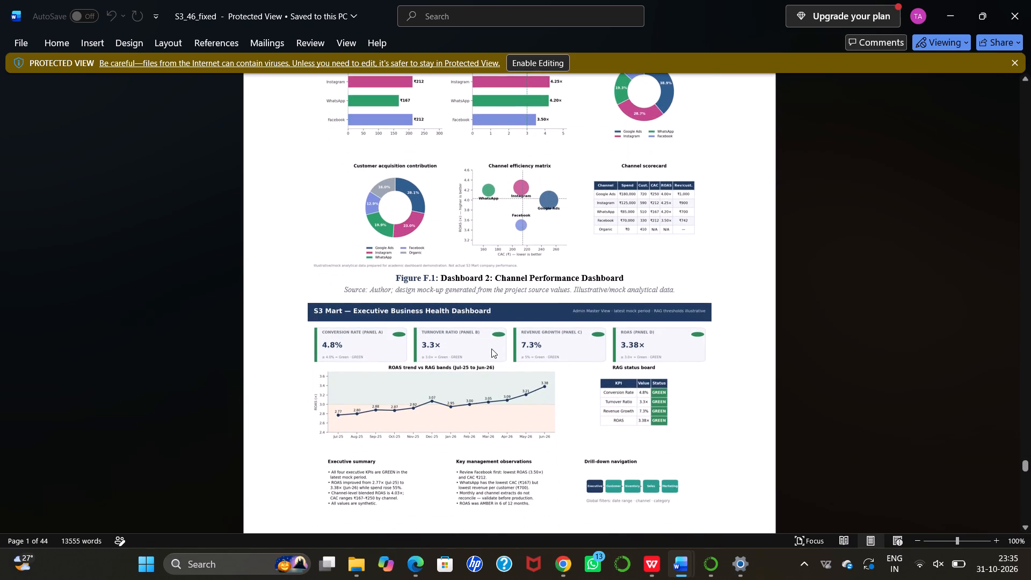
scroll(491, 349, "down", 1)
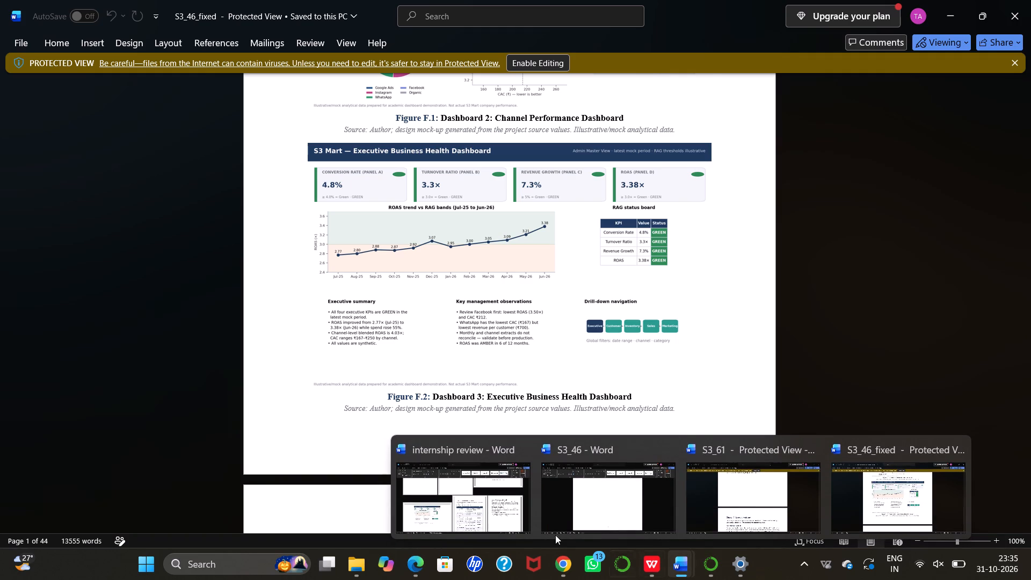
Switch to the internship review document and examine its Channel Performance and Executive Business Health dashboard pages and the references.
left_click(464, 512)
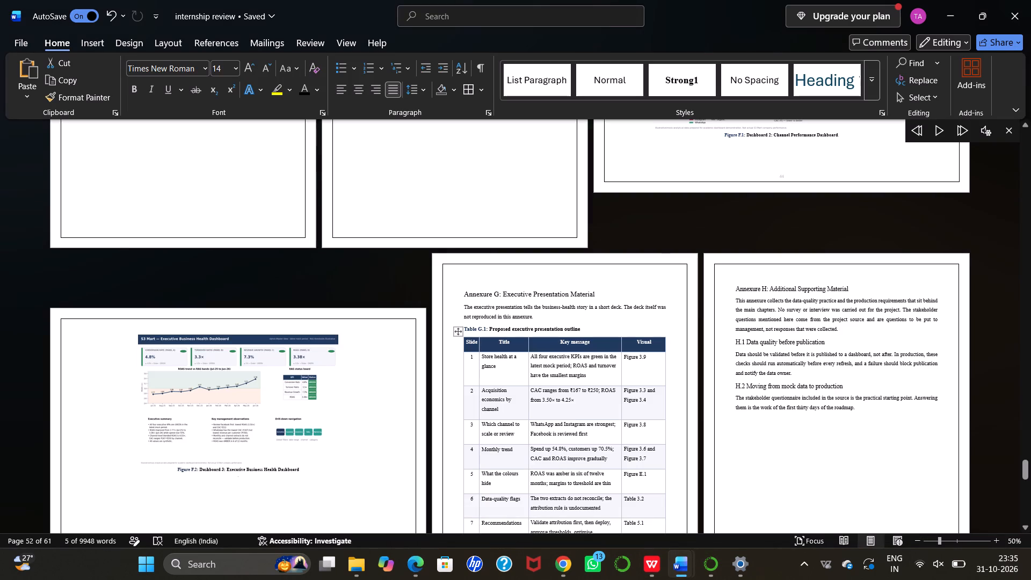
scroll(521, 384, "up", 3)
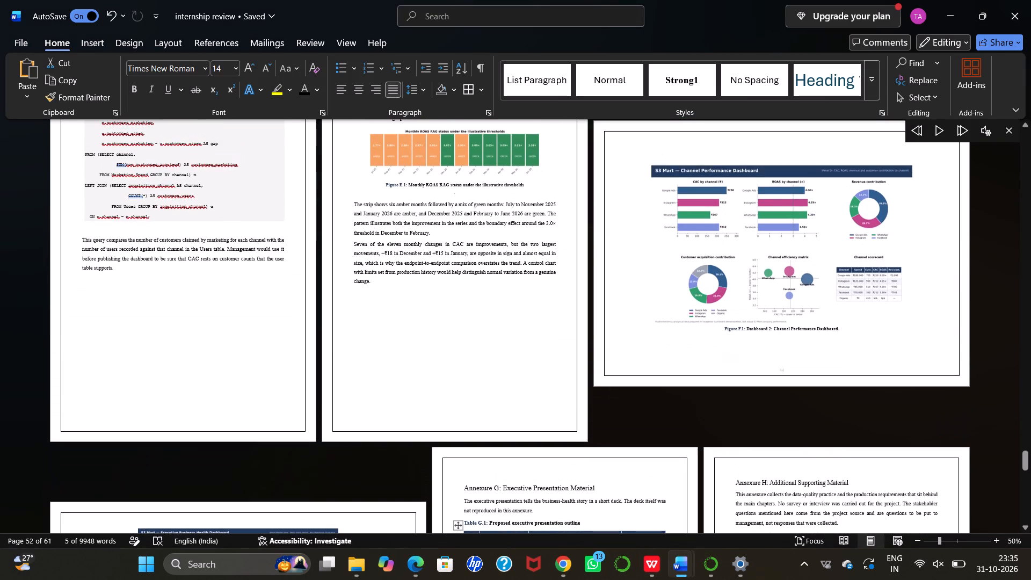
scroll(521, 384, "down", 2, "ctrl")
scroll(521, 384, "up", 1)
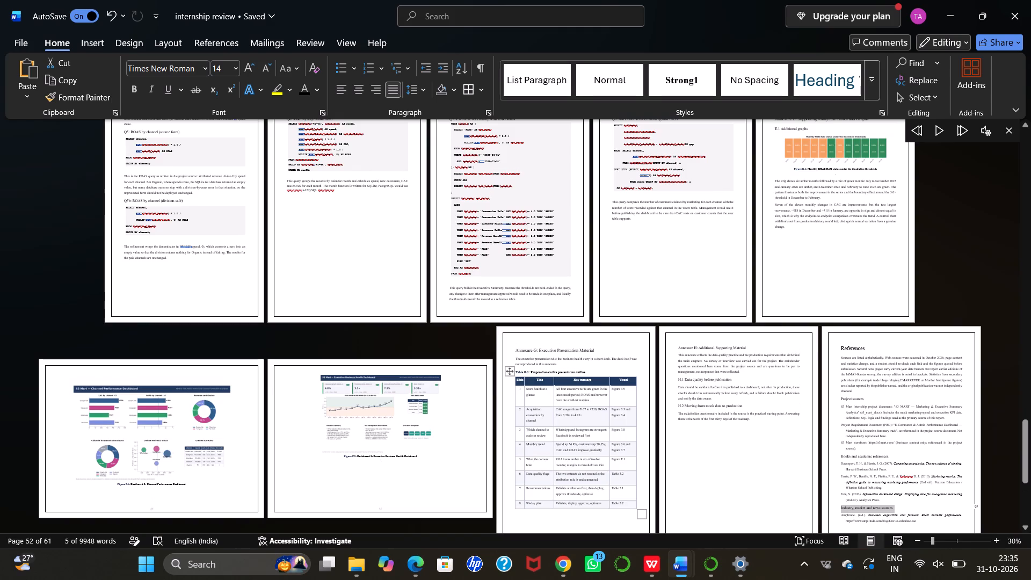
scroll(521, 384, "up", 8, "ctrl")
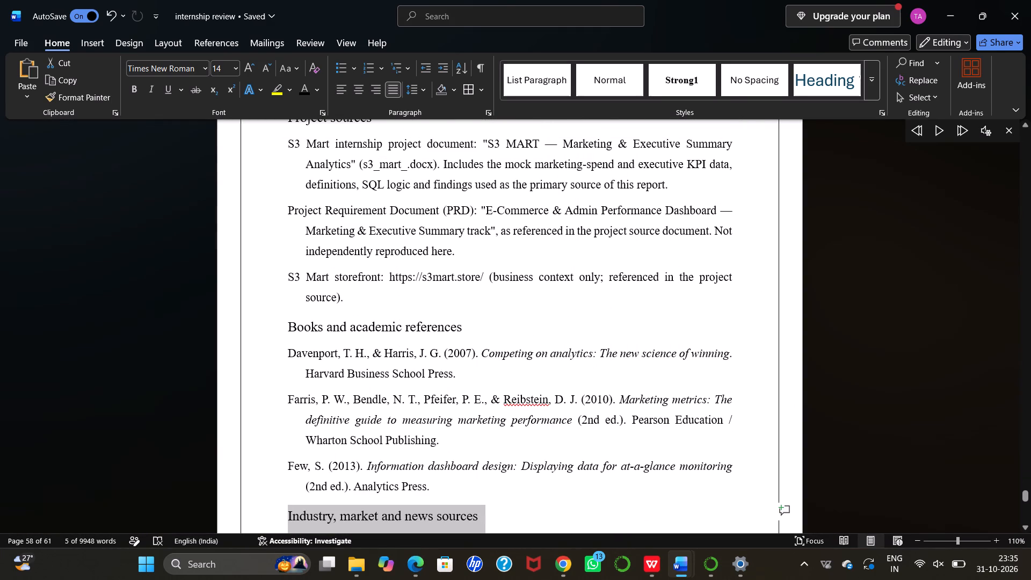
scroll(521, 383, "down", 2, "ctrl")
scroll(521, 383, "up", 3)
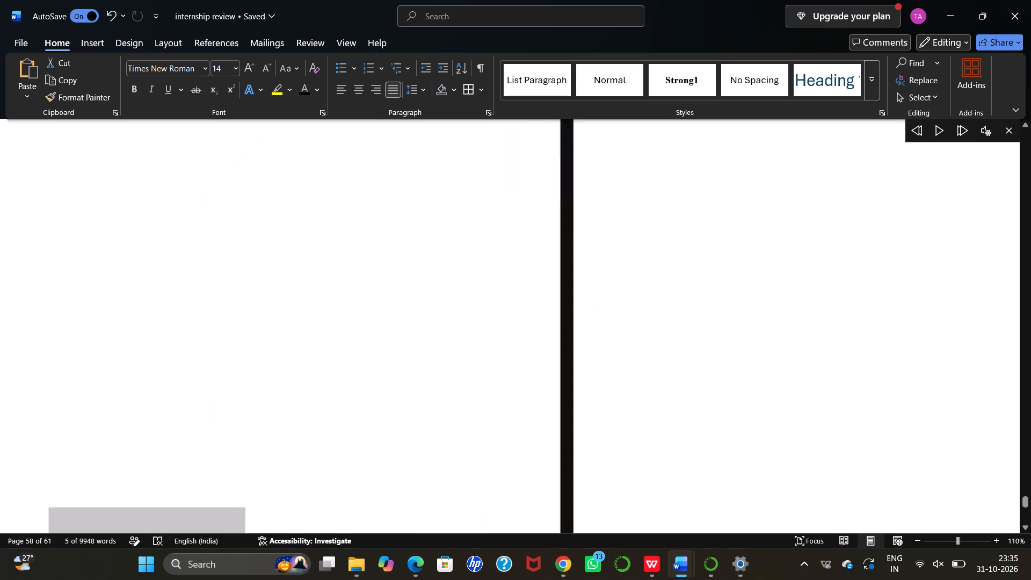
Look back through the internship review's annexures, SQL queries, data dictionary and recommendations as far as the Findings chapter.
scroll(521, 383, "up", 16)
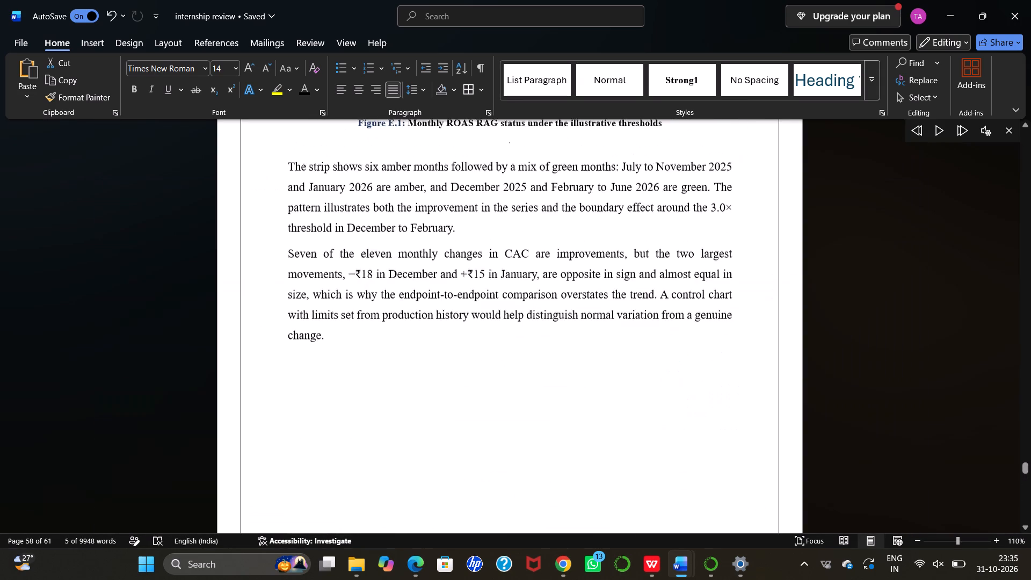
scroll(521, 383, "up", 10)
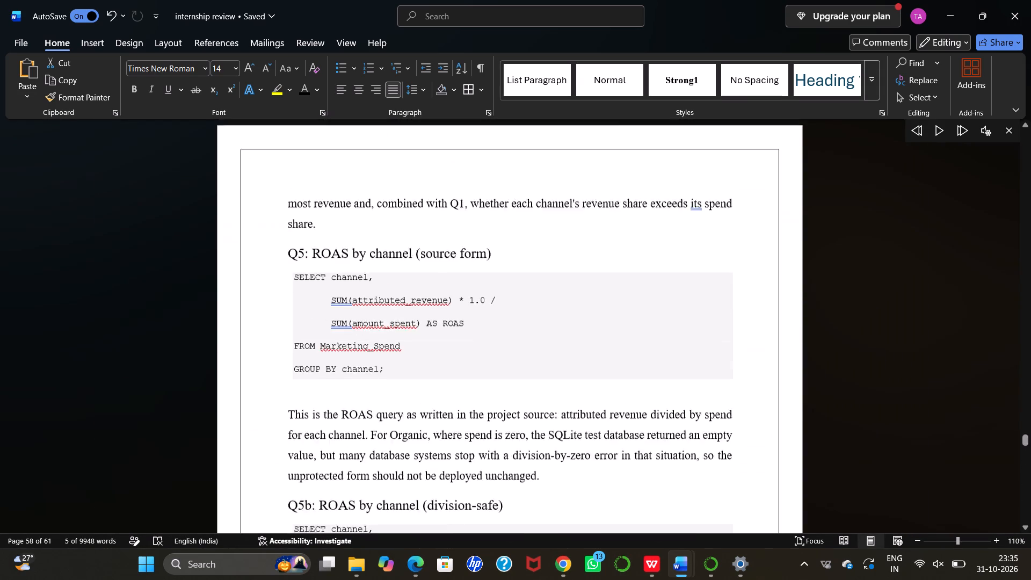
scroll(521, 383, "up", 1)
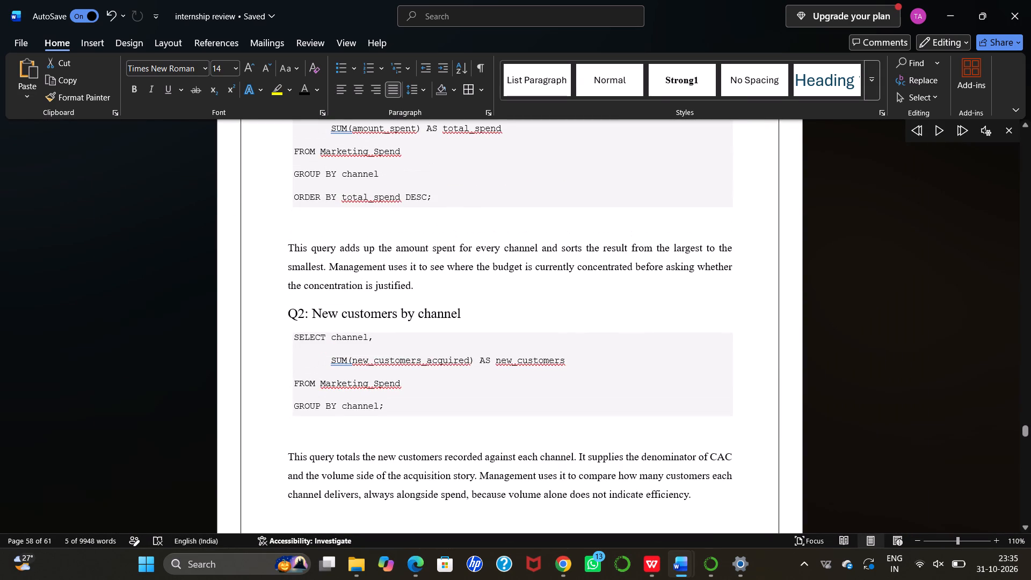
scroll(526, 379, "down", 1, "ctrl")
scroll(526, 379, "up", 7)
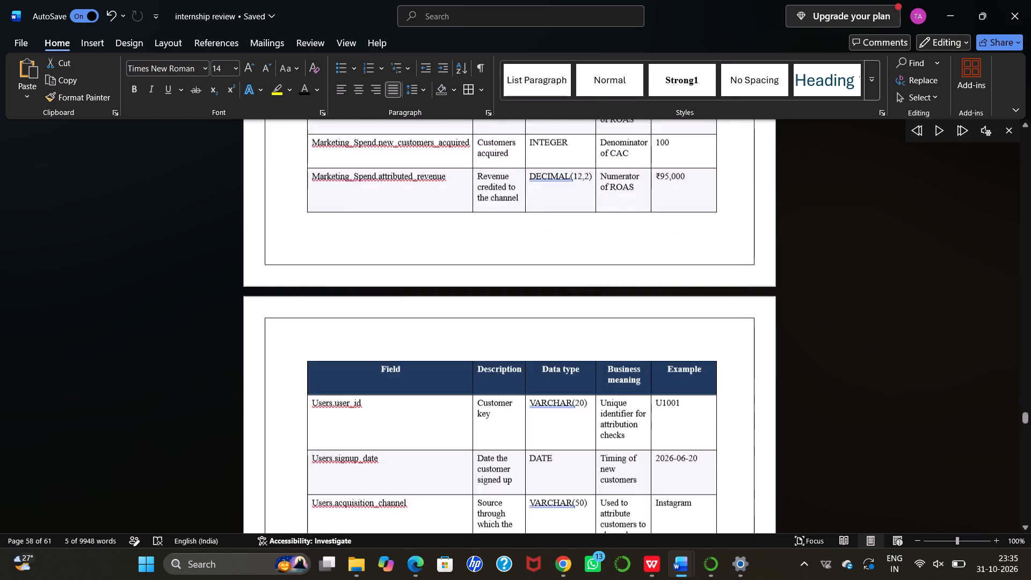
scroll(526, 379, "up", 7)
scroll(526, 379, "up", 14)
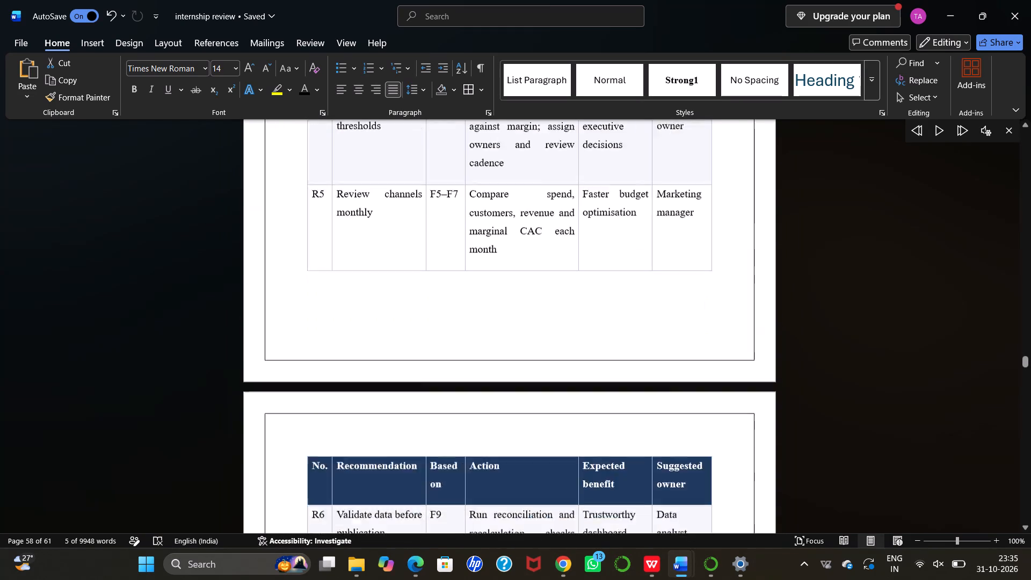
scroll(526, 379, "up", 5)
scroll(526, 379, "down", 1, "ctrl")
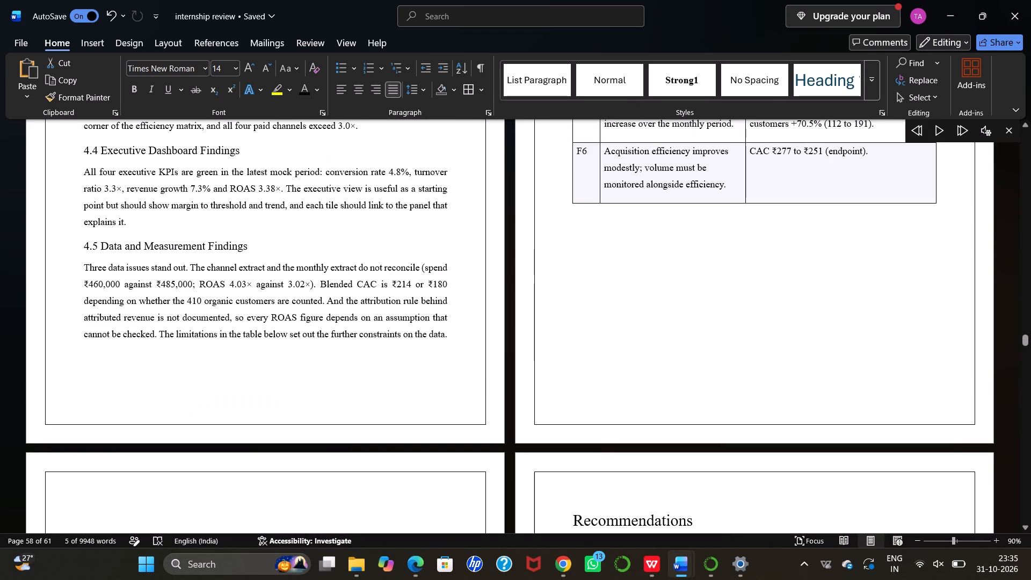
scroll(526, 379, "up", 6)
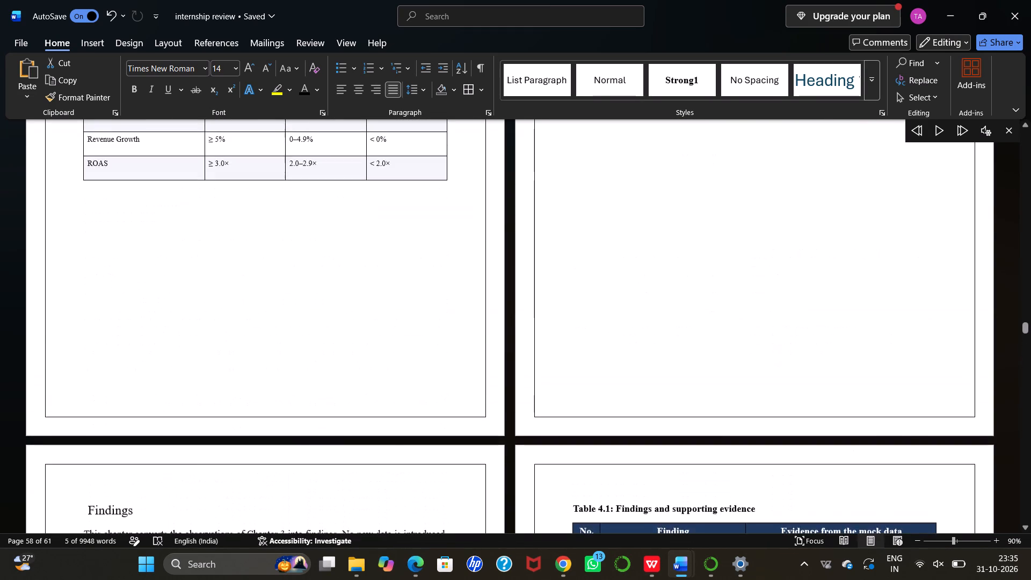
Survey the internship review's page layout from the Findings chapter through the annexures, dashboard pages and references.
scroll(526, 379, "down", 6, "ctrl")
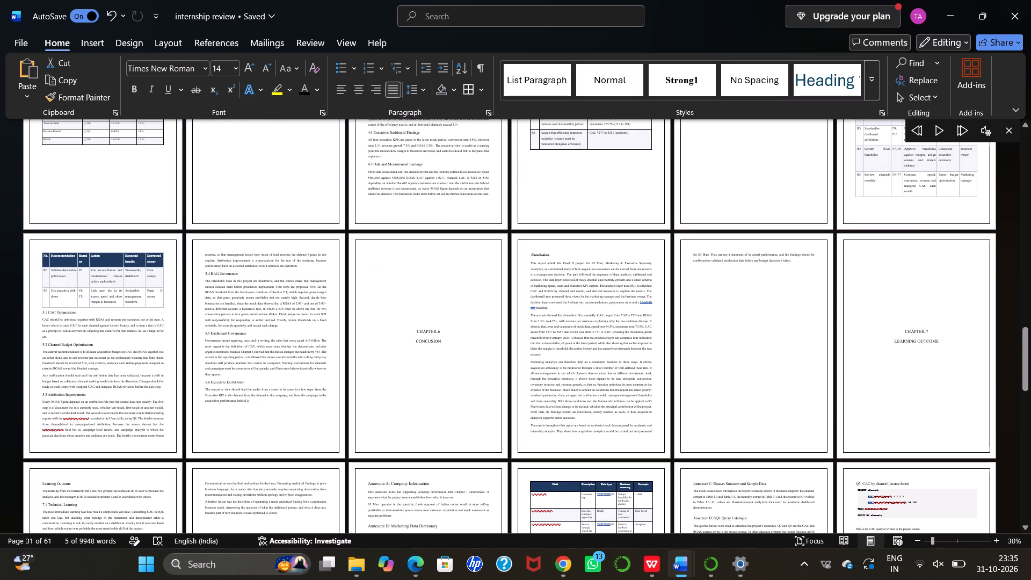
scroll(526, 379, "down", 7)
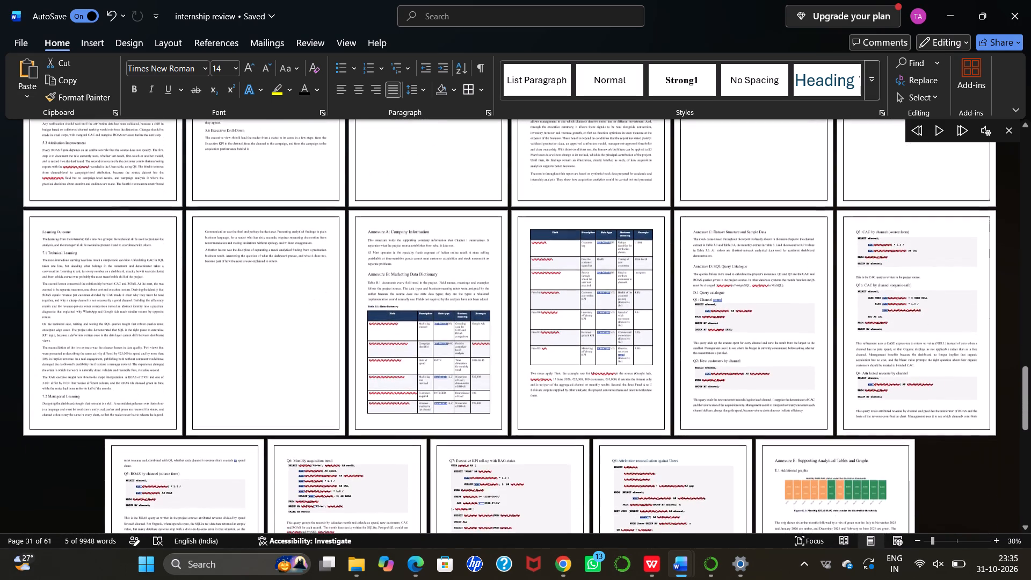
scroll(526, 379, "down", 8)
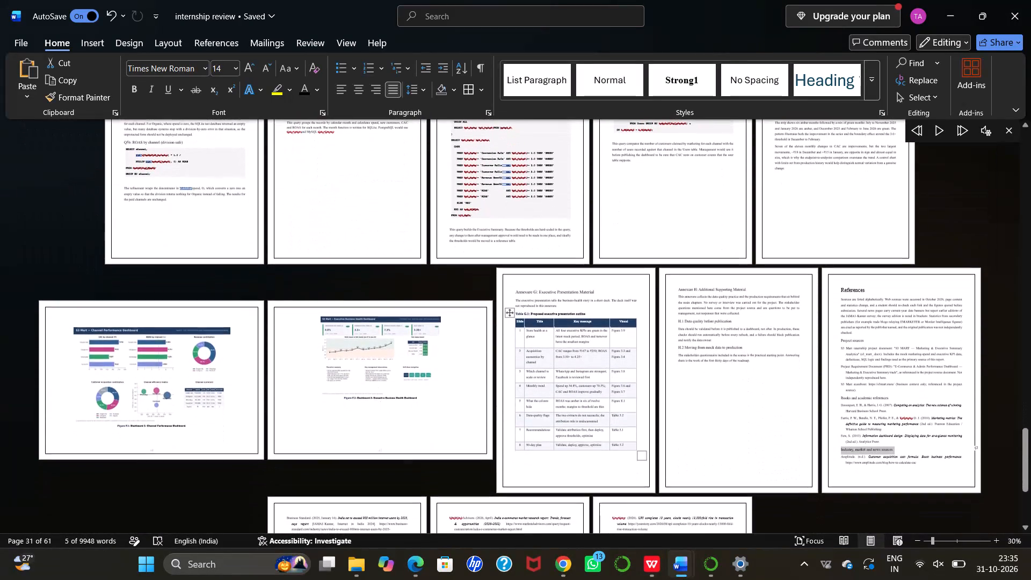
scroll(526, 379, "down", 1)
scroll(425, 397, "up", 8)
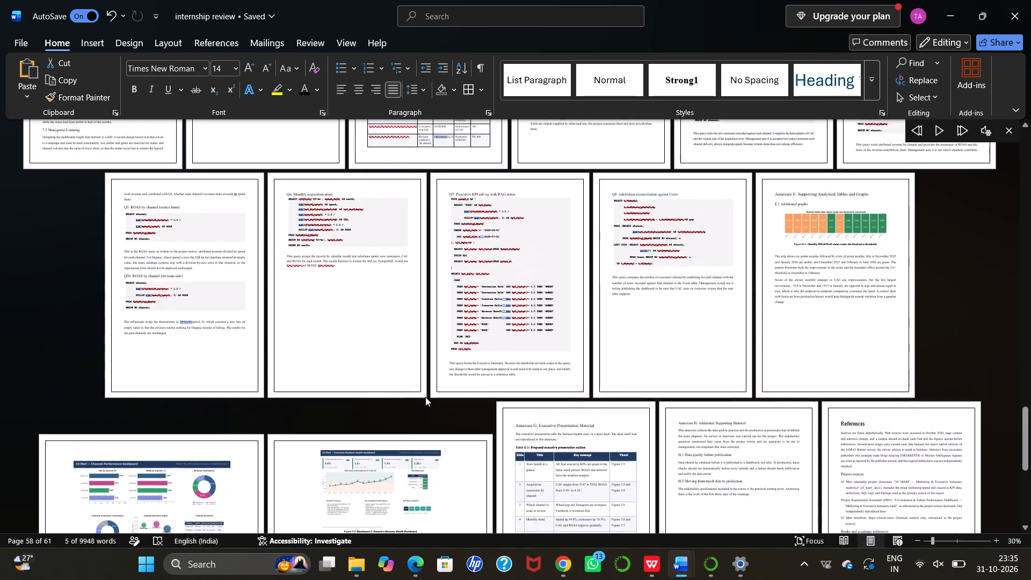
Review the whole internship review layout from the front matter and chapter pages through to the dashboards and references.
scroll(425, 397, "up", 20)
scroll(425, 397, "up", 5)
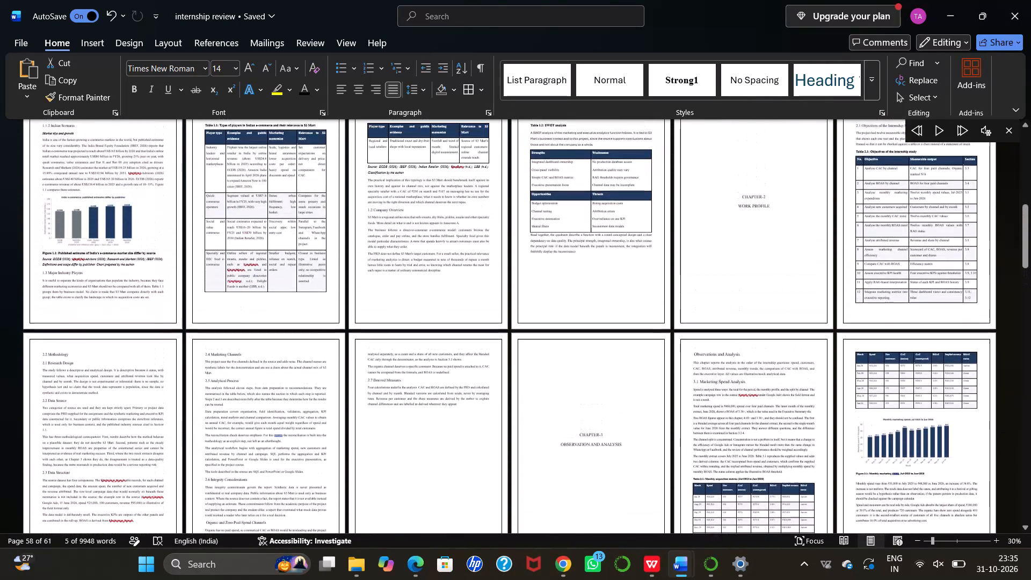
scroll(425, 397, "up", 9)
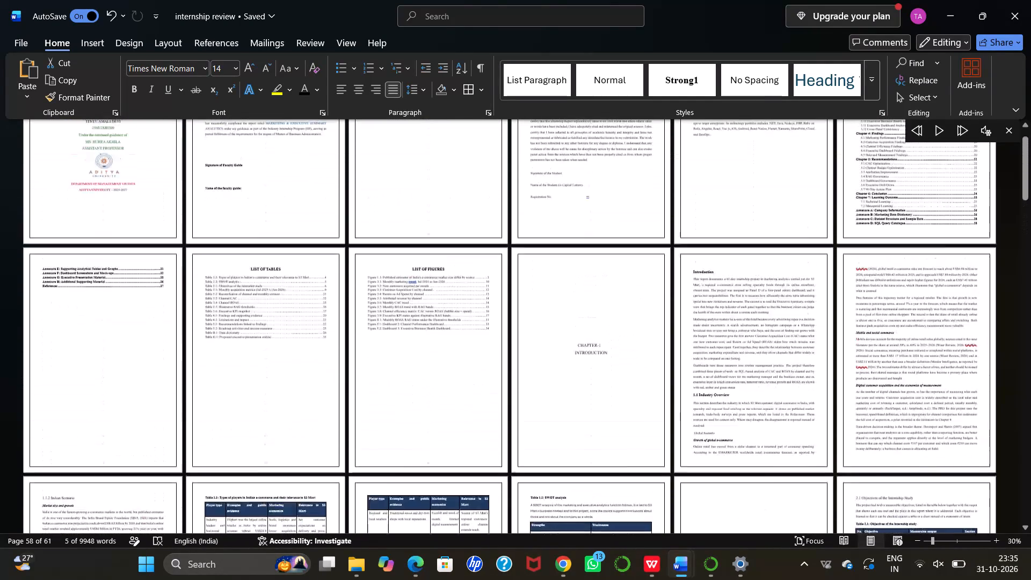
scroll(425, 397, "up", 2)
scroll(425, 397, "down", 14)
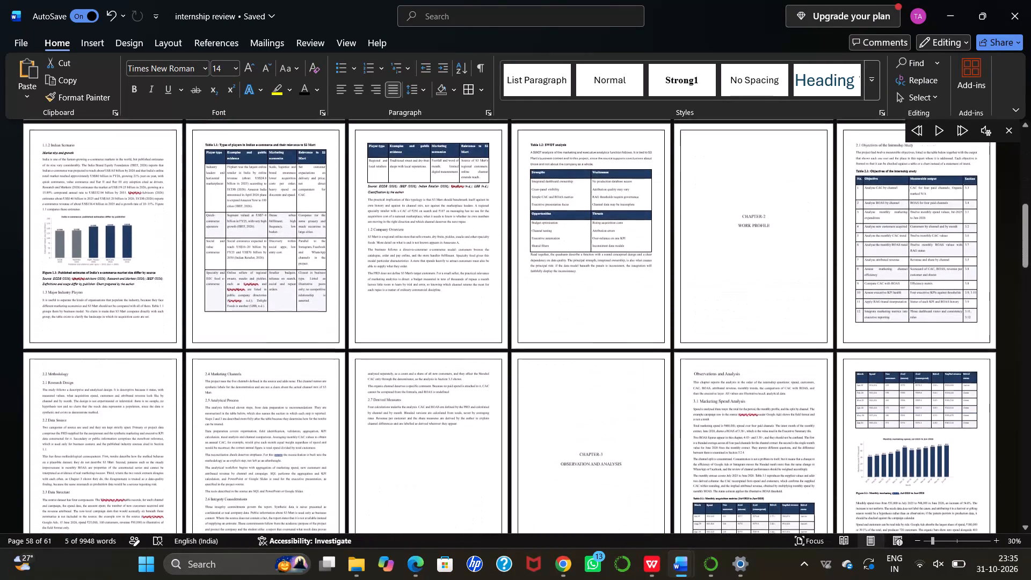
scroll(425, 397, "down", 9)
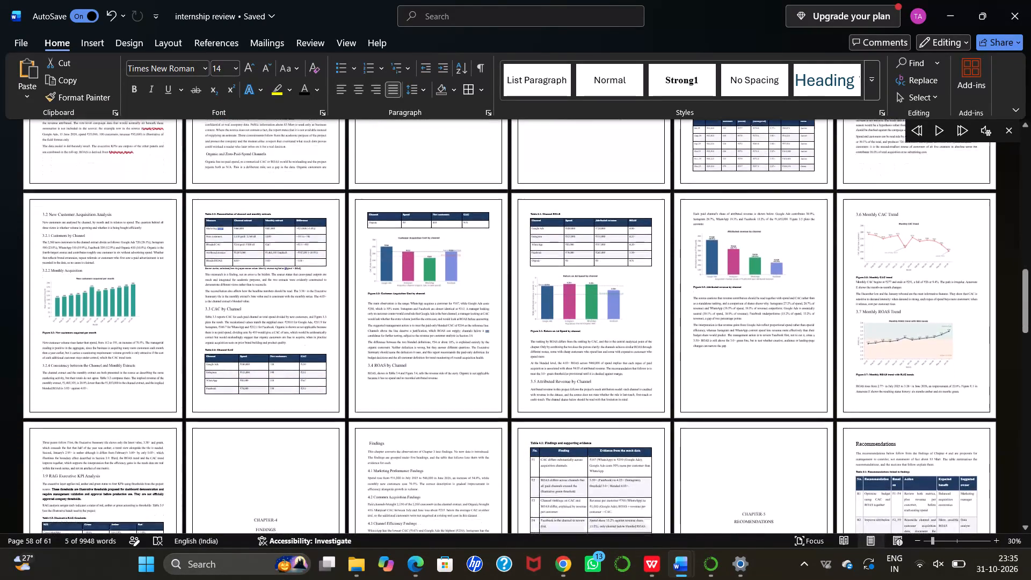
scroll(425, 397, "down", 11)
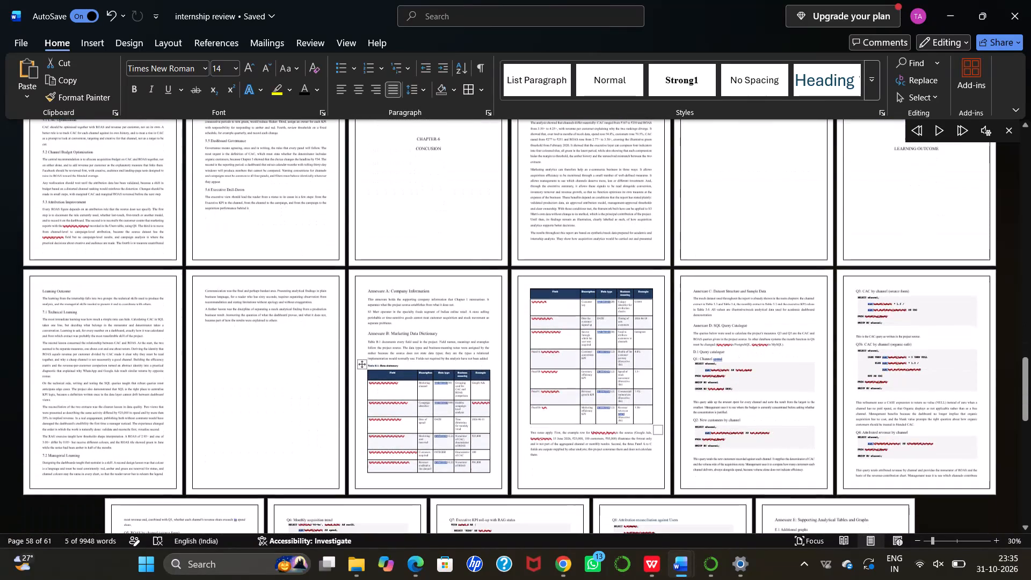
scroll(425, 397, "down", 8)
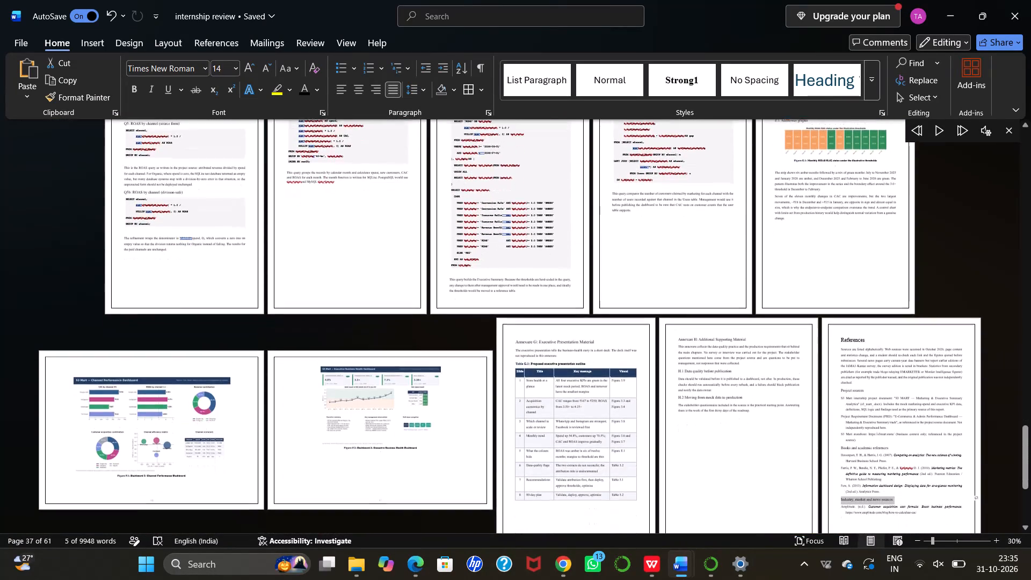
scroll(425, 397, "down", 1)
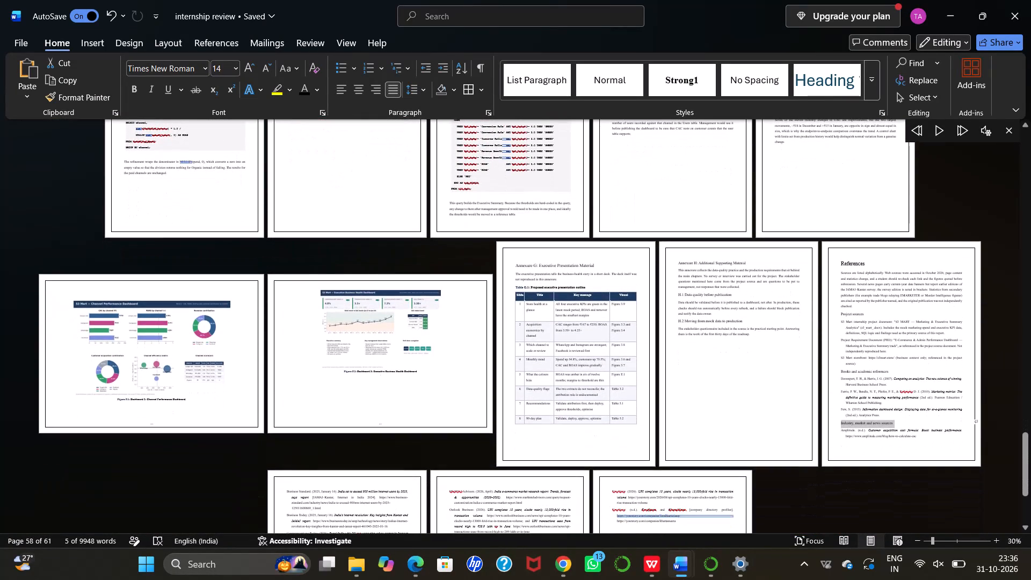
Recheck the internship review's chapter and annexure pages, ending at the two dashboard pages and the references.
scroll(425, 397, "up", 12)
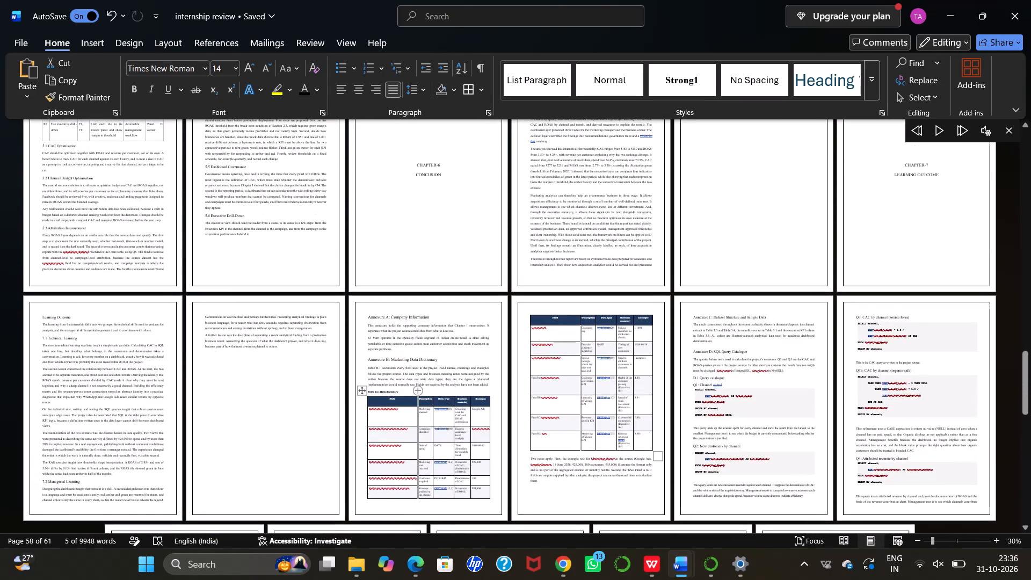
scroll(425, 397, "up", 8)
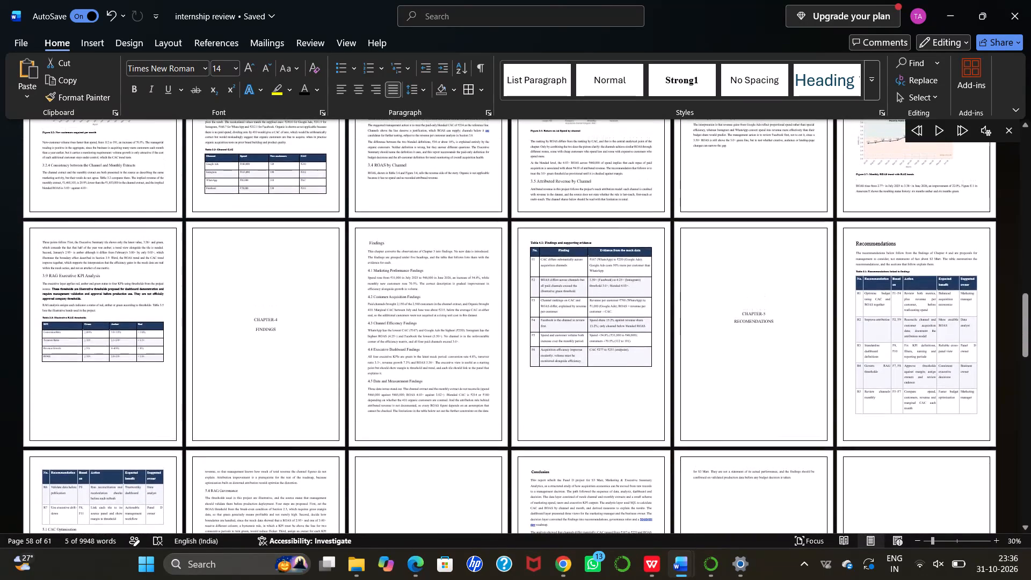
scroll(425, 397, "up", 9)
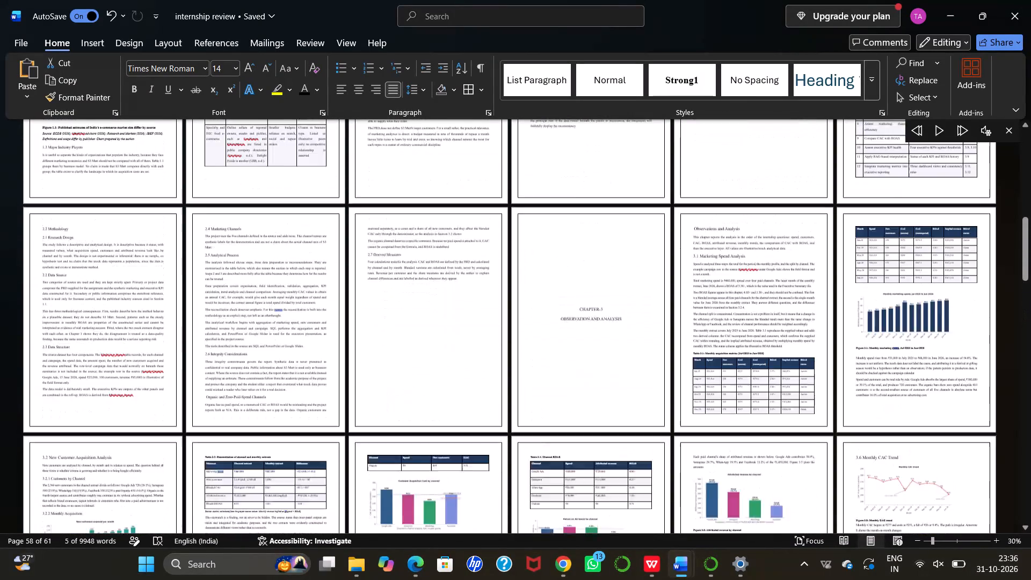
scroll(425, 397, "up", 2)
scroll(425, 397, "down", 20)
scroll(425, 397, "down", 20)
scroll(425, 397, "down", 20)
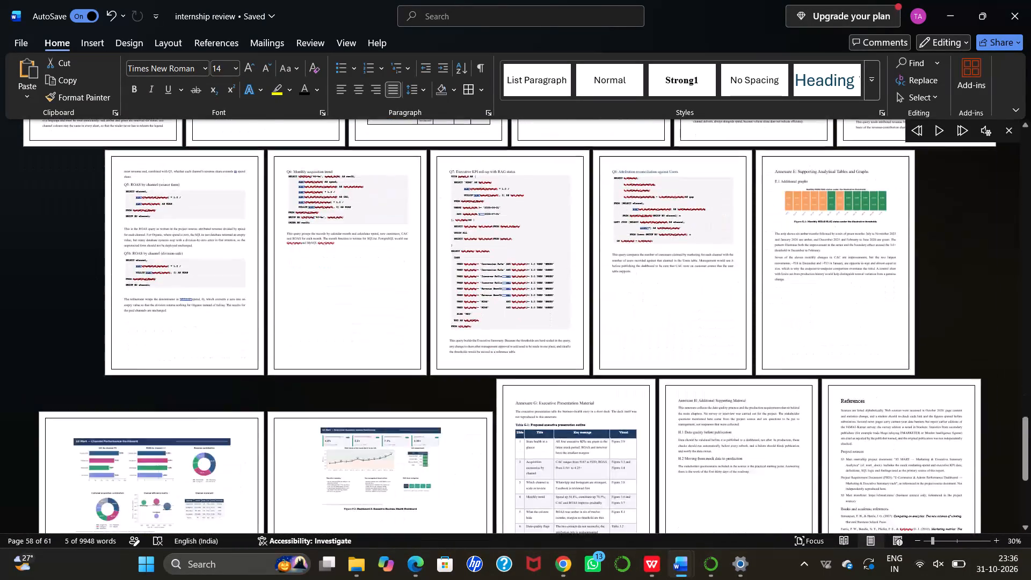
scroll(425, 397, "down", 3)
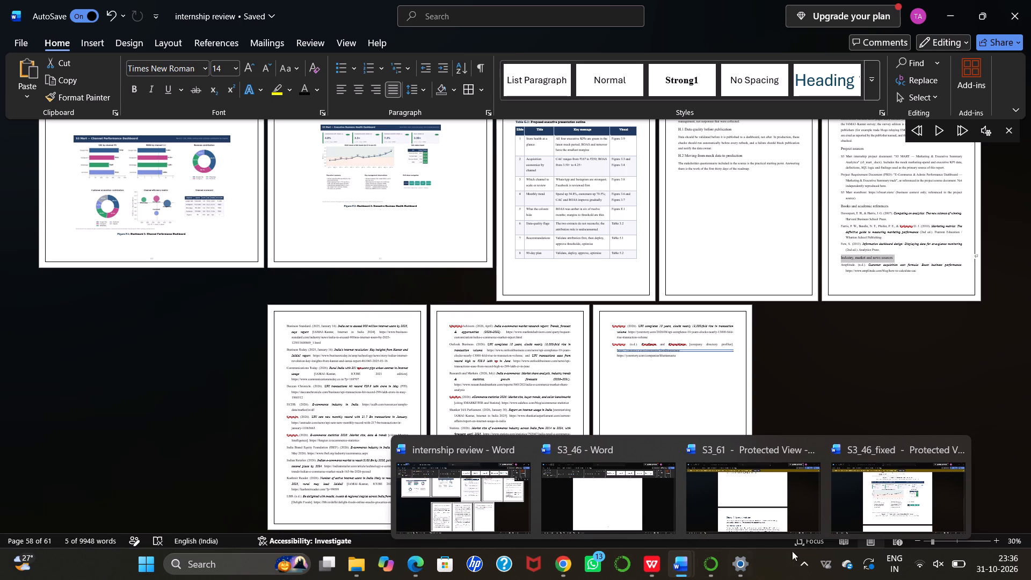
In S3_46_fixed, copy the whole Annexure F section, from its heading through the source line below Figure F.2.
left_click(878, 511)
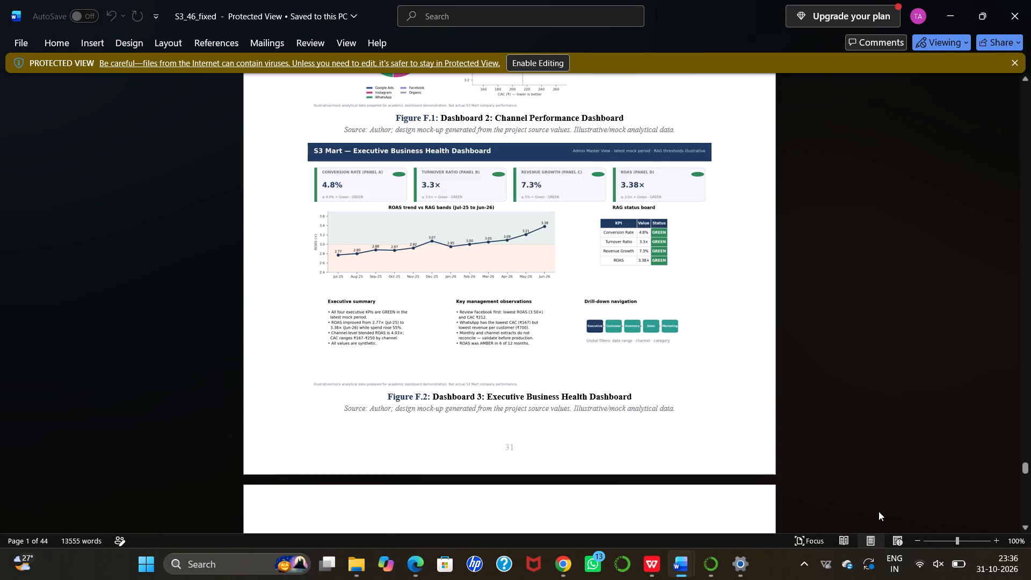
scroll(546, 253, "up", 2)
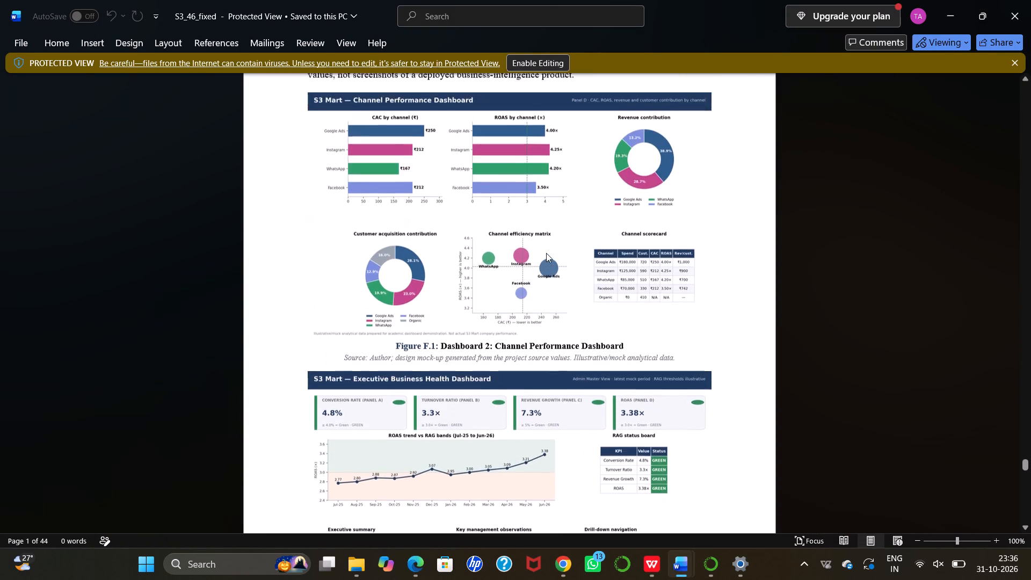
scroll(546, 253, "up", 3)
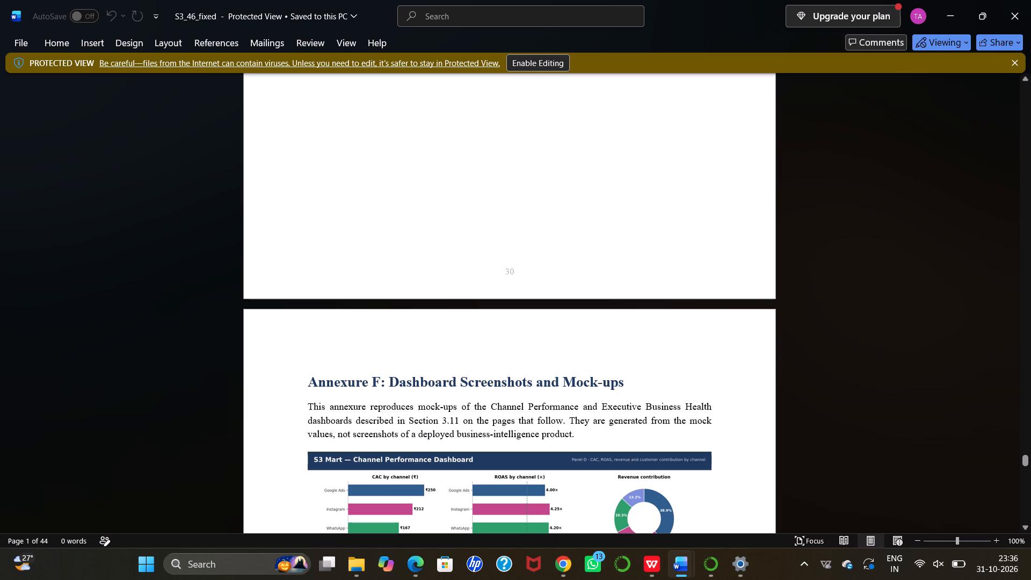
left_click_drag(309, 383, 440, 554)
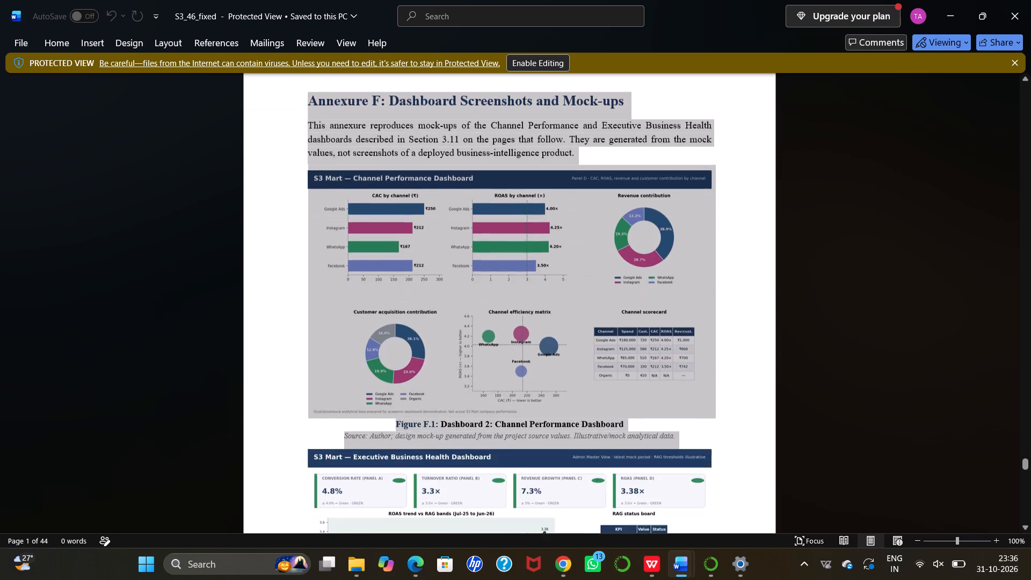
left_click_drag(440, 554, 662, 174)
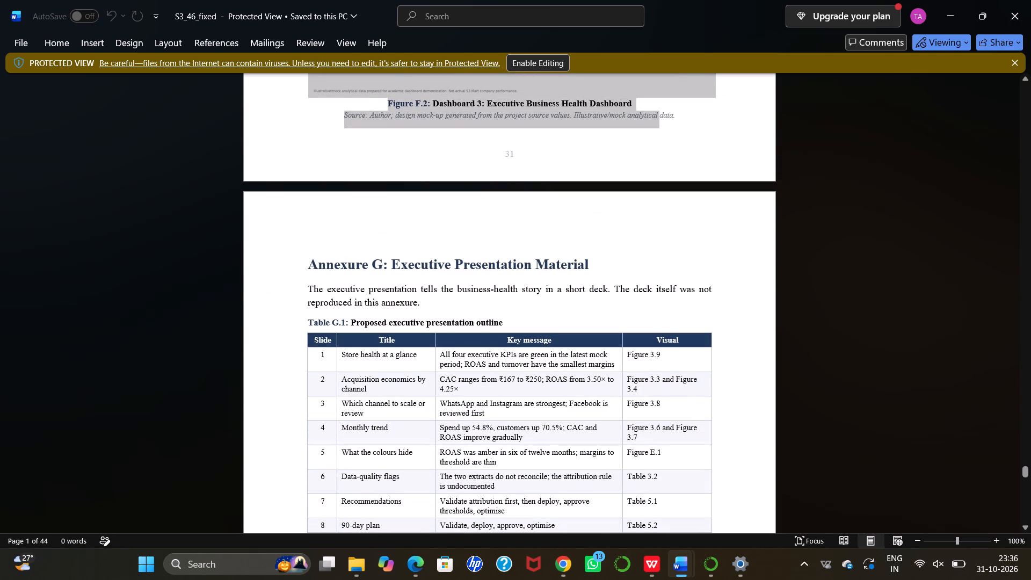
left_click_drag(662, 174, 689, 168)
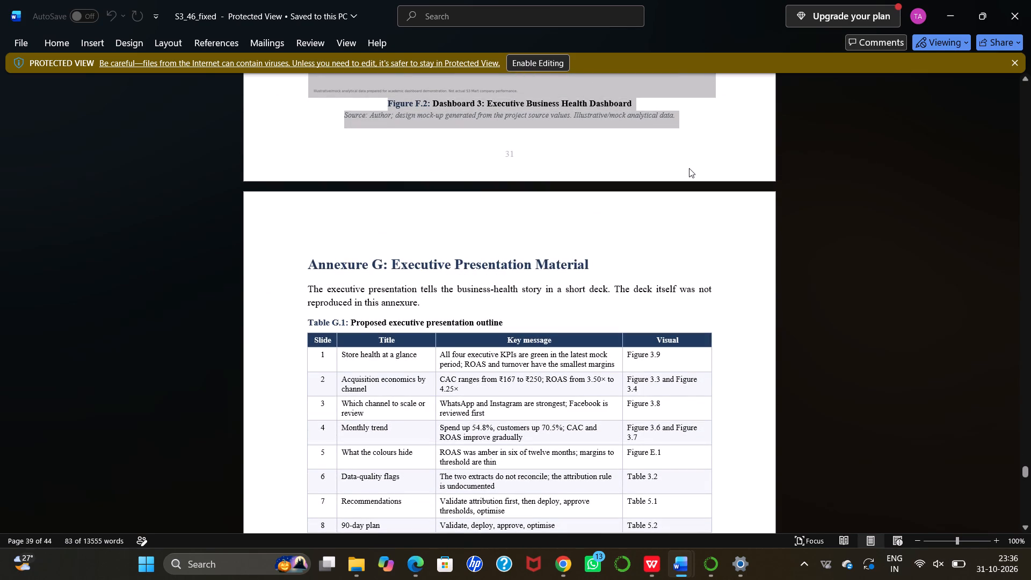
key("ctrl+c")
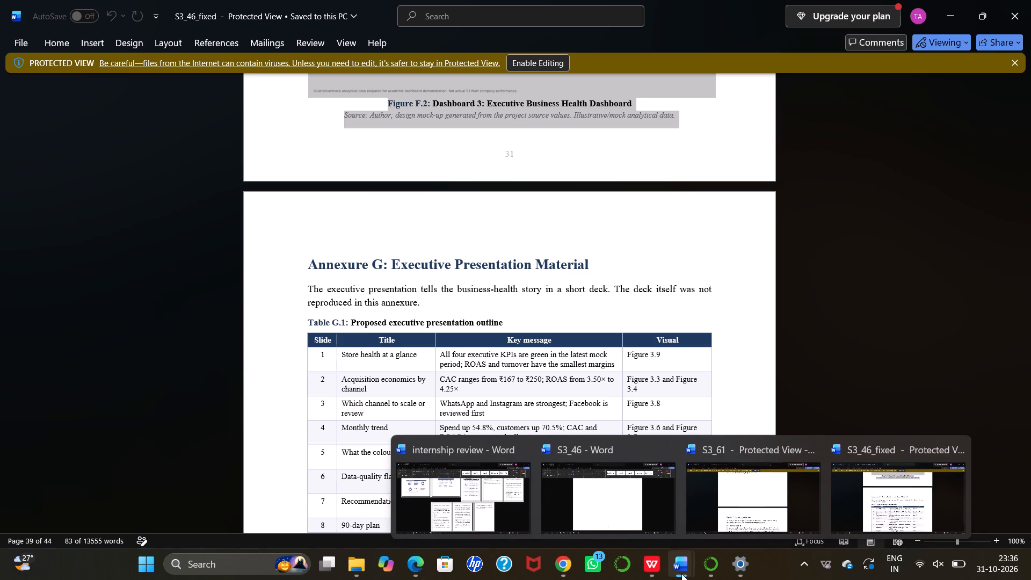
In the internship review, delete both old dashboard figures F.1 and F.2 with their captions and the emptied pages before Annexure G.
left_click(480, 532)
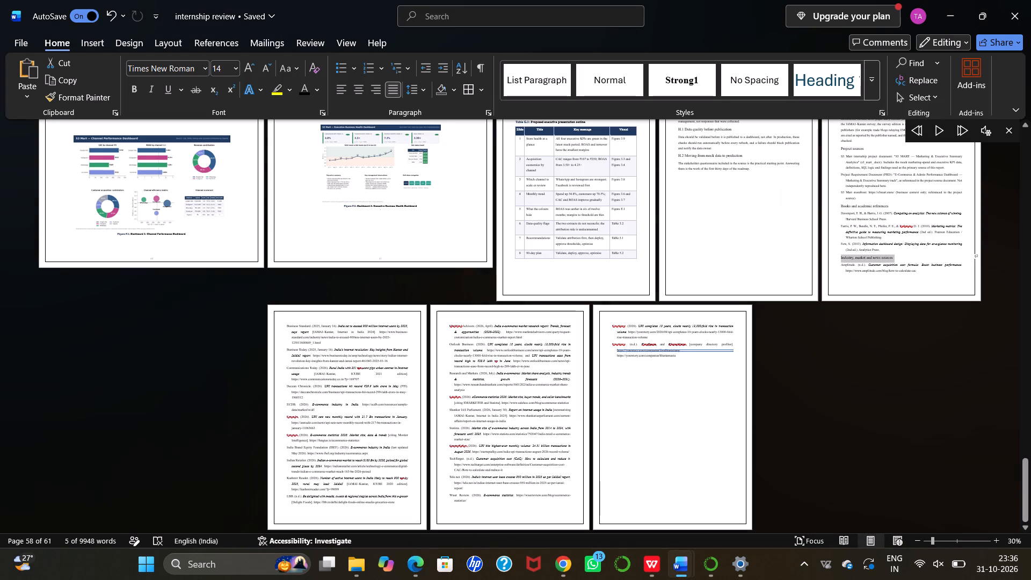
scroll(376, 204, "up", 9)
scroll(376, 204, "down", 7)
scroll(376, 204, "down", 14)
scroll(376, 204, "up", 7)
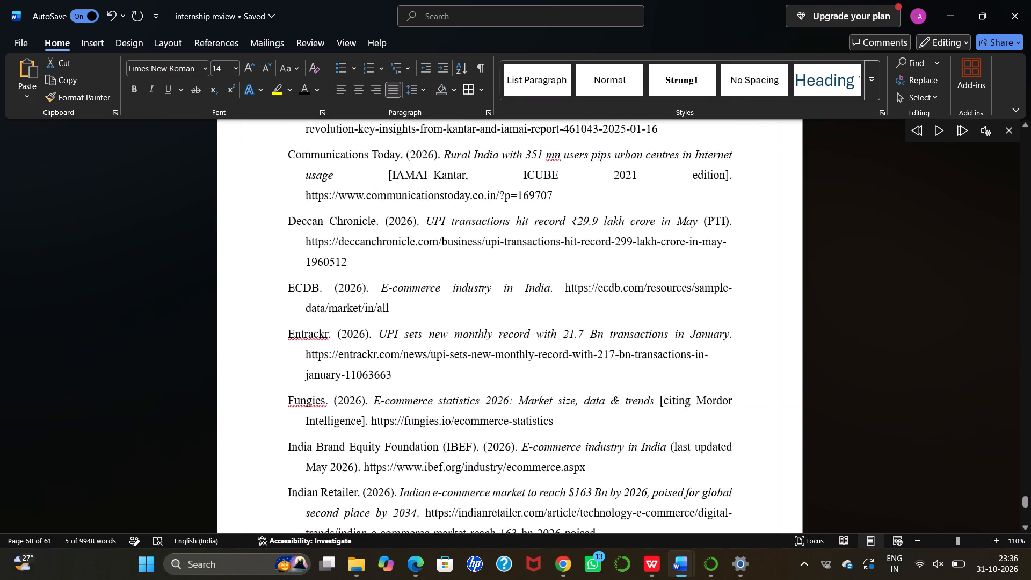
scroll(376, 204, "up", 12)
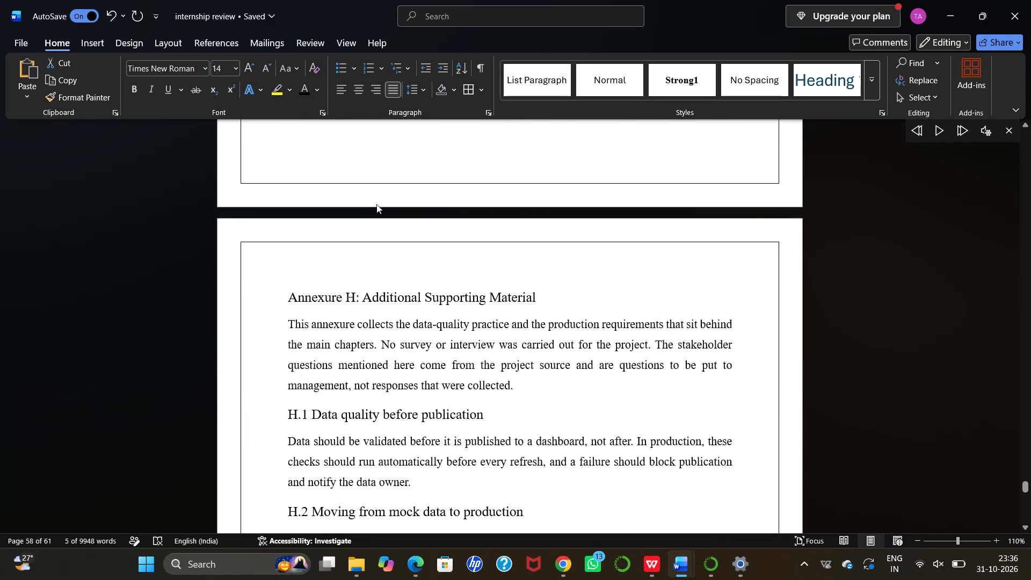
scroll(376, 204, "up", 7)
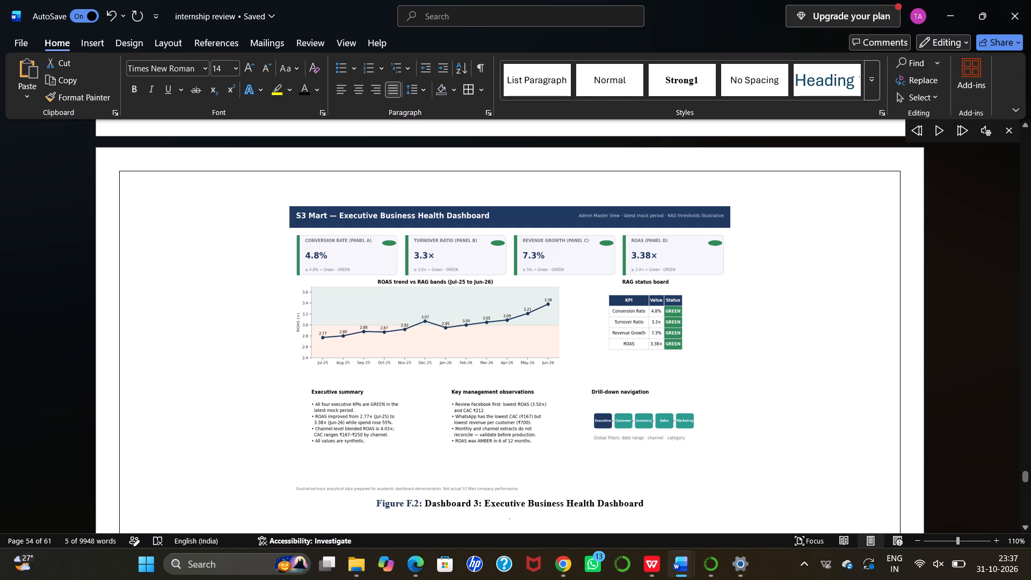
left_click_drag(672, 512, 481, 160)
scroll(532, 275, "down", 1)
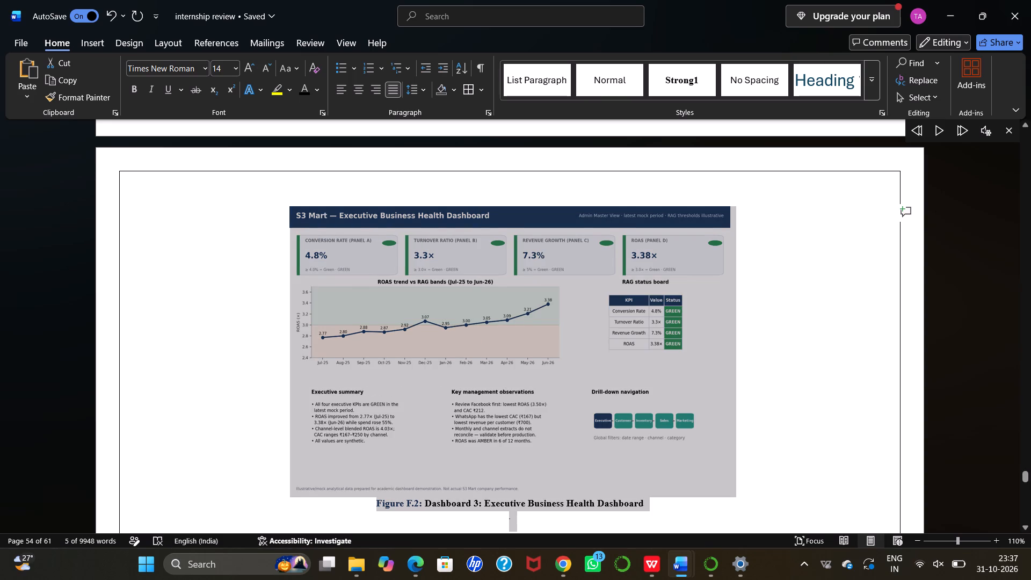
left_click_drag(481, 160, 456, 110)
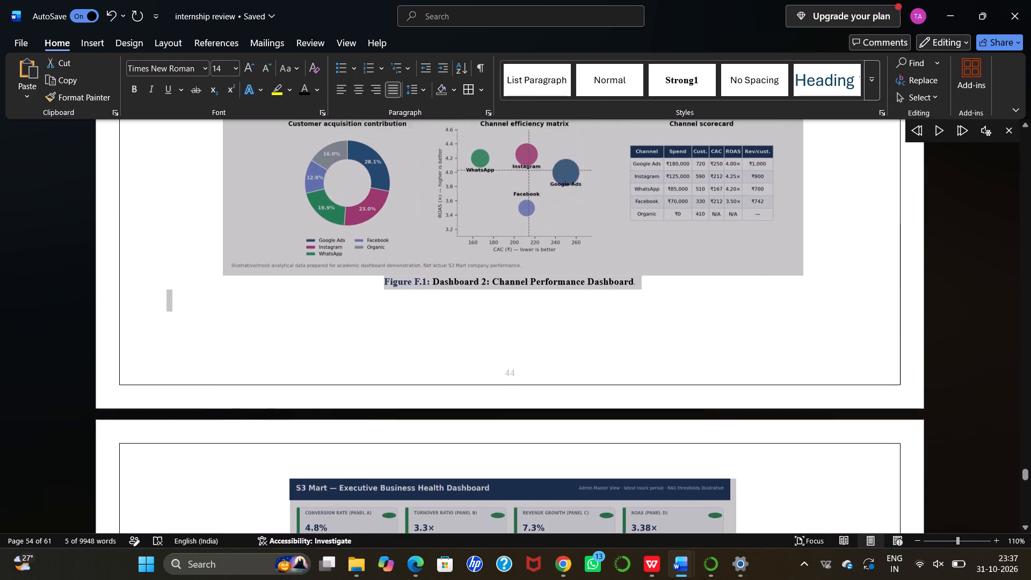
left_click_drag(456, 110, 455, 124)
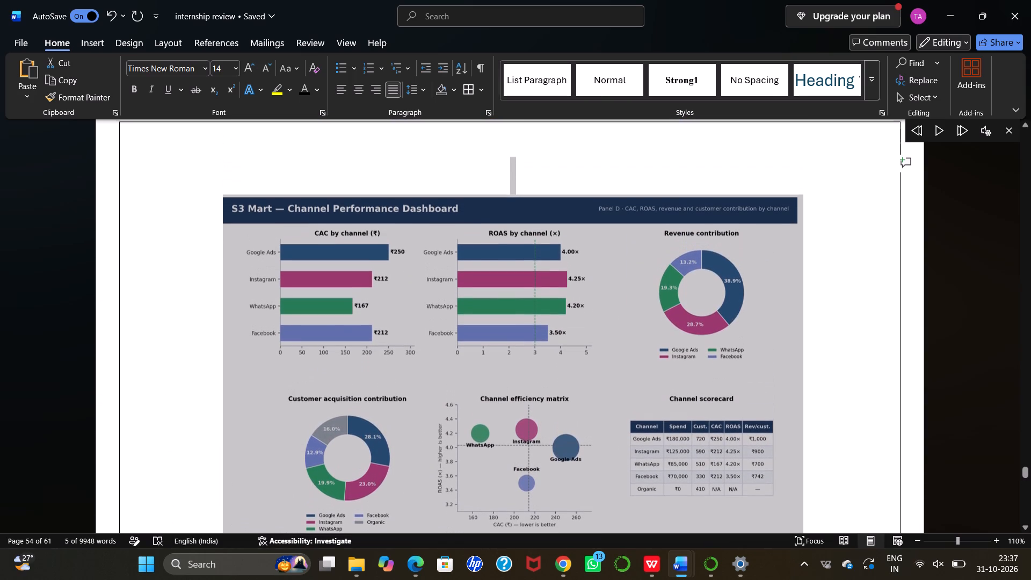
left_click_drag(455, 124, 441, 157)
key("backslash")
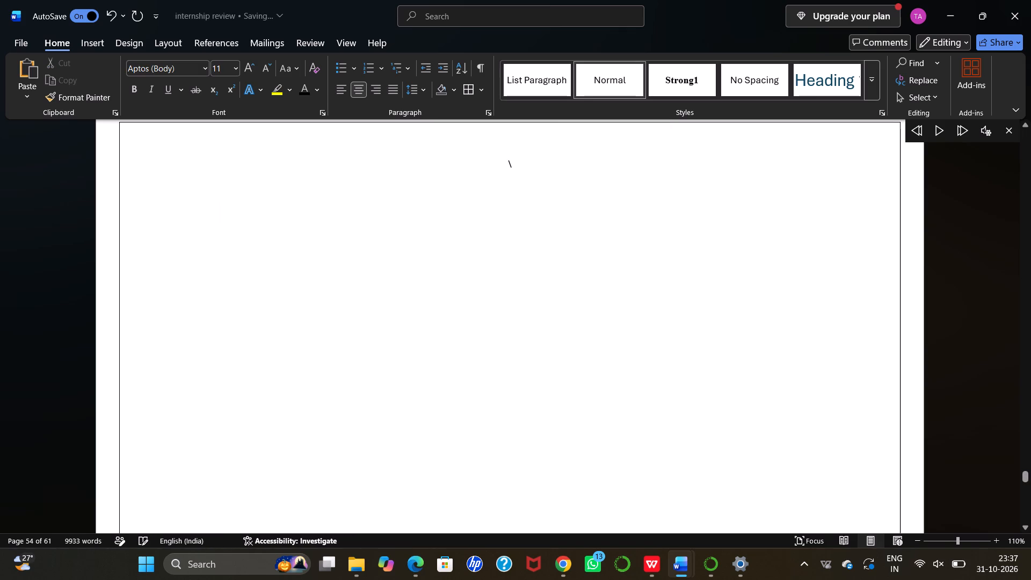
key("BackSpace")
key("Delete")
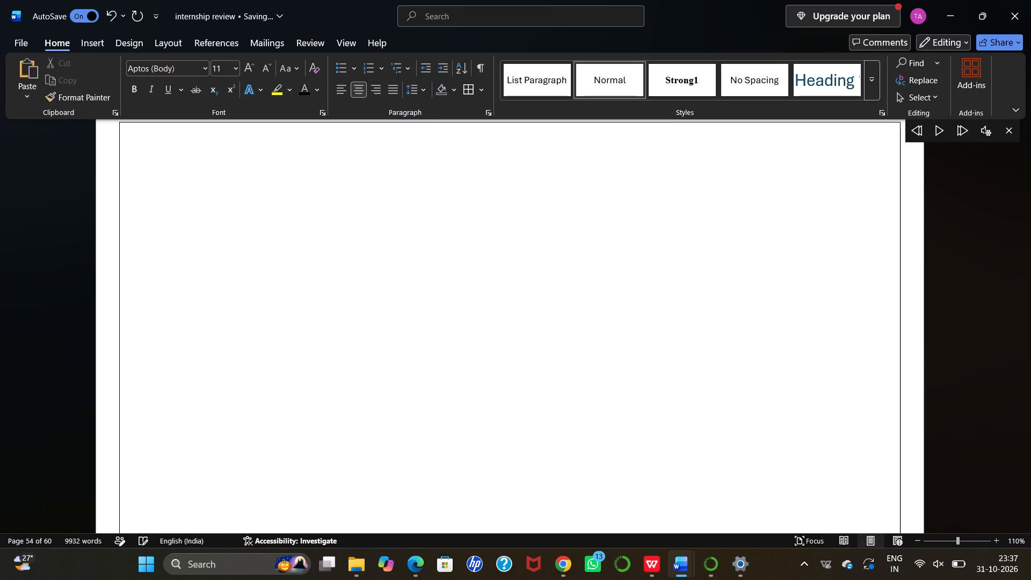
key("Delete")
Examine the pages around the removed dashboards, from Annexure E through Annexures G and H.
scroll(441, 157, "down", 2)
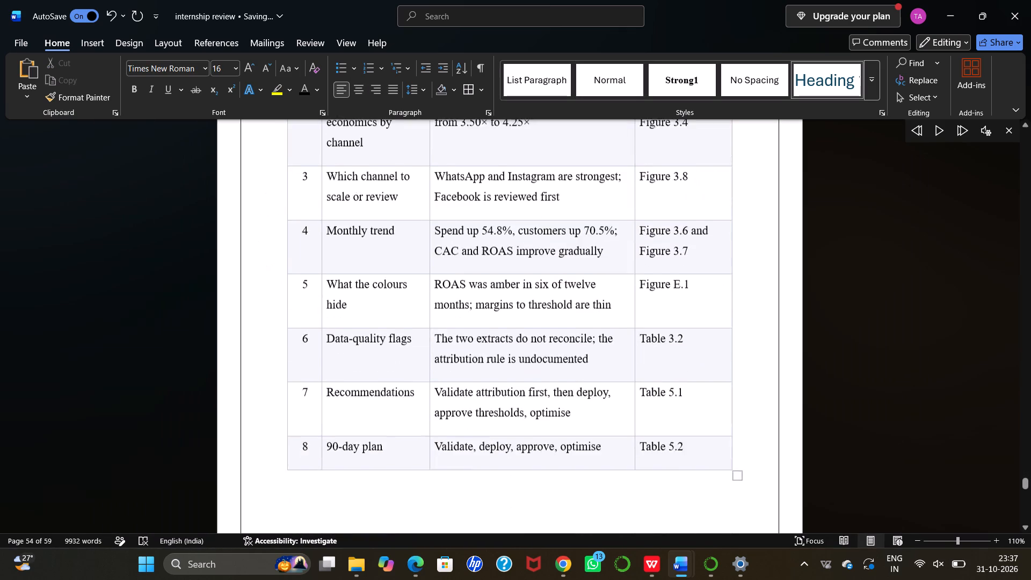
scroll(441, 157, "down", 4)
scroll(441, 157, "up", 2)
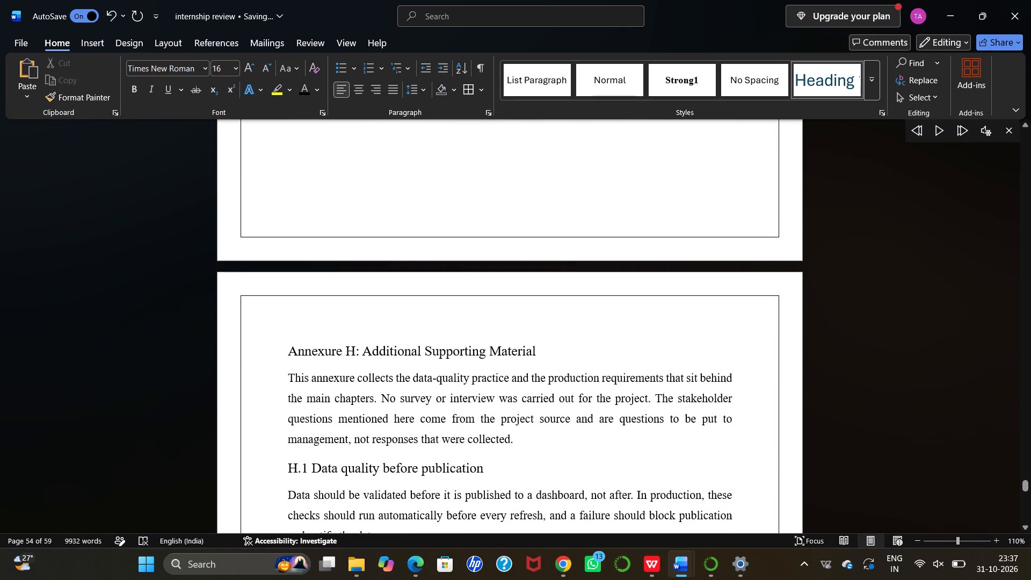
scroll(441, 157, "up", 4)
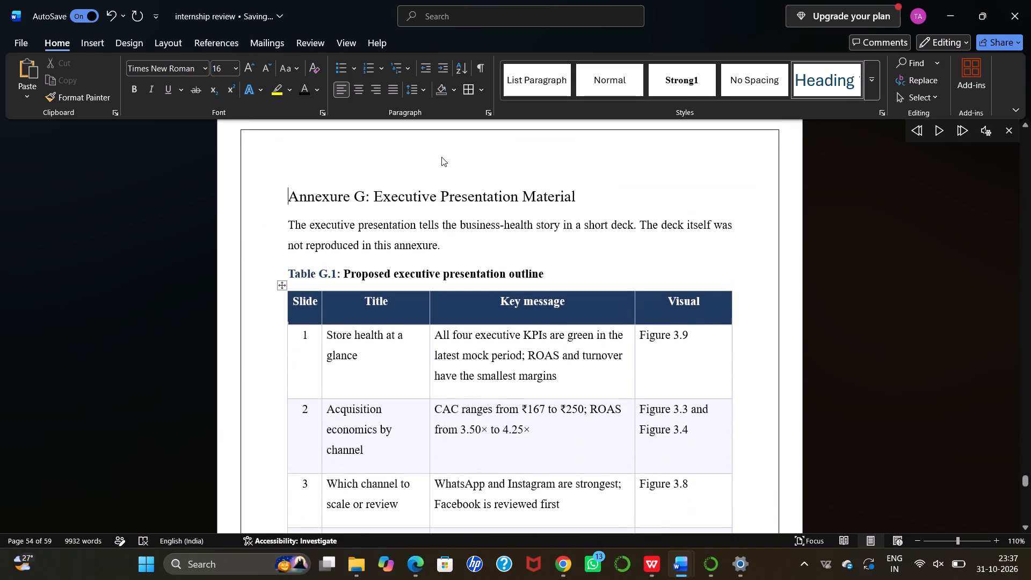
scroll(441, 157, "up", 1)
scroll(441, 157, "down", 1)
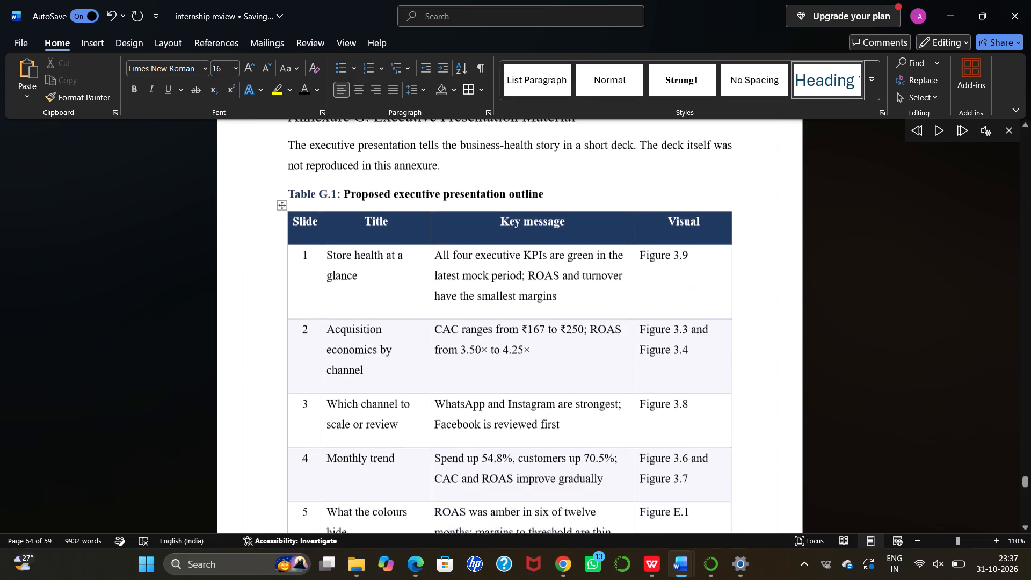
scroll(441, 157, "down", 1)
scroll(441, 157, "up", 2)
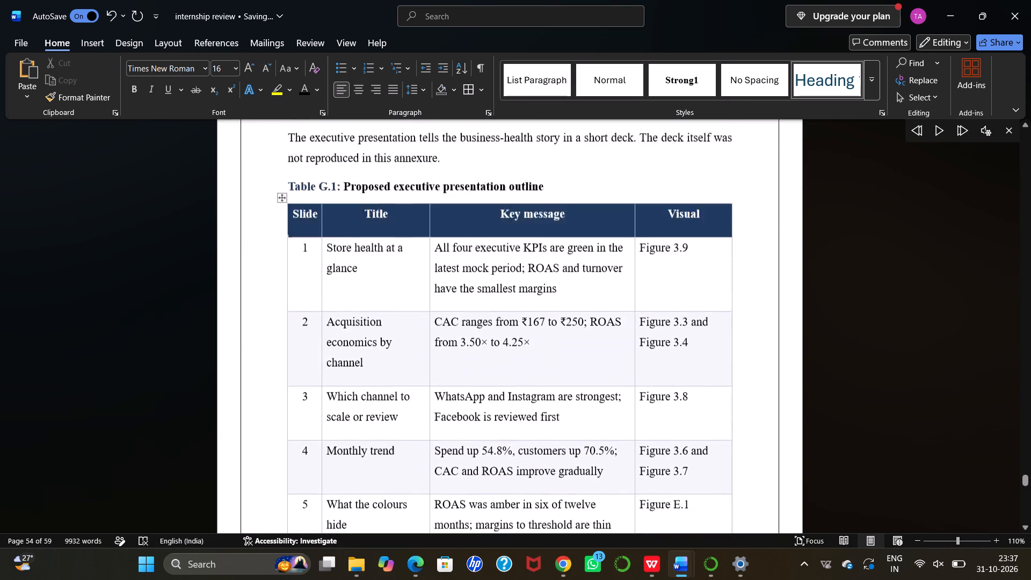
scroll(441, 157, "up", 6)
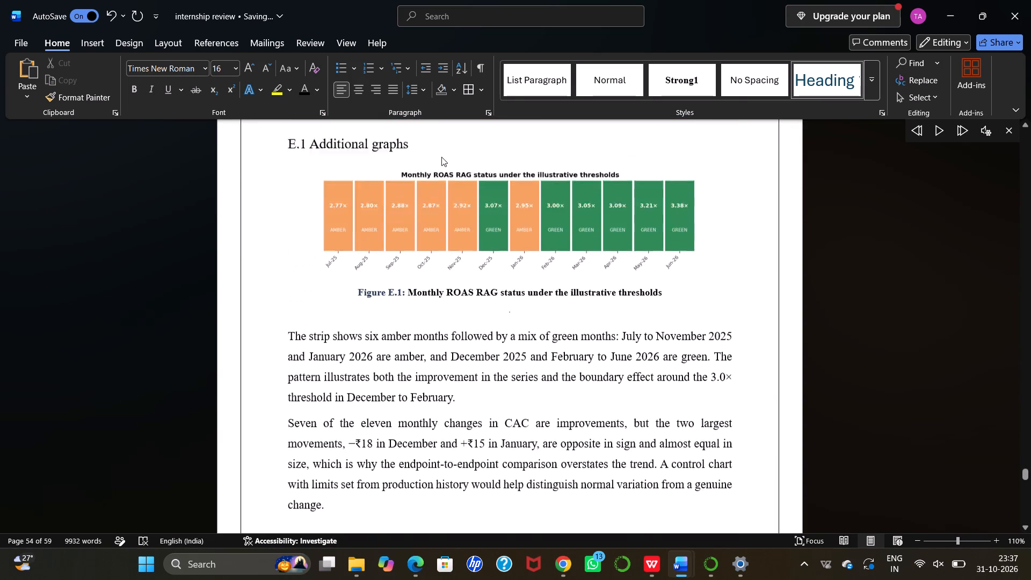
scroll(441, 157, "up", 2)
scroll(441, 157, "down", 4)
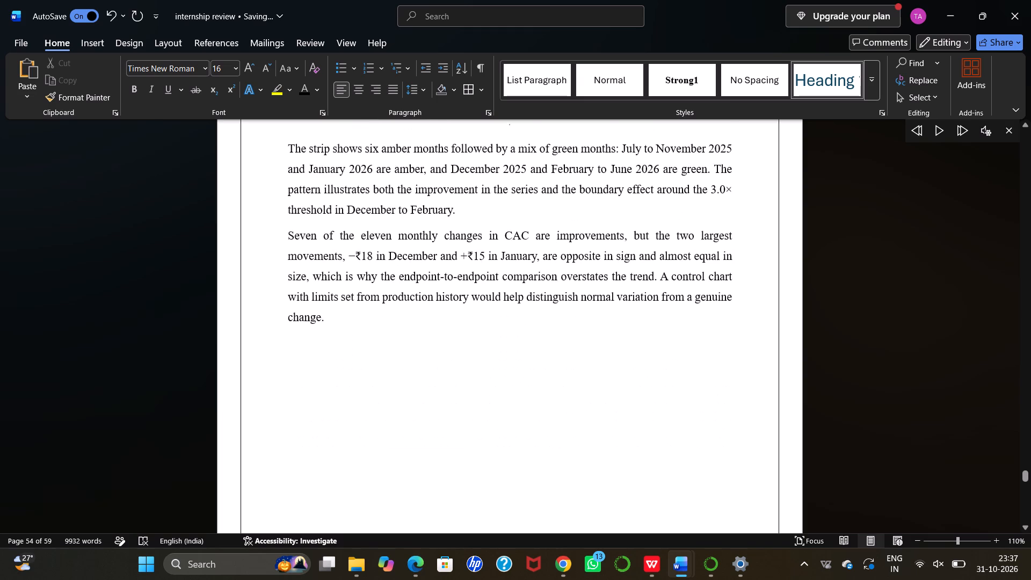
scroll(441, 157, "down", 3)
scroll(441, 157, "up", 1)
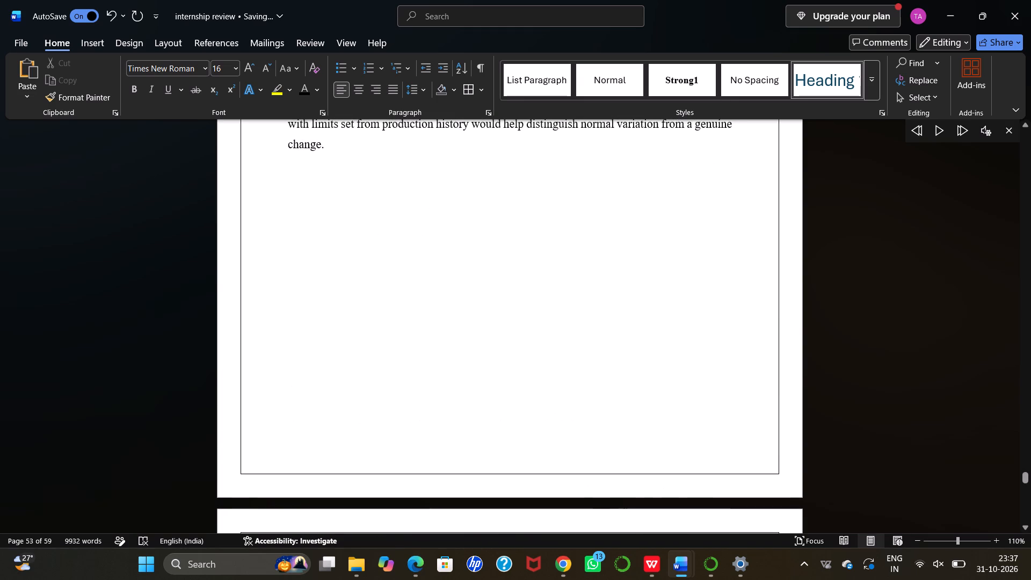
Add blank lines after Annexure E's closing paragraph until a new page opens before Annexure G.
left_click(424, 267)
left_click(308, 375)
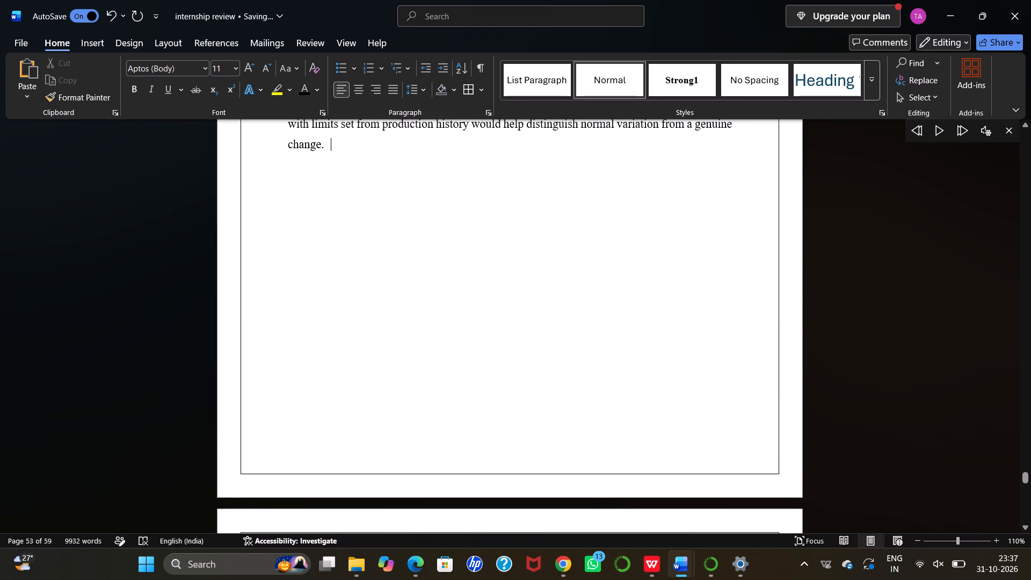
key("Right")
key("Right")
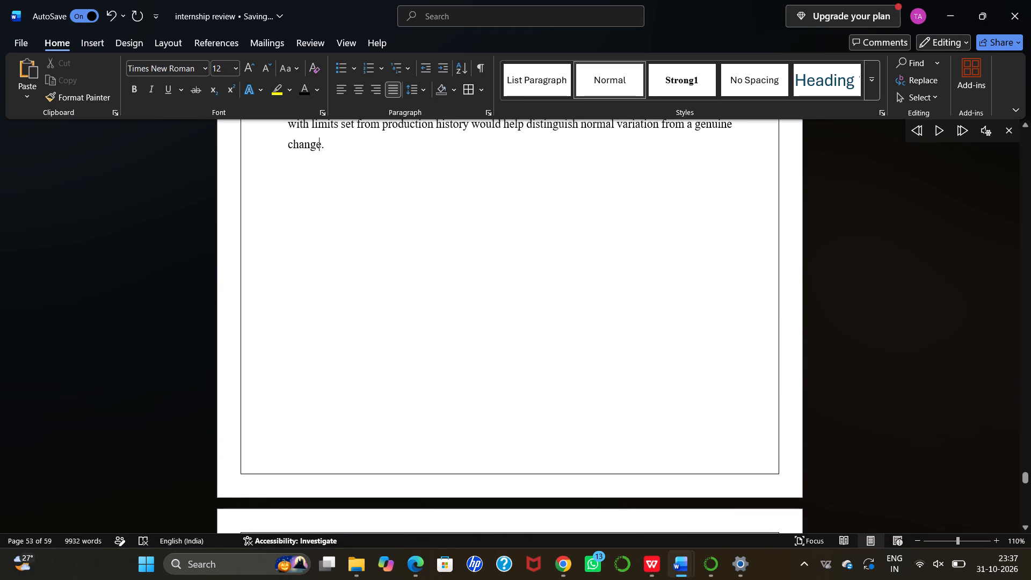
key("Right")
key("Return")
key("Return")
key("Return")
key("Return")
key("Return")
key("Return")
key("Return")
key("Return")
key("Return")
key("Return")
key("Return")
key("Return")
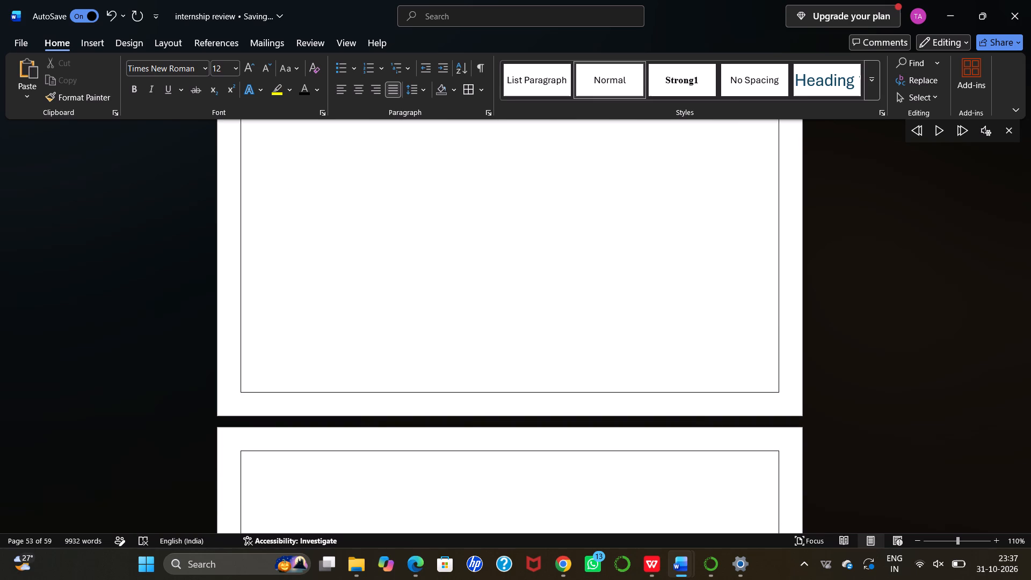
Paste the copied Annexure F section on the new blank page before Annexure G.
scroll(308, 375, "down", 3)
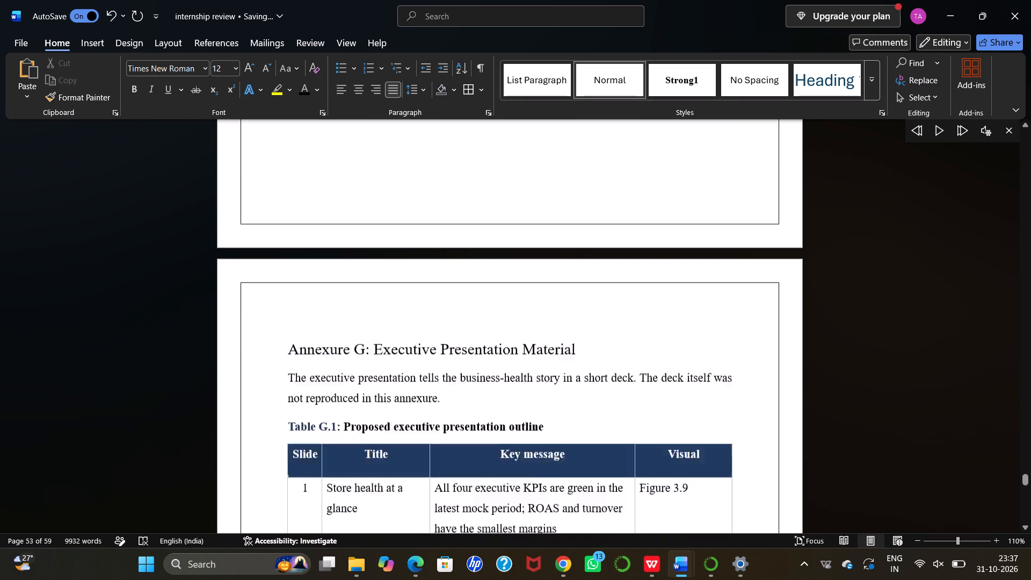
scroll(308, 375, "down", 1)
scroll(308, 375, "up", 5)
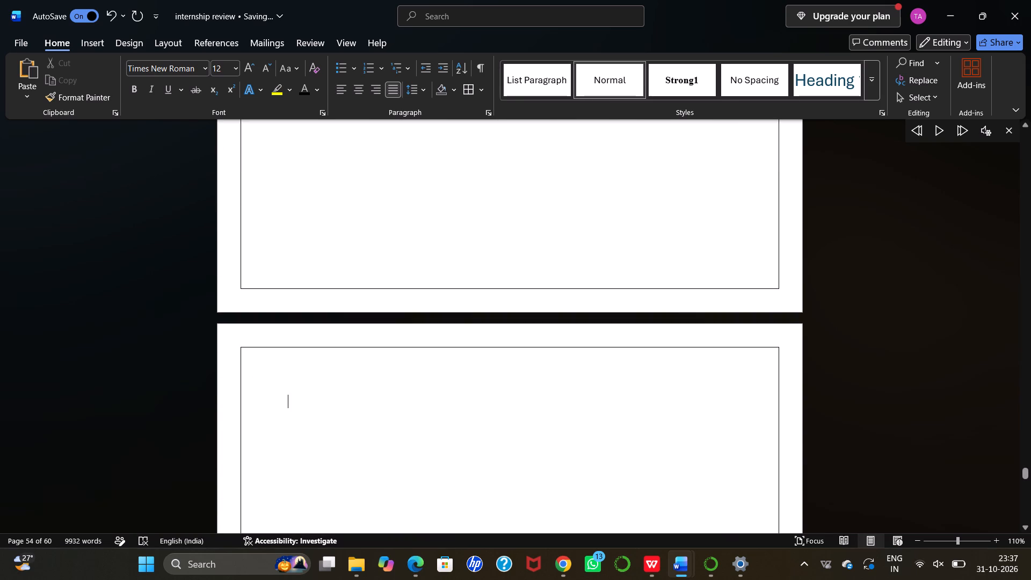
key("ctrl+v")
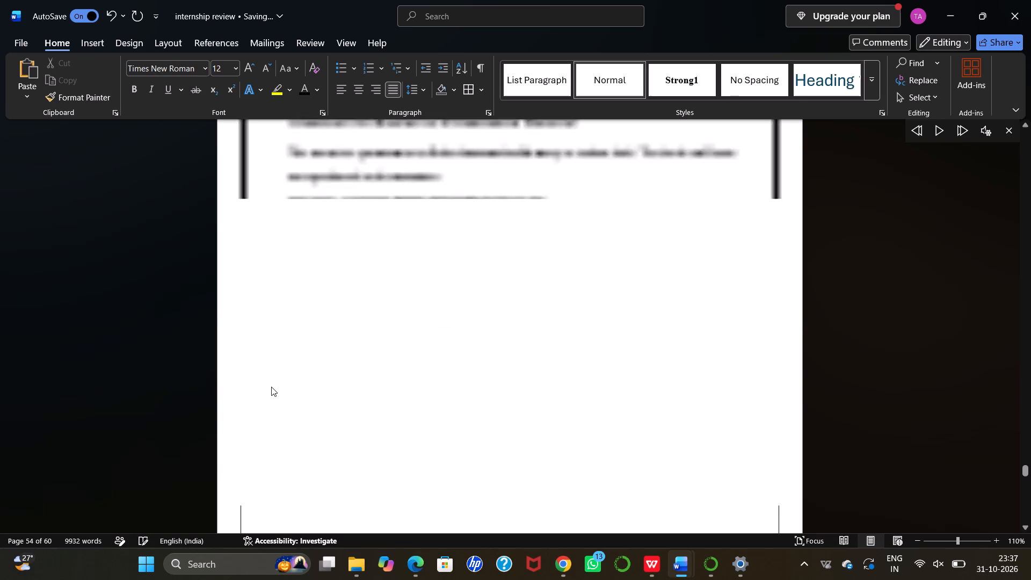
Review the pasted Annexure F section, from its heading and introduction to the two dashboard figures and captions.
scroll(271, 387, "up", 4)
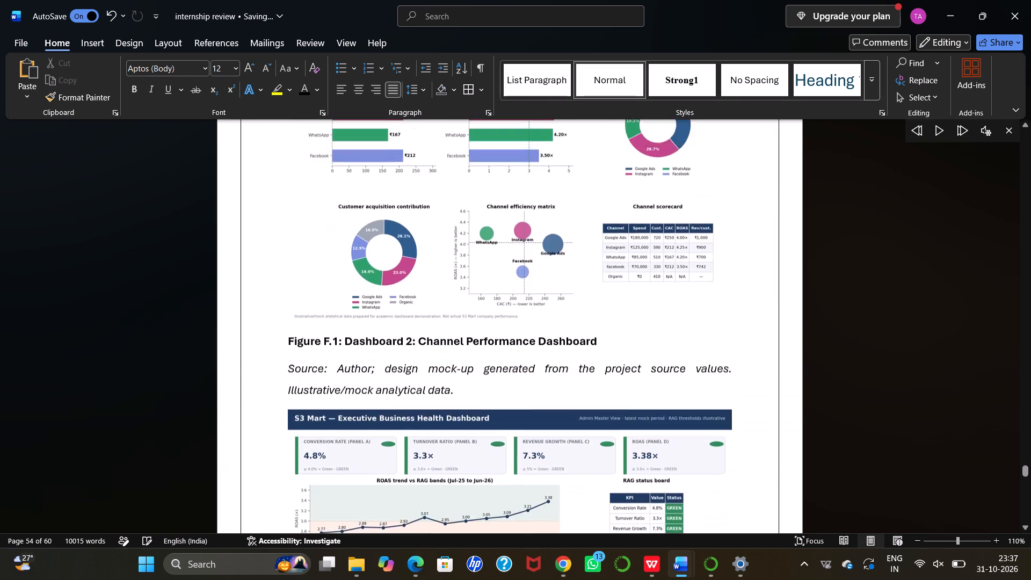
scroll(271, 387, "up", 9)
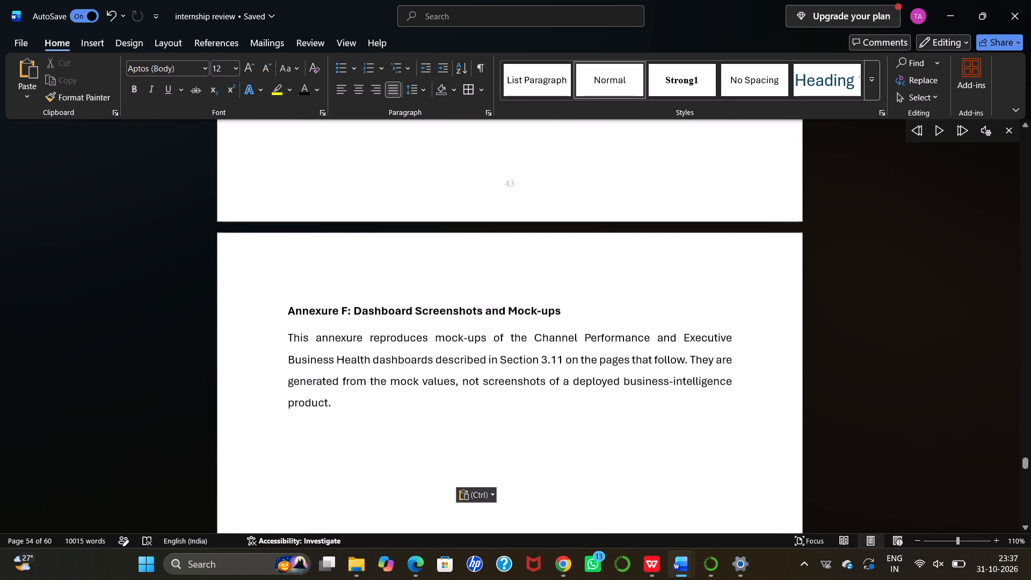
scroll(271, 387, "up", 1)
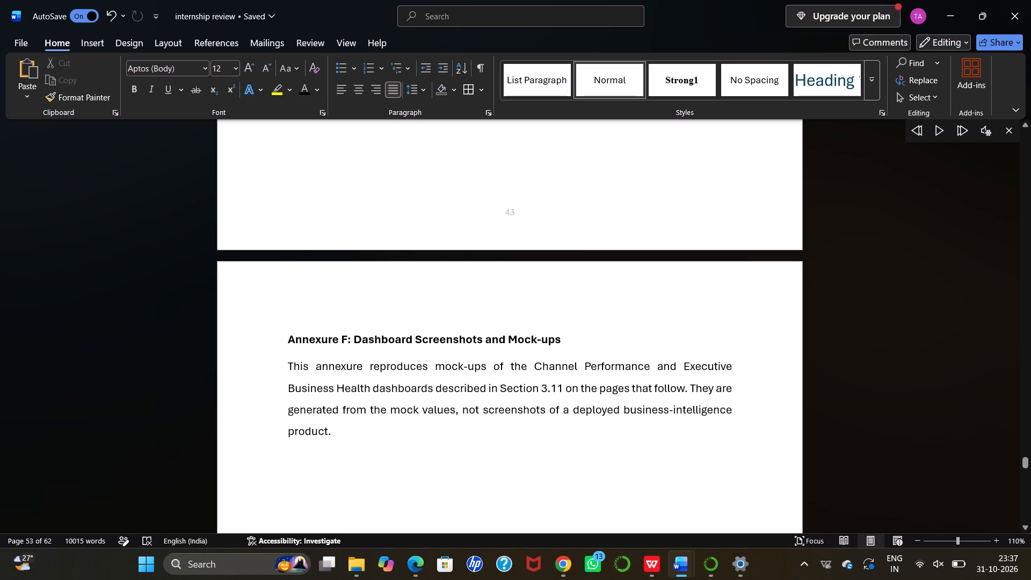
scroll(273, 377, "down", 3)
scroll(316, 271, "down", 5)
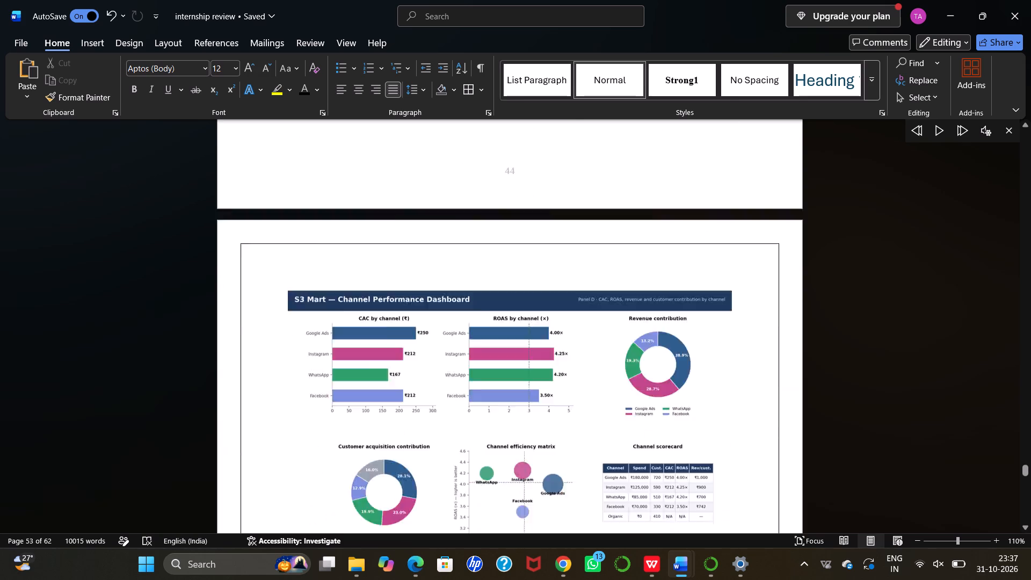
scroll(316, 271, "down", 2)
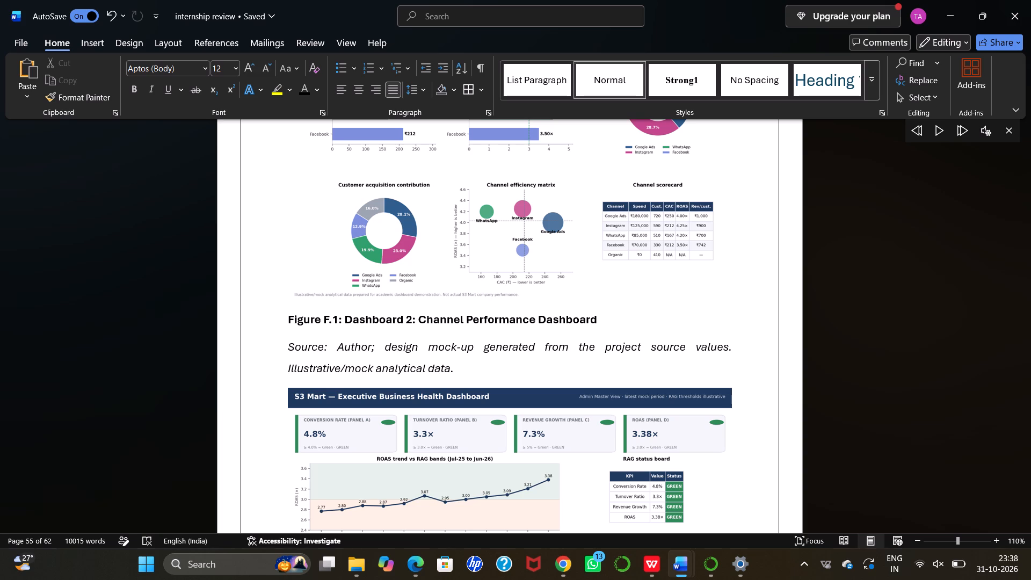
Check how the pasted section sits among the surrounding pages, from Annexure E through the references.
scroll(390, 282, "up", 1)
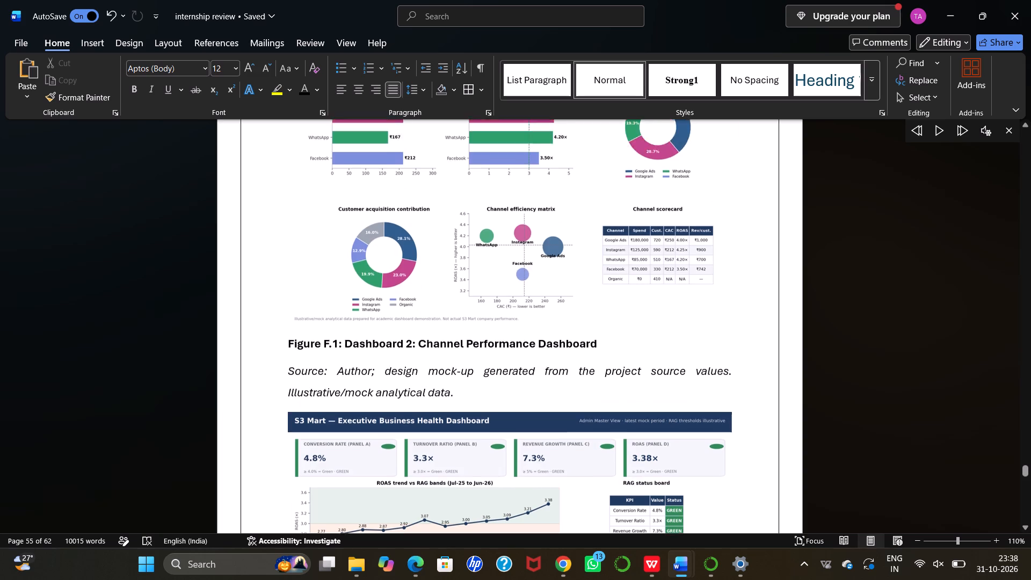
scroll(390, 282, "up", 5)
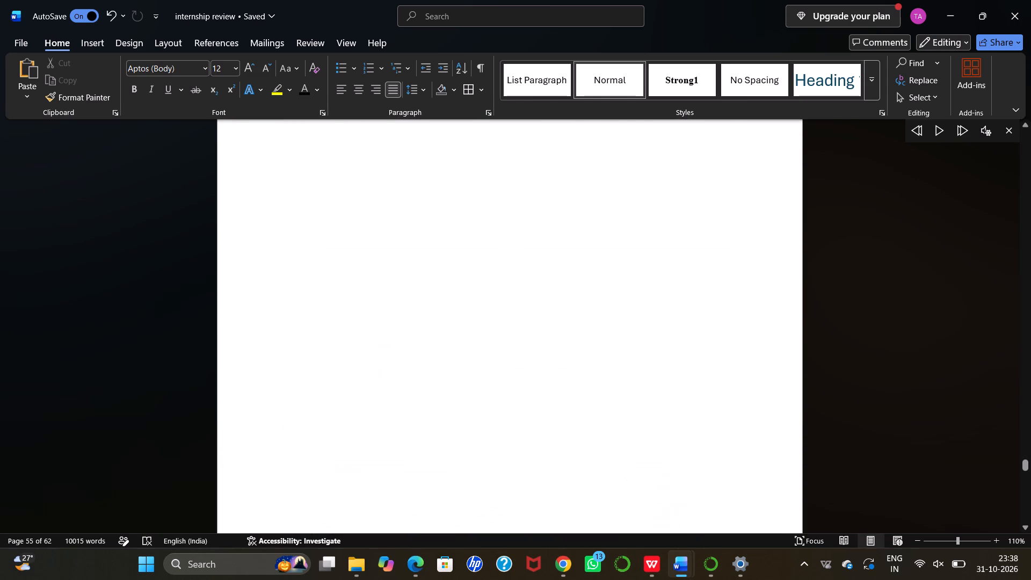
scroll(390, 282, "up", 5)
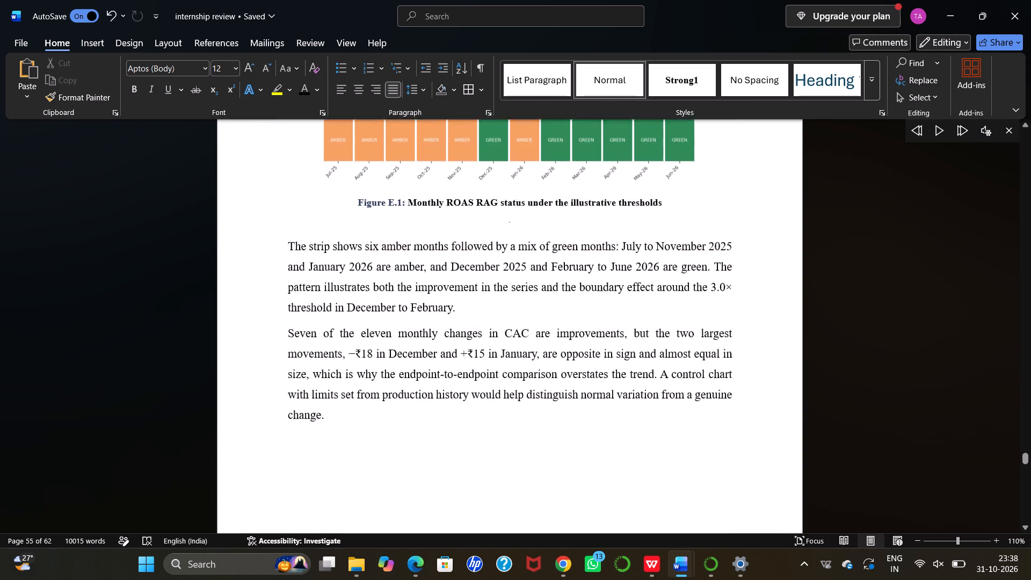
scroll(390, 282, "up", 1)
scroll(390, 282, "down", 13)
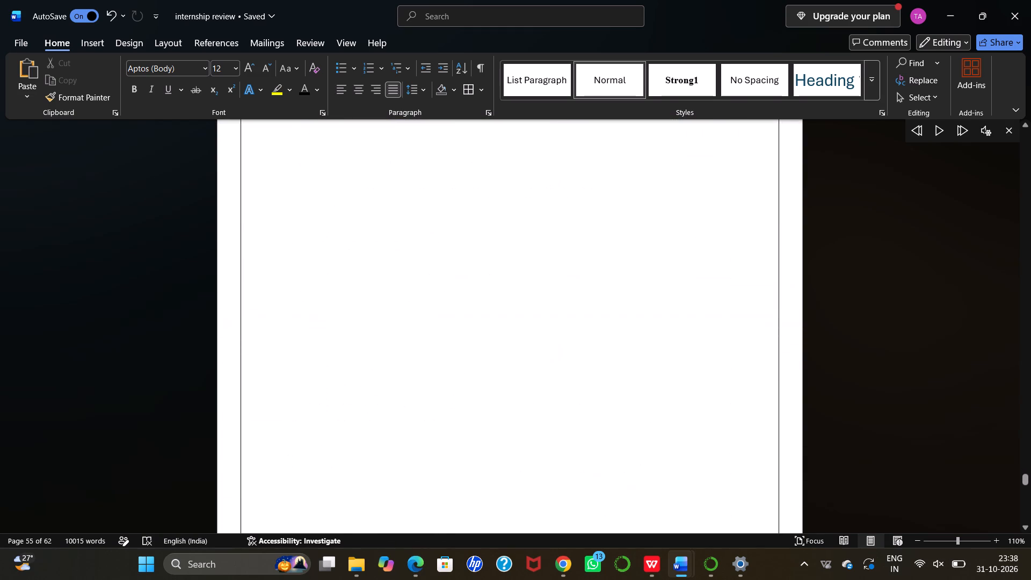
scroll(390, 282, "down", 15)
scroll(390, 282, "down", 6)
scroll(390, 282, "up", 19)
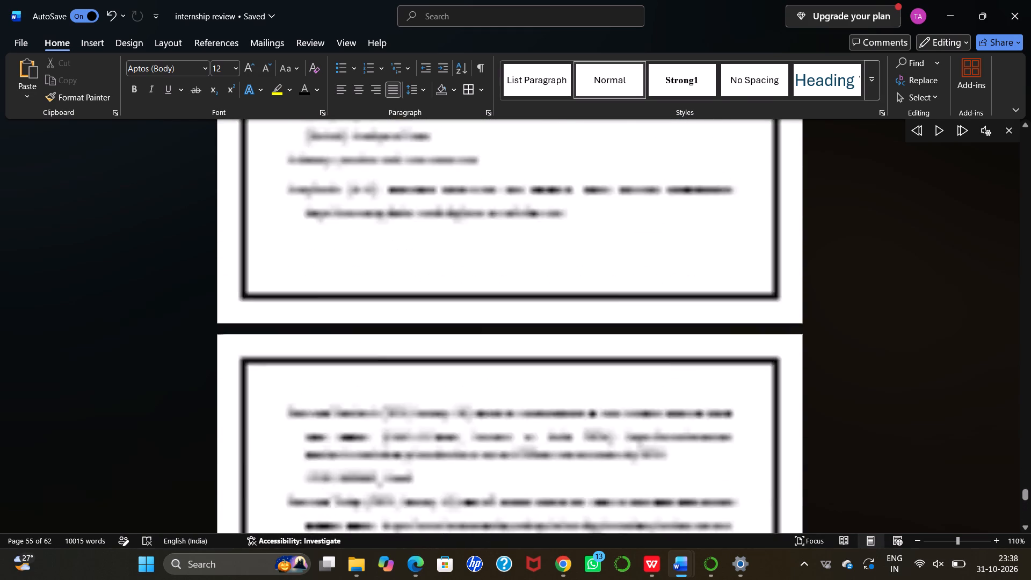
scroll(390, 282, "up", 15)
scroll(390, 282, "up", 9)
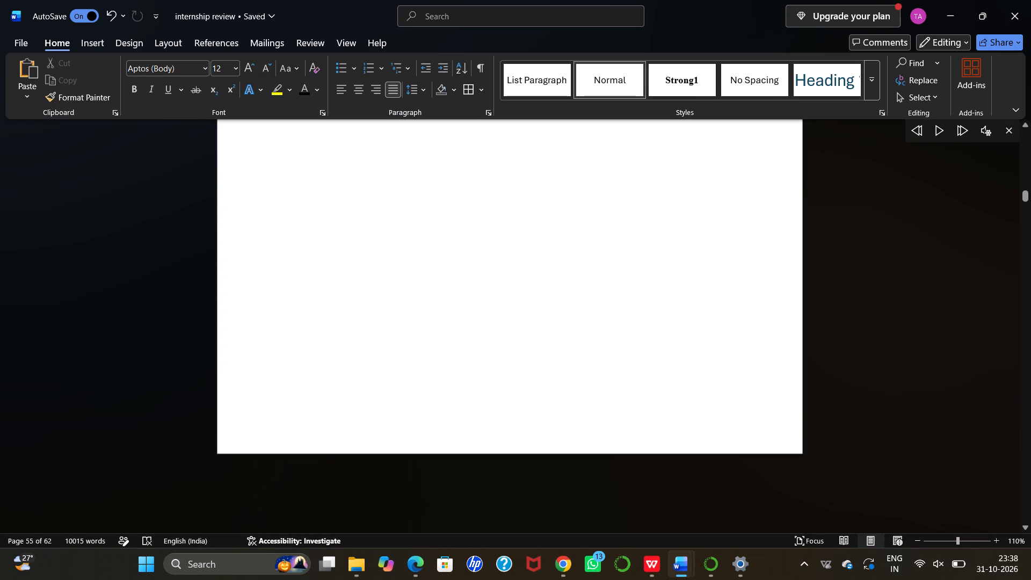
Go back to the report's title page and open the page number options for the document.
scroll(390, 282, "up", 13)
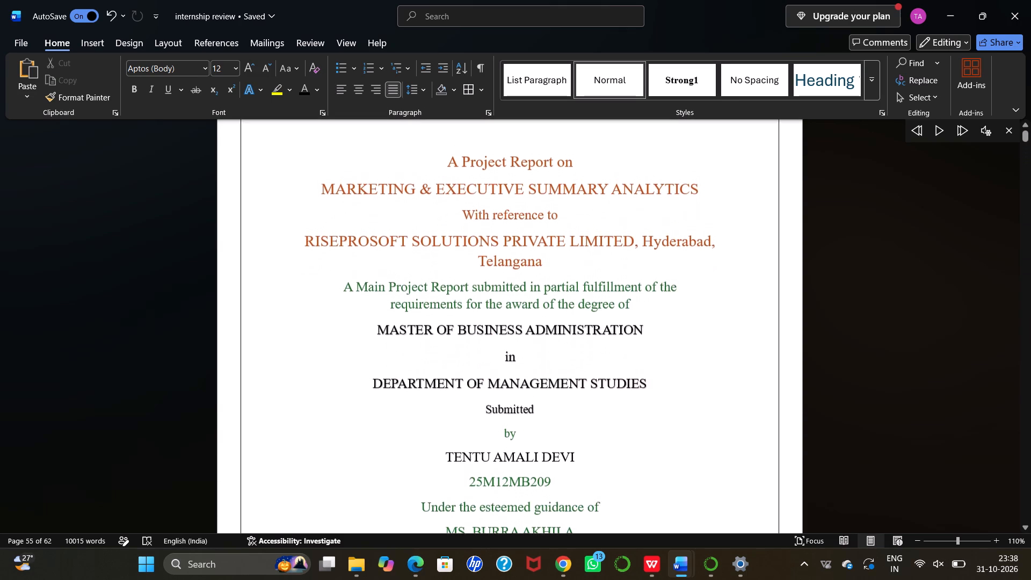
scroll(390, 282, "up", 1)
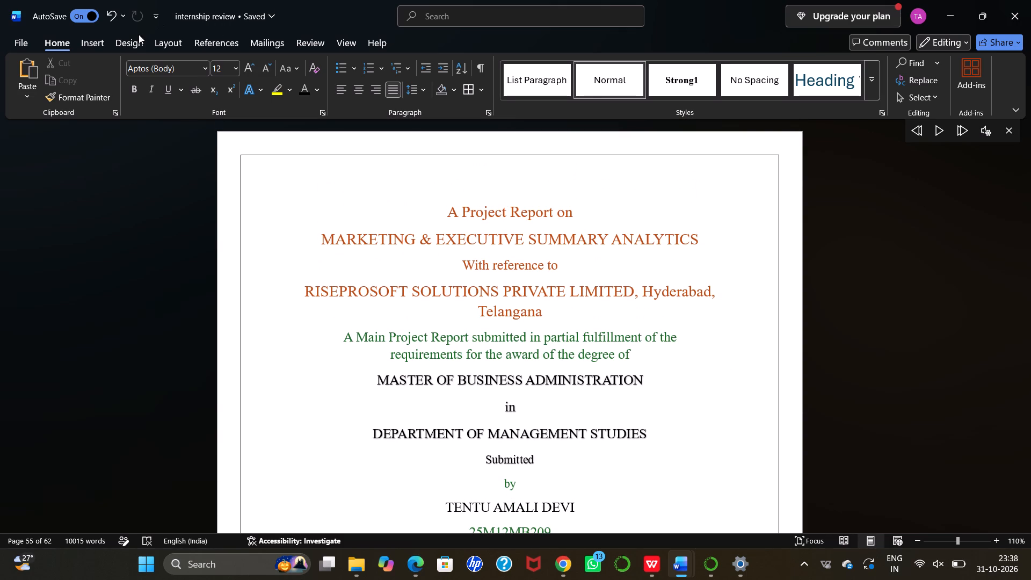
left_click(127, 47)
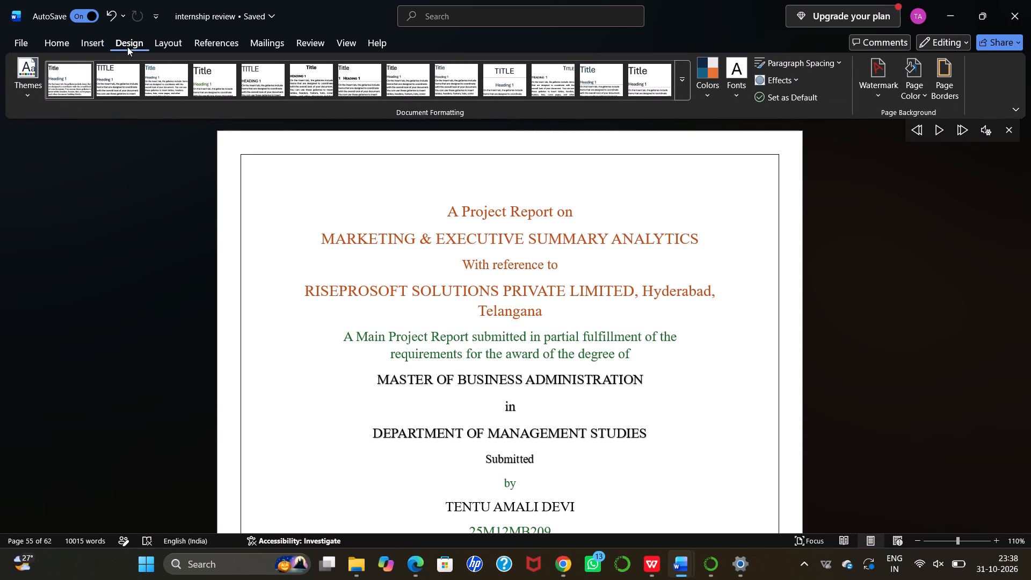
left_click(161, 44)
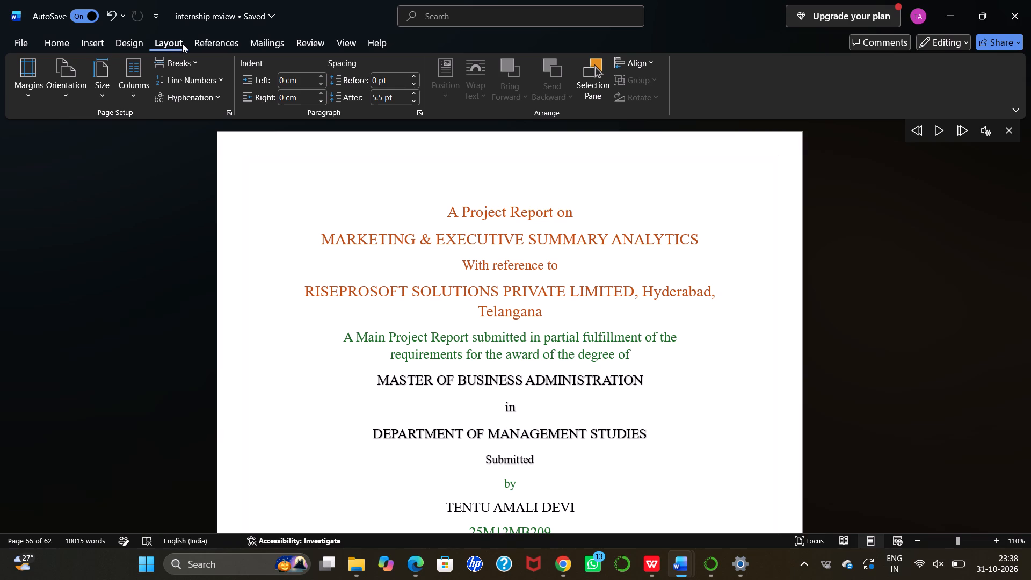
left_click(216, 43)
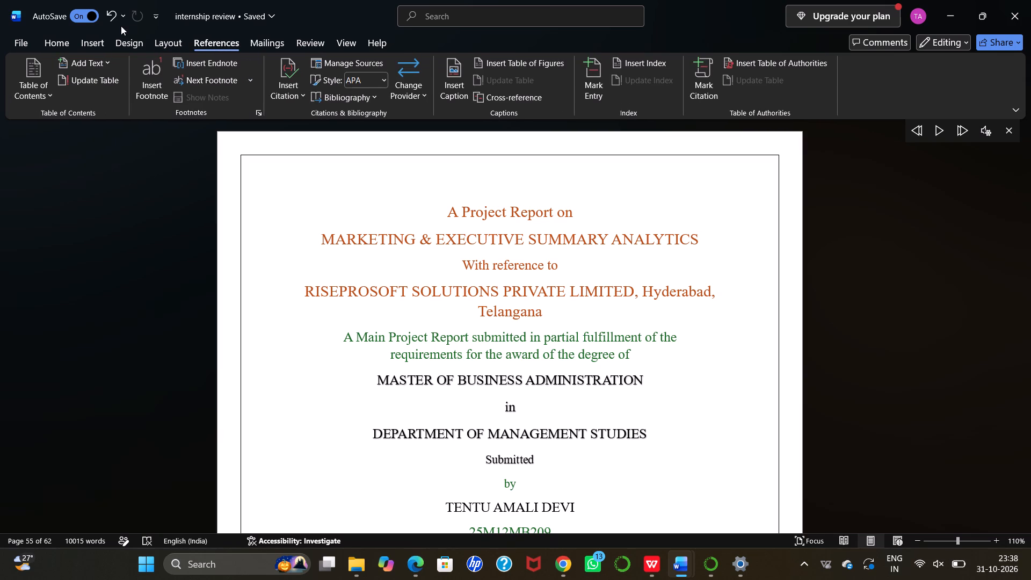
left_click(96, 40)
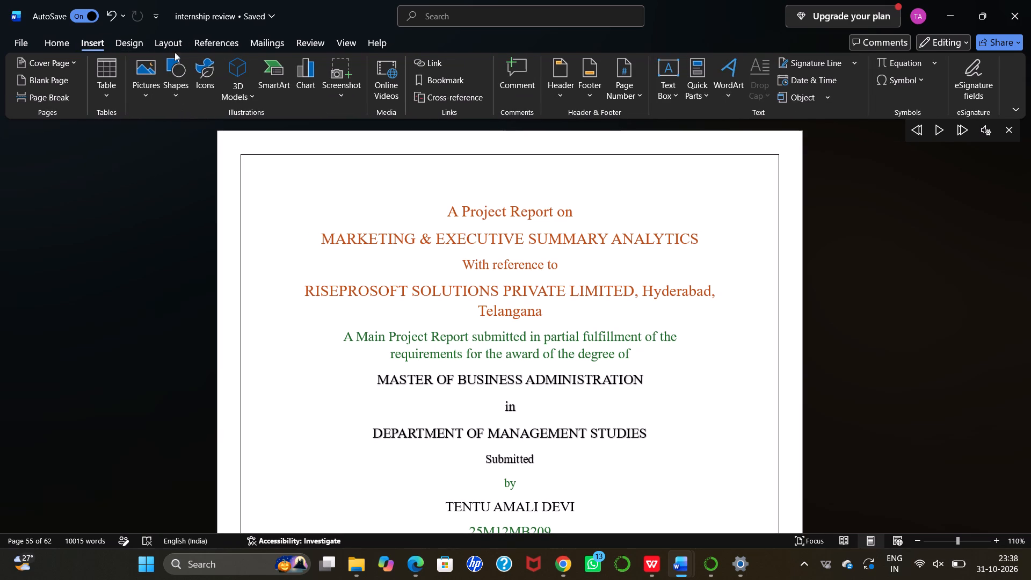
left_click(624, 89)
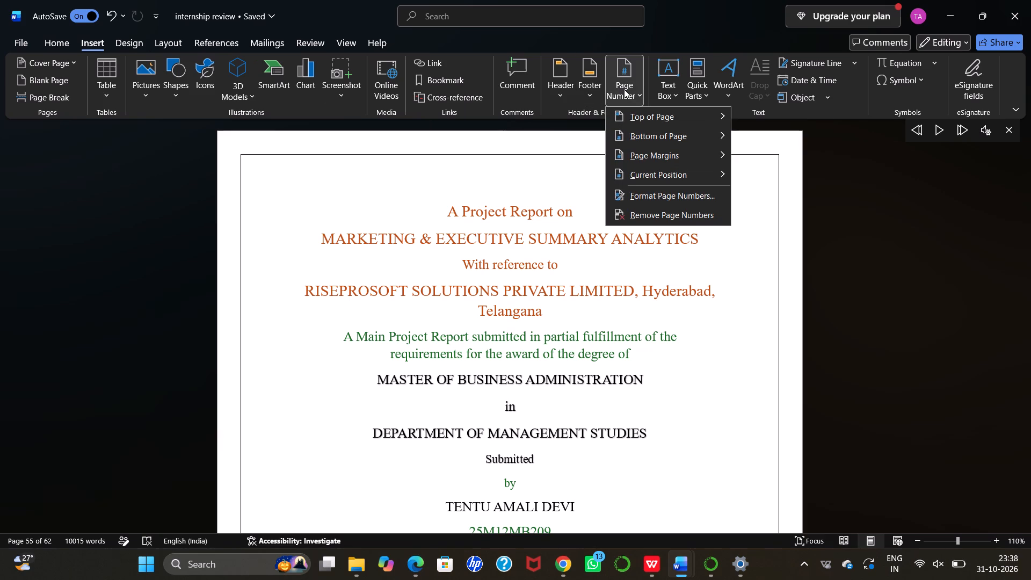
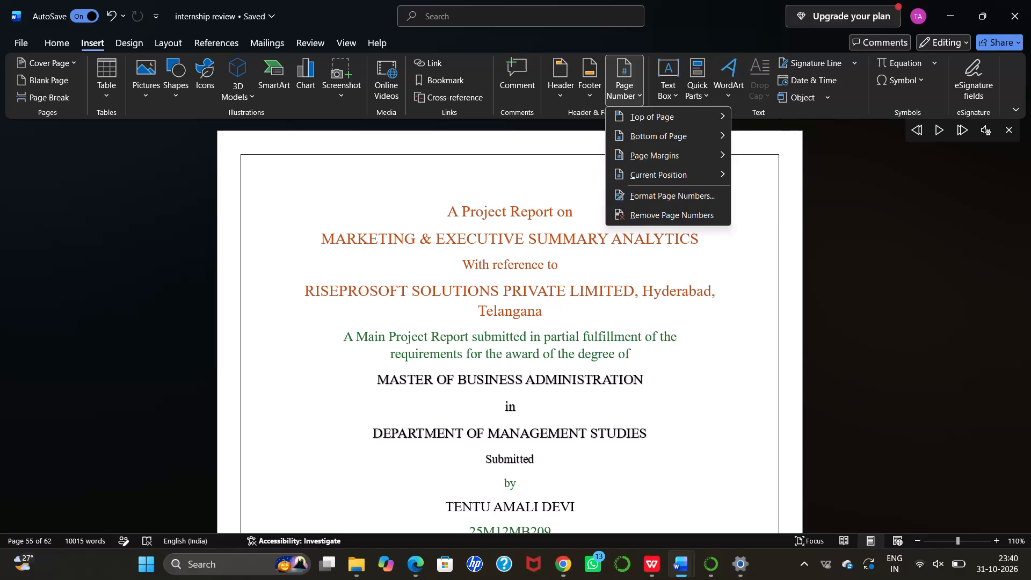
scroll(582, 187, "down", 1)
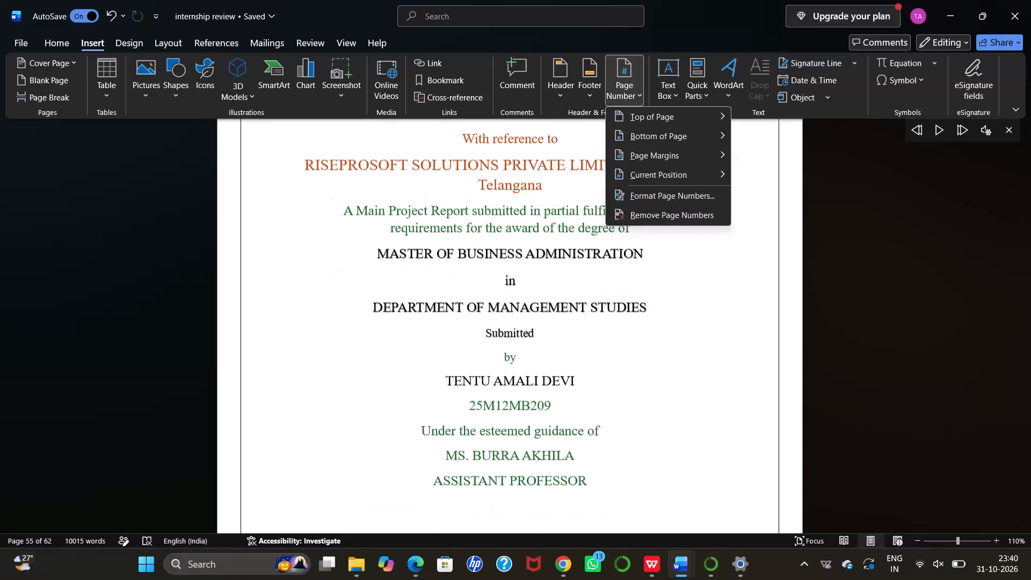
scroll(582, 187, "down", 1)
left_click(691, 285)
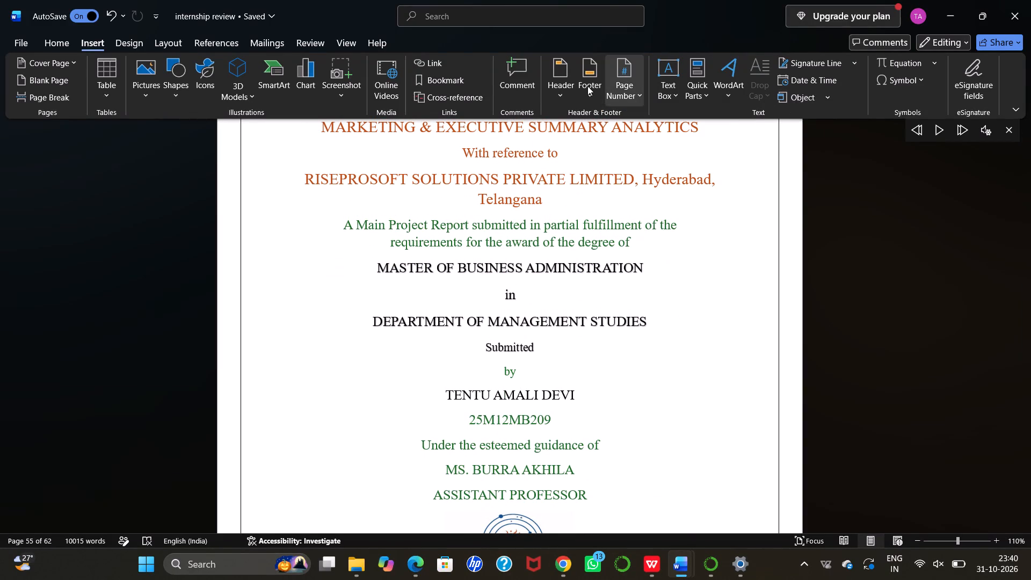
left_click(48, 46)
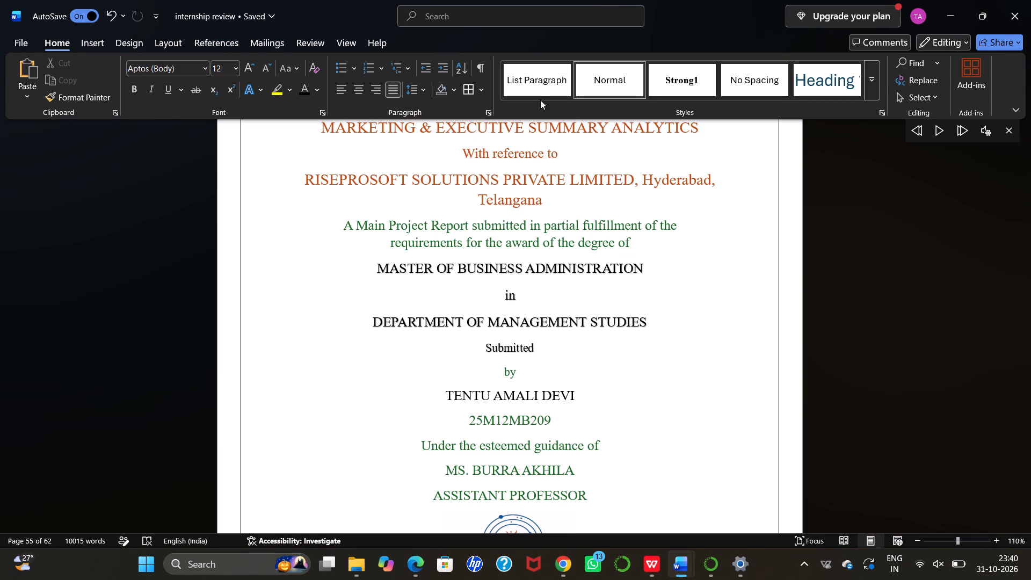
Review the front matter from the title page through the contents, tables and figures lists to the Chapter 1 introduction.
scroll(572, 276, "down", 3)
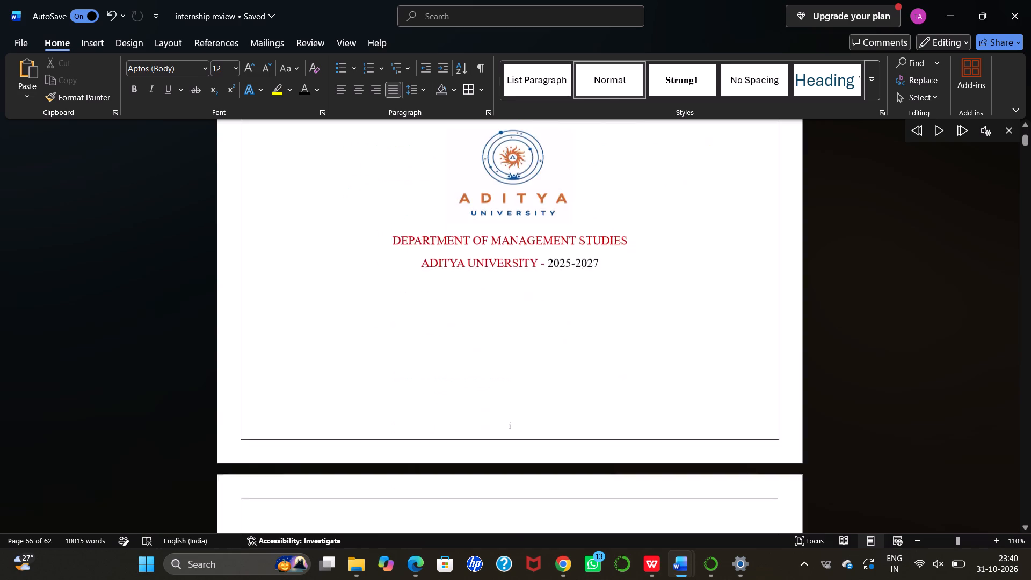
scroll(572, 276, "down", 5)
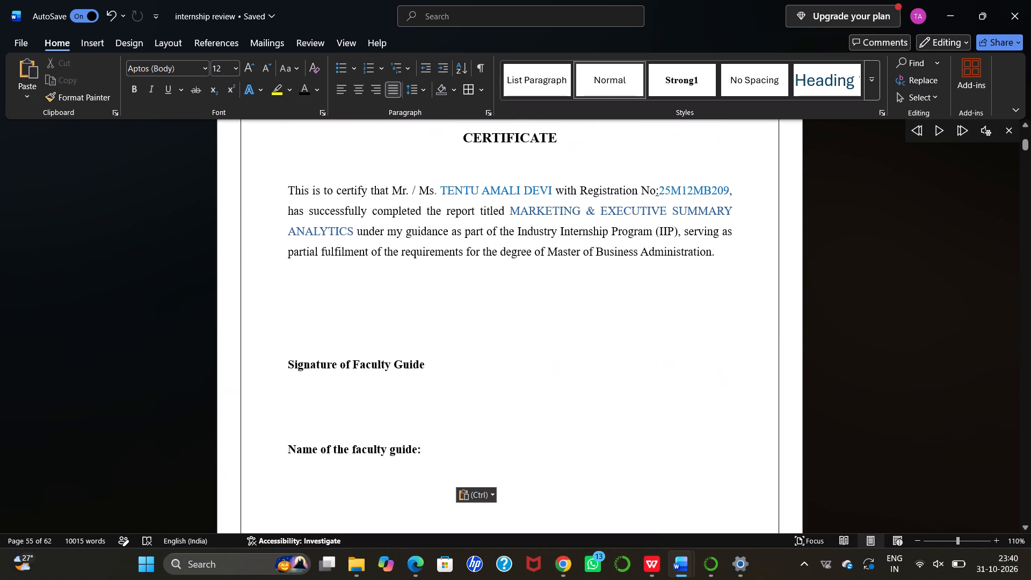
scroll(572, 276, "down", 1)
scroll(572, 276, "down", 1, "ctrl")
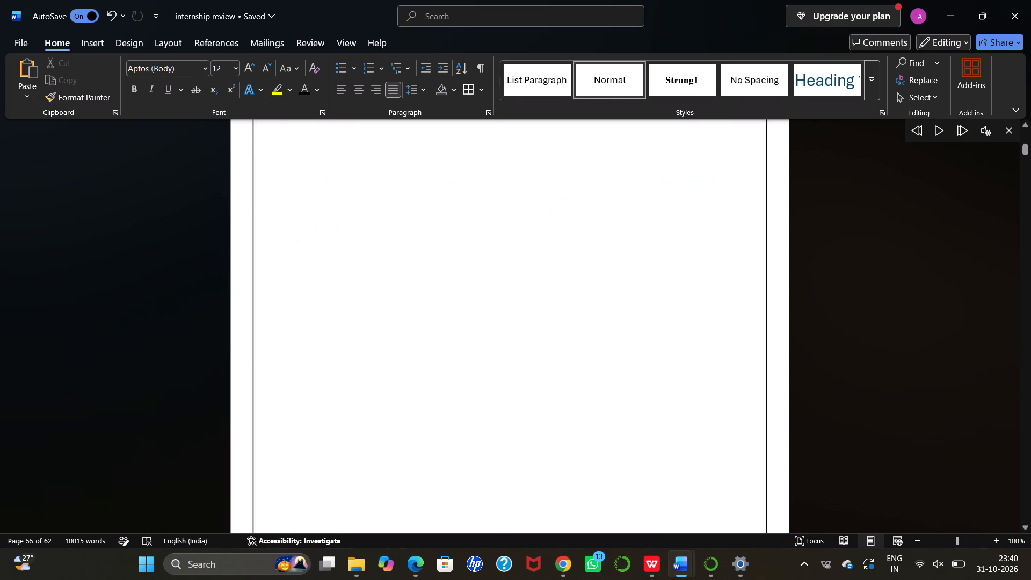
scroll(572, 276, "down", 1, "ctrl")
scroll(572, 276, "down", 2)
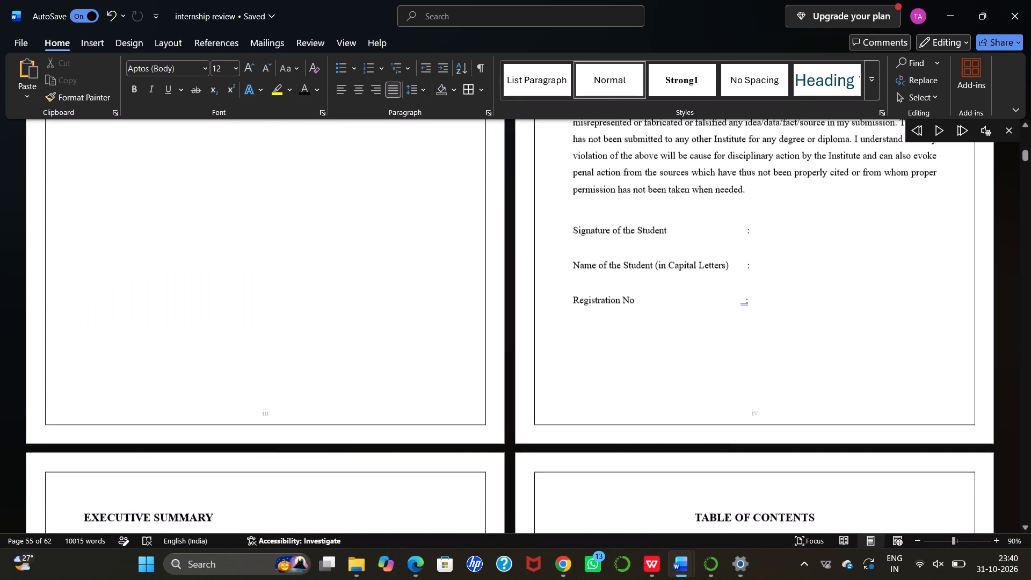
scroll(572, 276, "down", 7)
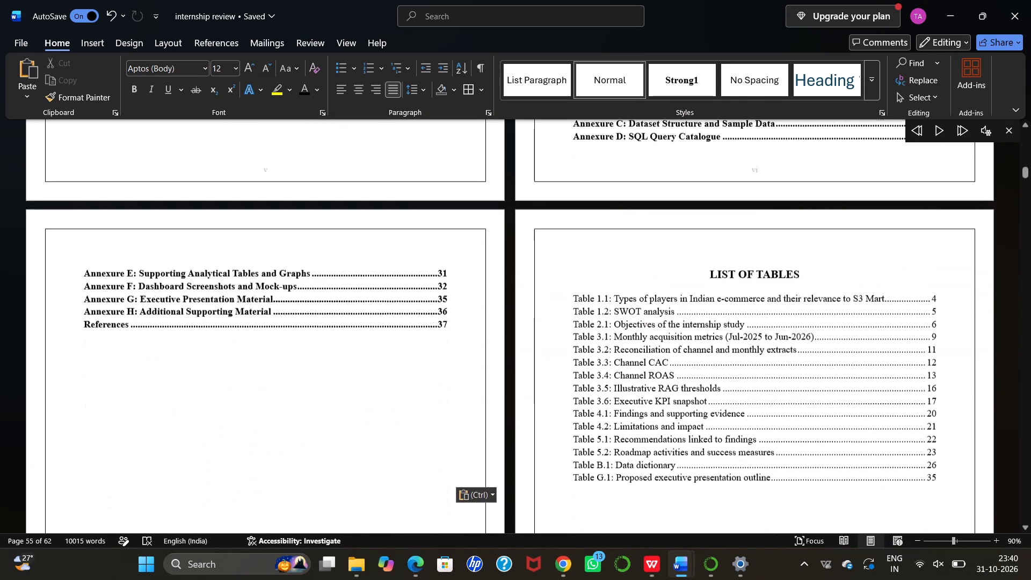
scroll(572, 276, "down", 2)
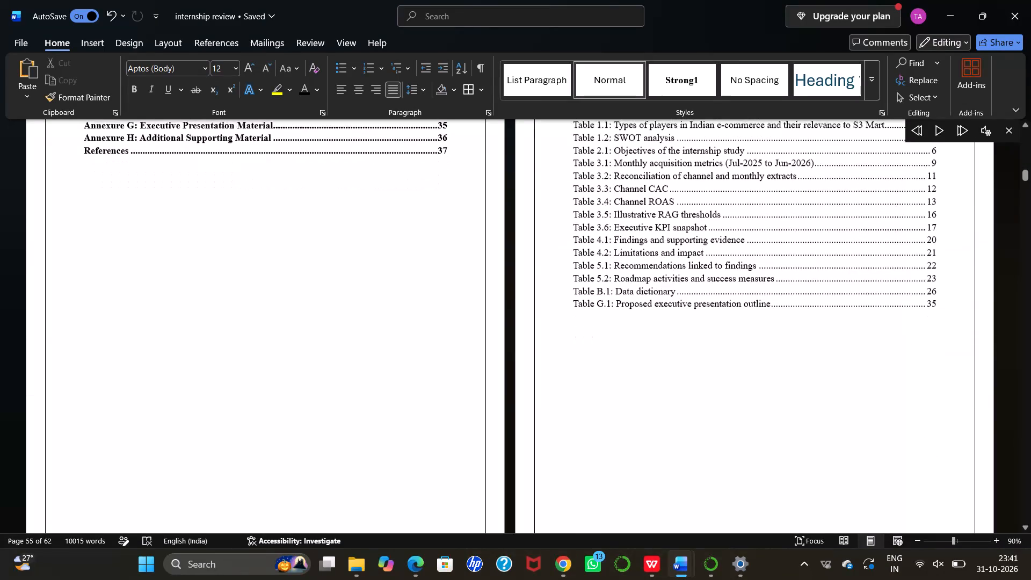
scroll(572, 276, "down", 1)
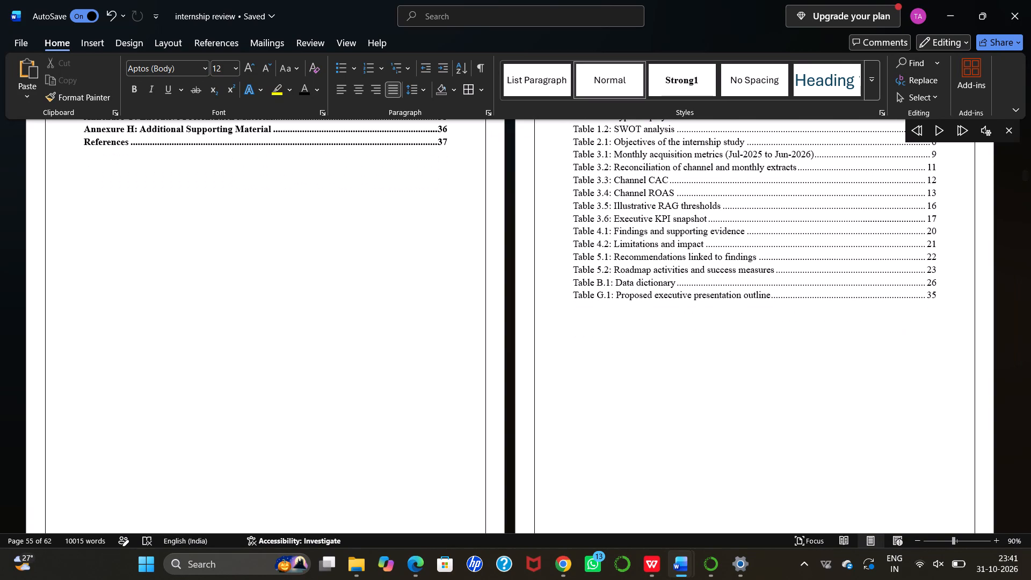
scroll(572, 276, "down", 3)
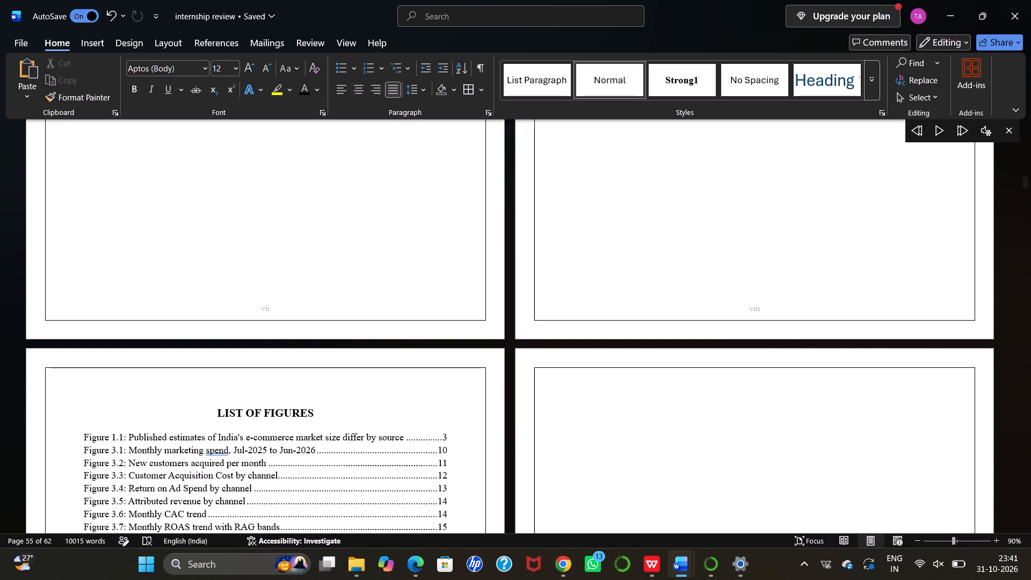
scroll(572, 276, "down", 5)
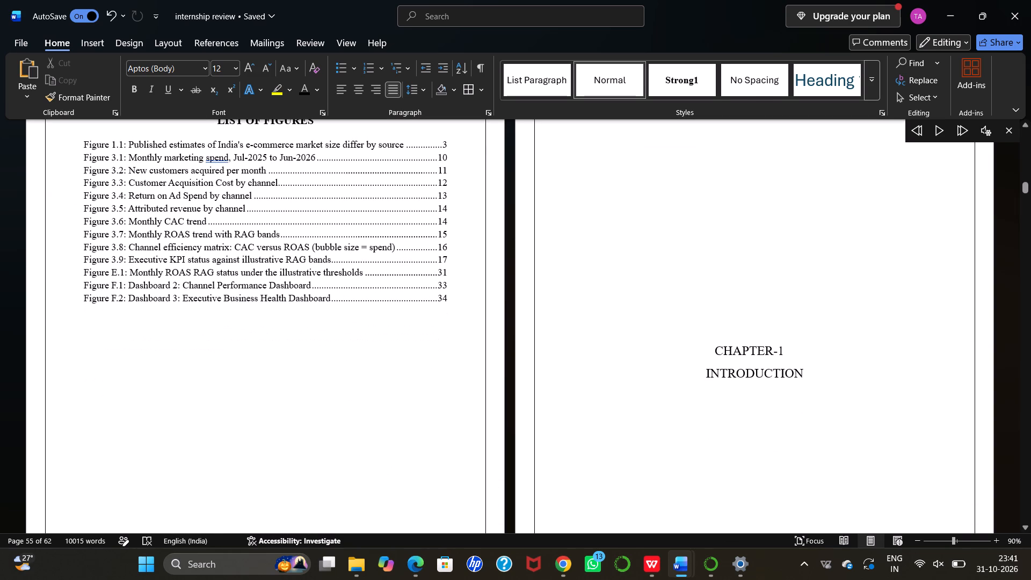
scroll(572, 276, "down", 10)
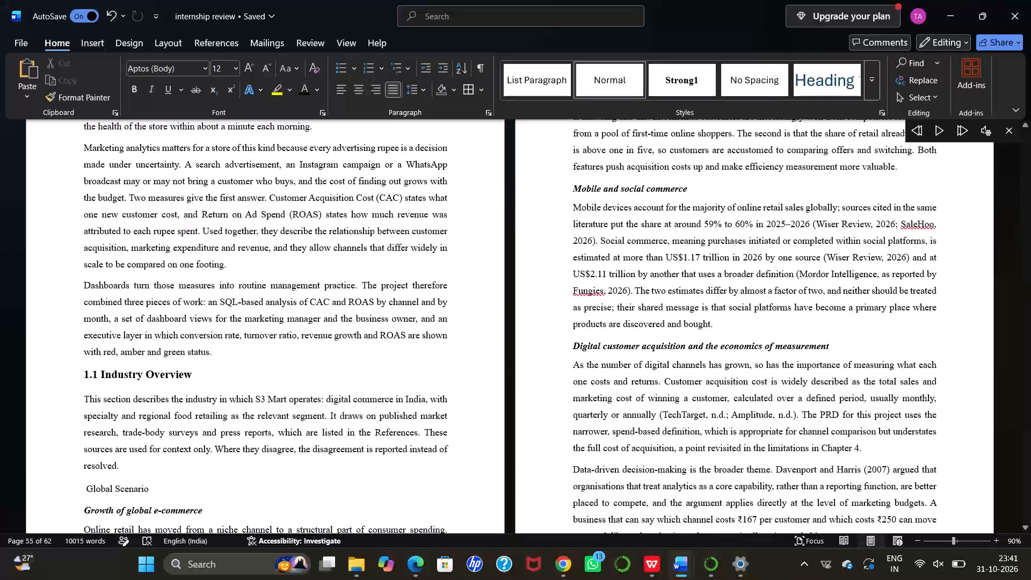
Apply a ½ pt solid-line Box page border in automatic colour to the whole document.
left_click(128, 40)
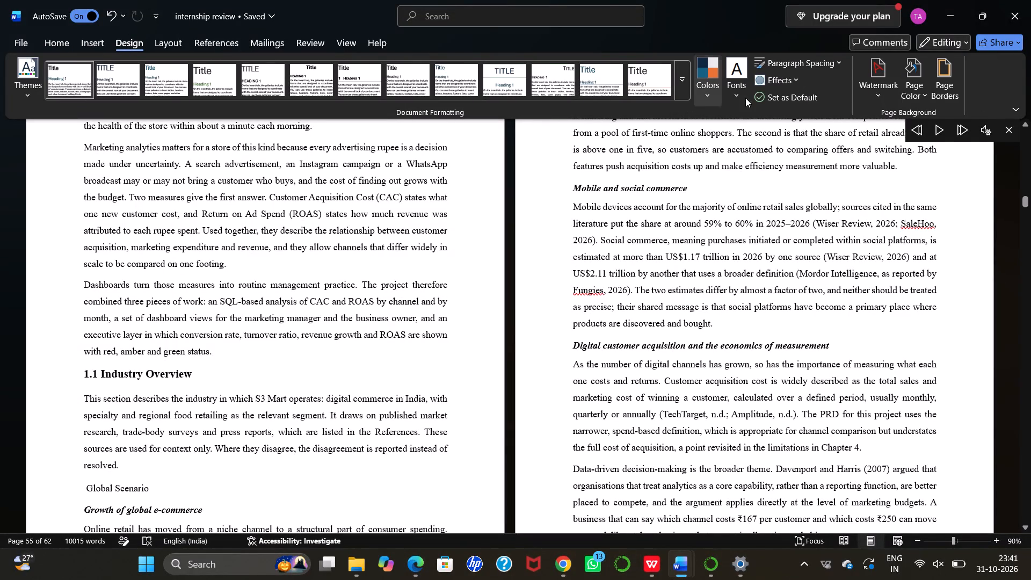
left_click(917, 92)
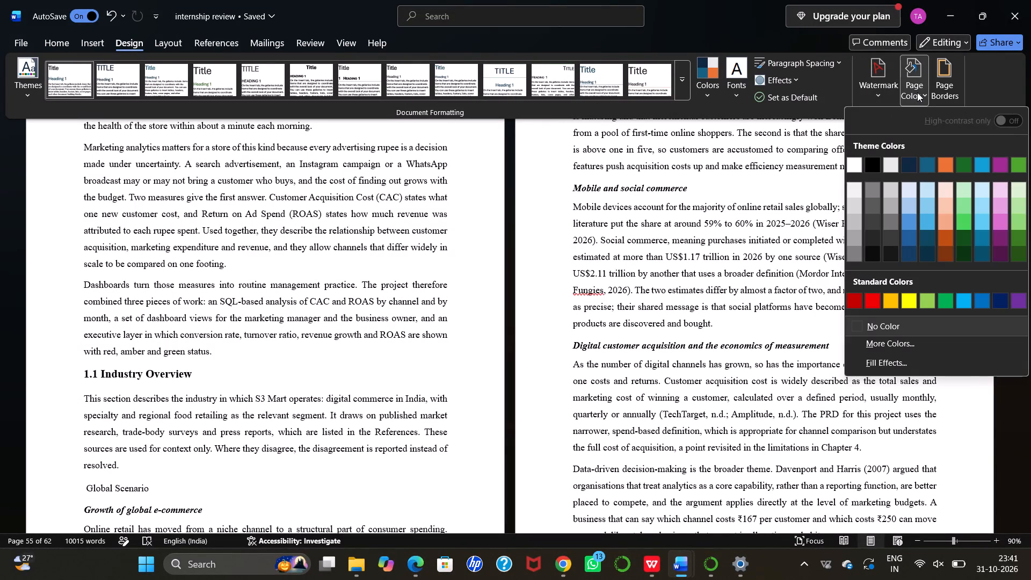
left_click(951, 93)
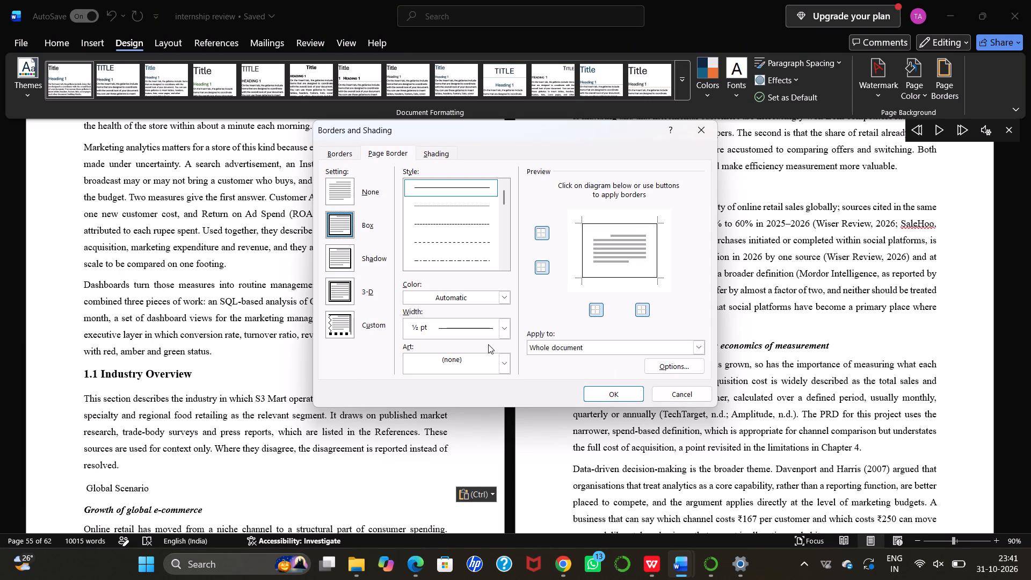
left_click(340, 226)
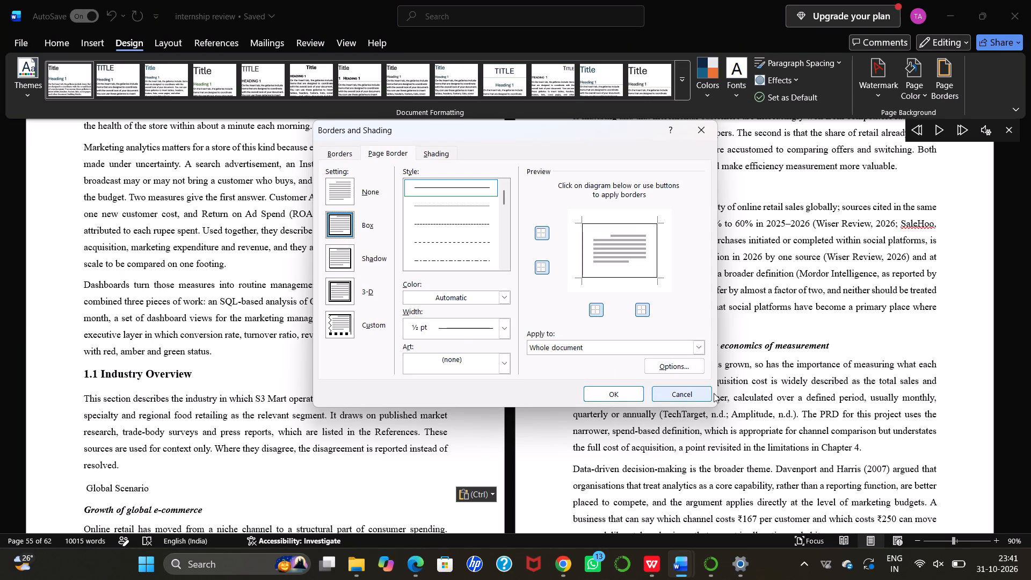
left_click(619, 402)
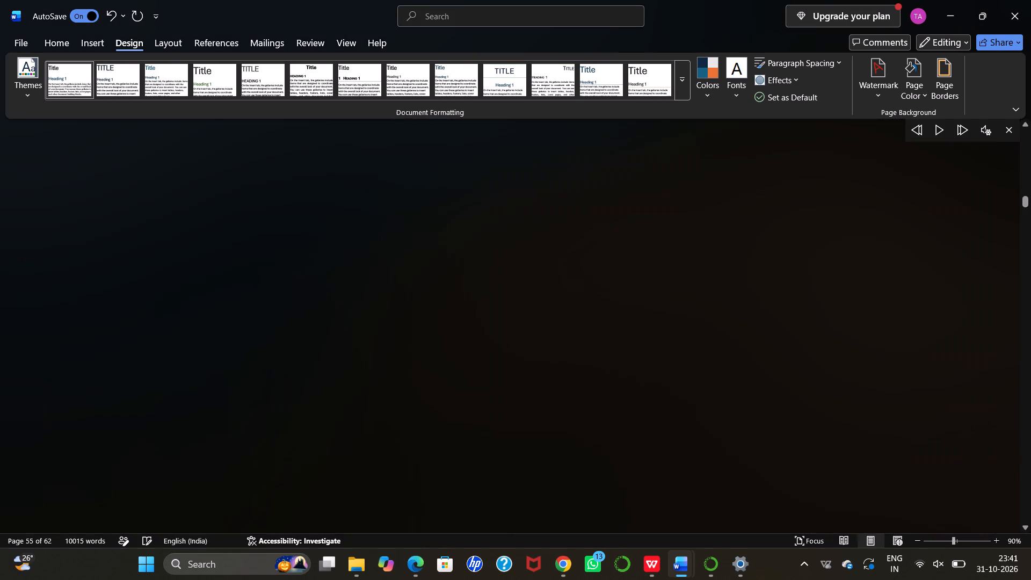
Return to the title page and check the borders and page numbers on the front matter up to the Chapter 1 divider.
scroll(619, 402, "up", 5)
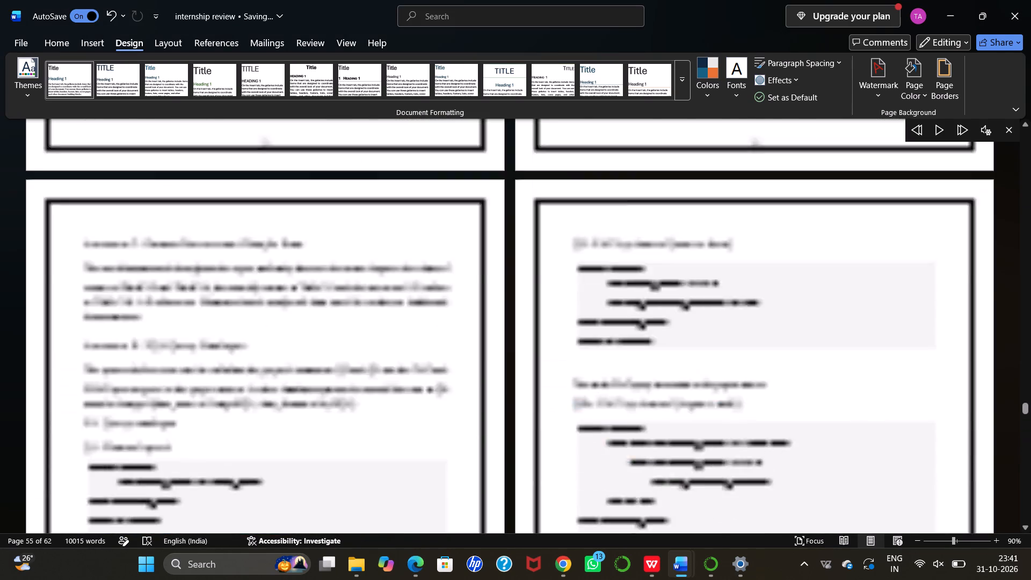
scroll(619, 402, "up", 20)
scroll(619, 402, "up", 9)
scroll(619, 402, "up", 20)
scroll(619, 402, "up", 20)
scroll(619, 402, "up", 20)
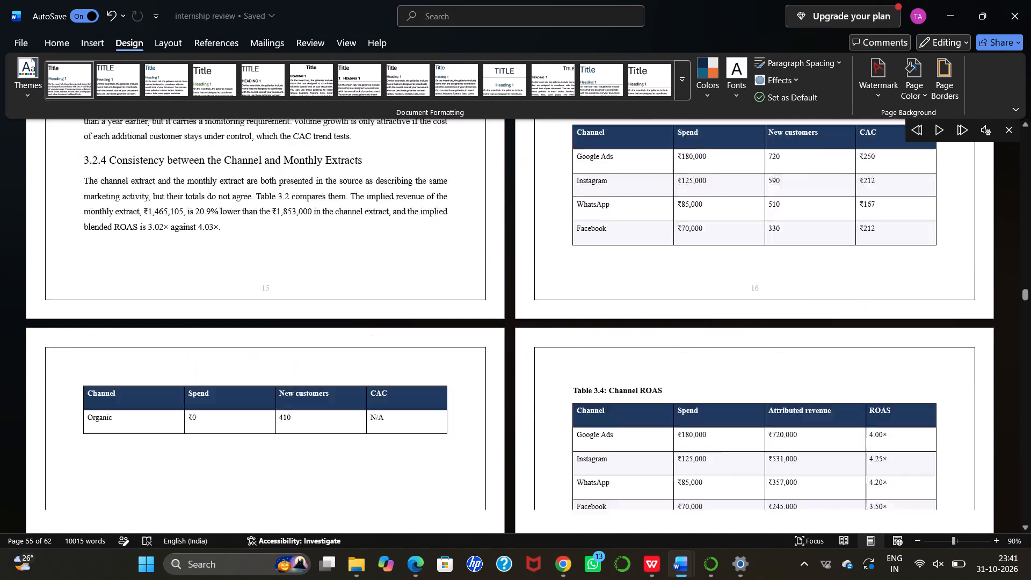
scroll(619, 402, "up", 20)
scroll(619, 402, "up", 20)
scroll(619, 402, "up", 20)
scroll(619, 402, "up", 6)
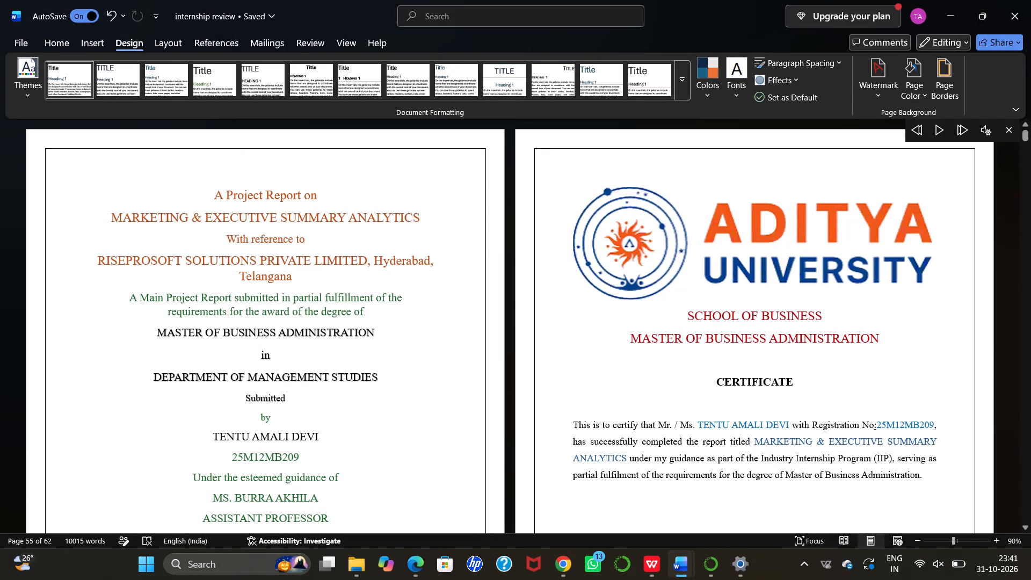
scroll(619, 402, "down", 2)
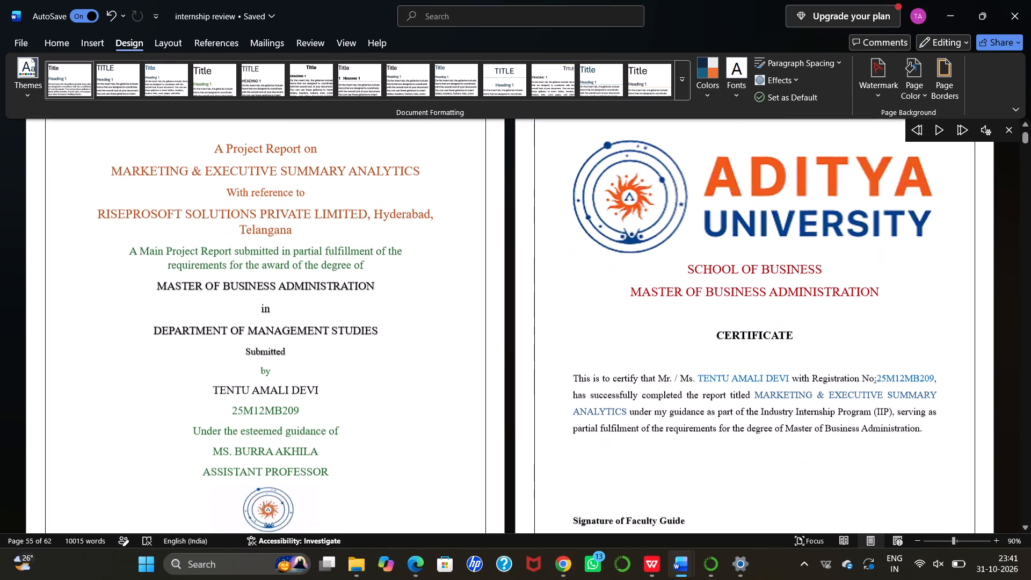
scroll(619, 402, "down", 5)
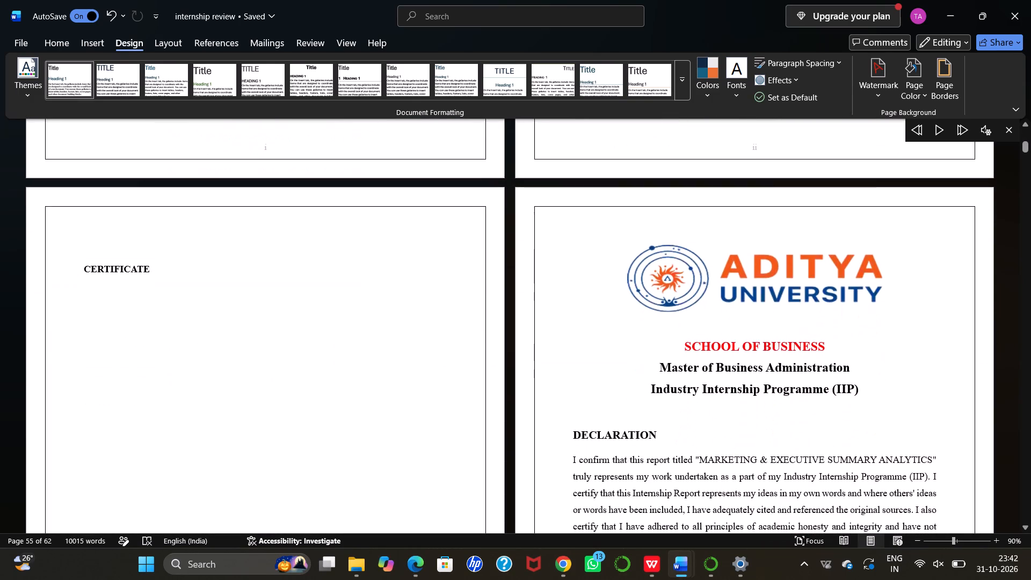
scroll(619, 402, "down", 4)
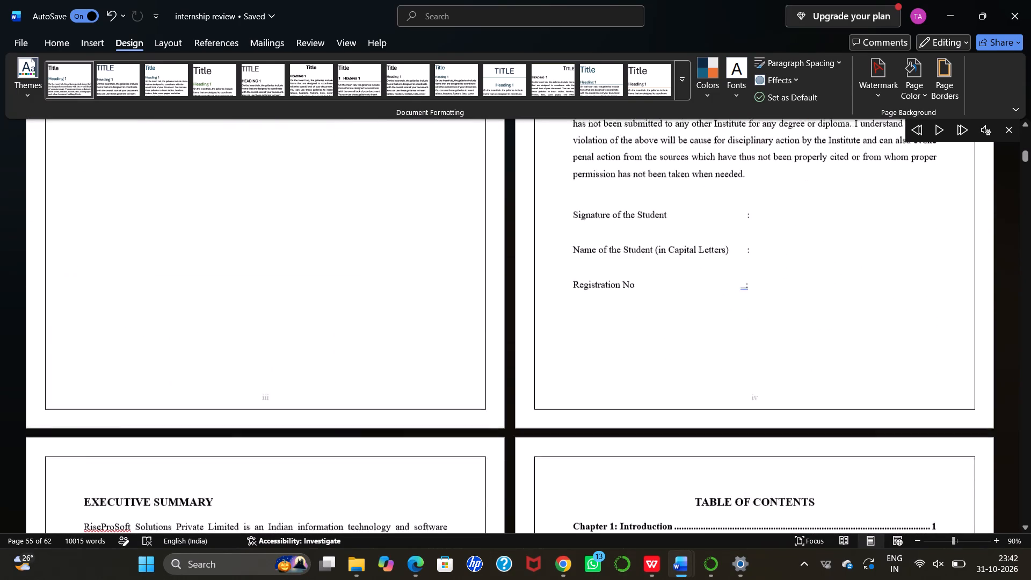
scroll(619, 402, "down", 6)
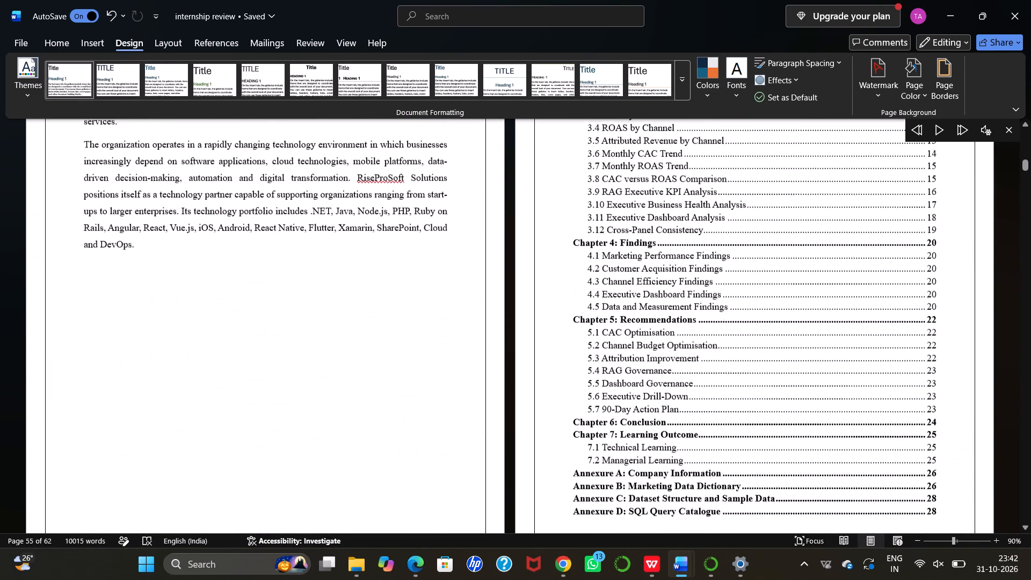
scroll(619, 402, "down", 3)
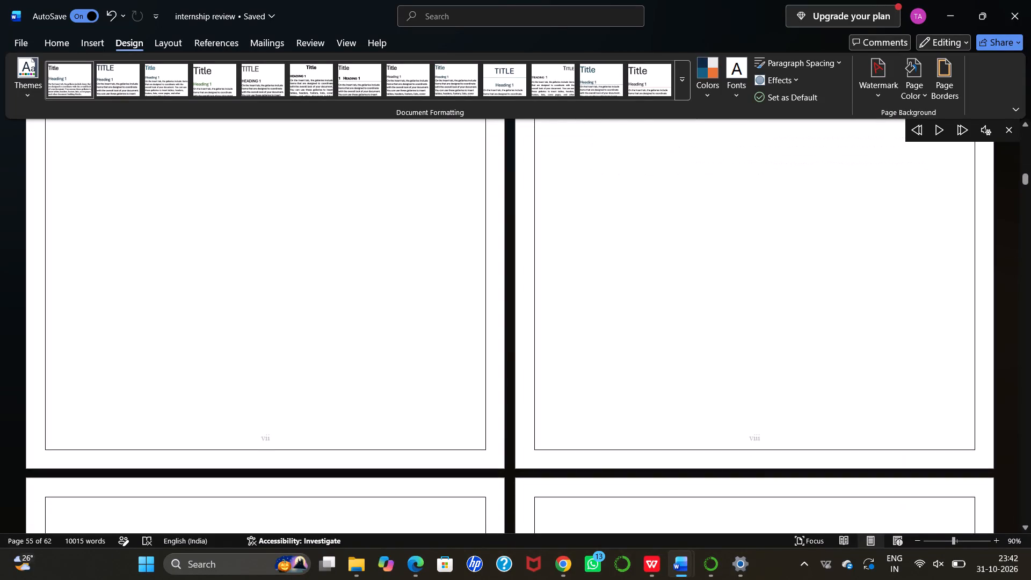
scroll(619, 402, "up", 4)
scroll(619, 402, "down", 3)
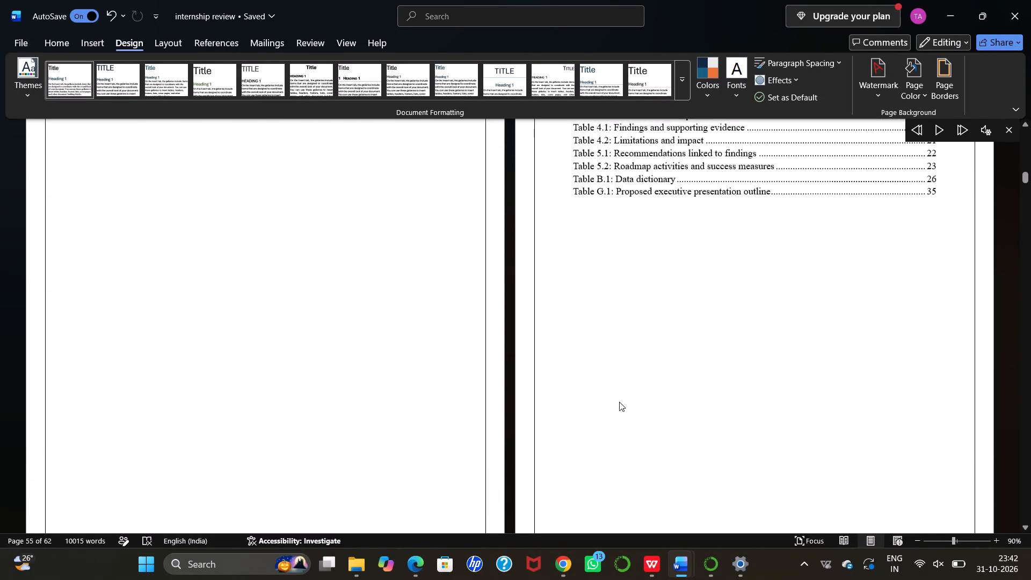
scroll(619, 402, "down", 5)
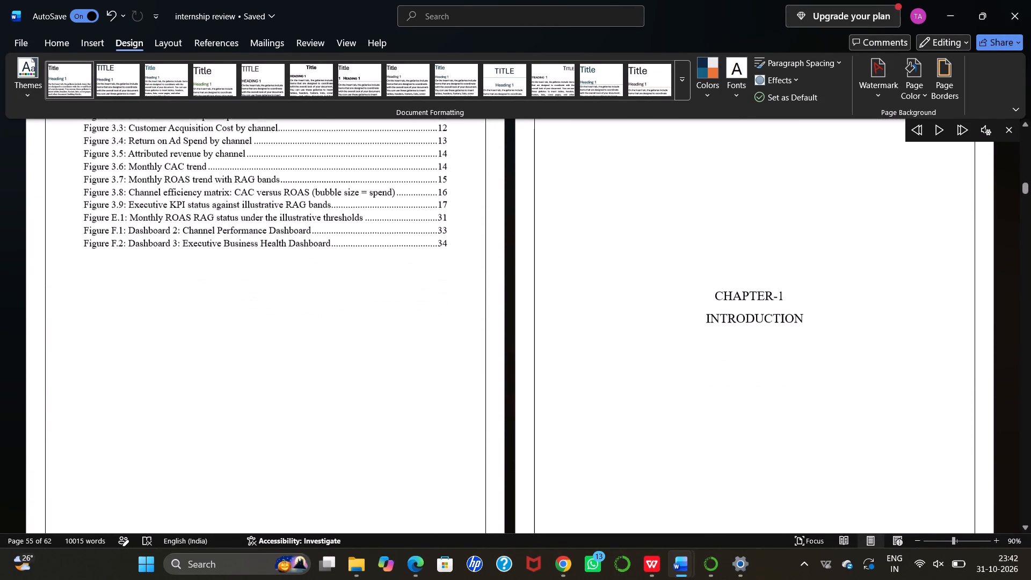
Check the page borders, numbering and layout of the main chapters from the Chapter 1 introduction to the Chapter 6 conclusion.
scroll(619, 402, "down", 3)
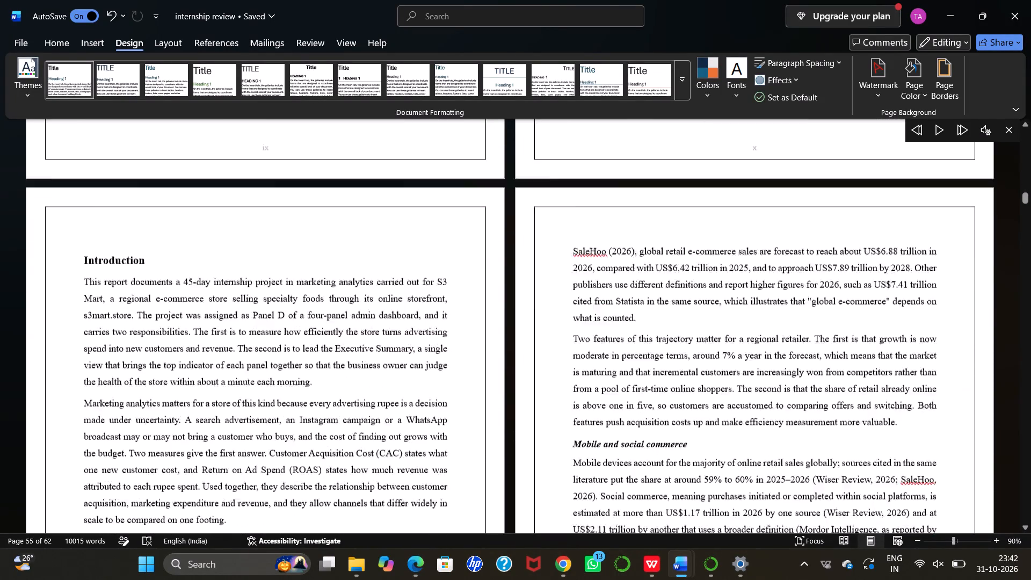
scroll(619, 402, "down", 5)
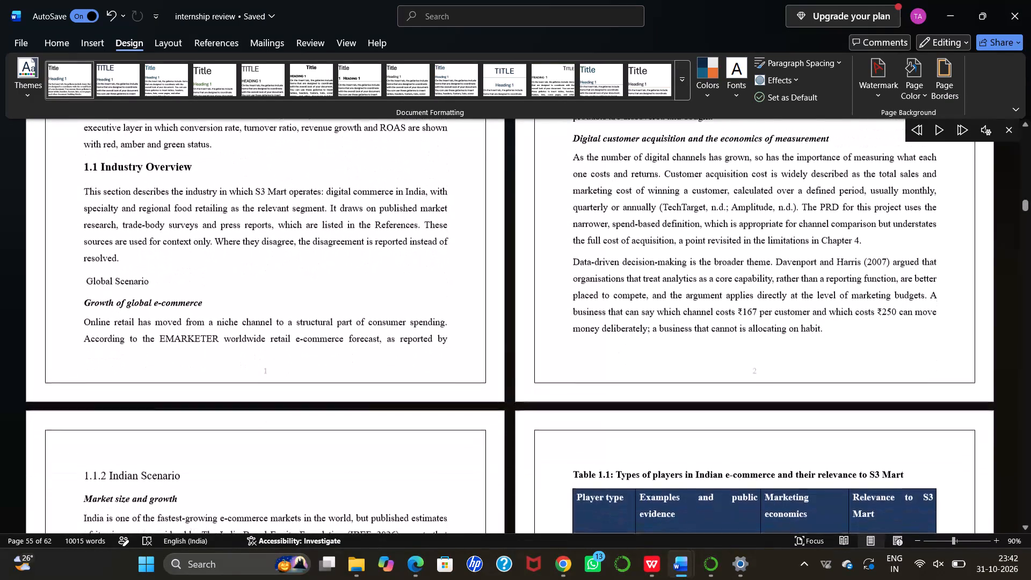
scroll(619, 402, "down", 5)
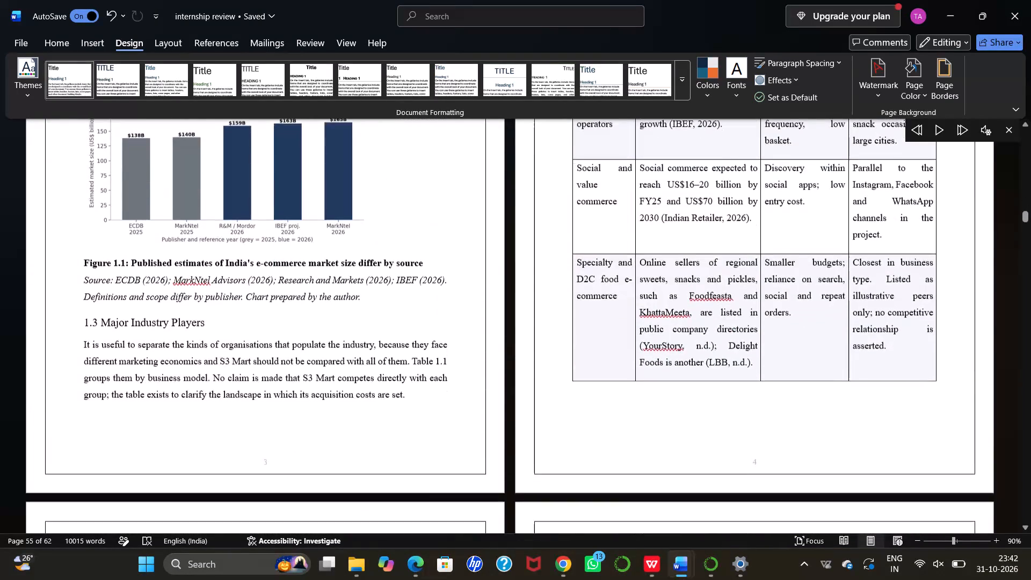
scroll(619, 402, "down", 5)
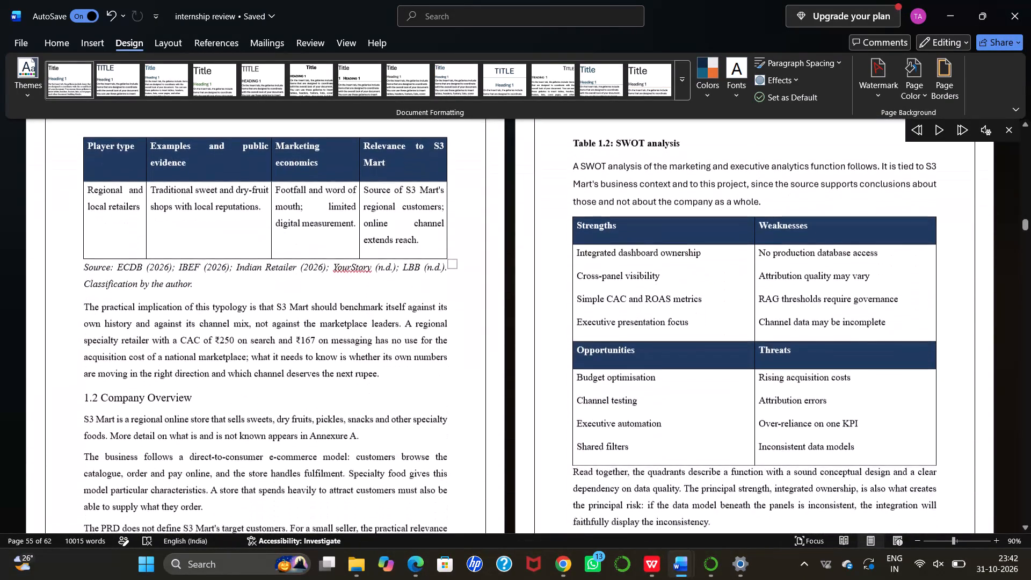
scroll(619, 402, "down", 10)
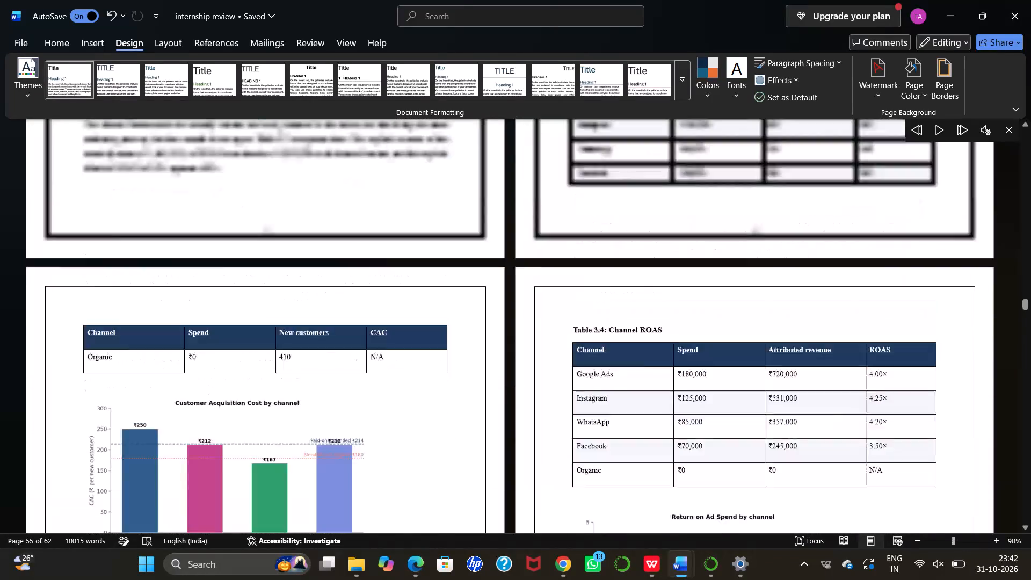
scroll(619, 402, "down", 13)
scroll(619, 402, "down", 13)
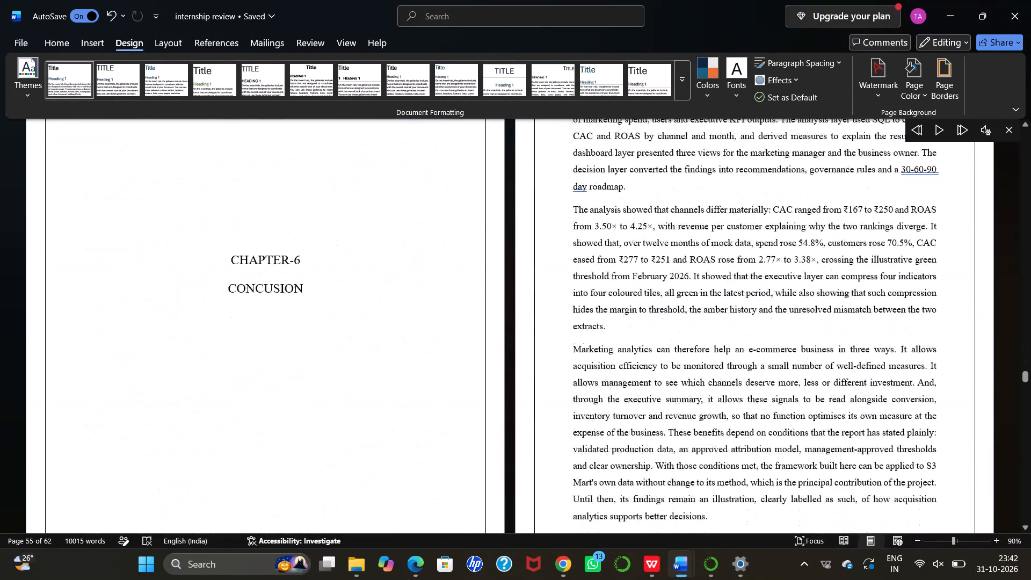
Check the borders and page numbers through the SQL listings, Annexures E to H and the References pages.
scroll(619, 402, "down", 19)
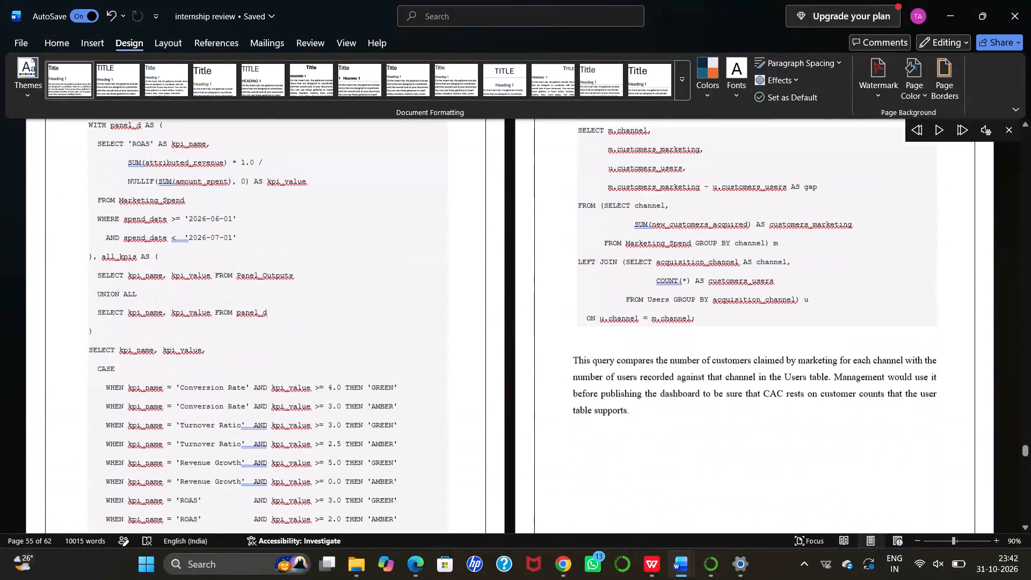
scroll(619, 402, "down", 9)
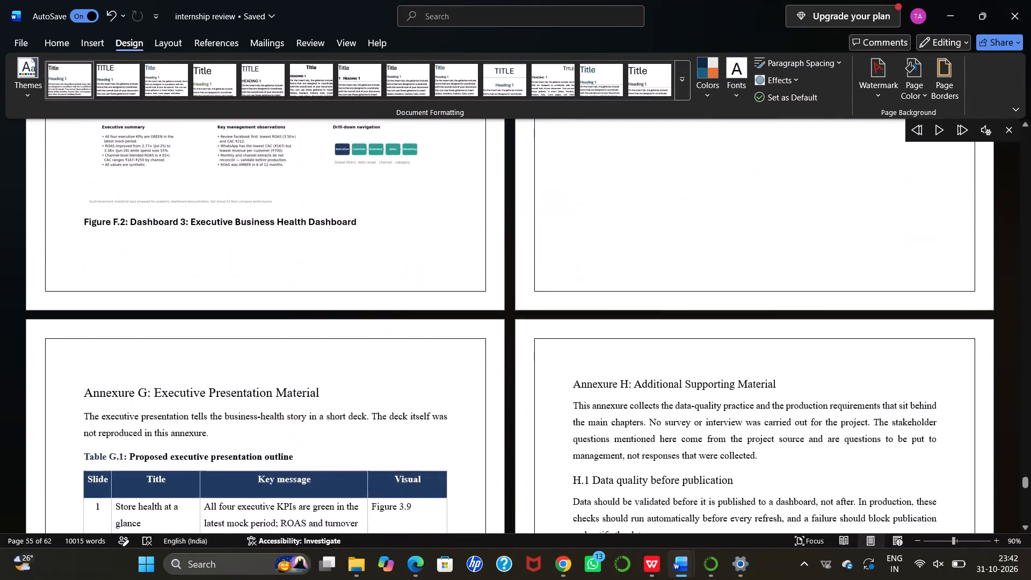
scroll(619, 402, "up", 4)
scroll(619, 402, "down", 2)
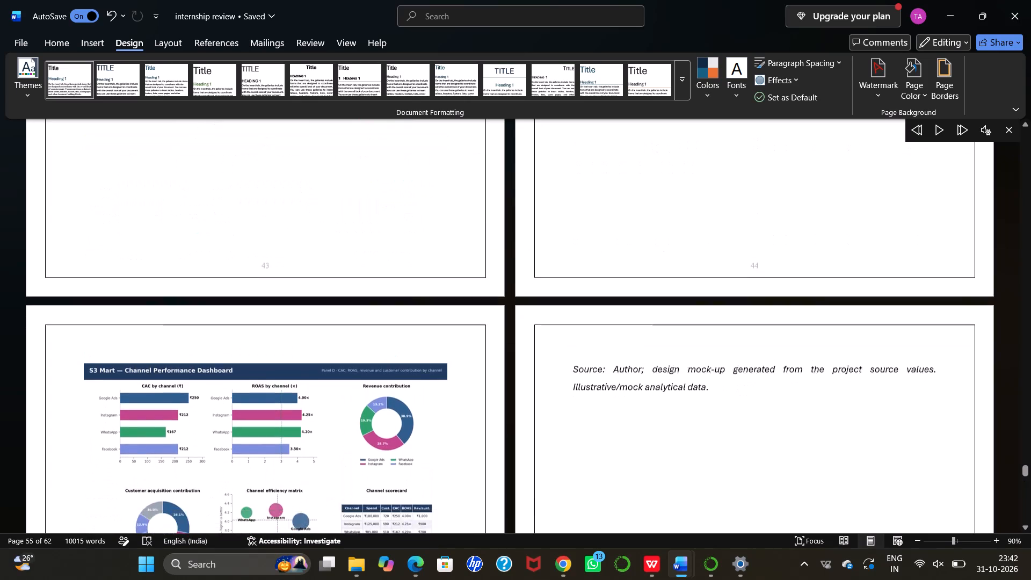
scroll(619, 402, "down", 1)
scroll(619, 402, "up", 3)
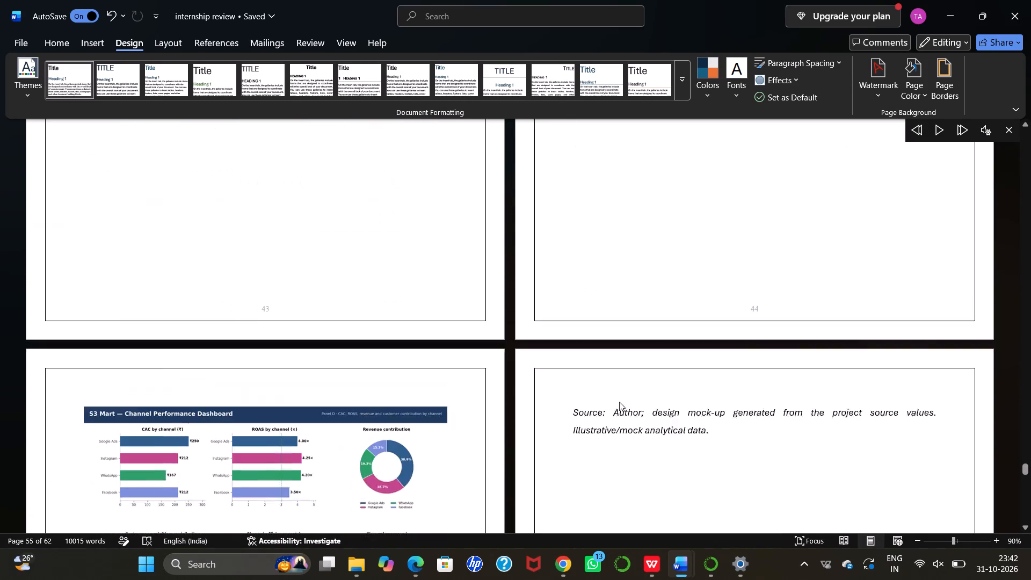
scroll(619, 402, "down", 8)
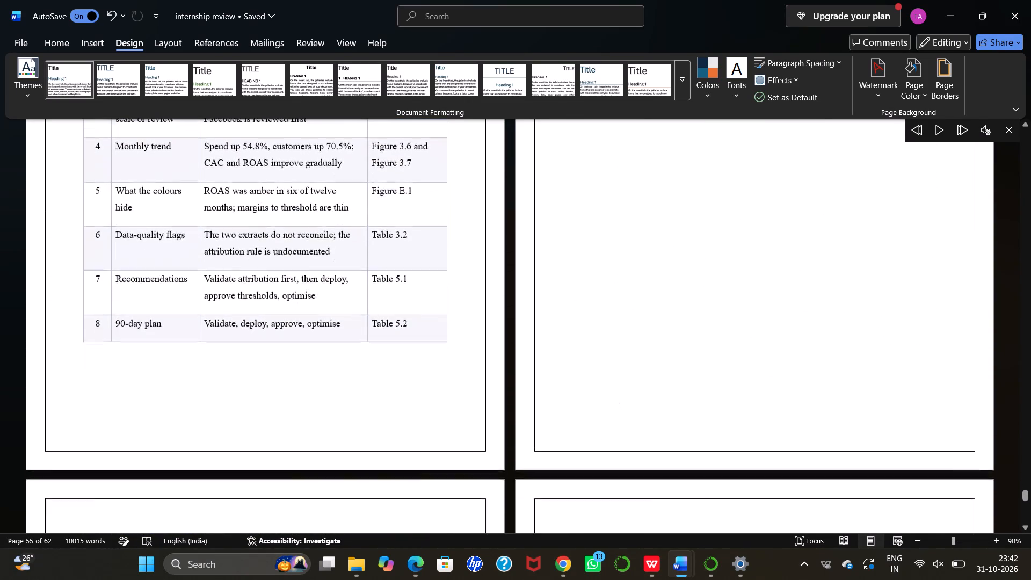
scroll(619, 402, "down", 5)
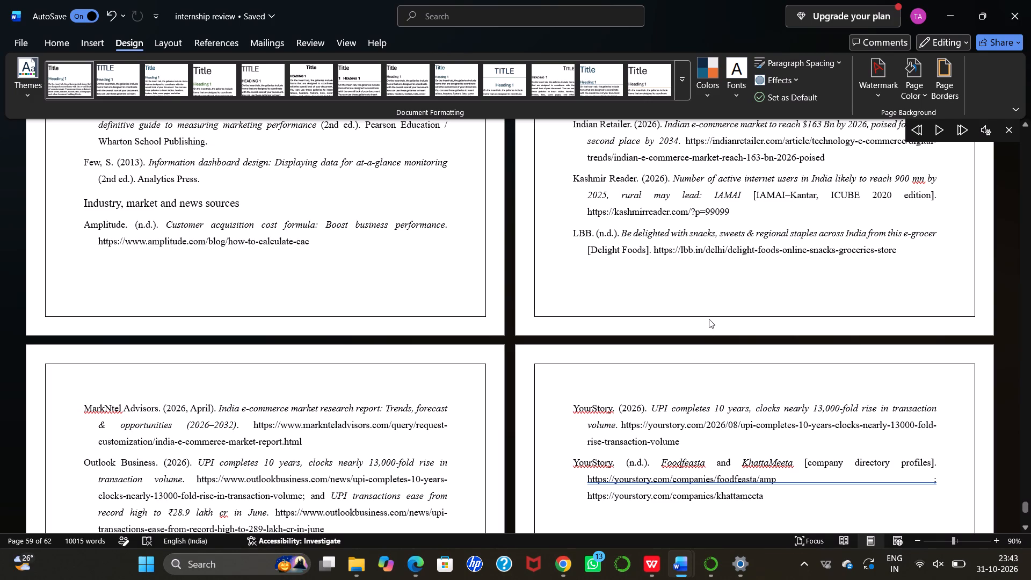
Go back from the References through the annexures and compare page numbering around Annexure E and the Annexure F dashboard pages.
scroll(709, 319, "up", 2)
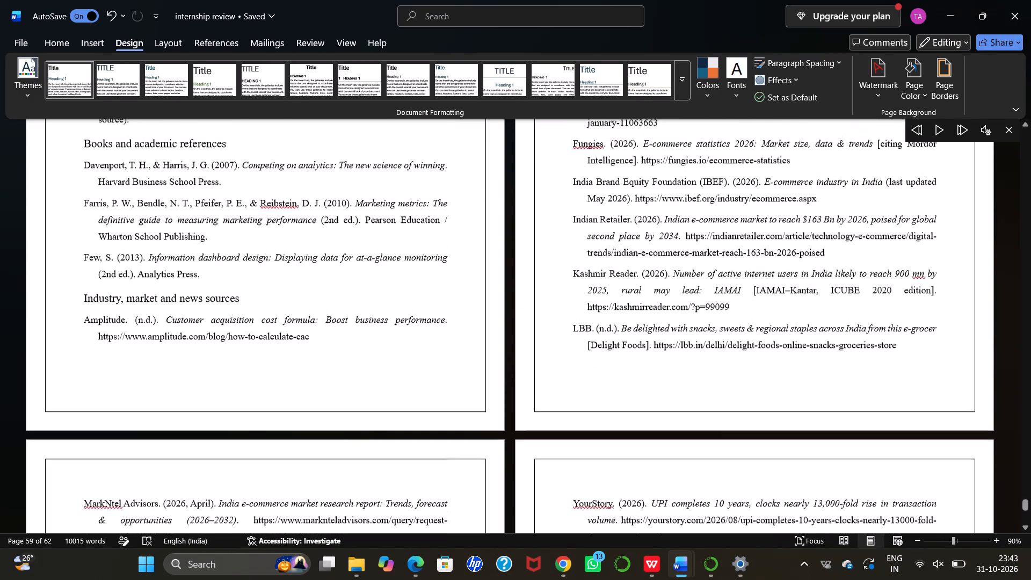
scroll(709, 319, "up", 5)
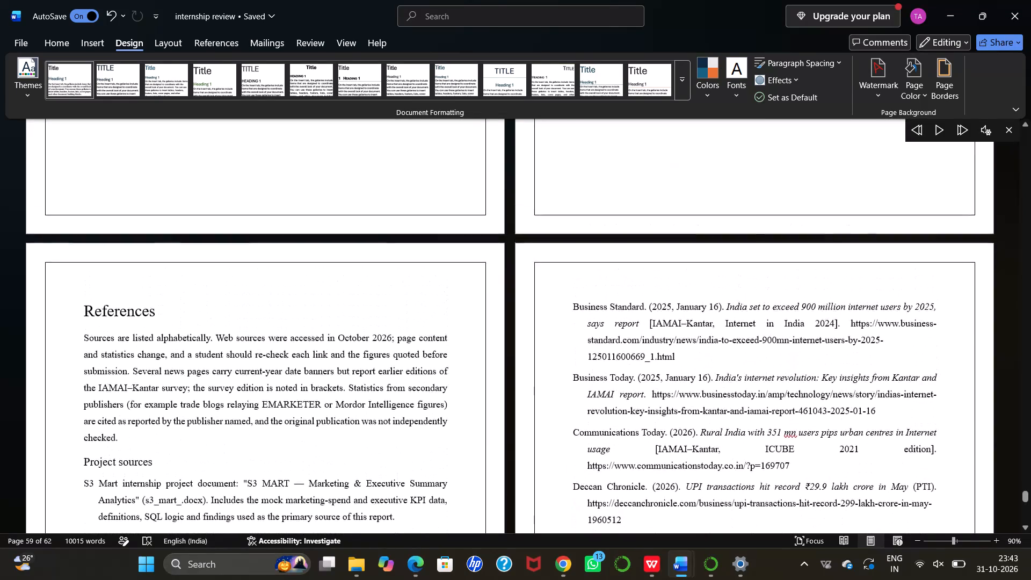
scroll(709, 319, "up", 8)
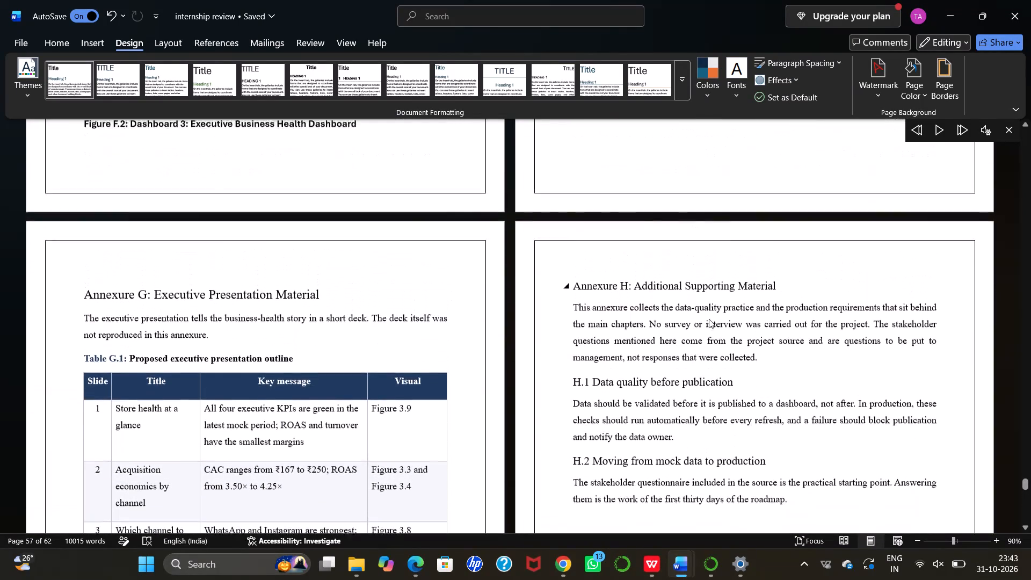
scroll(709, 319, "up", 9)
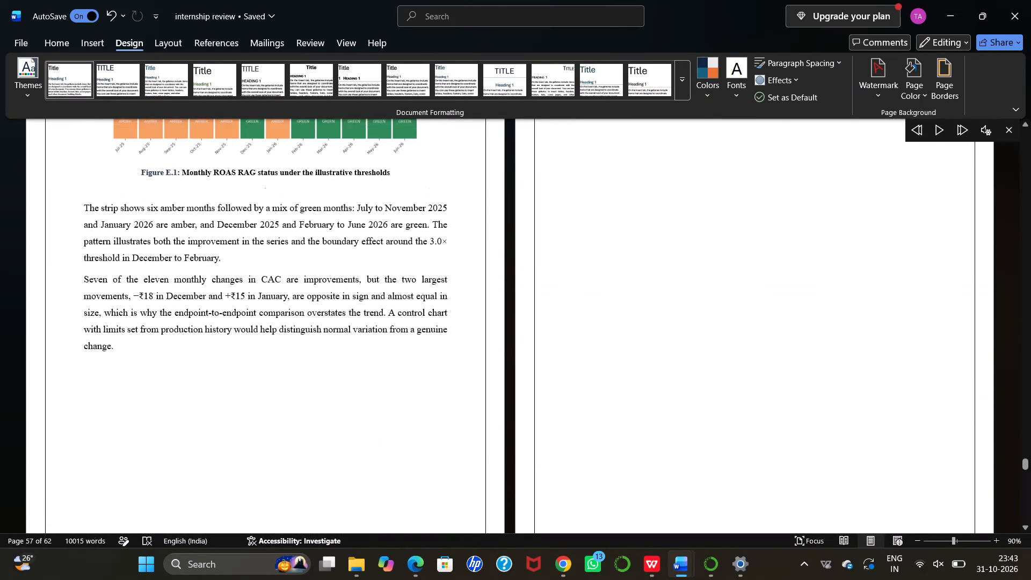
scroll(709, 319, "up", 7)
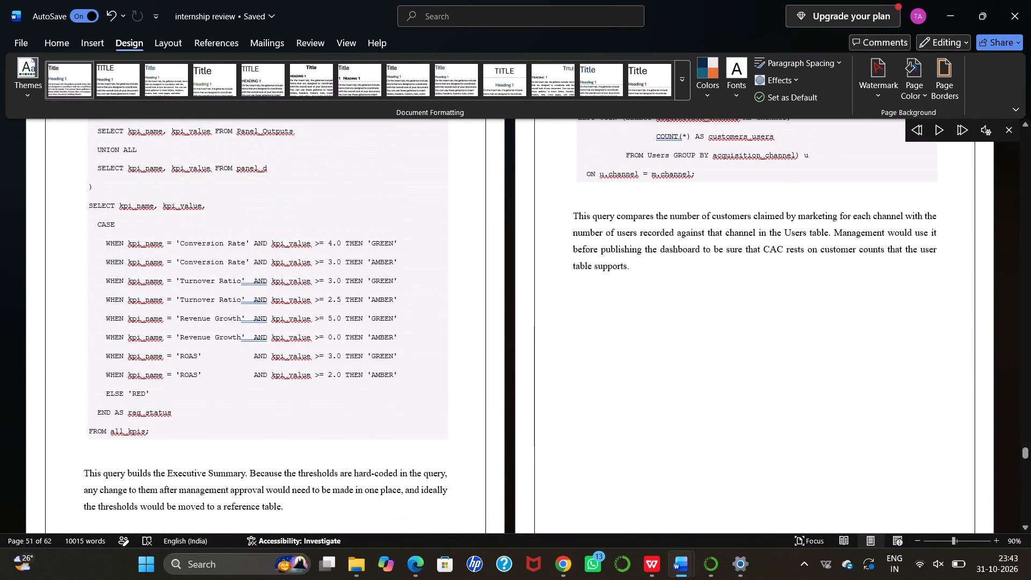
scroll(709, 319, "down", 3)
scroll(709, 319, "up", 1)
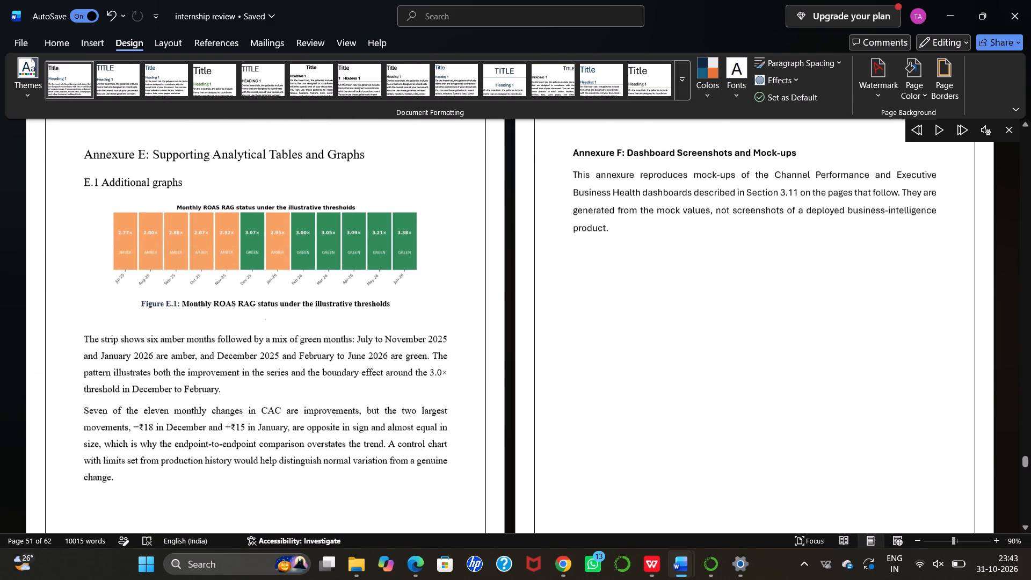
scroll(709, 319, "up", 1)
scroll(709, 319, "down", 4)
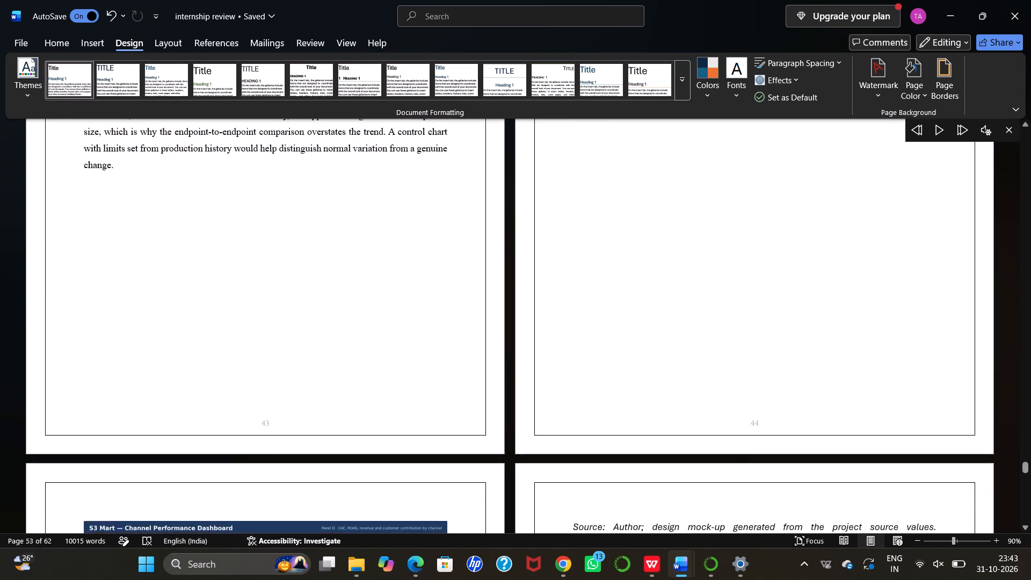
scroll(709, 319, "down", 3)
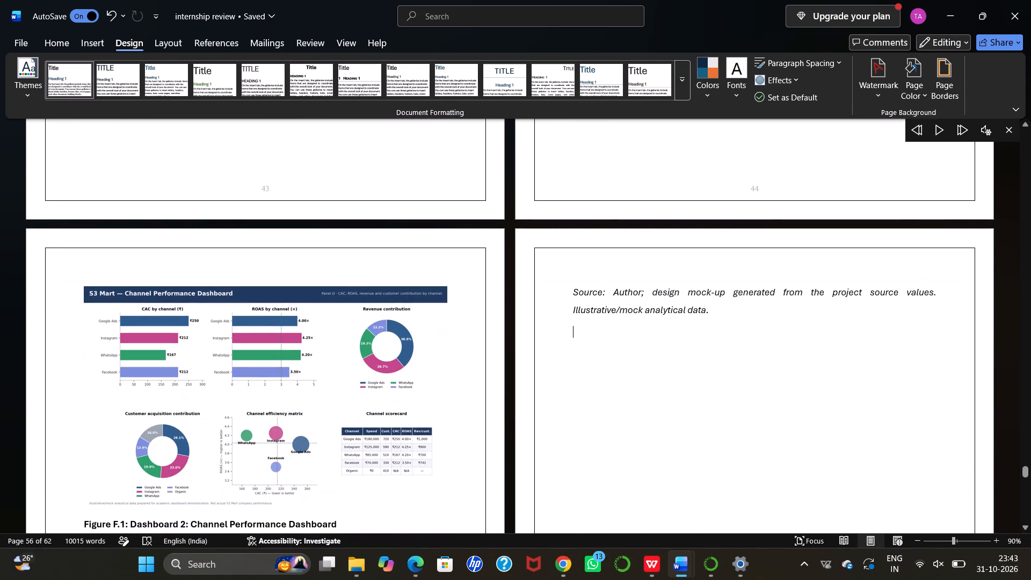
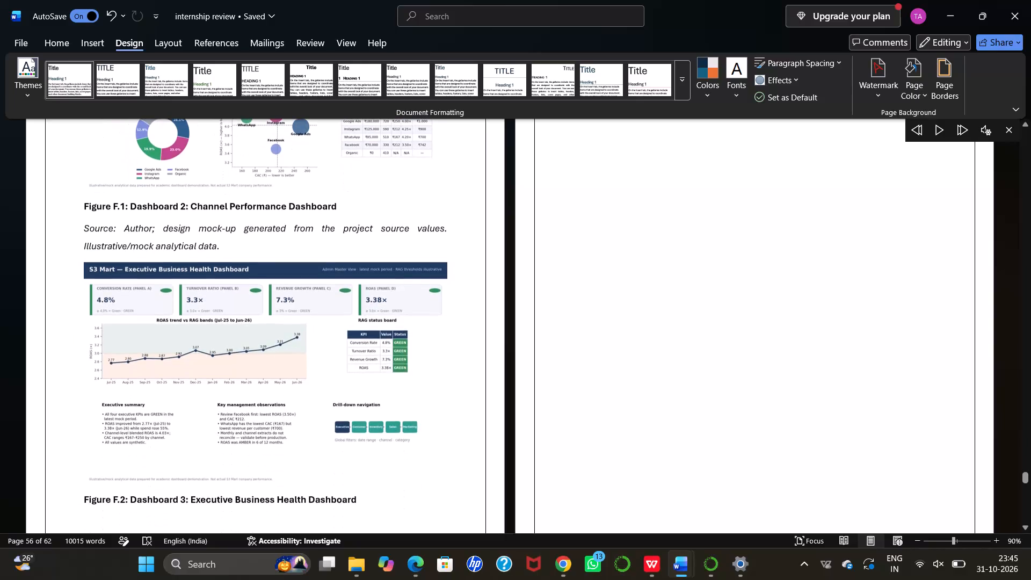
Check the page layout and borders from the Annexure F dashboards through Annexures G and H to the References.
scroll(709, 319, "down", 3)
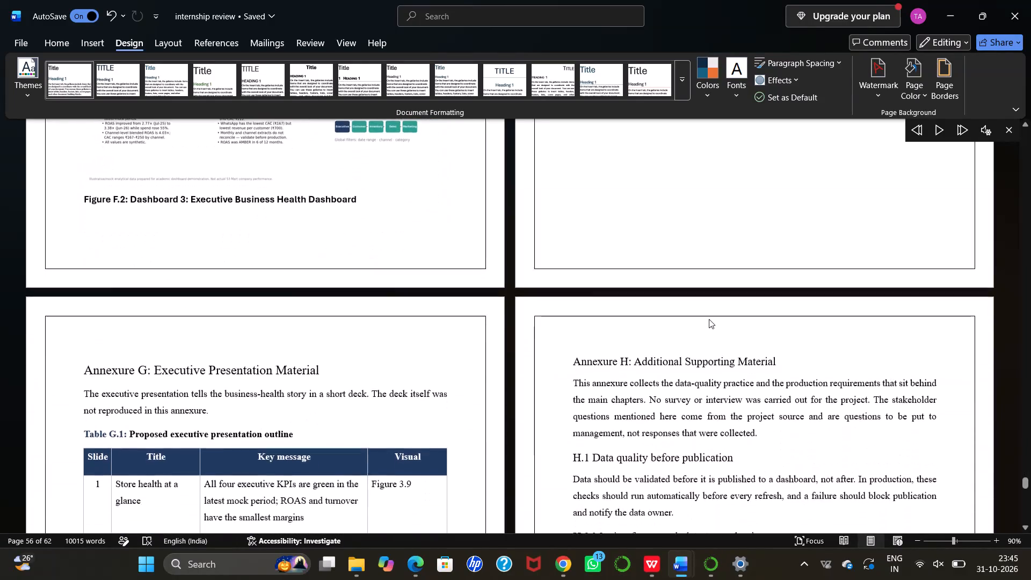
scroll(709, 319, "down", 11)
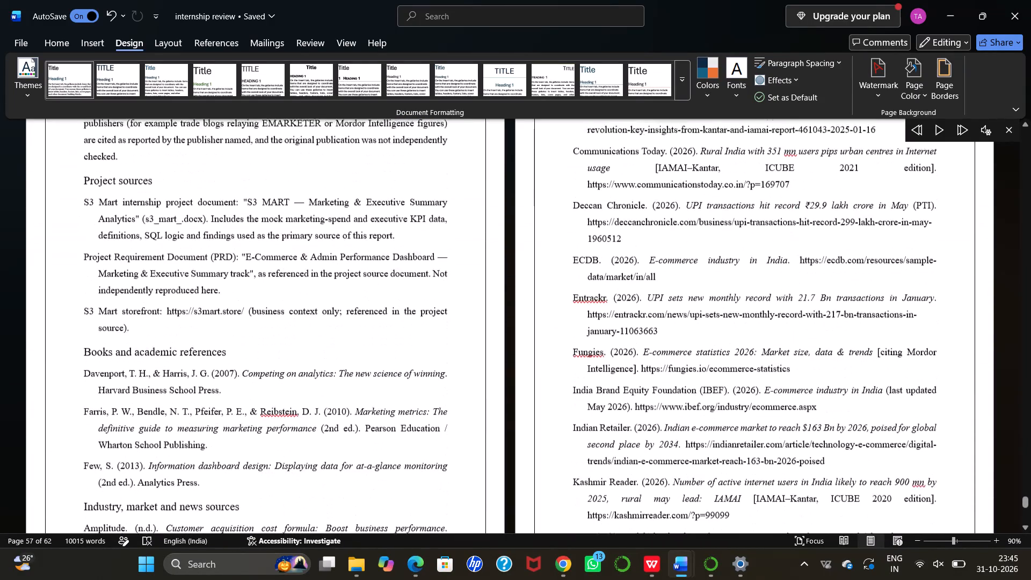
scroll(709, 319, "down", 9)
Go back through the annexures and chapters to the title page and check the front pages up to the Declaration.
scroll(709, 319, "up", 10)
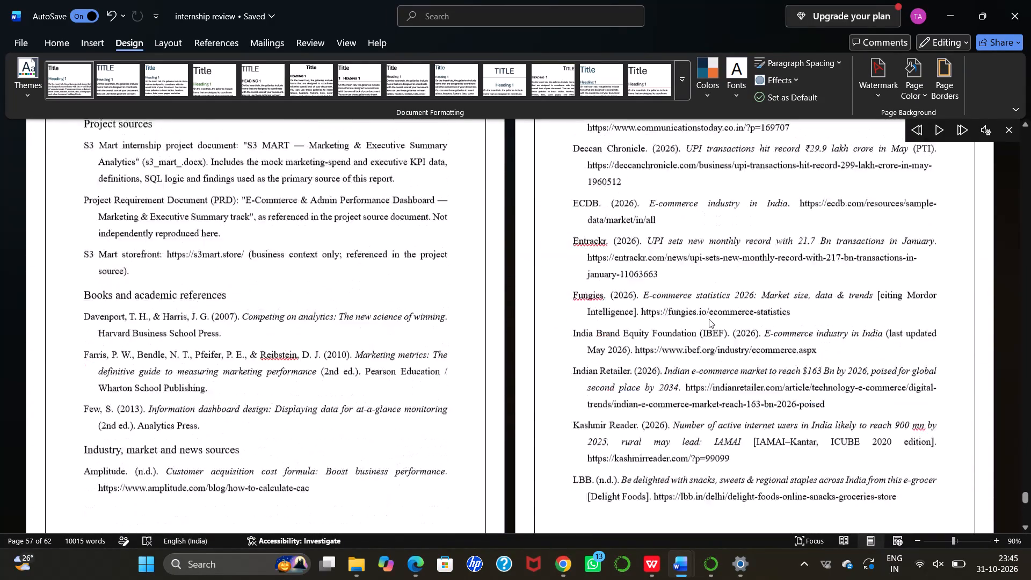
scroll(709, 319, "up", 20)
scroll(709, 319, "up", 20)
scroll(709, 319, "up", 3)
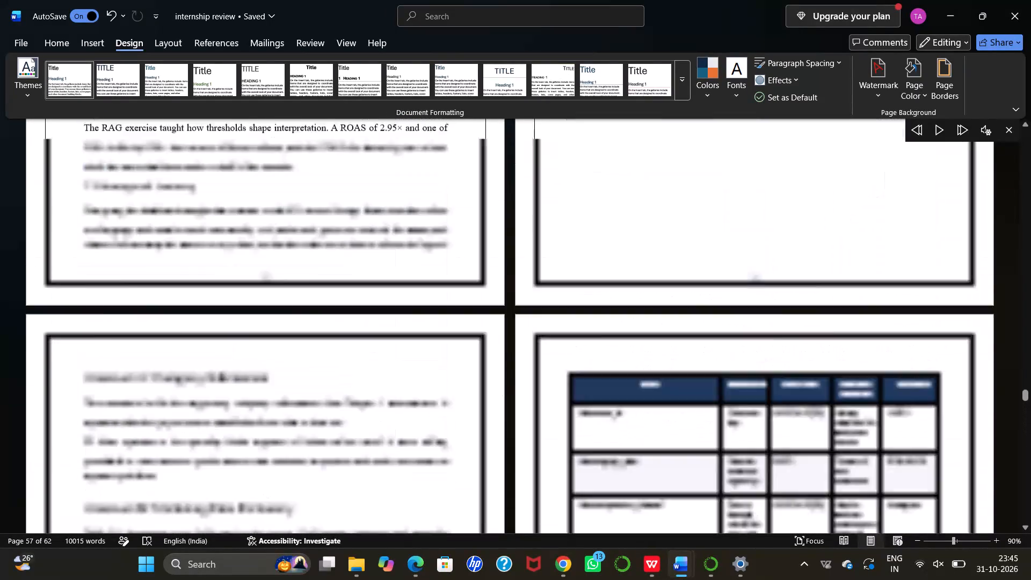
scroll(709, 319, "up", 6)
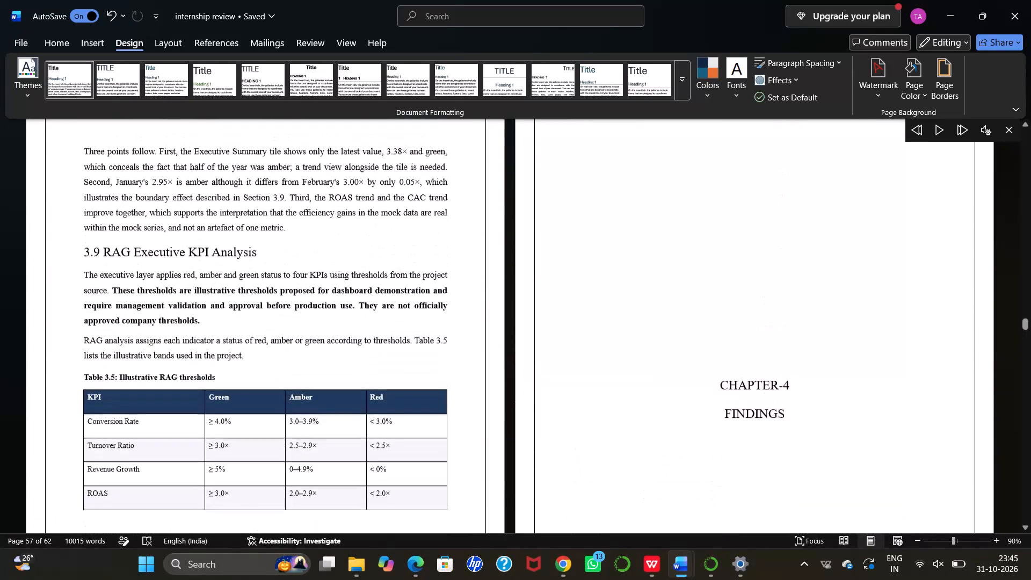
scroll(709, 319, "up", 12)
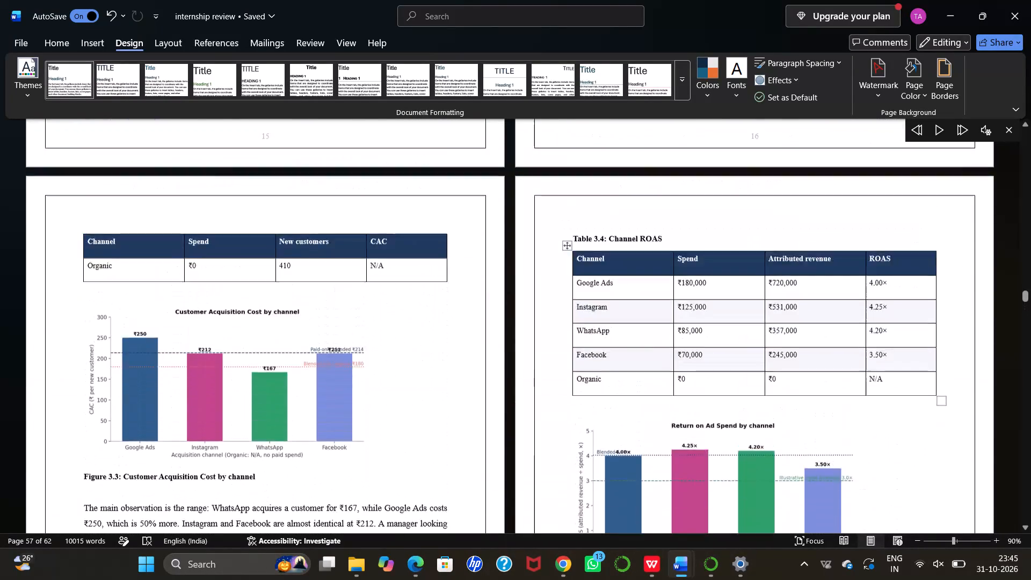
scroll(709, 319, "up", 17)
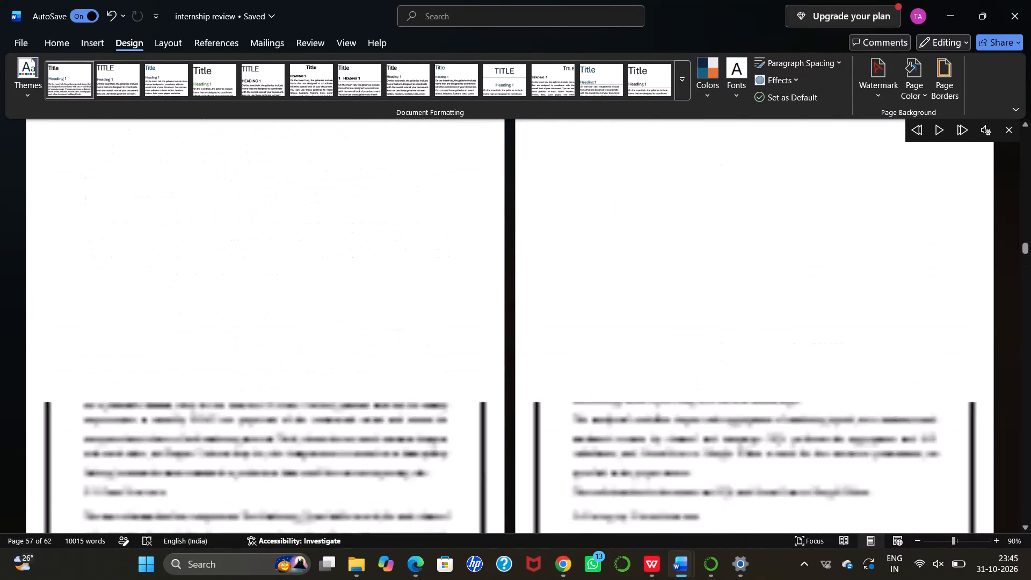
scroll(709, 319, "up", 20)
scroll(709, 319, "up", 2)
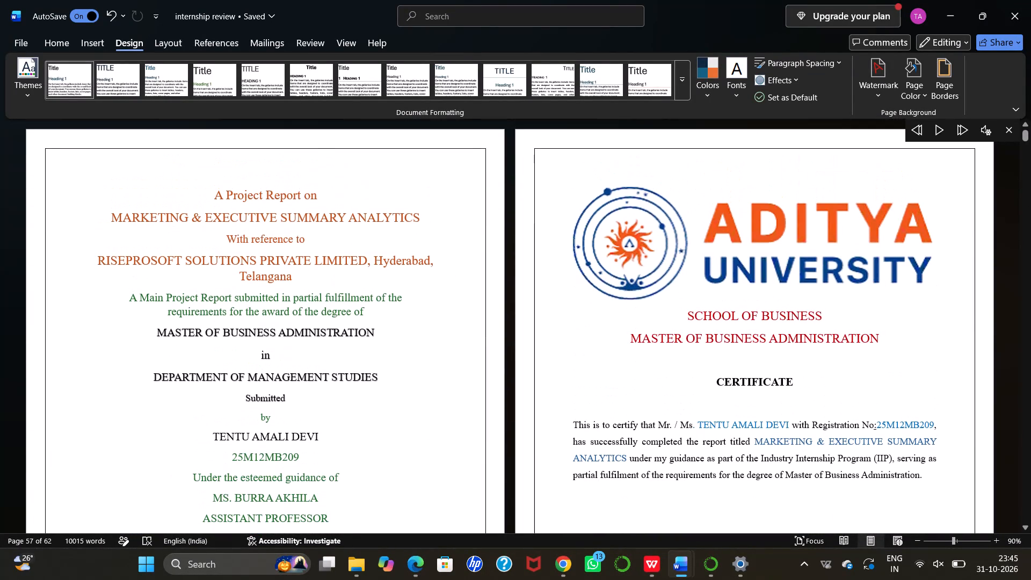
scroll(709, 319, "up", 14)
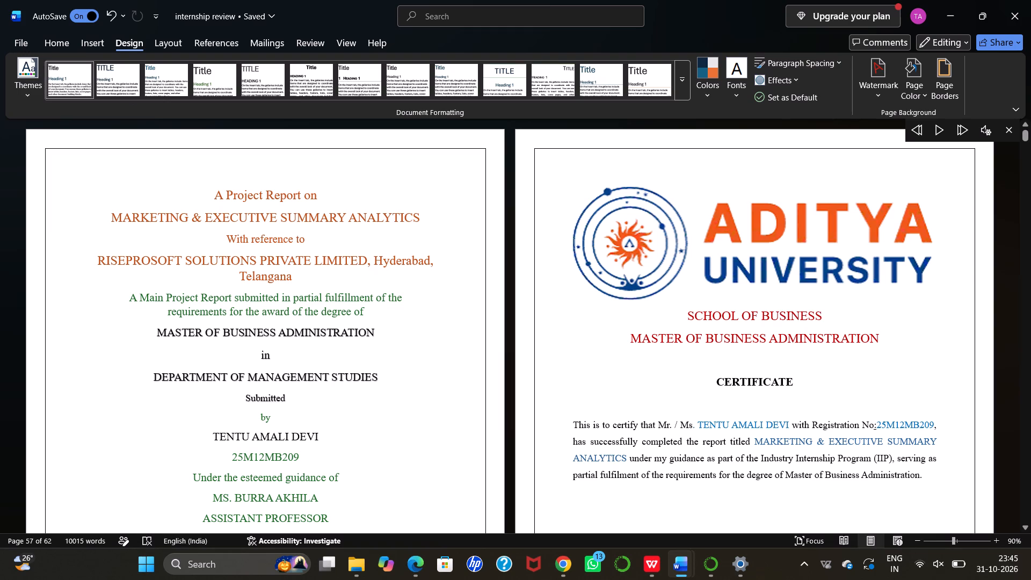
scroll(361, 295, "down", 3)
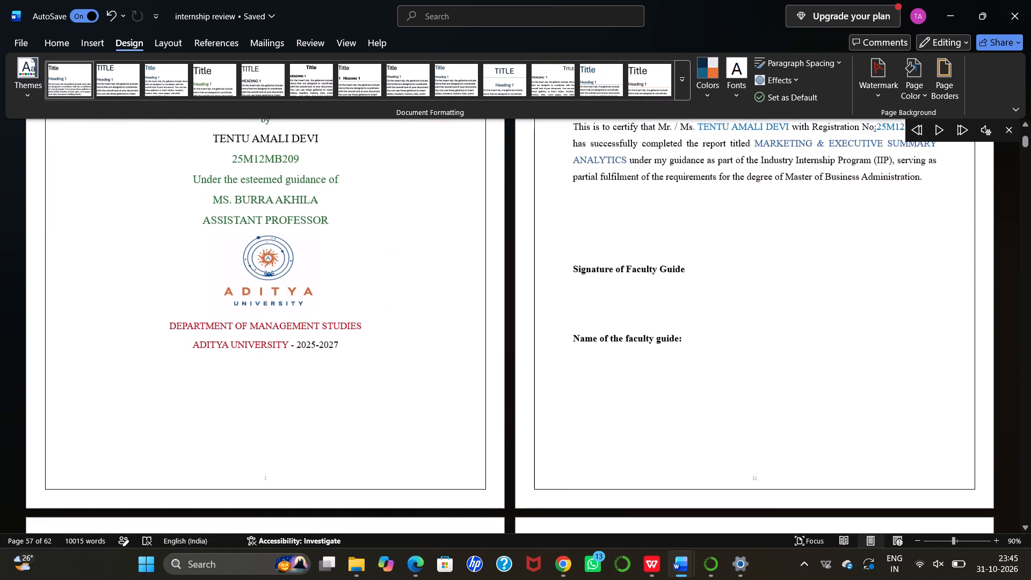
scroll(361, 295, "down", 2)
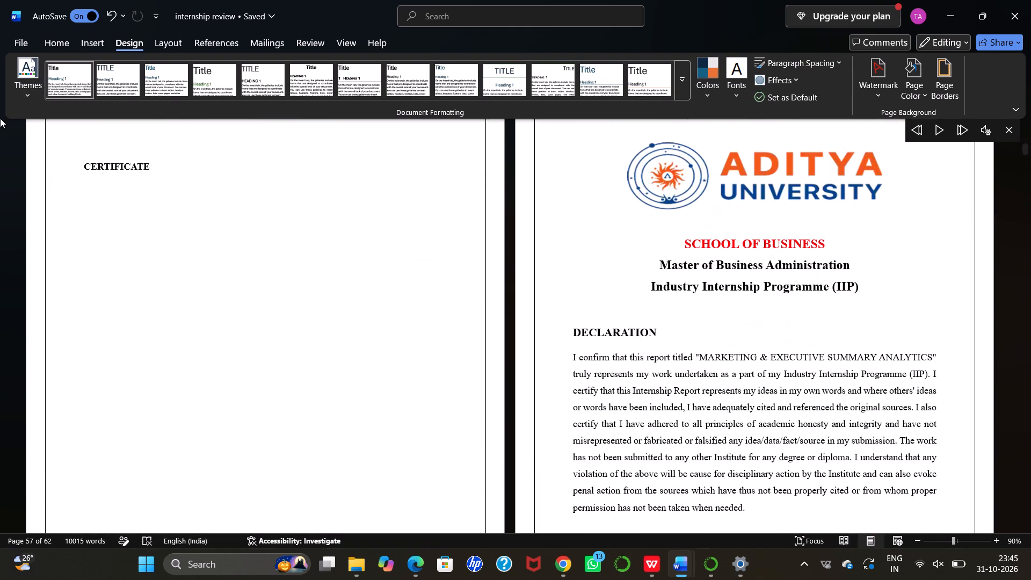
Save a copy of the internship review as a Word document in this PC's Documents folder, clearing the author field.
left_click(19, 51)
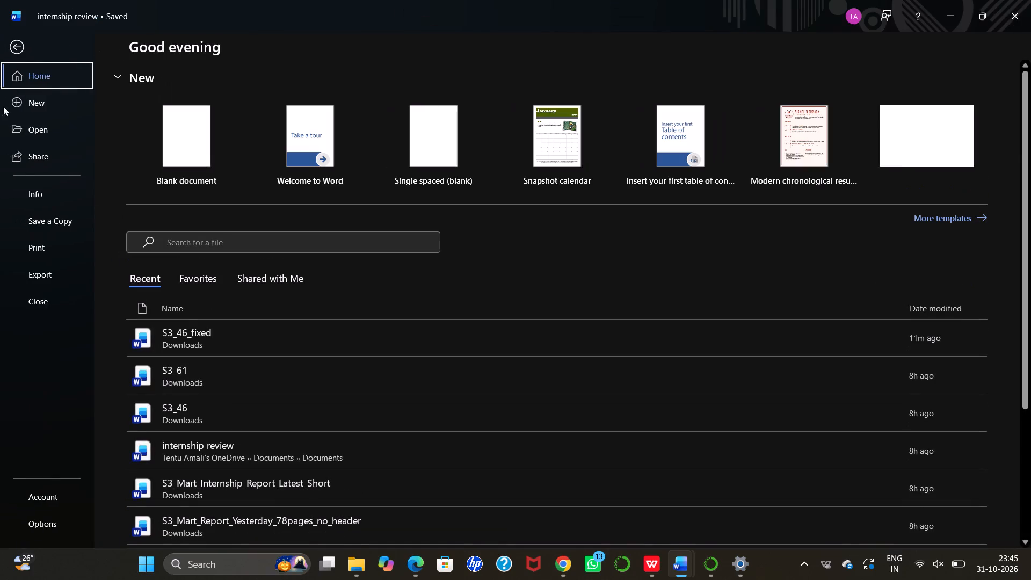
left_click(39, 214)
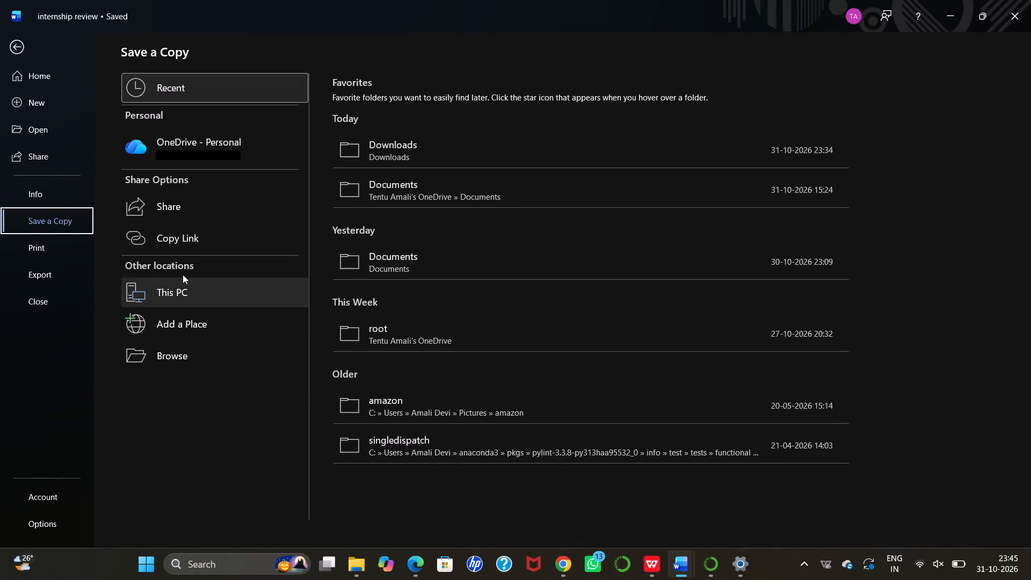
left_click(179, 294)
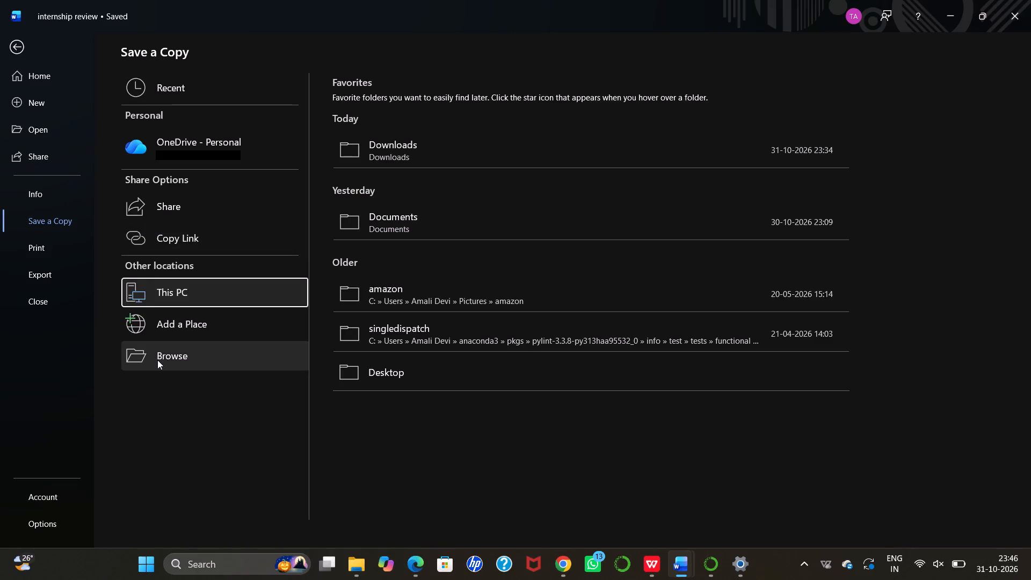
left_click(393, 220)
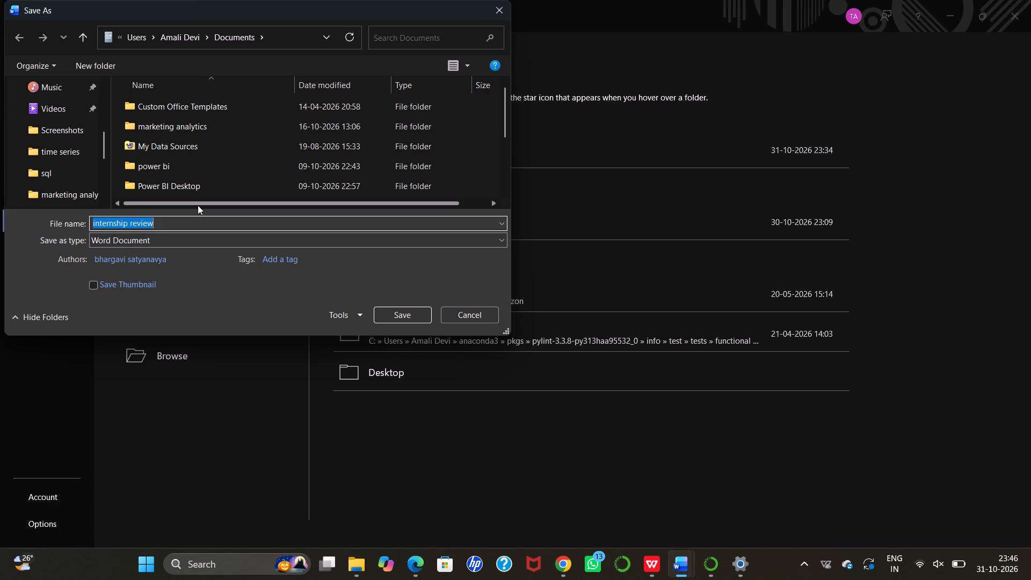
left_click(168, 260)
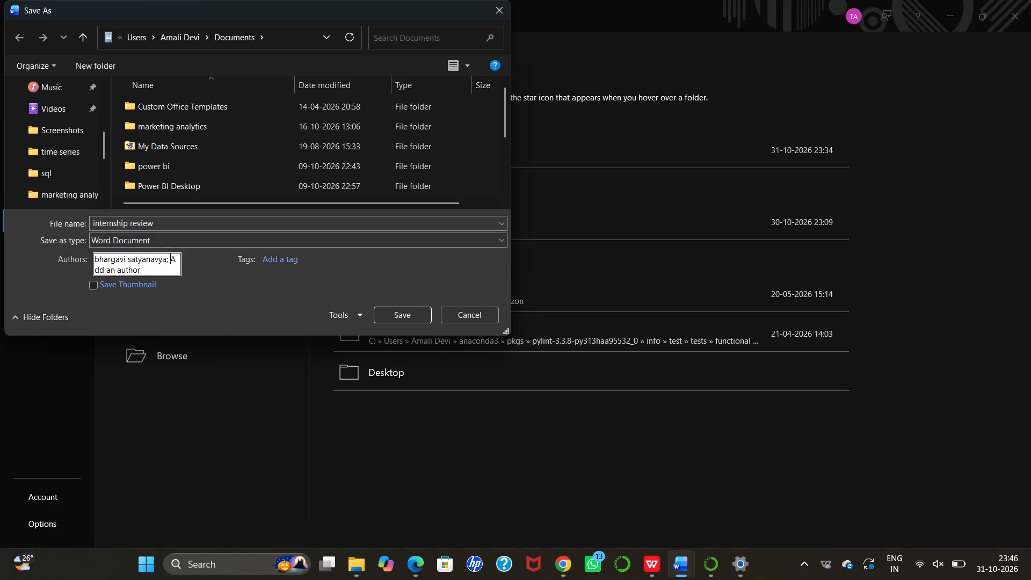
left_click(161, 272)
key("BackSpace")
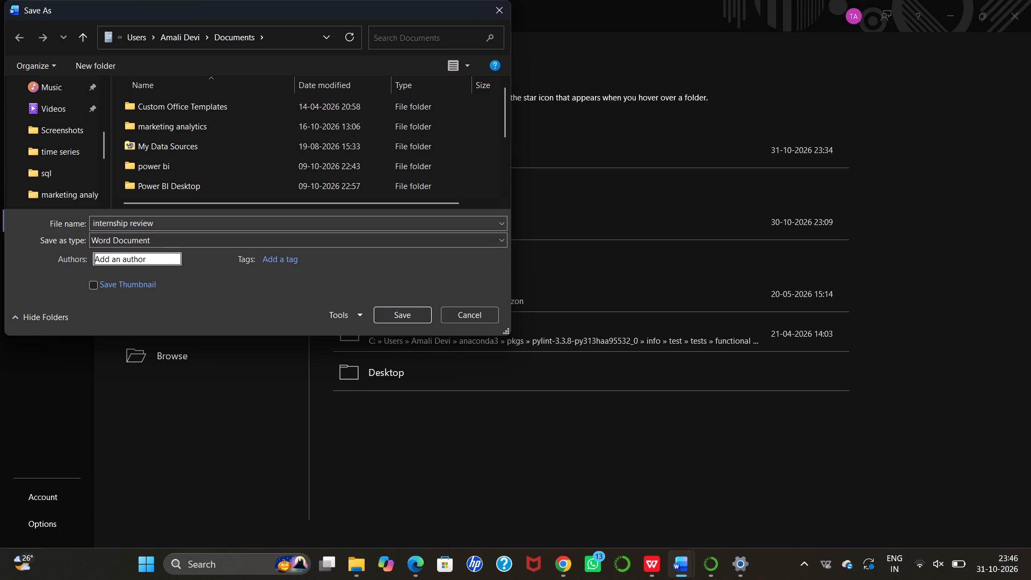
left_click(172, 256)
left_click(148, 256)
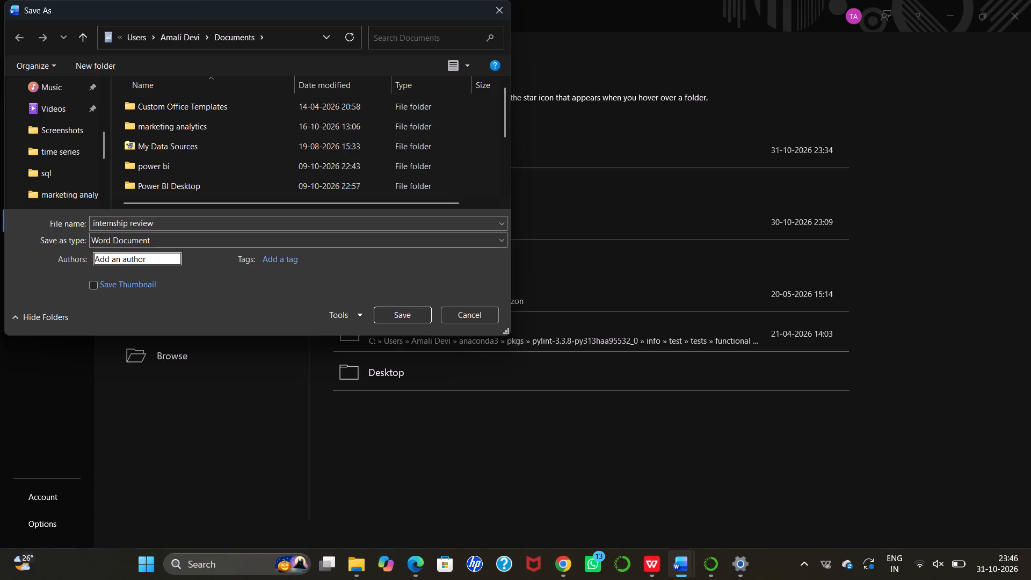
left_click(137, 258)
key("Return")
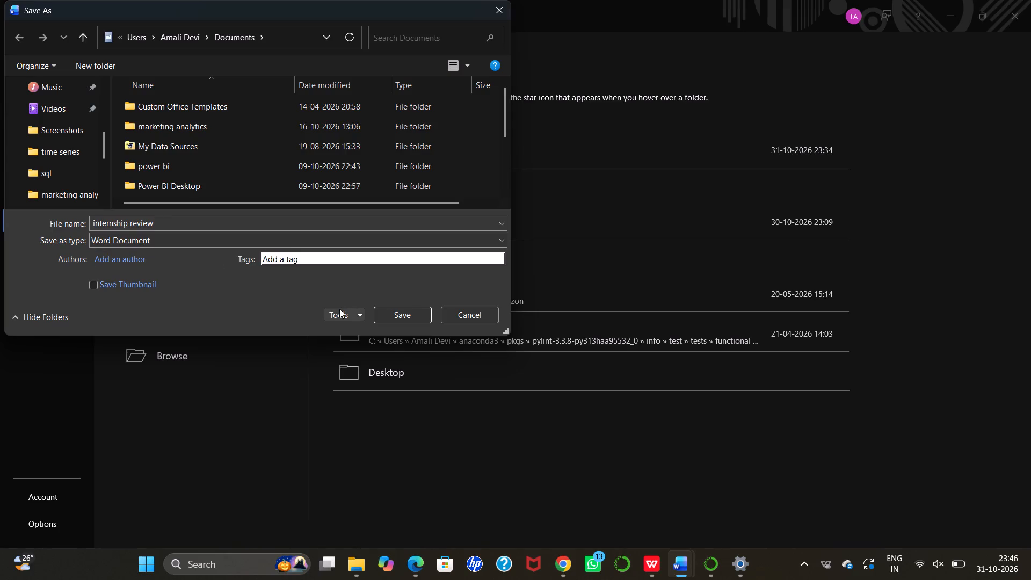
left_click(413, 311)
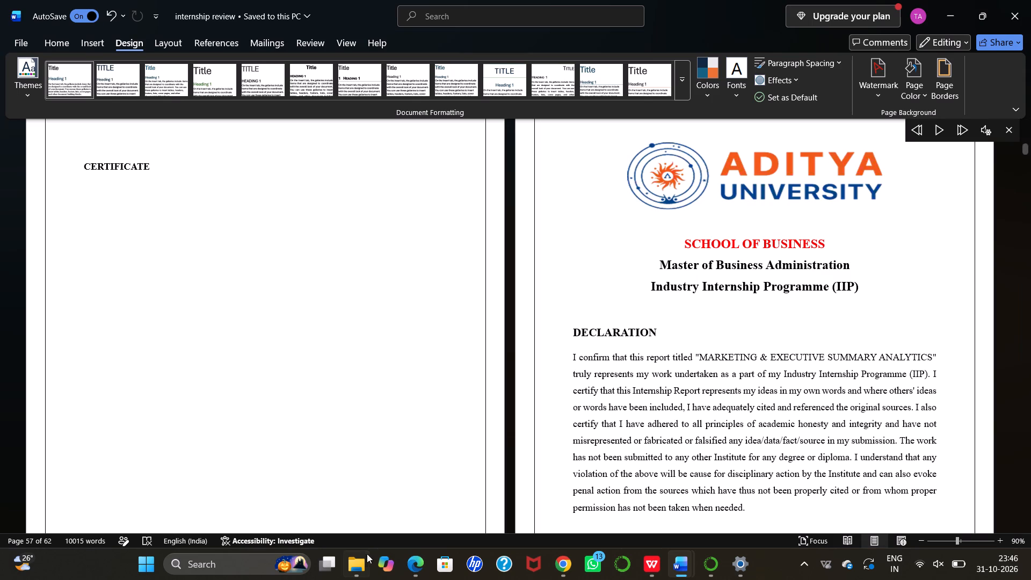
Switch to File Explorer, open the saved internship review from the Documents folder and view its title page.
left_click(363, 560)
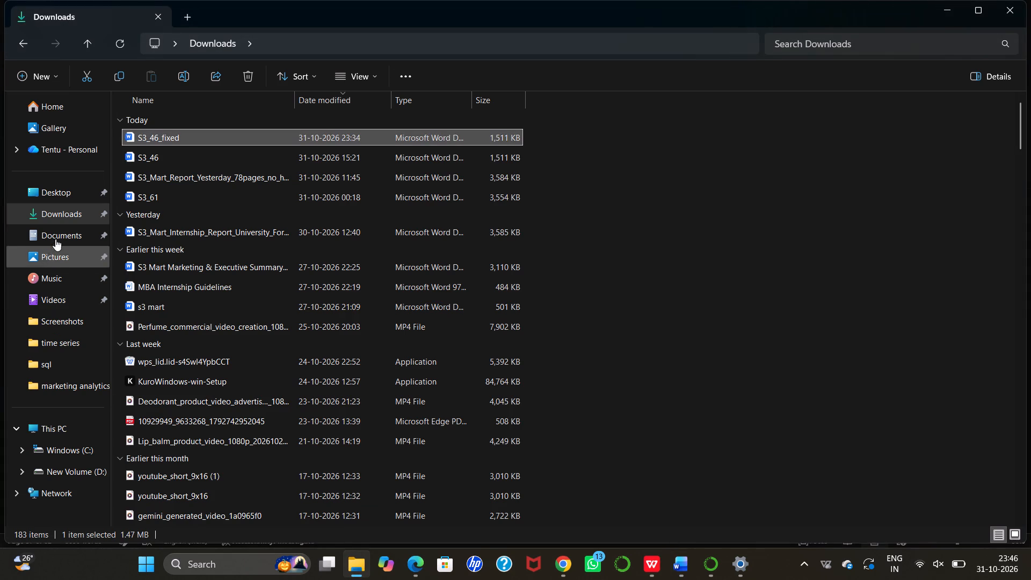
left_click(63, 226)
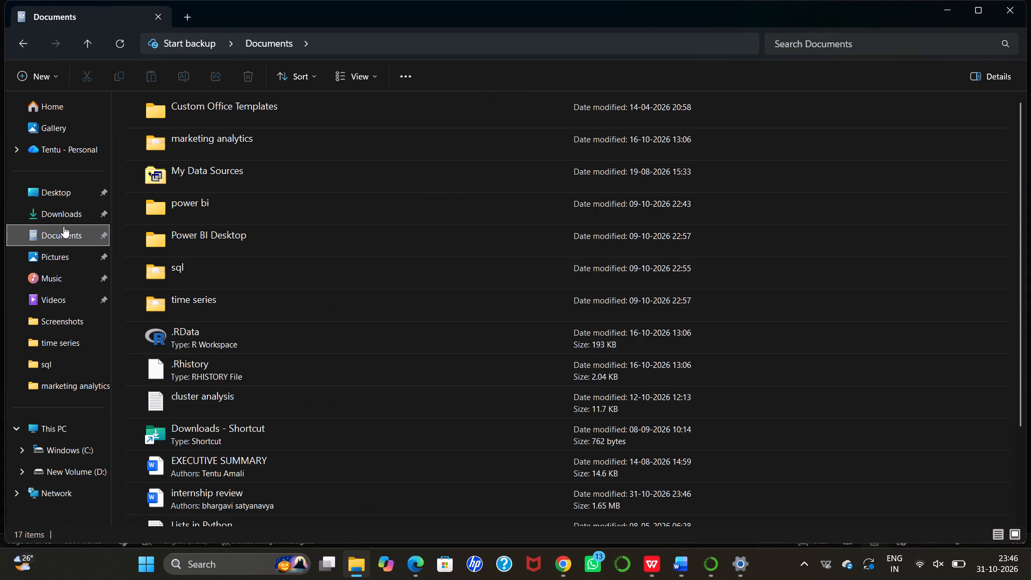
scroll(280, 287, "down", 1)
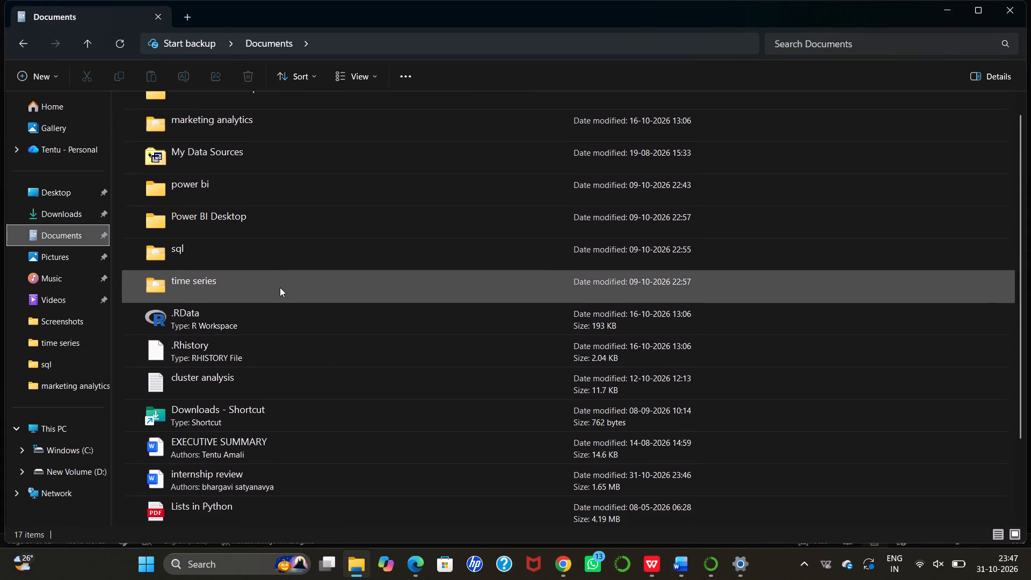
scroll(280, 287, "down", 1)
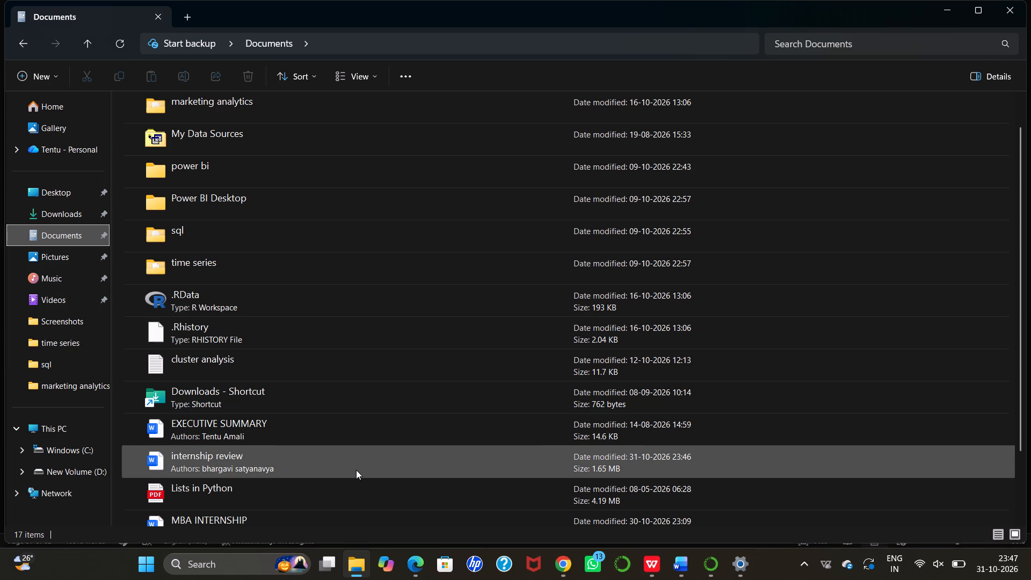
double_click(356, 470)
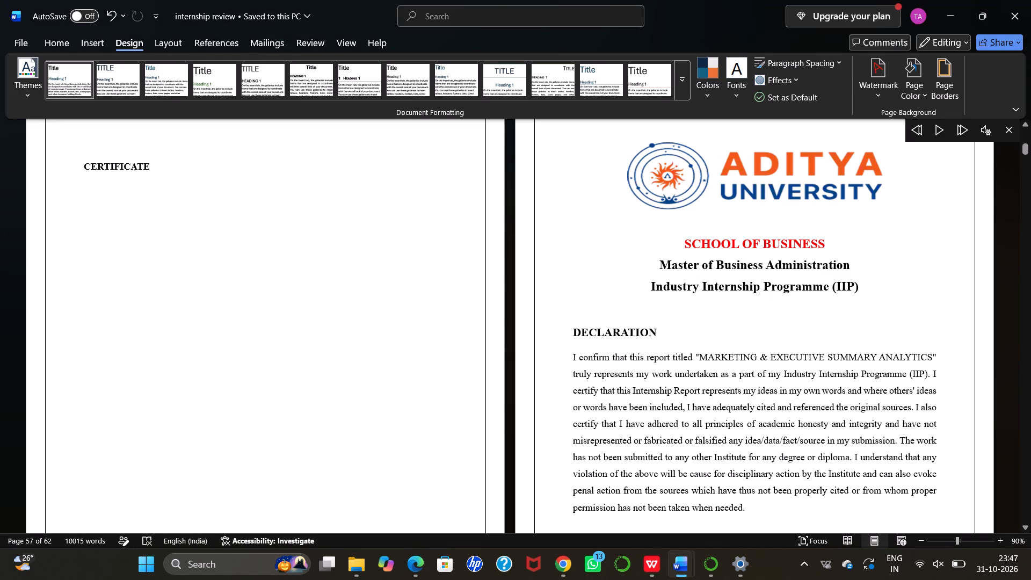
scroll(594, 406, "up", 16)
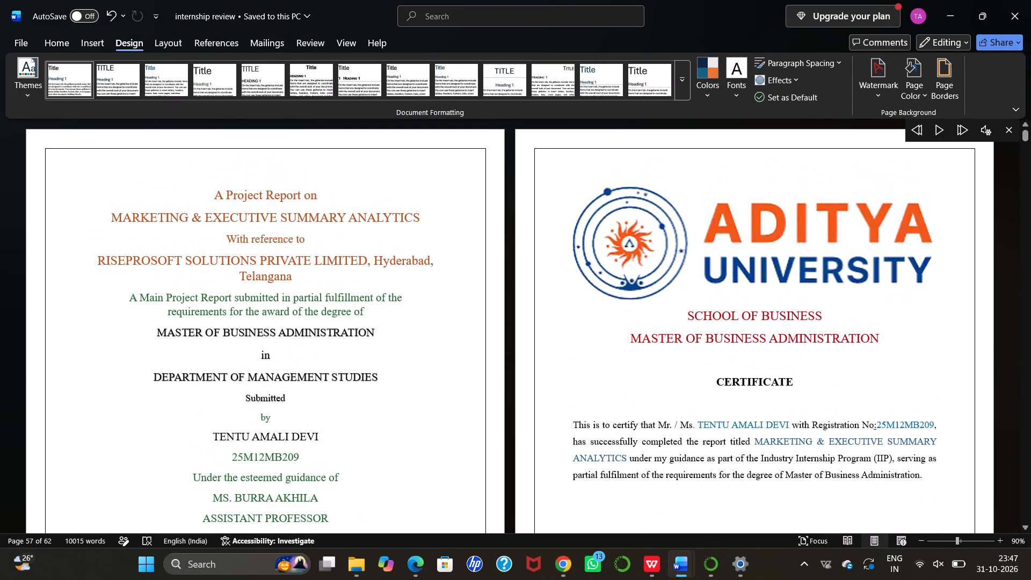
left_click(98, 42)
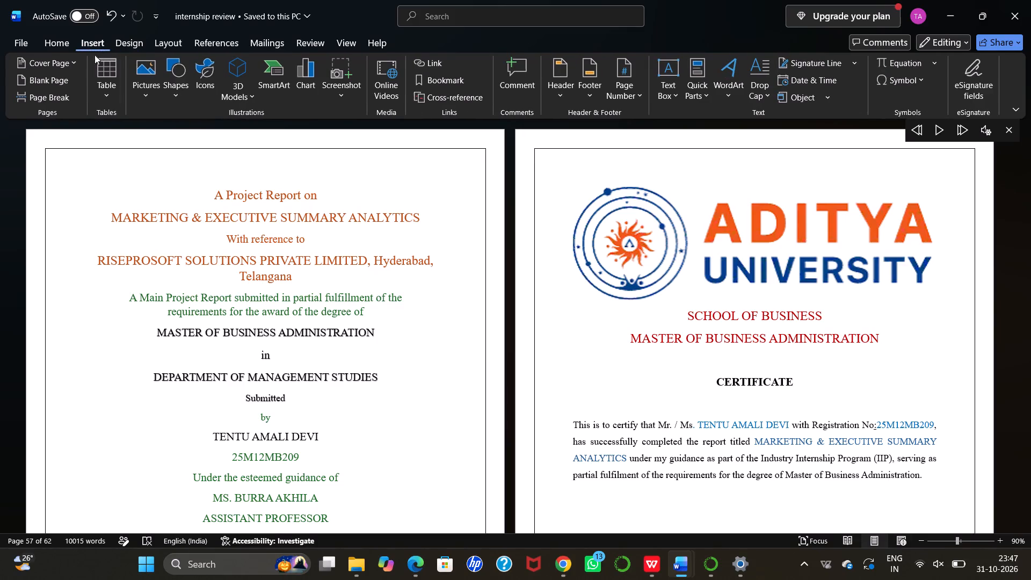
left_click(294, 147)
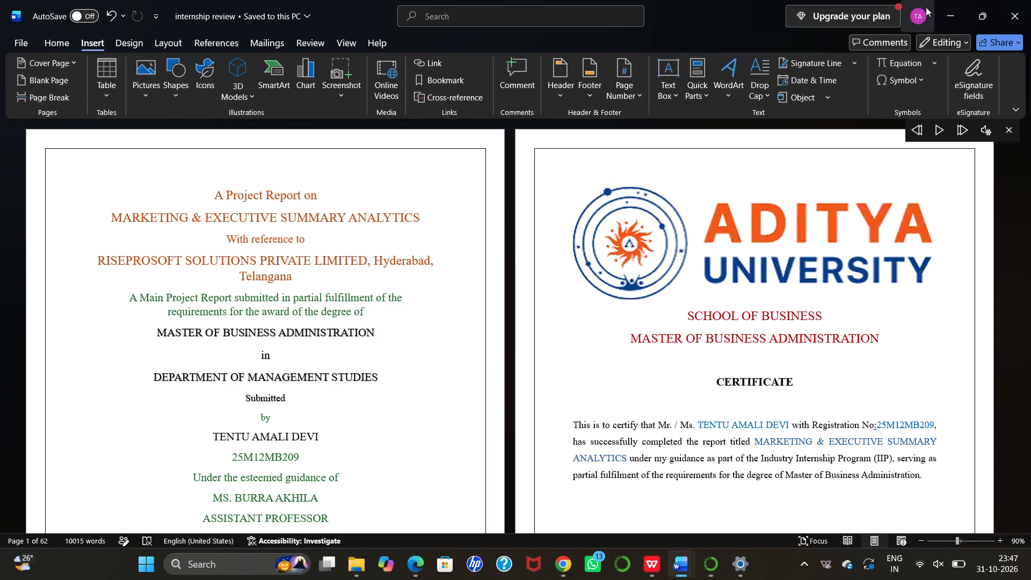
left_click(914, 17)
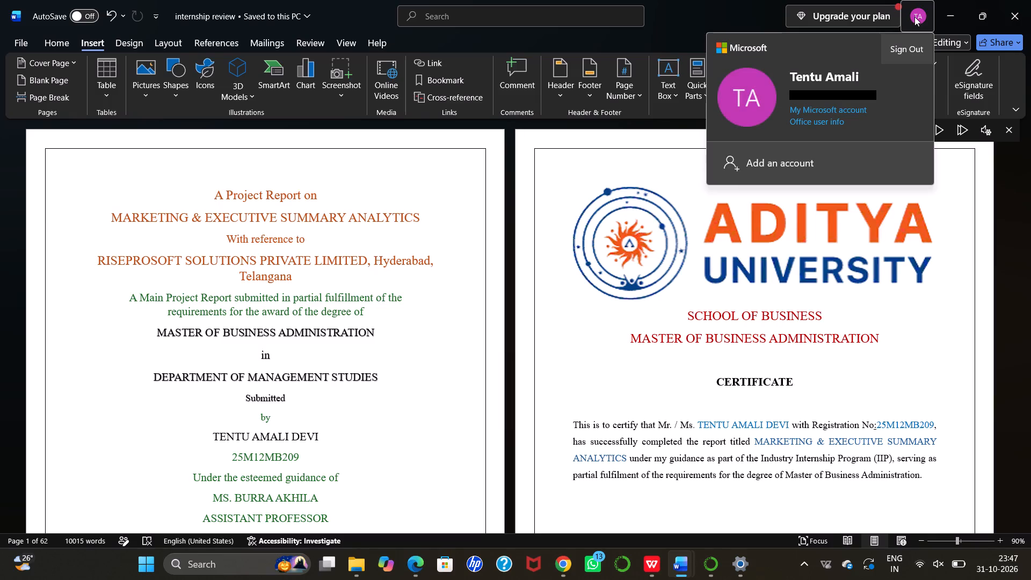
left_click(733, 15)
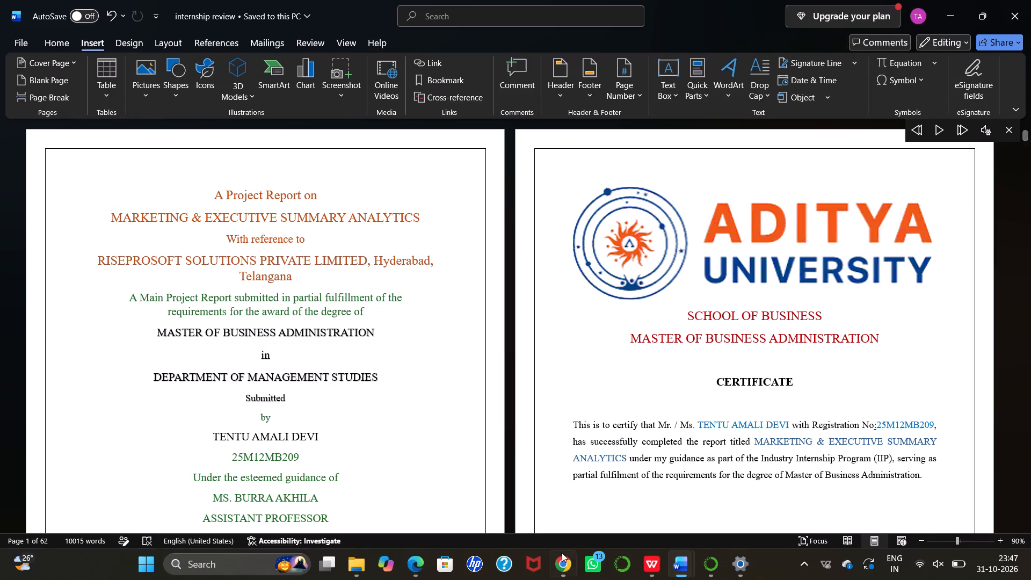
Switch to File Explorer and check the details of the saved internship review in the Documents folder.
left_click(361, 561)
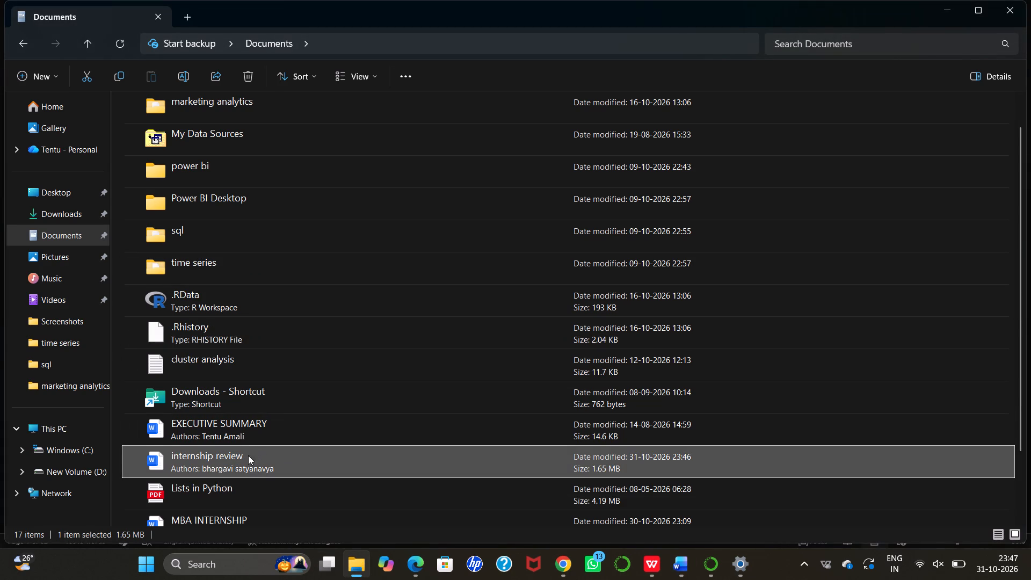
scroll(238, 488, "down", 1)
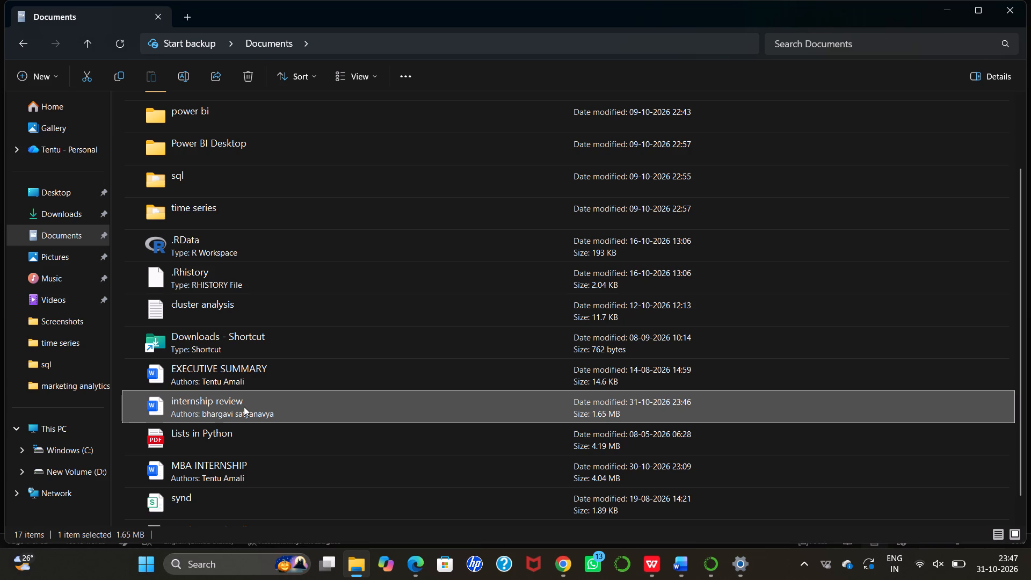
Switch to Word and check the author property of the S3_46_fixed document.
left_click(681, 567)
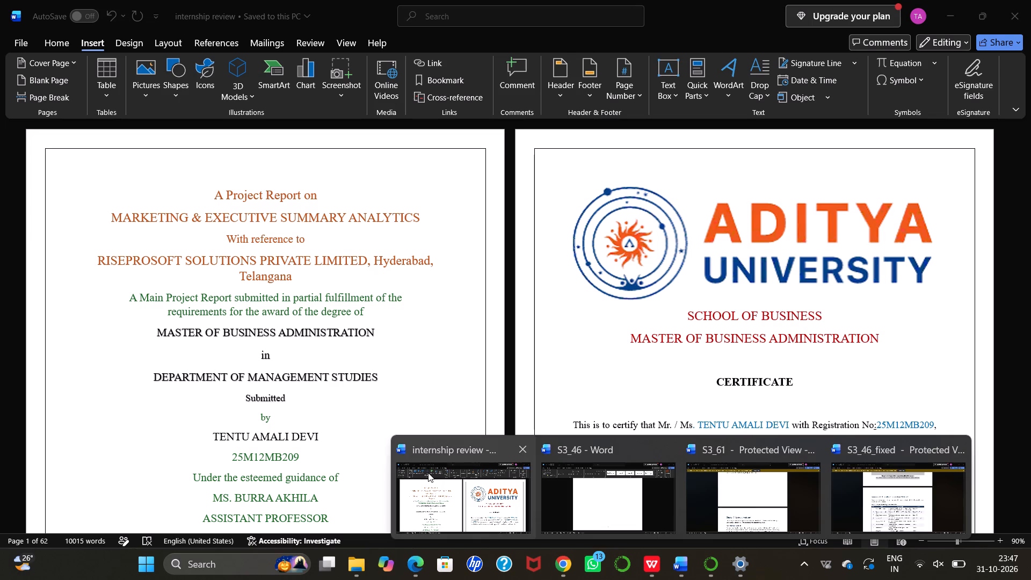
left_click(428, 473)
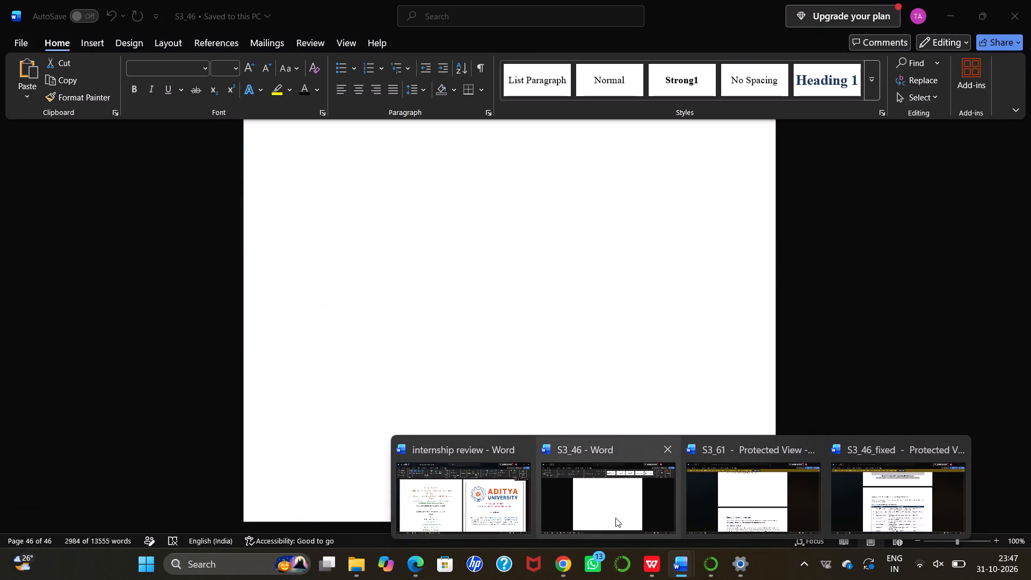
left_click(615, 518)
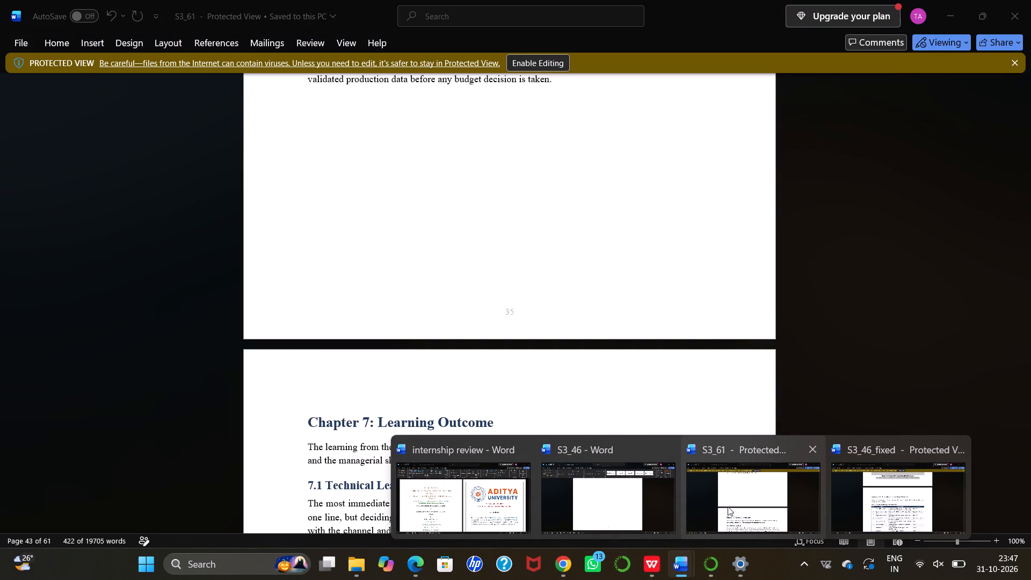
left_click(868, 508)
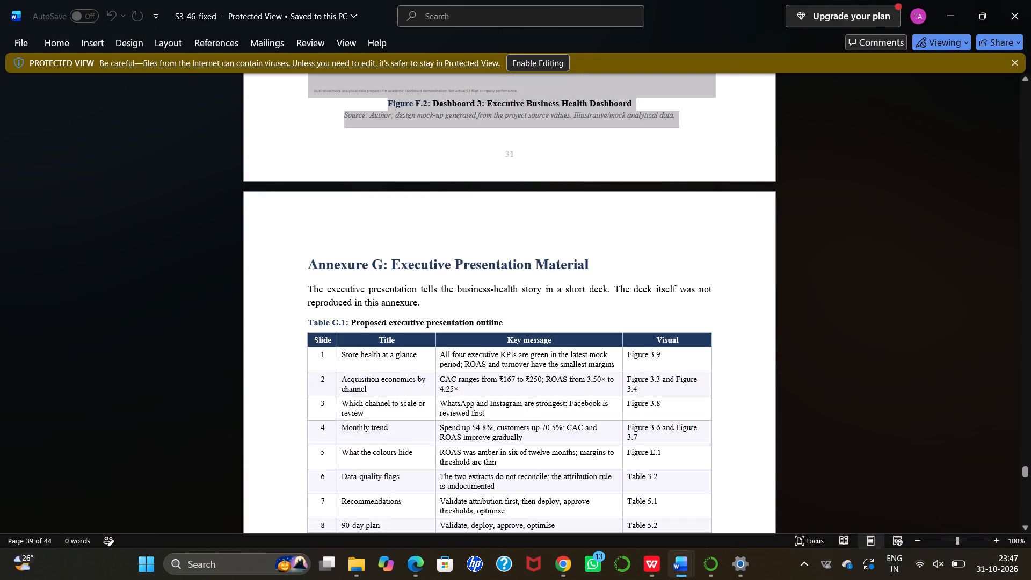
left_click(24, 44)
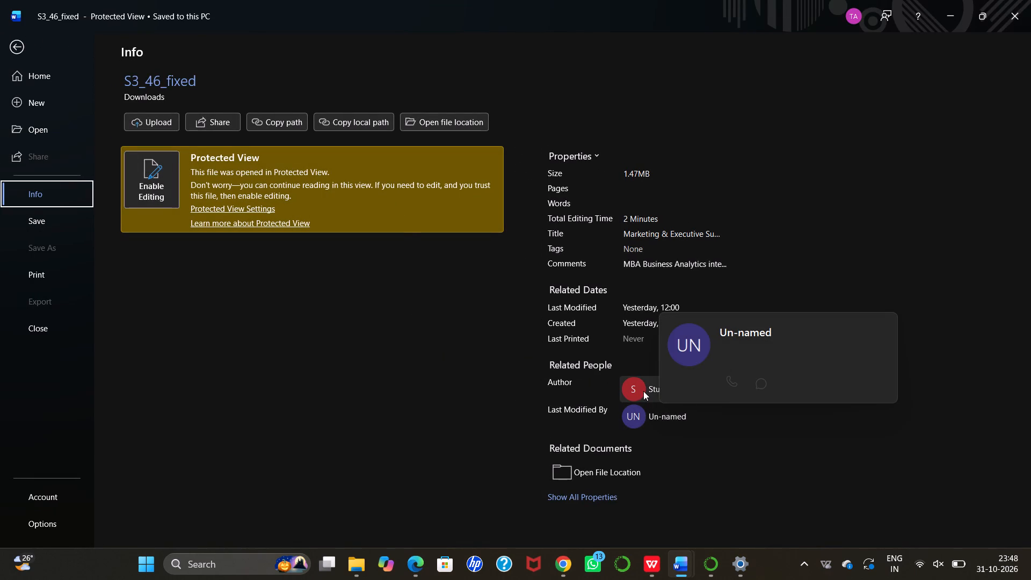
left_click(556, 380)
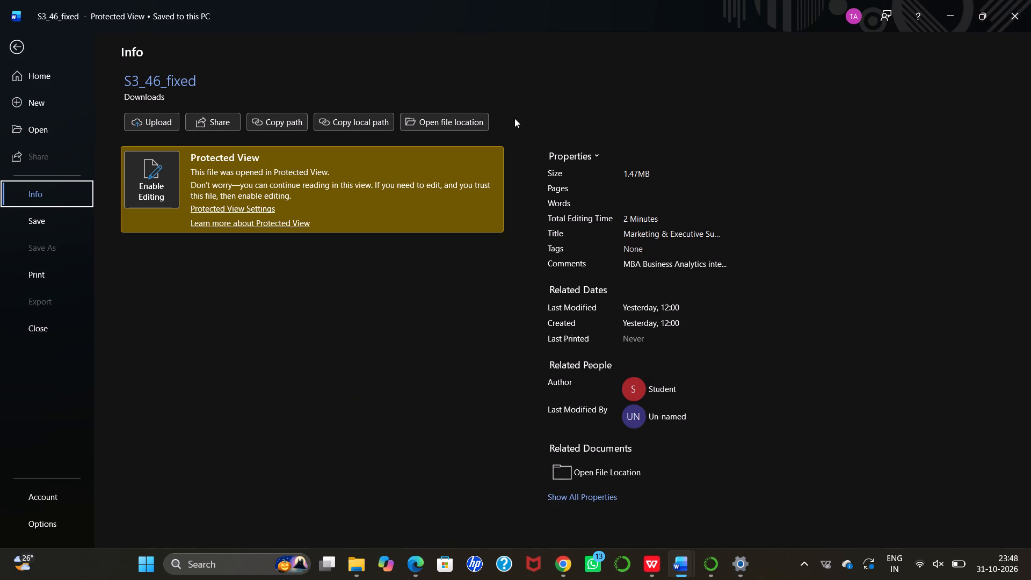
left_click(15, 43)
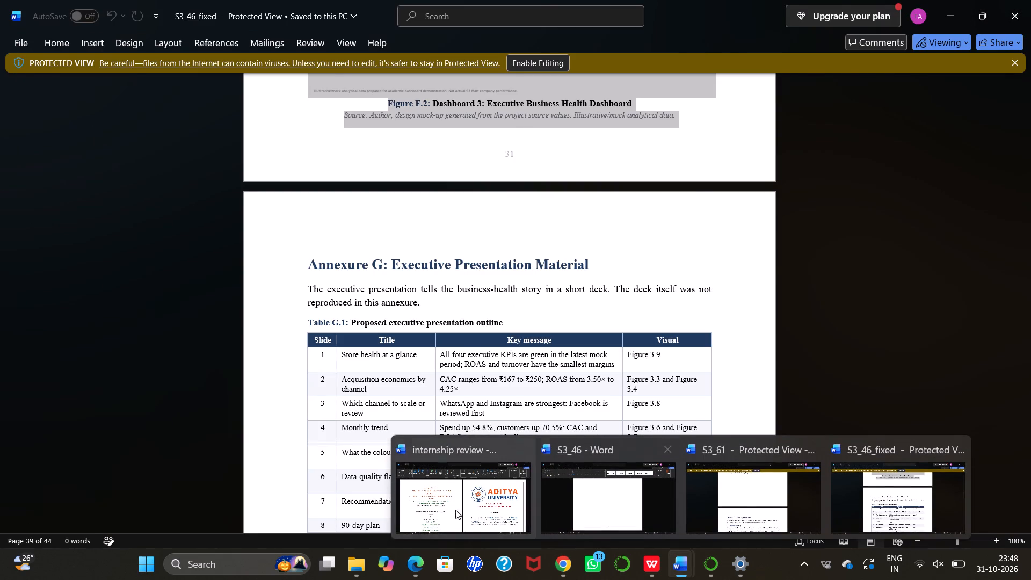
Remove the existing author from the internship review's document properties.
left_click(405, 513)
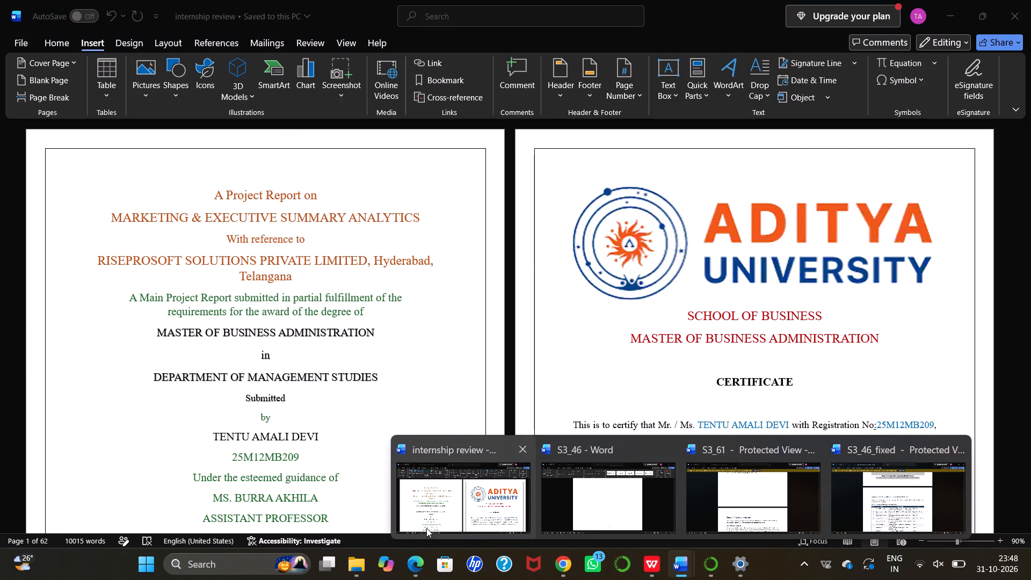
left_click(426, 528)
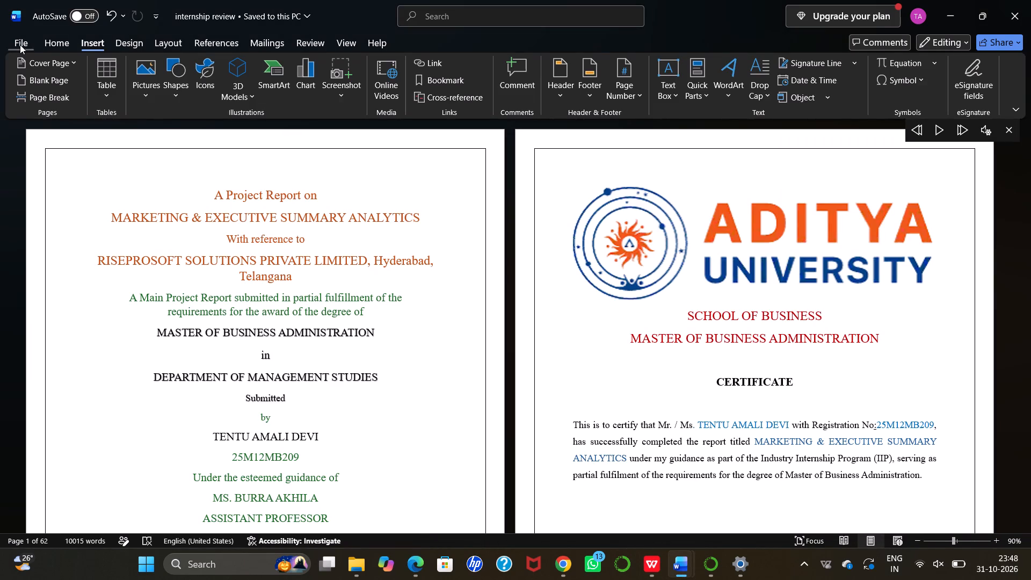
left_click(20, 45)
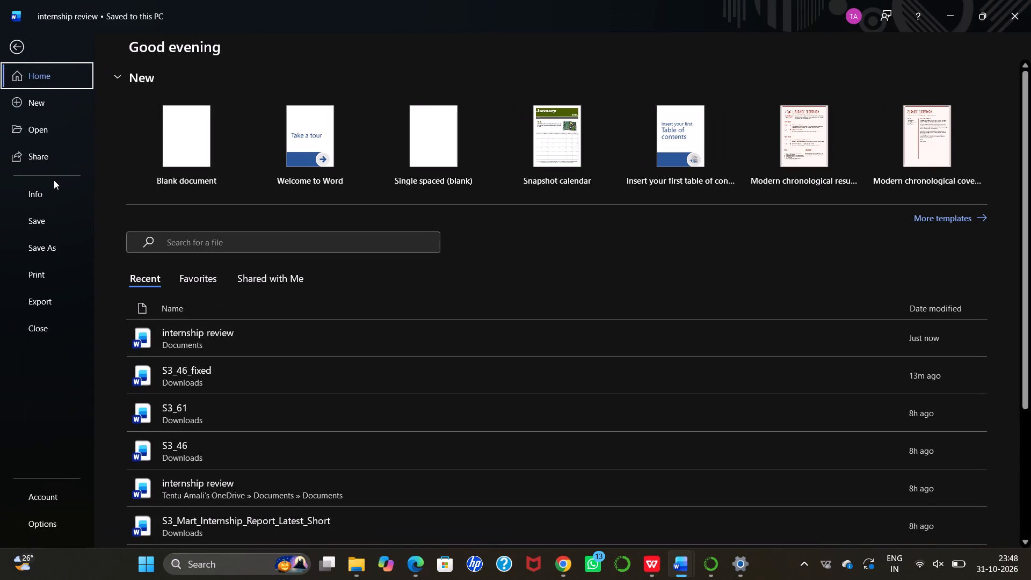
left_click(47, 191)
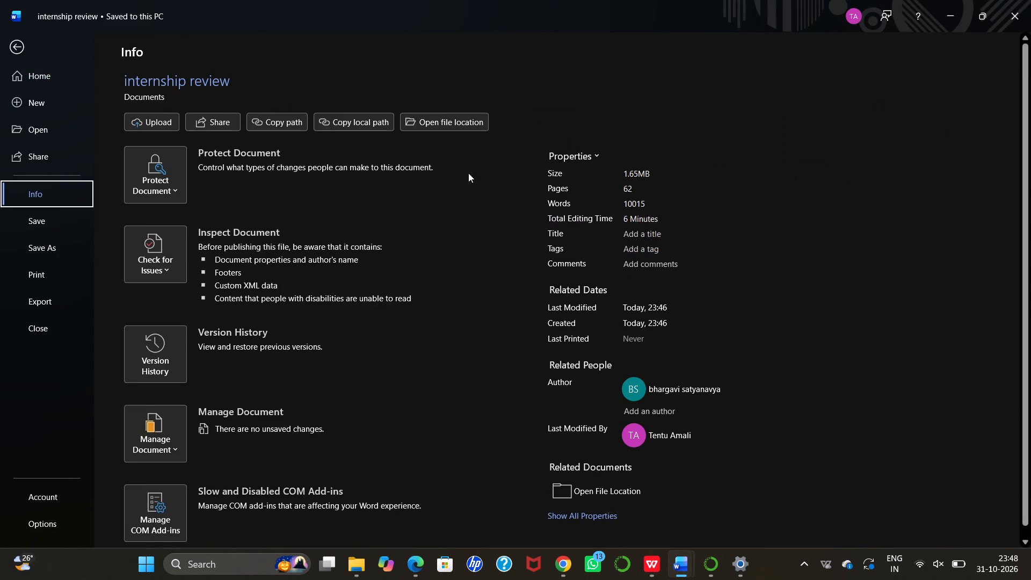
right_click(723, 383)
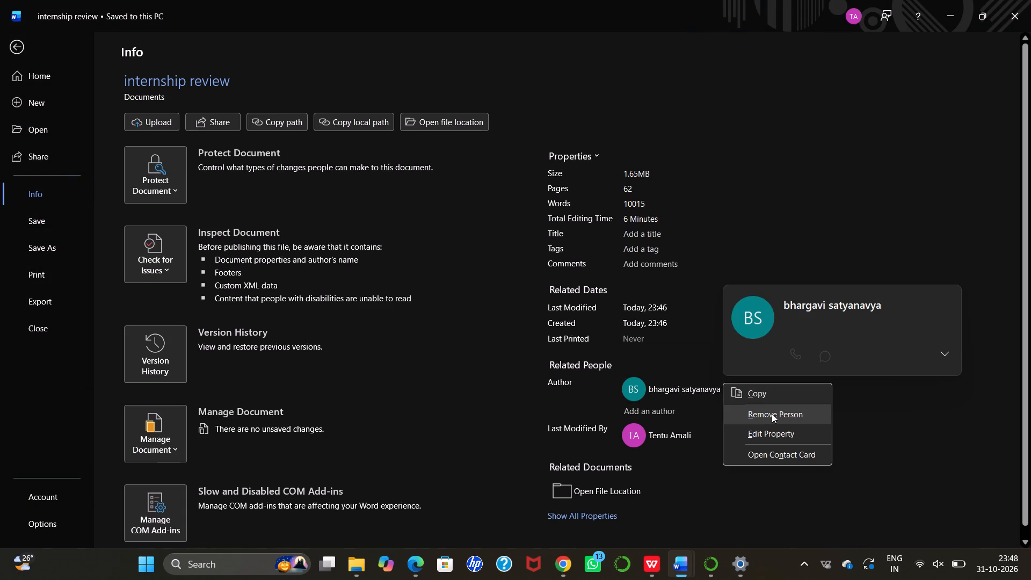
left_click(772, 414)
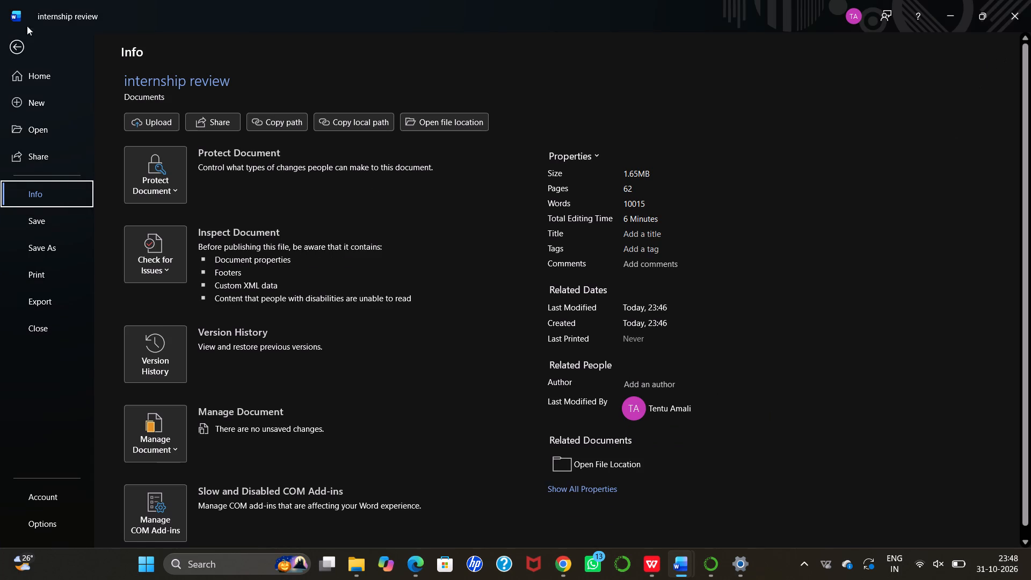
left_click(25, 46)
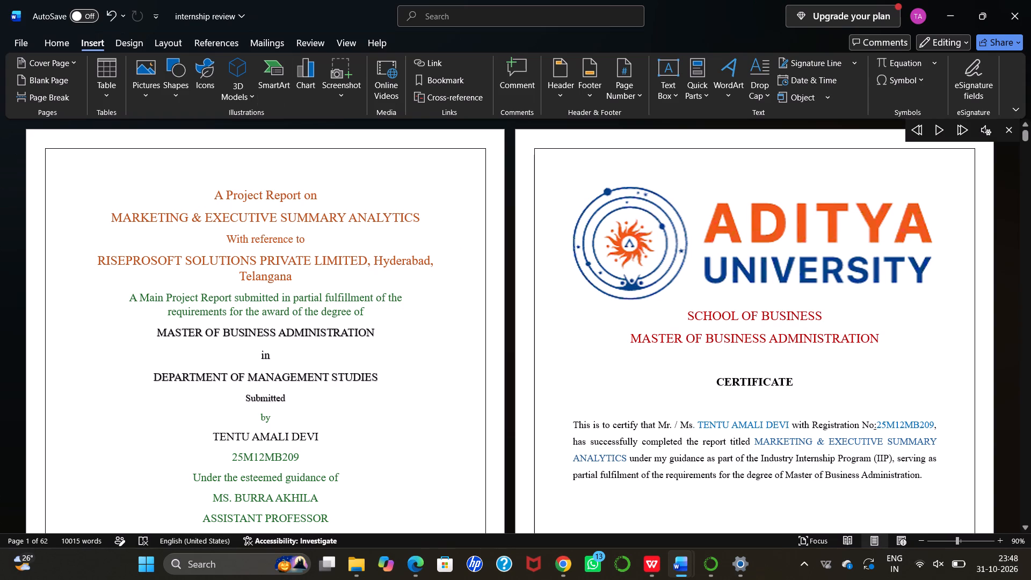
Switch to File Explorer and refresh the Documents folder to check the internship review's listed author.
left_click(353, 572)
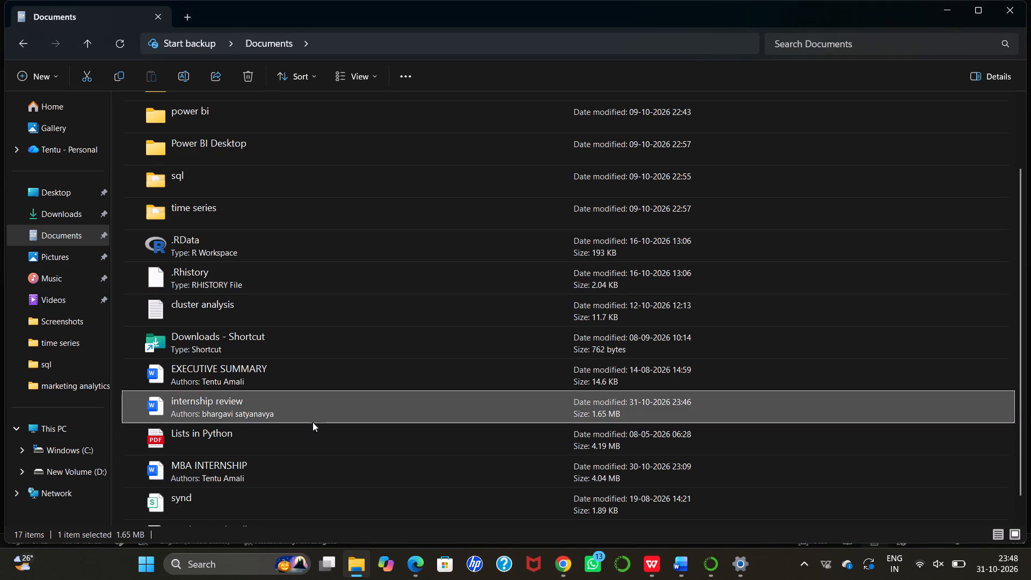
key("ctrl+r")
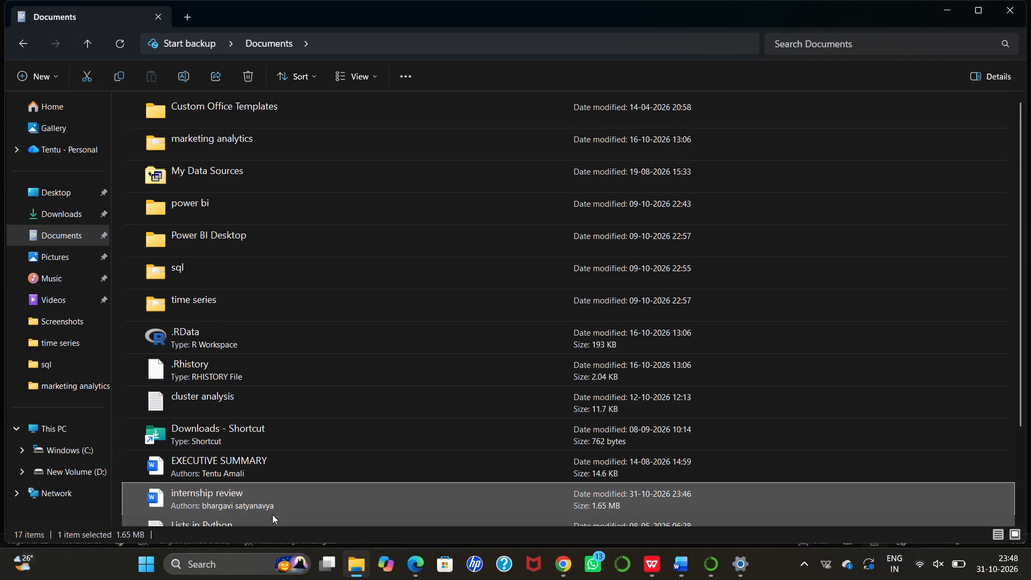
Open the internship review from the Documents folder and check the author in its document properties.
double_click(285, 495)
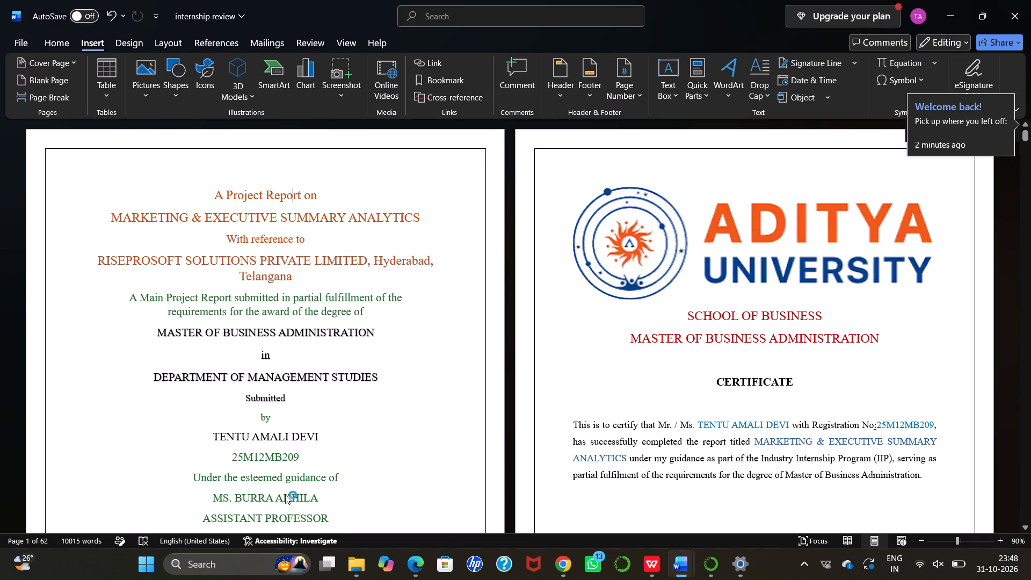
left_click(20, 50)
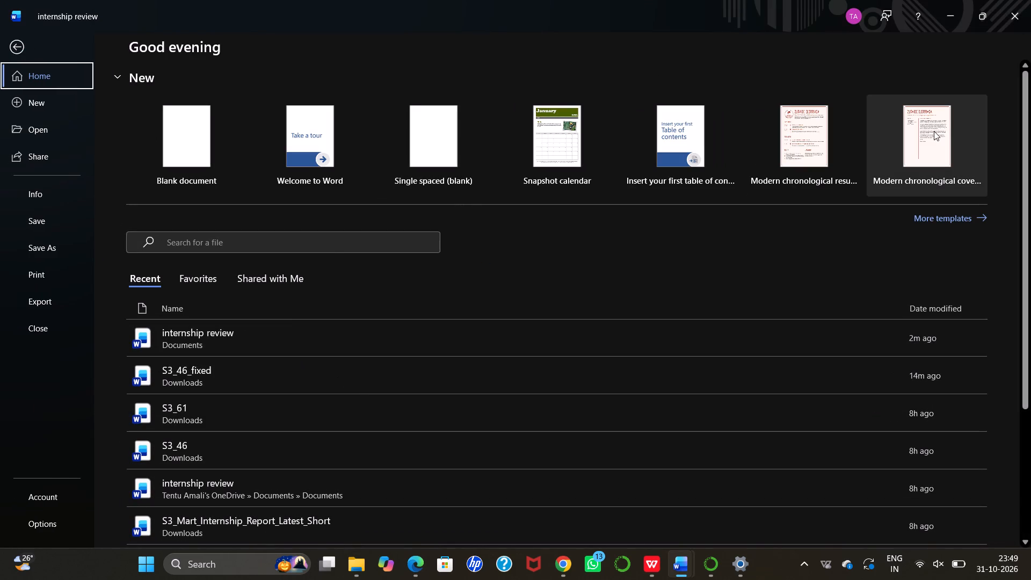
left_click(19, 47)
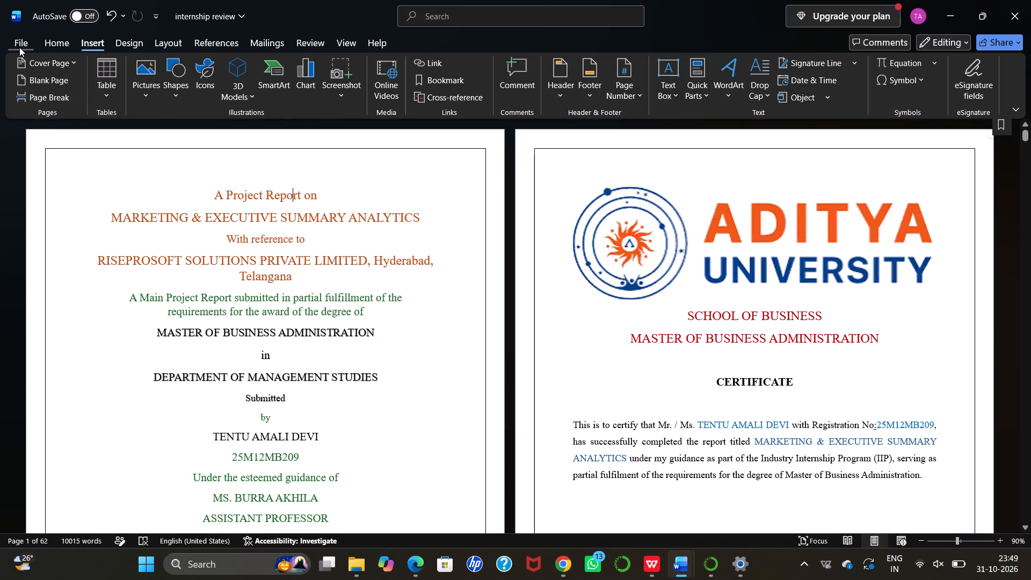
left_click(20, 39)
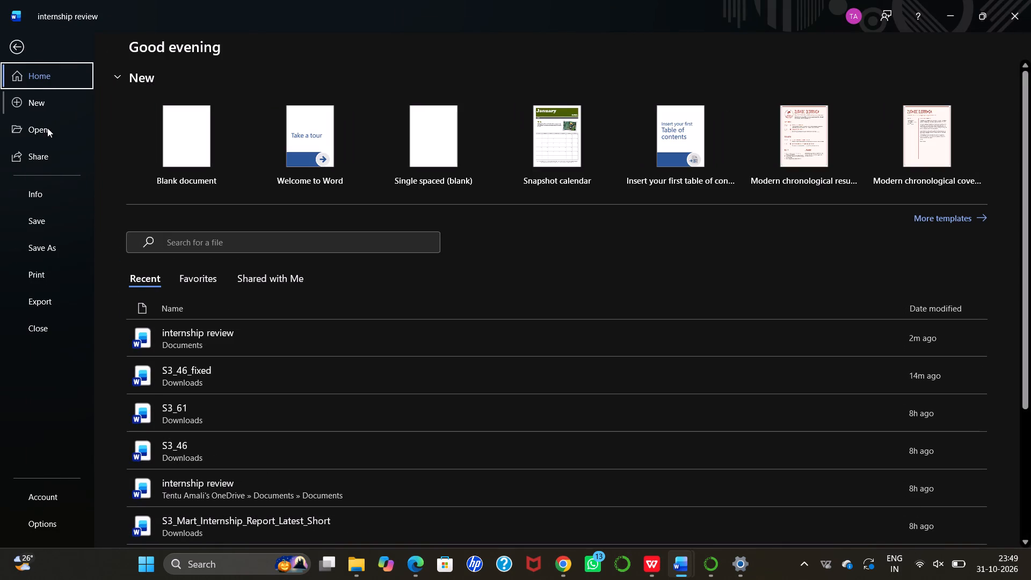
left_click(35, 193)
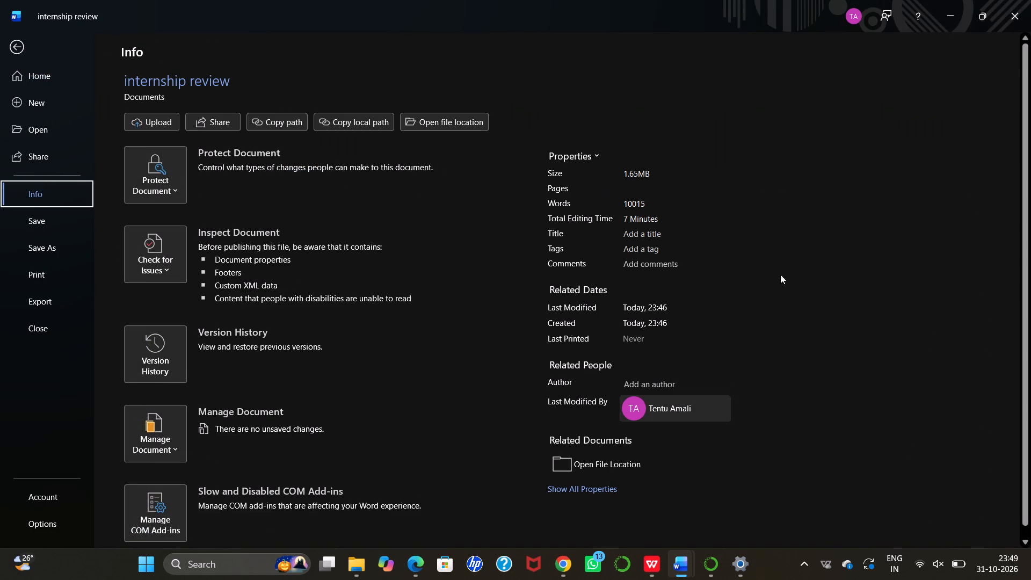
left_click(17, 46)
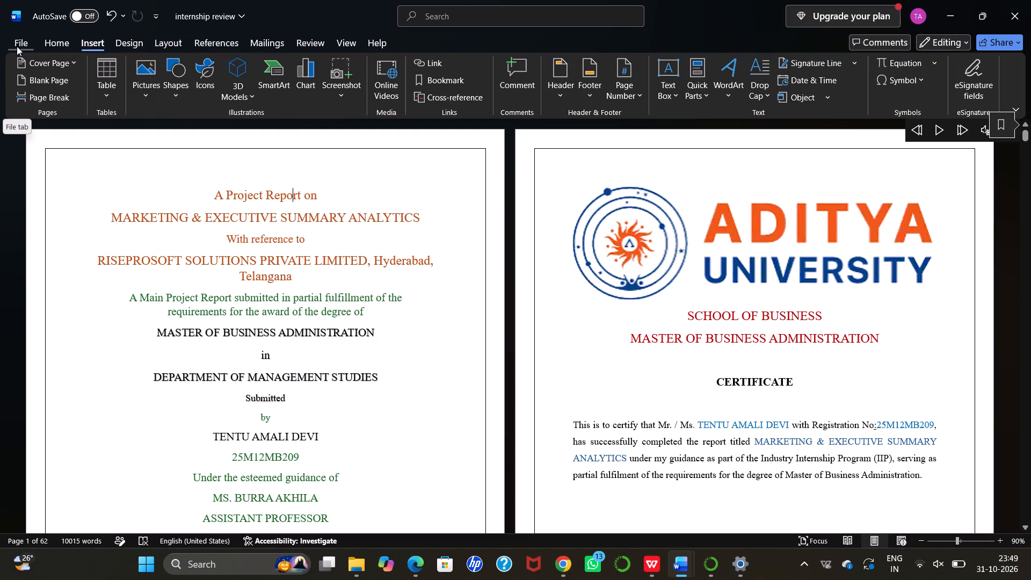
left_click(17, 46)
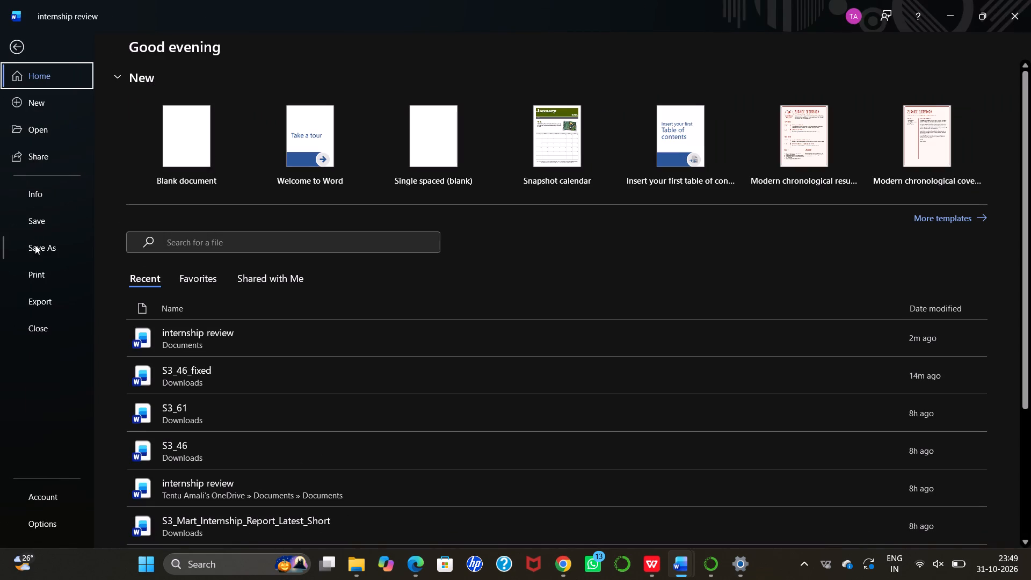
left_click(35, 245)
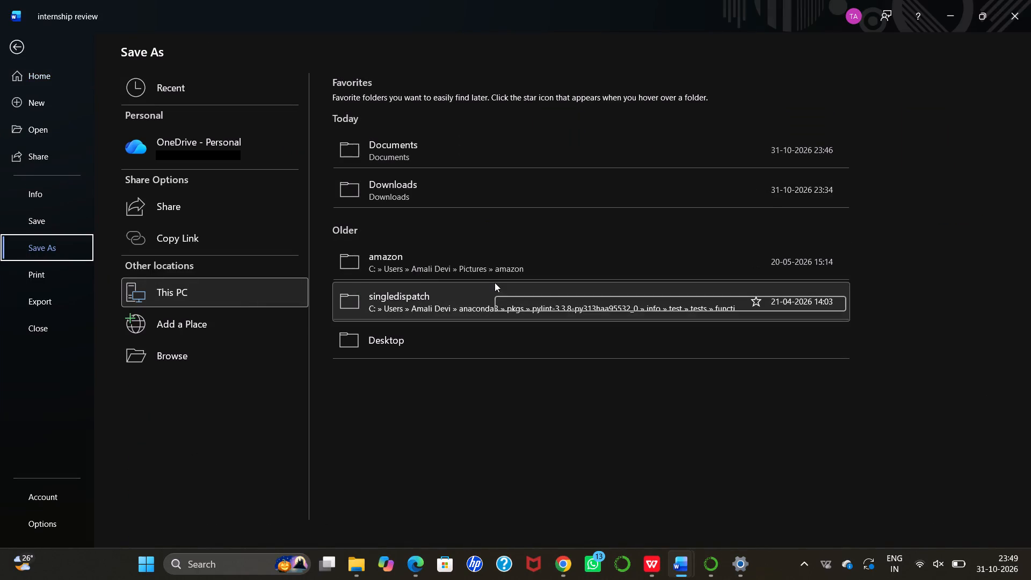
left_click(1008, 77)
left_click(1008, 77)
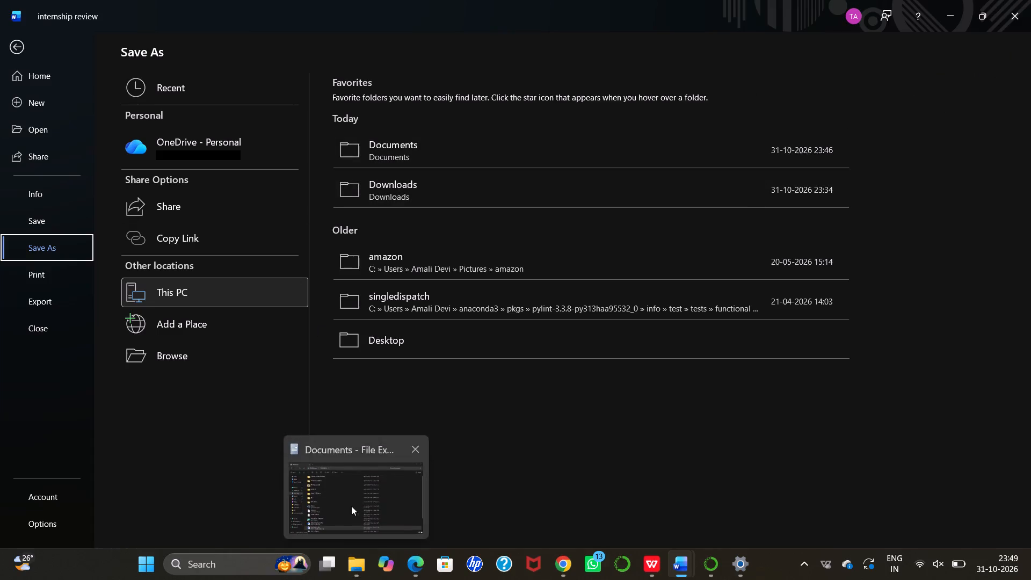
Switch to File Explorer and view the recent files on its Home page.
left_click(351, 505)
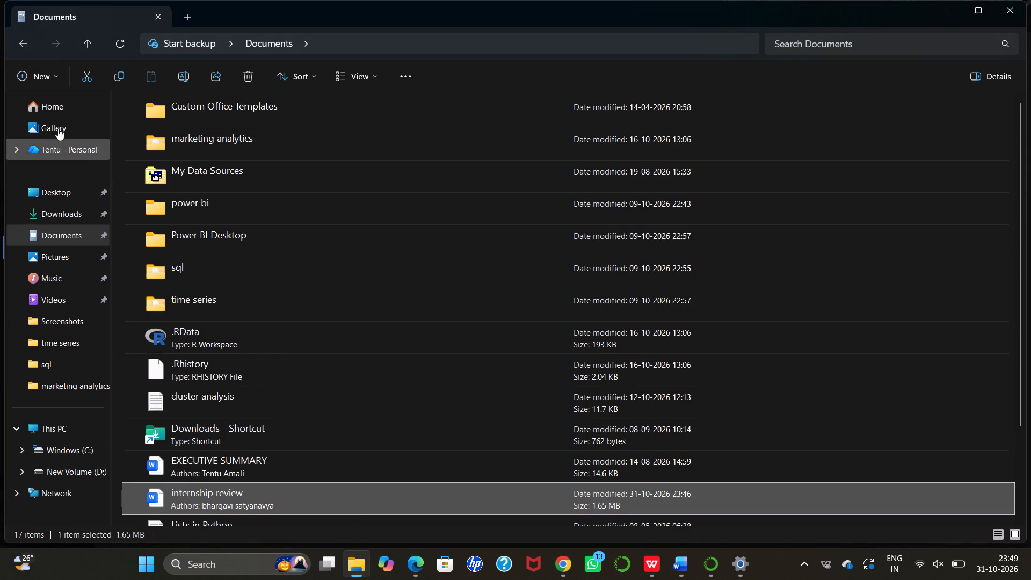
left_click(60, 108)
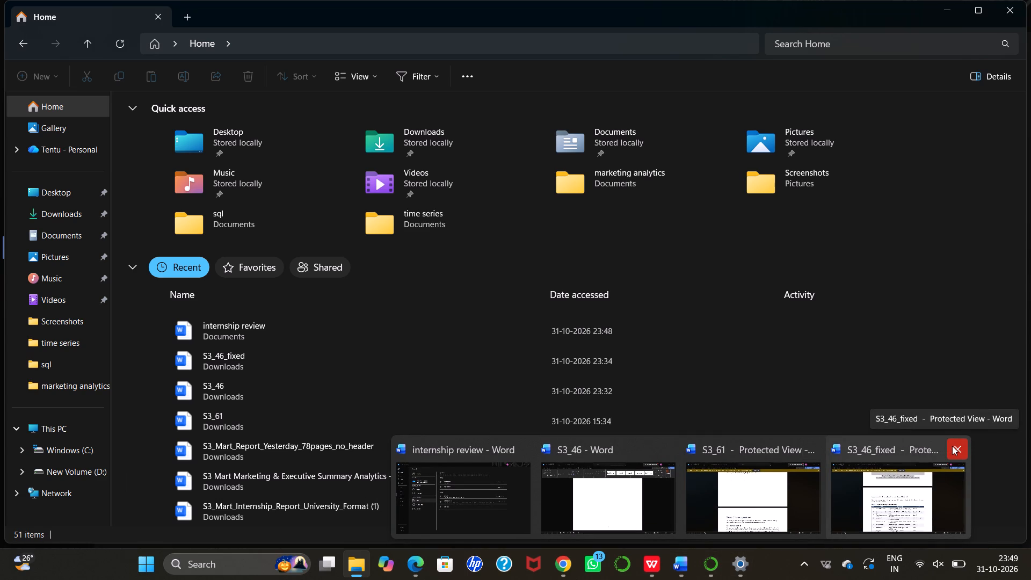
Close the S3_46_fixed document.
left_click(952, 446)
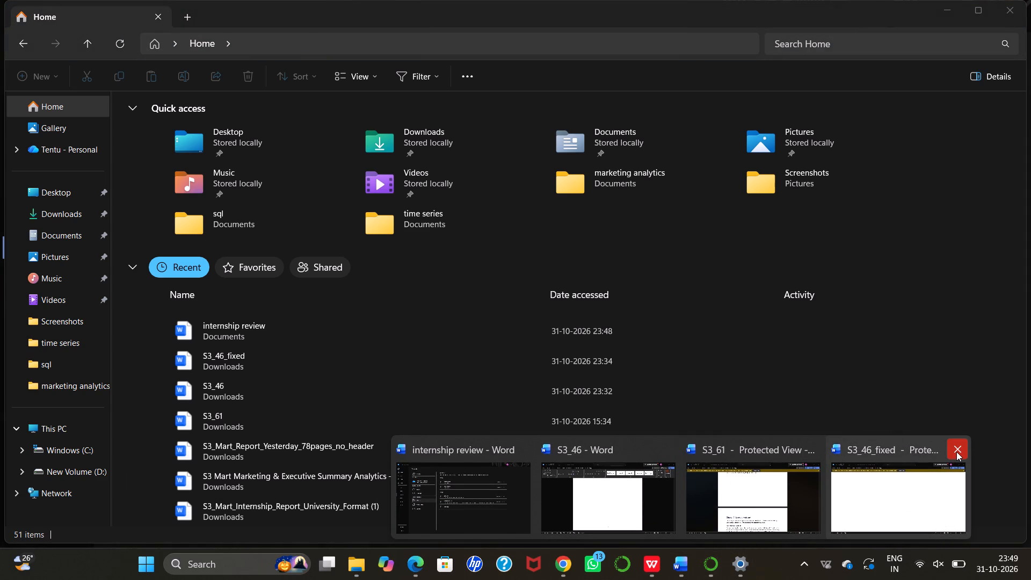
left_click(956, 452)
left_click(956, 452)
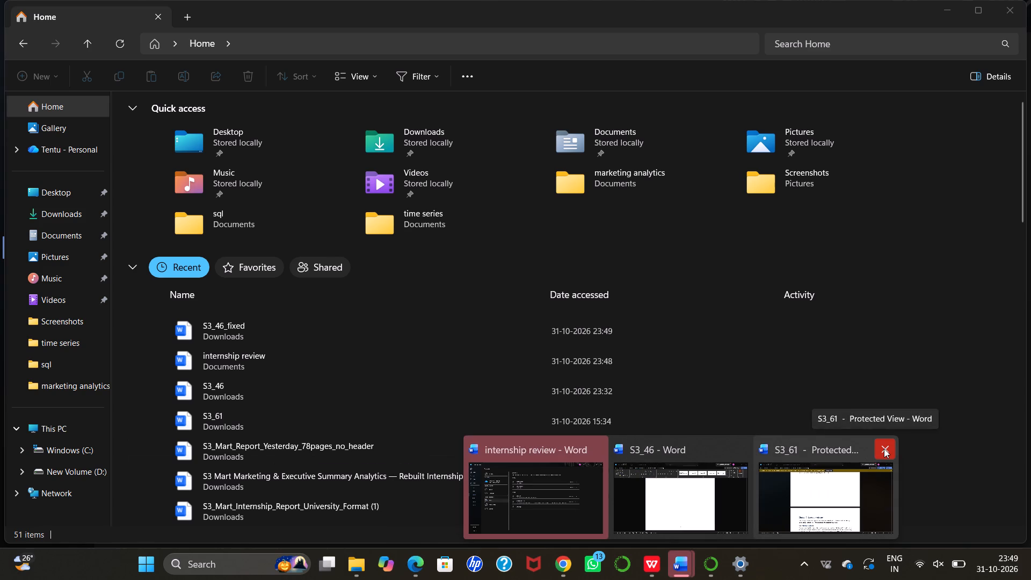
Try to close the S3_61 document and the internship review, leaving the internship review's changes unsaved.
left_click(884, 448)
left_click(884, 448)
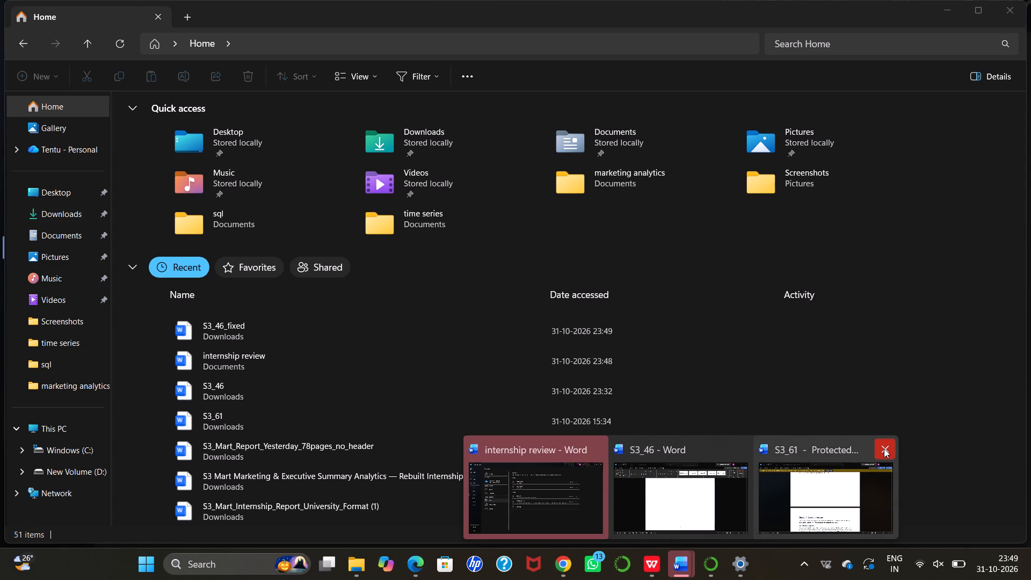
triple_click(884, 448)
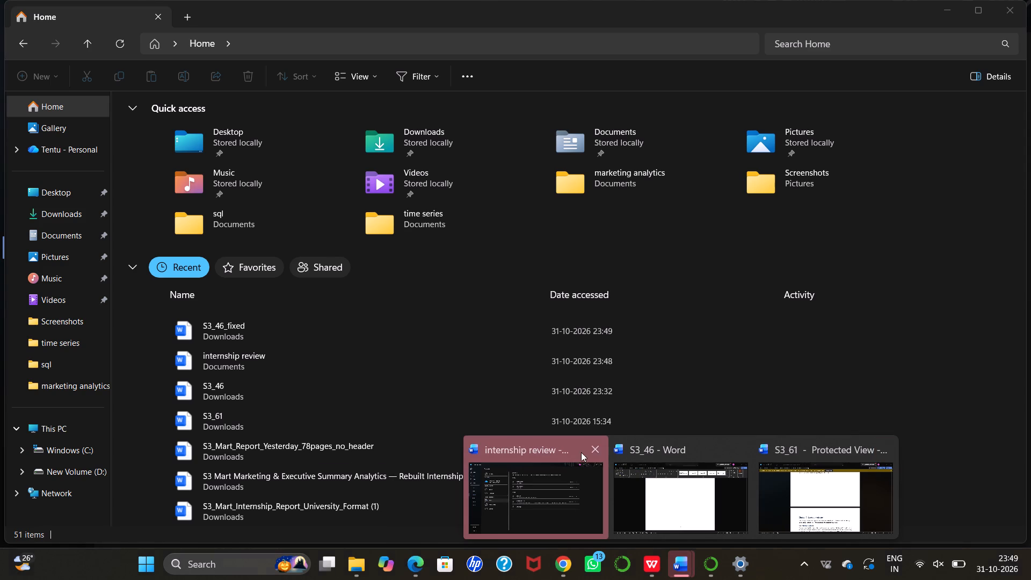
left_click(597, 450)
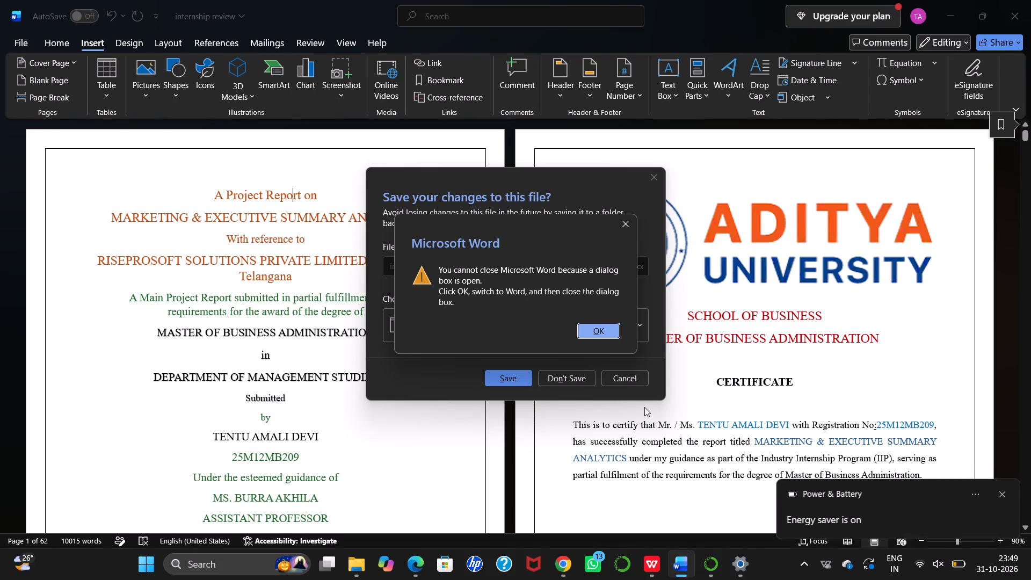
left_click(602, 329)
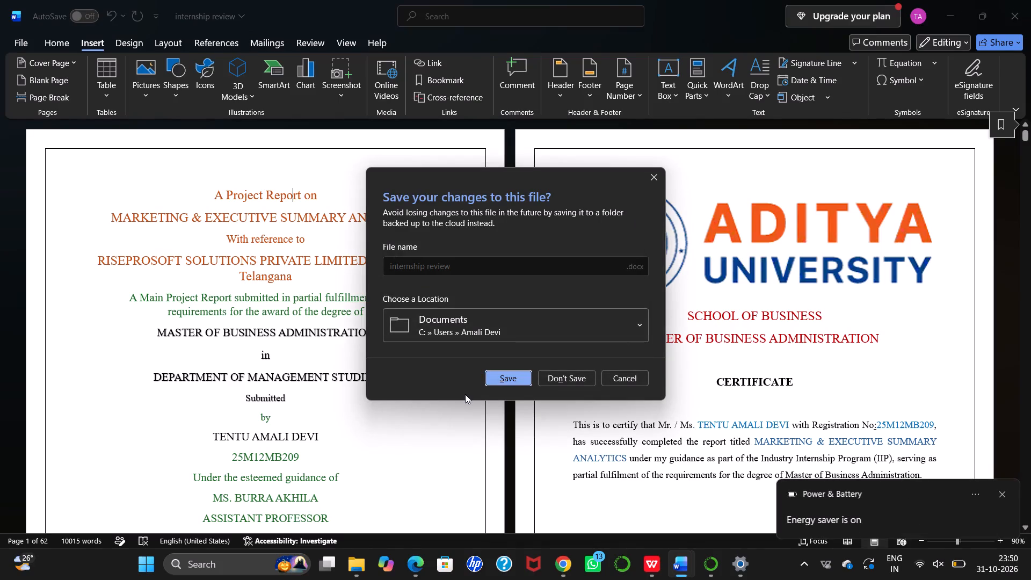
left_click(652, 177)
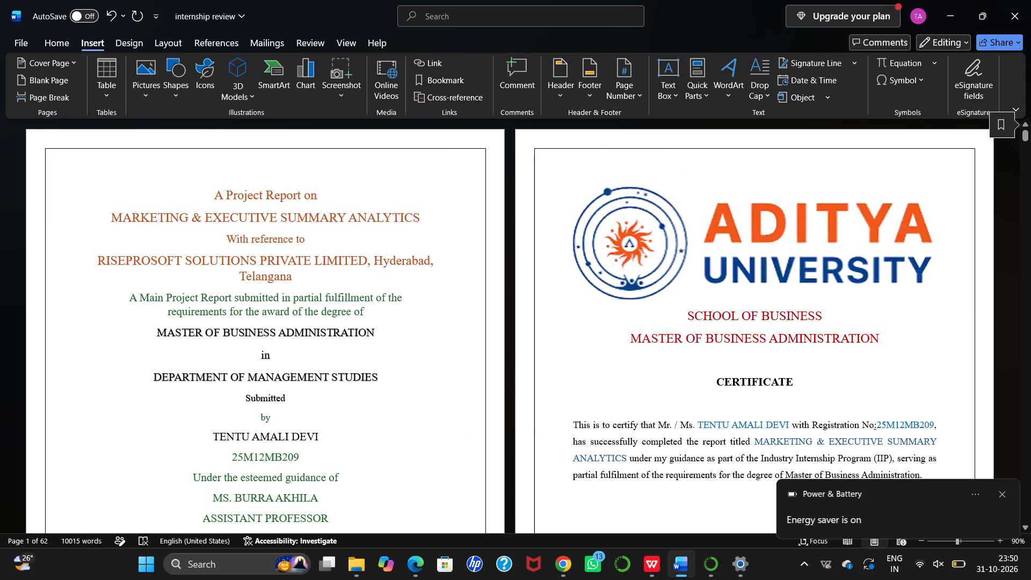
Save the internship review with its author removed.
key("ctrl+s")
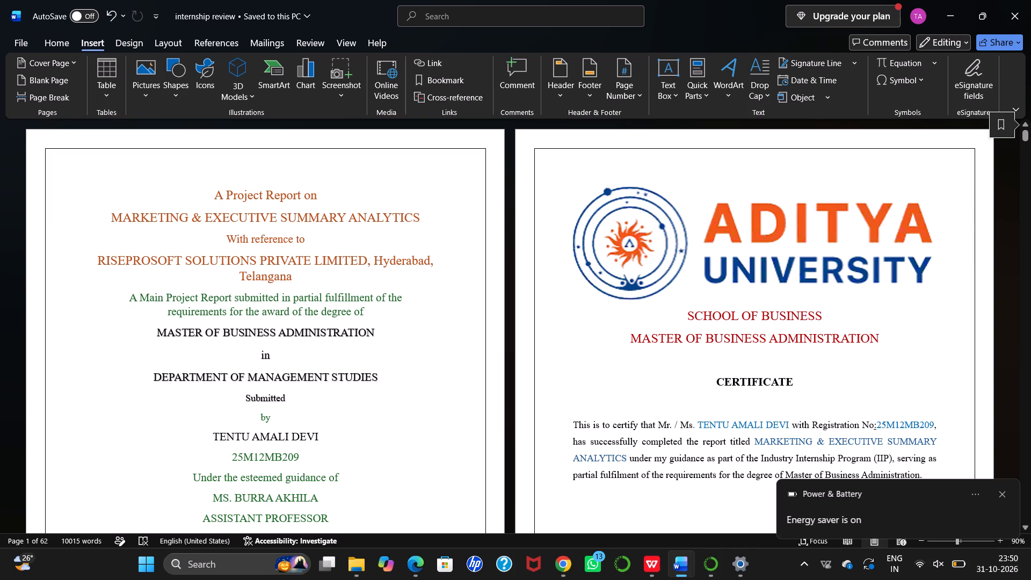
Save the internship review document again.
left_click(17, 42)
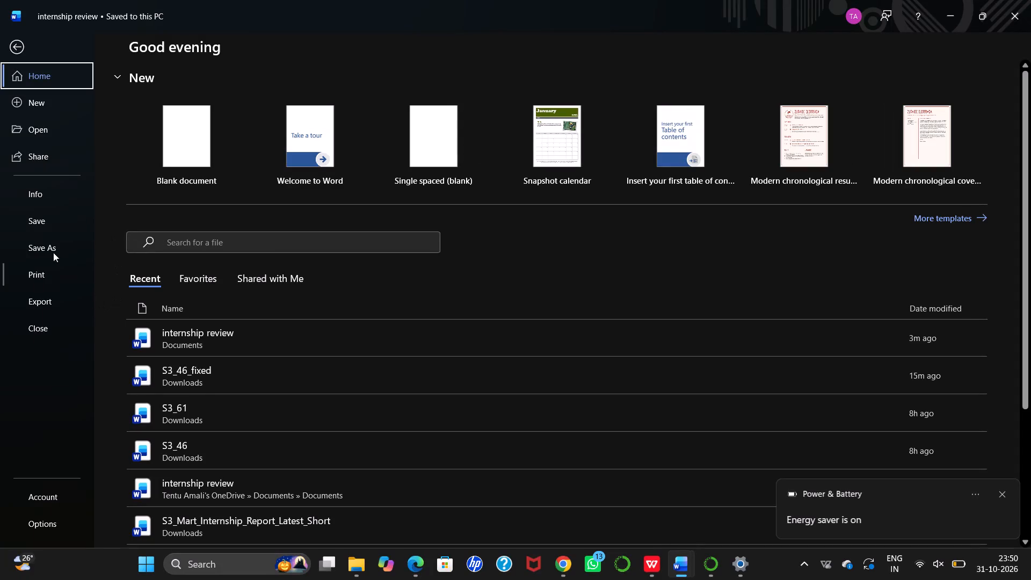
left_click(34, 221)
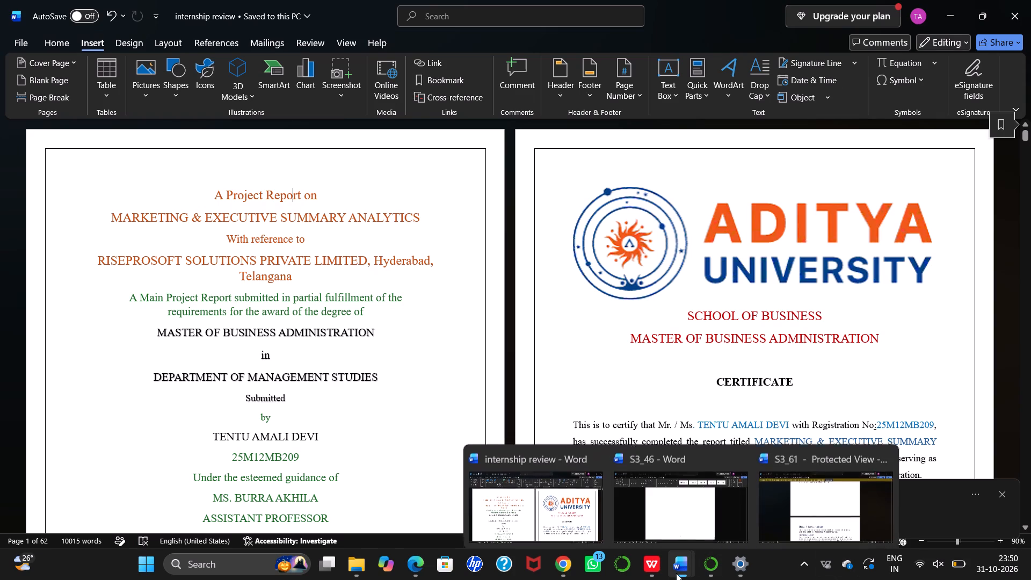
Close the open internship review, S3_46 and S3_61 documents.
left_click(592, 453)
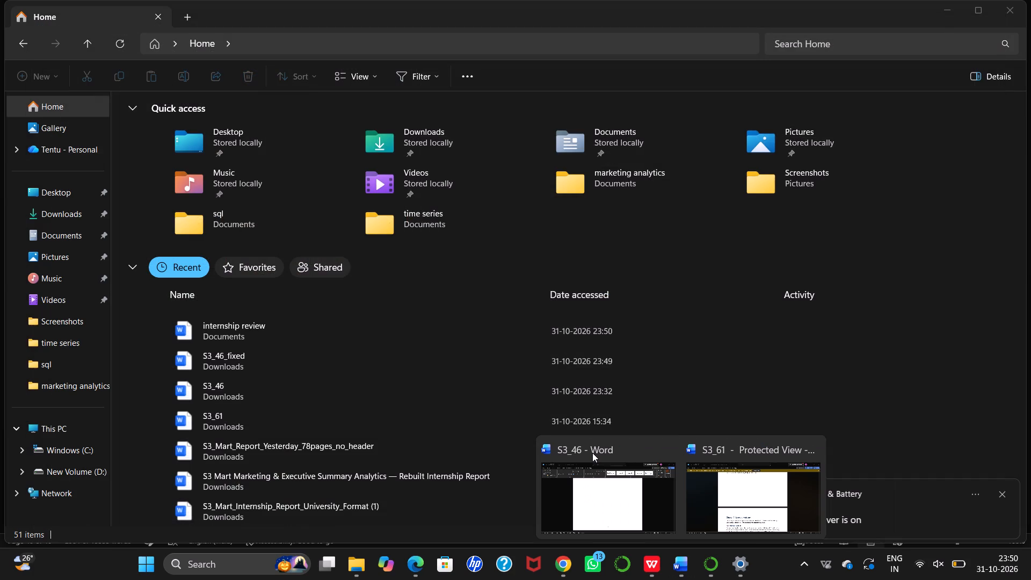
left_click(663, 453)
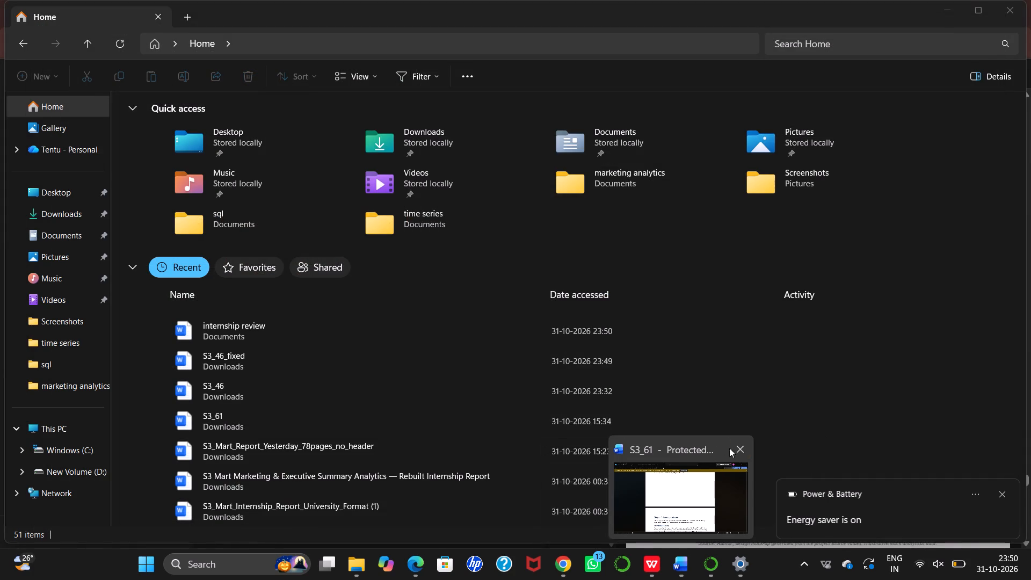
left_click(739, 448)
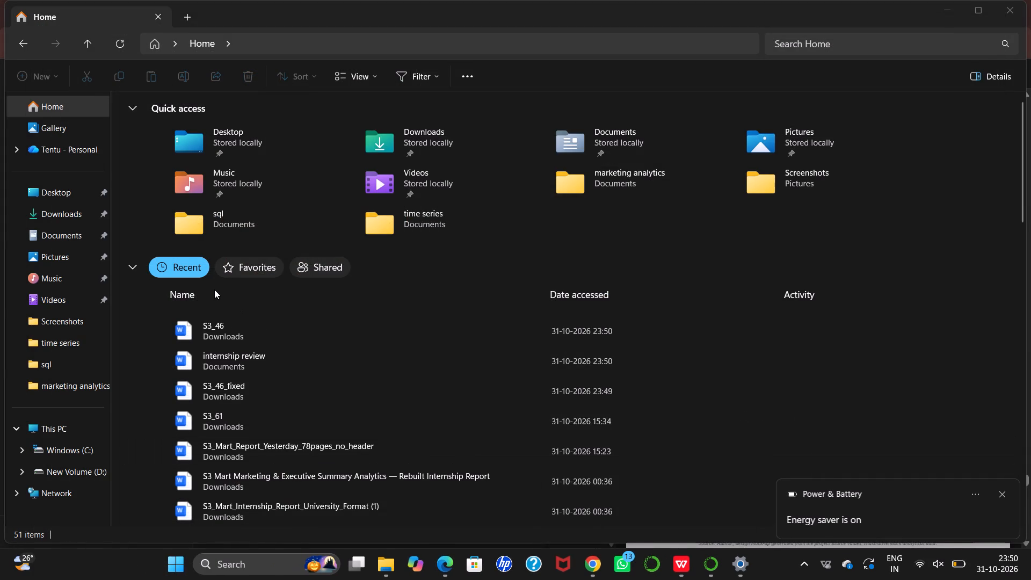
Reopen the internship review document from the Documents folder in File Explorer.
left_click(36, 235)
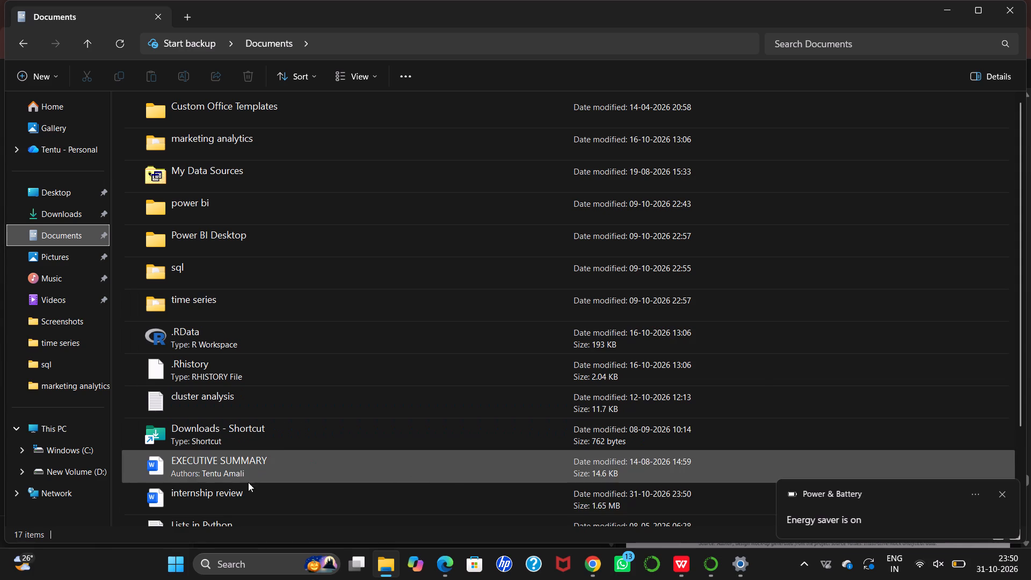
double_click(244, 500)
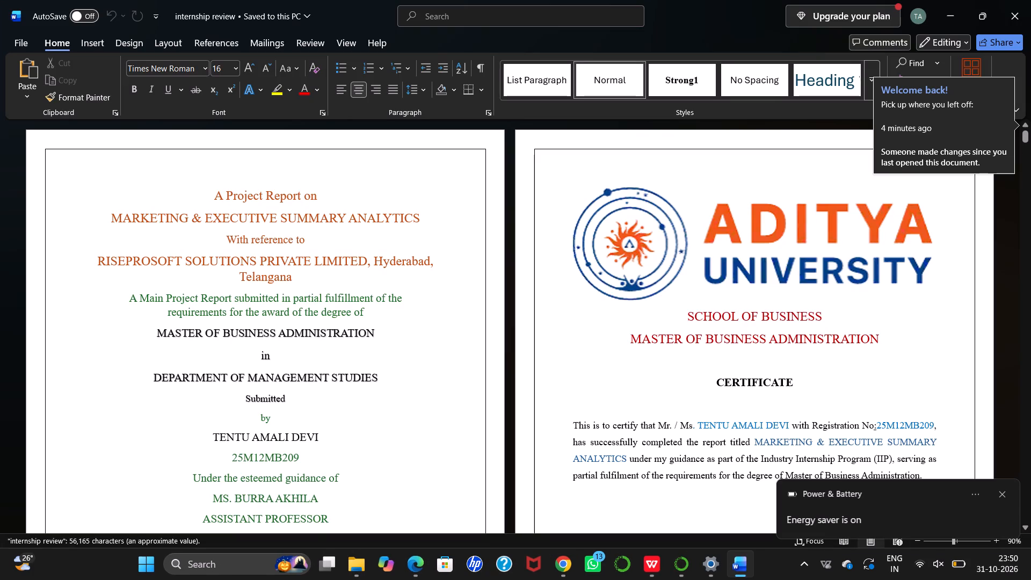
Examine the reopened internship review's page layout and borders, from the title page and contents through the first chapters, in a multi-page overview.
scroll(393, 423, "down", 8)
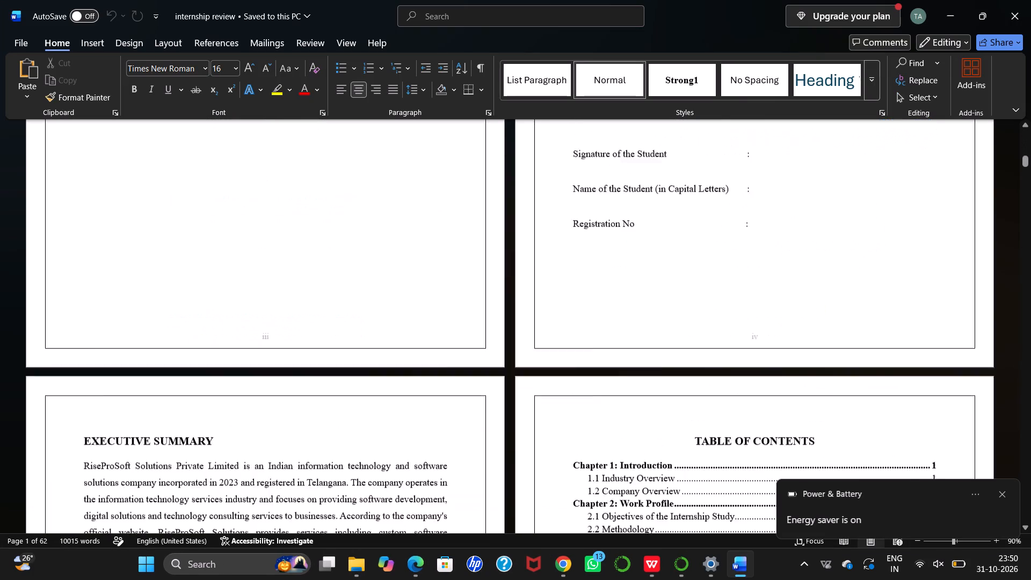
scroll(393, 423, "right", 1)
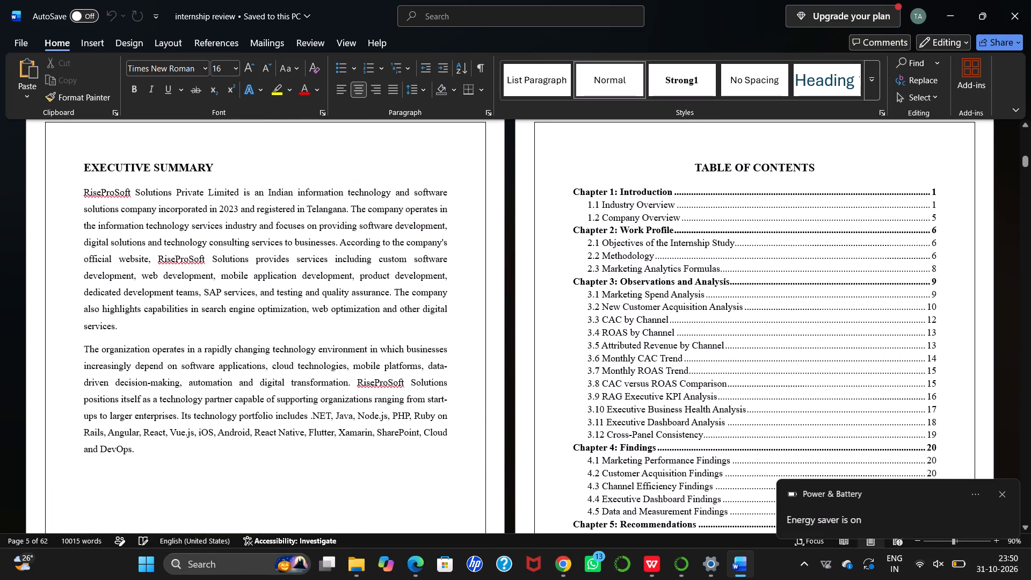
scroll(416, 432, "right", 1)
scroll(441, 442, "up", 1, "ctrl")
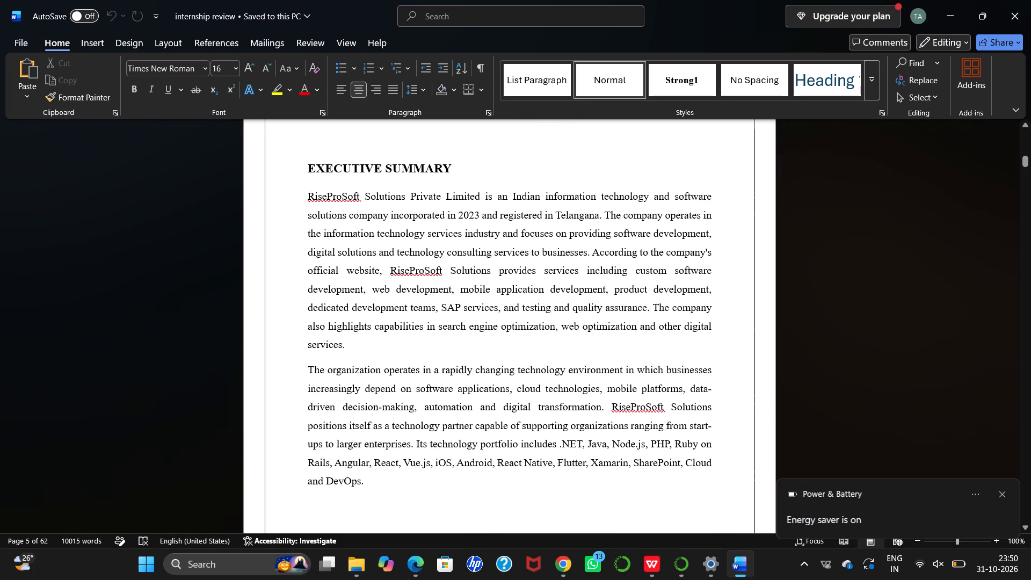
scroll(441, 442, "down", 4)
scroll(441, 442, "down", 8, "ctrl")
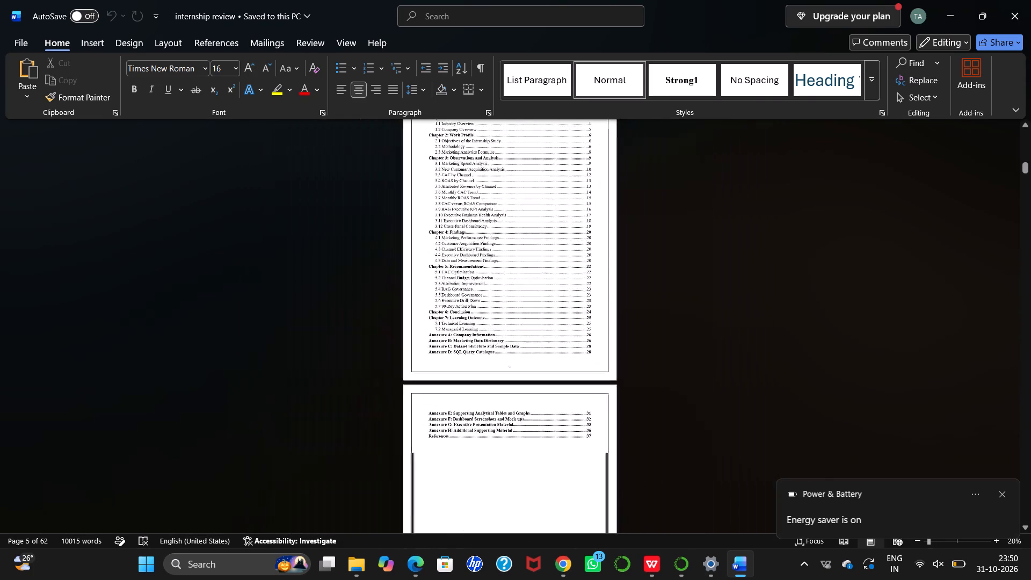
left_click(441, 442)
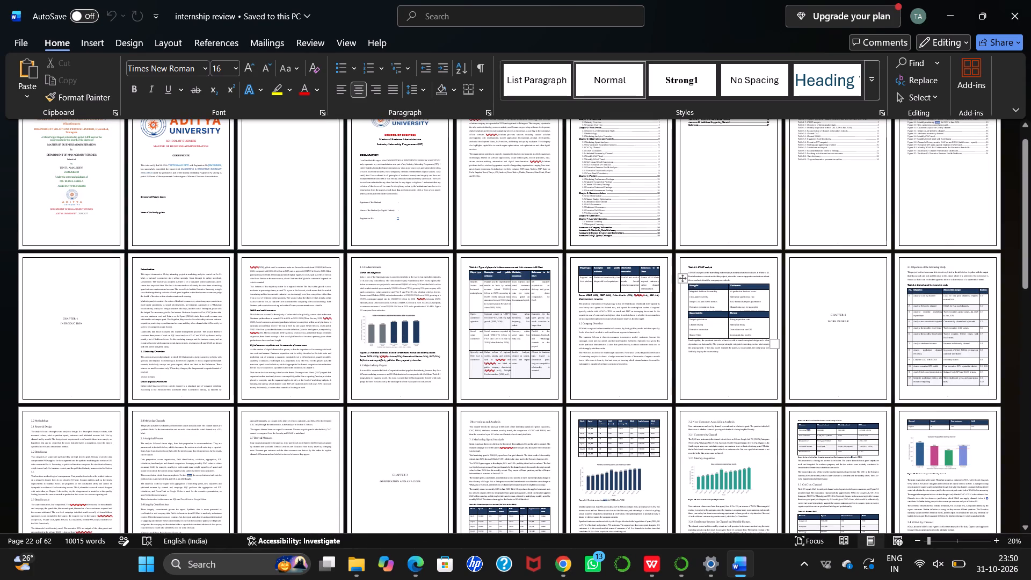
scroll(747, 286, "up", 7)
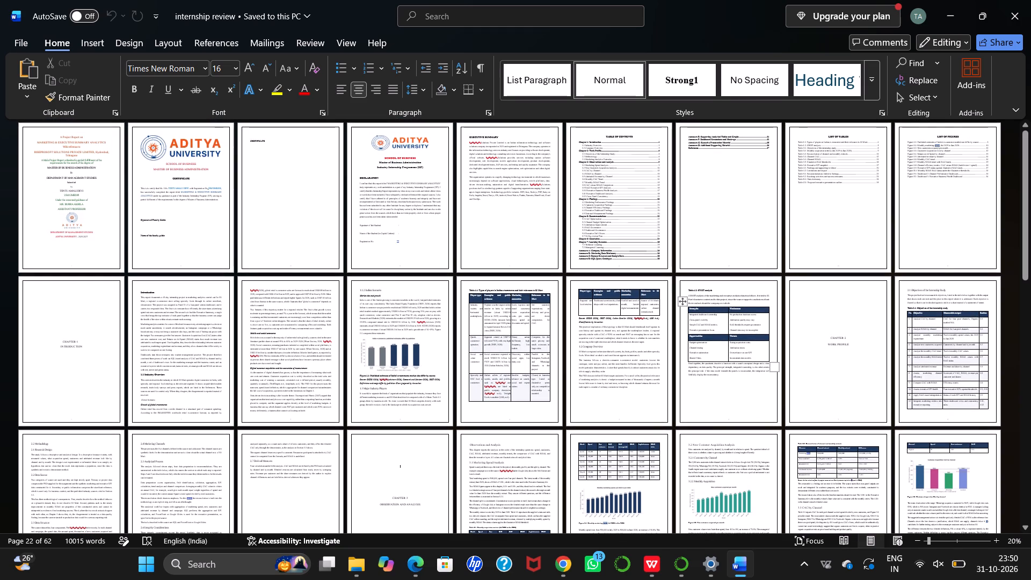
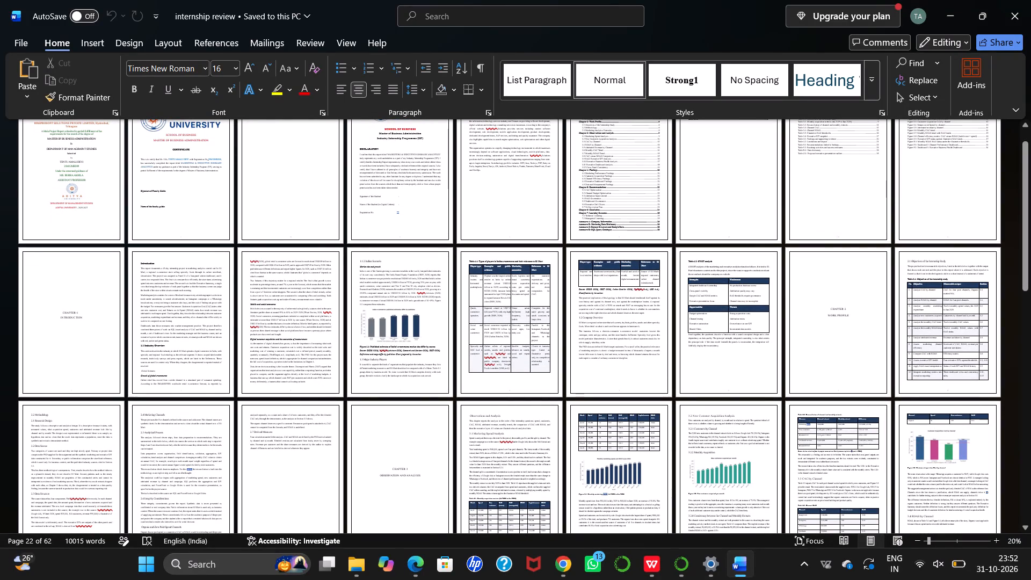
Examine the internship review's page layout, borders and page numbers from chapter 2 through the Learning Outcome chapter.
scroll(447, 389, "down", 1)
scroll(447, 389, "up", 1, "ctrl")
scroll(447, 389, "down", 1, "ctrl")
scroll(447, 389, "up", 1, "ctrl")
scroll(447, 389, "down", 1, "ctrl")
scroll(447, 389, "up", 1, "ctrl")
scroll(447, 389, "down", 1, "ctrl")
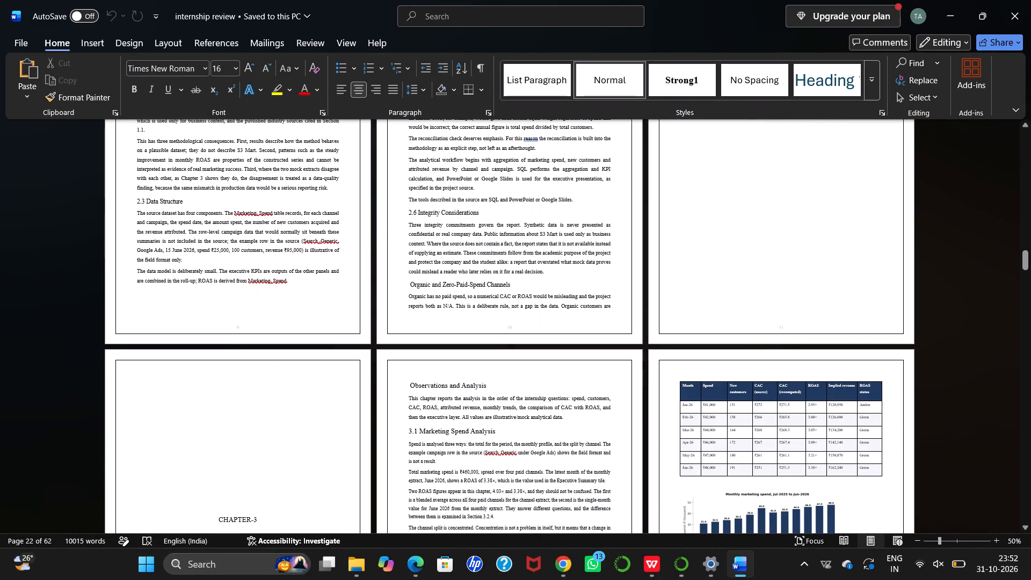
scroll(482, 372, "down", 13)
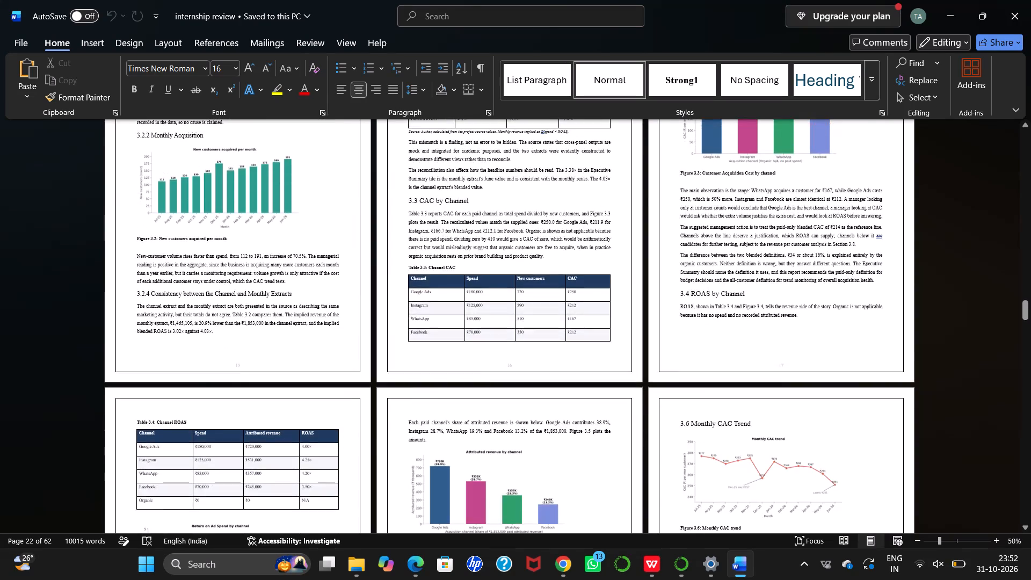
scroll(482, 372, "down", 6)
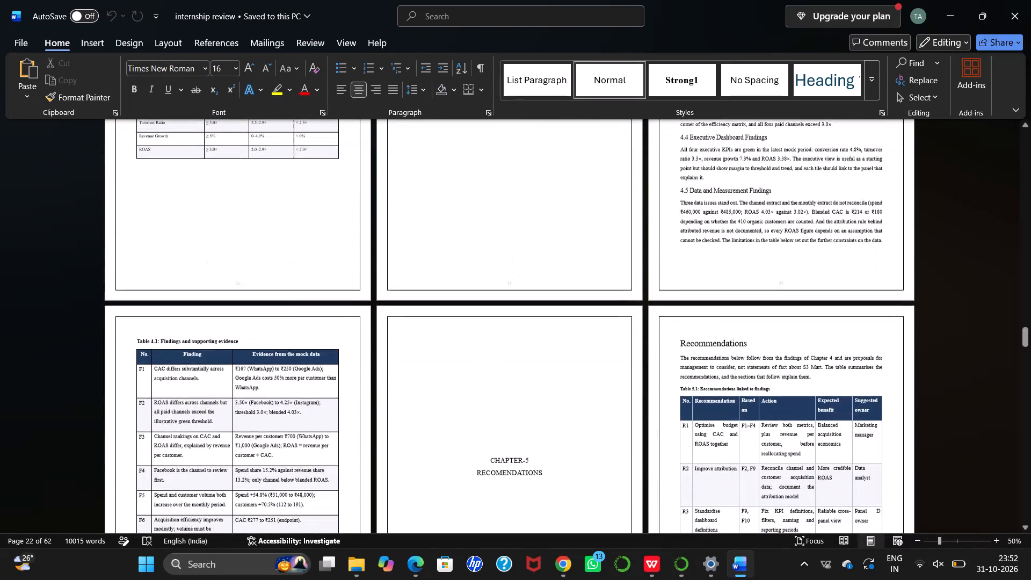
scroll(482, 372, "down", 7)
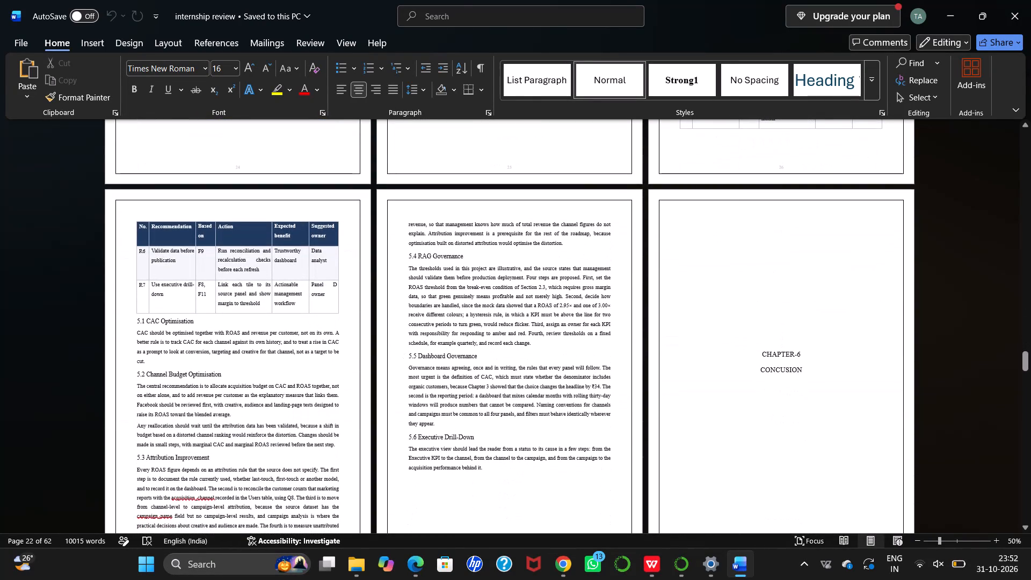
scroll(814, 316, "down", 11)
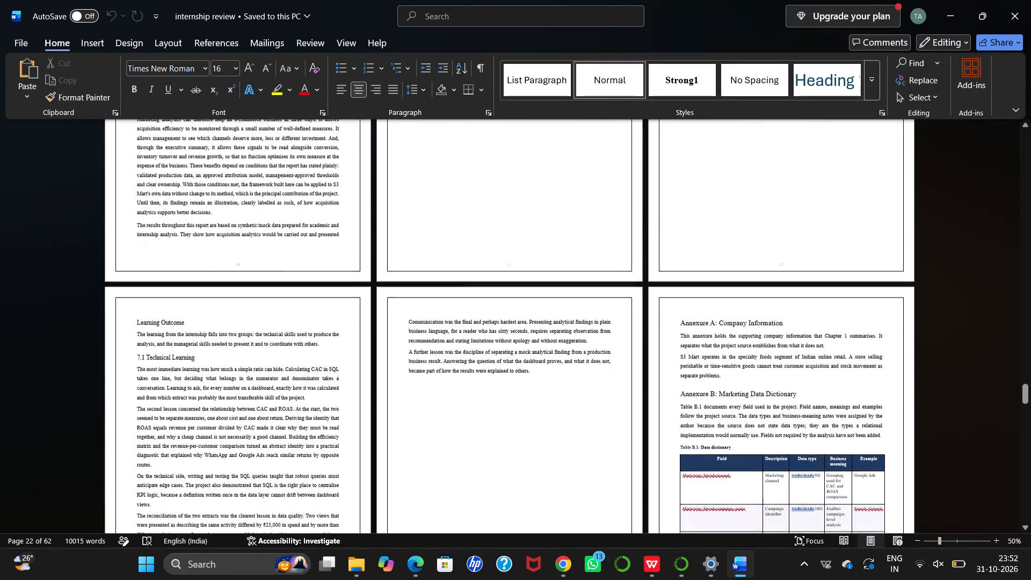
Examine the layout of Annexures A to G, including the Annexure F dashboard pages and a close-up of the Annexure G presentation outline table.
scroll(814, 316, "down", 7)
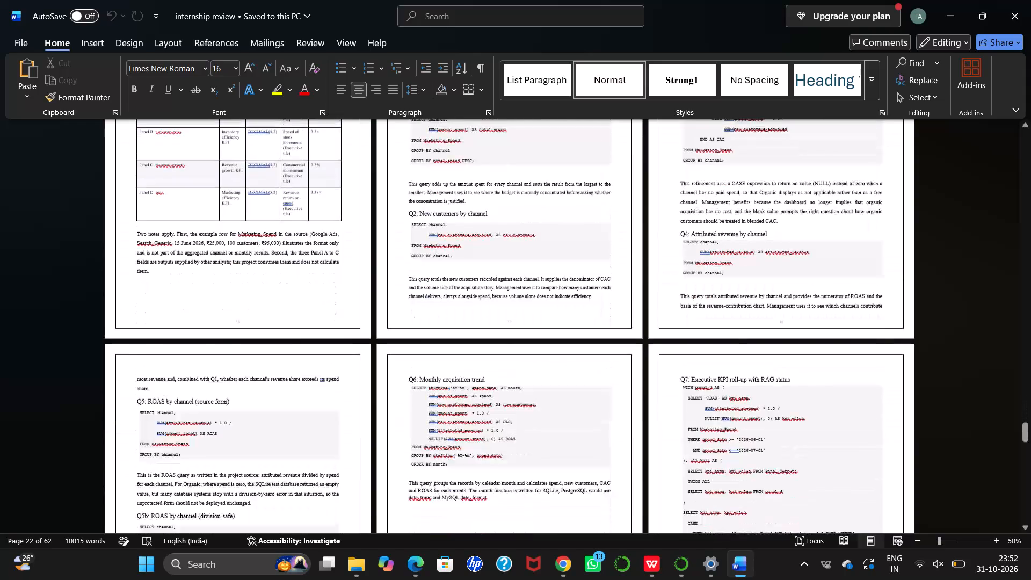
scroll(814, 316, "down", 8)
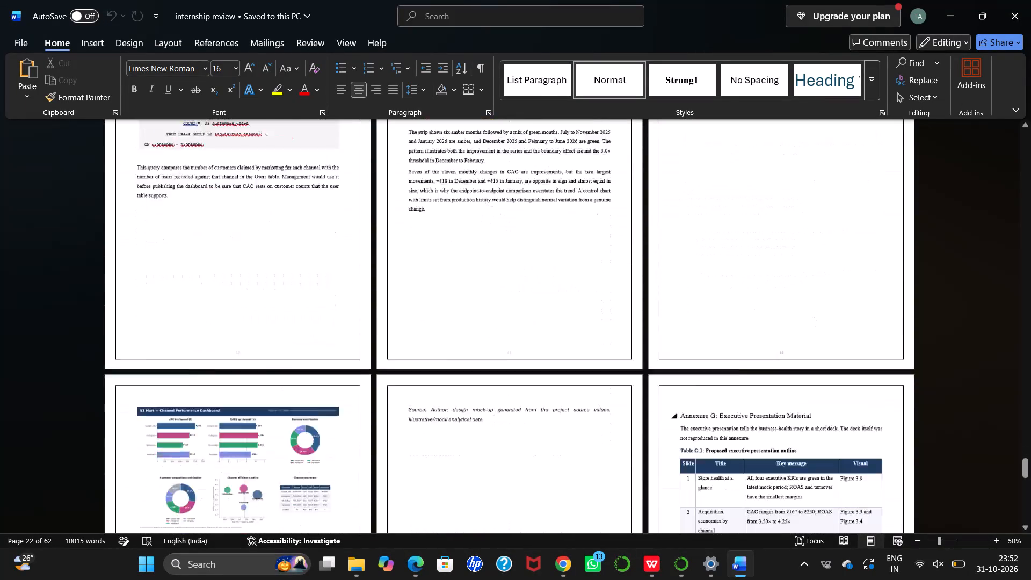
scroll(814, 316, "down", 1)
scroll(686, 361, "down", 1)
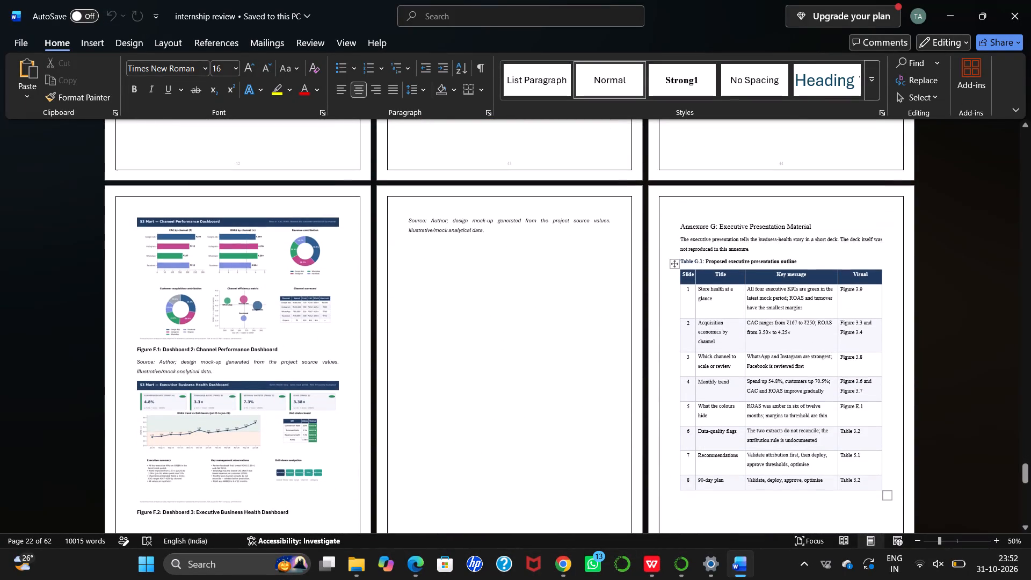
scroll(686, 361, "down", 1)
left_click(700, 289)
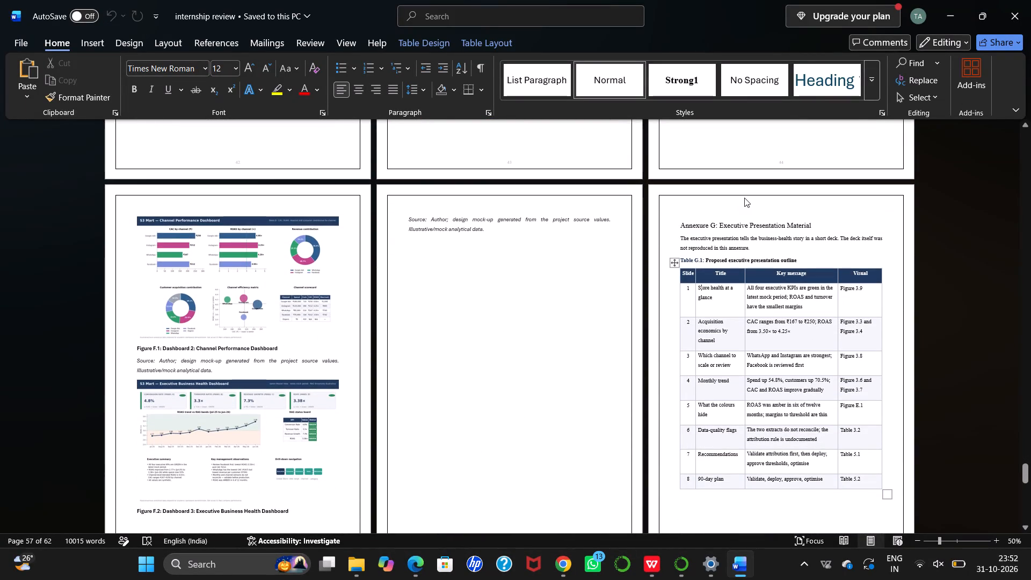
scroll(744, 198, "down", 1)
scroll(744, 198, "up", 7, "ctrl")
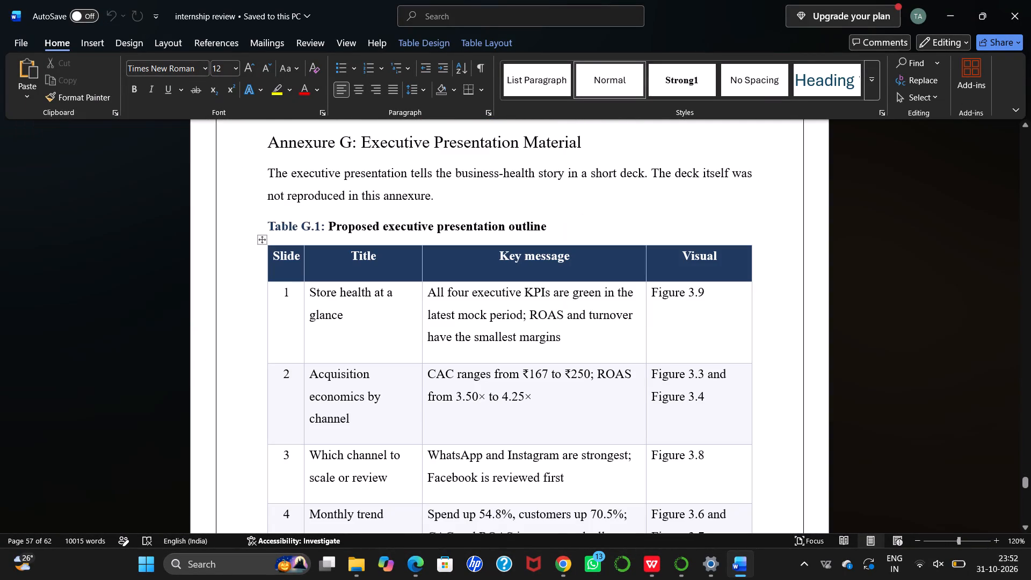
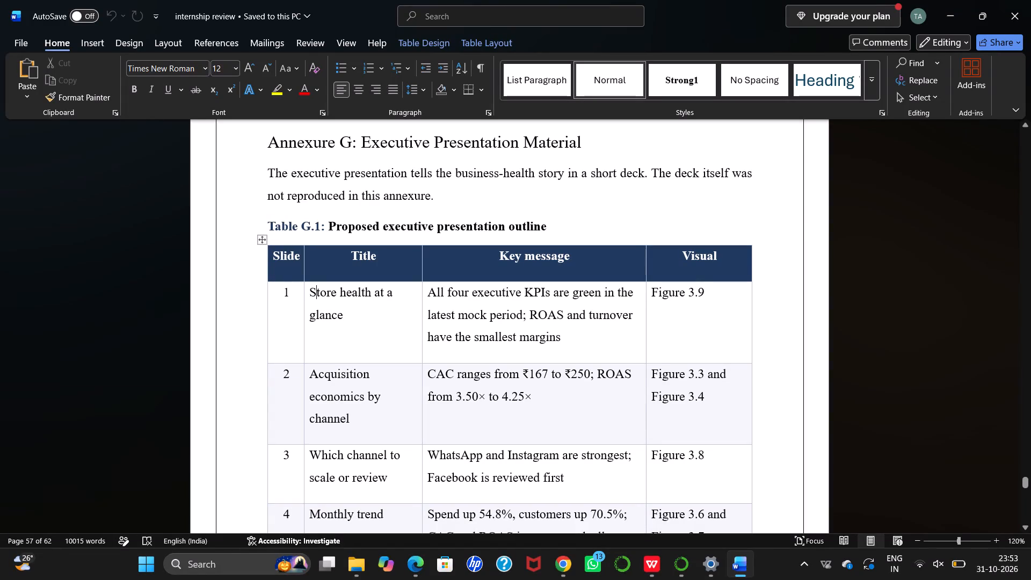
Set the font colour of the "Table G.1:" caption label in Annexure G to Automatic.
left_click_drag(268, 225, 324, 219)
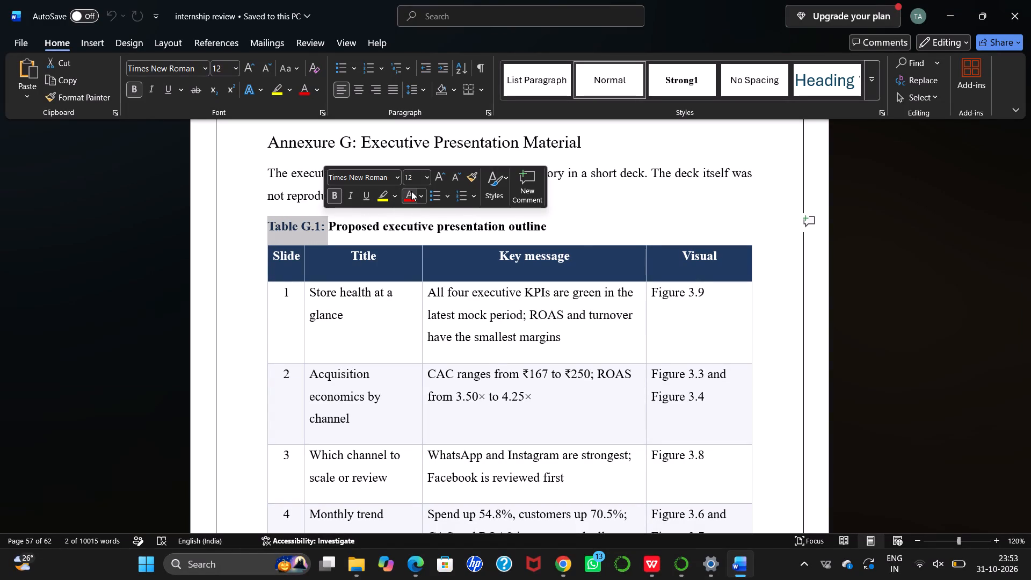
left_click(419, 192)
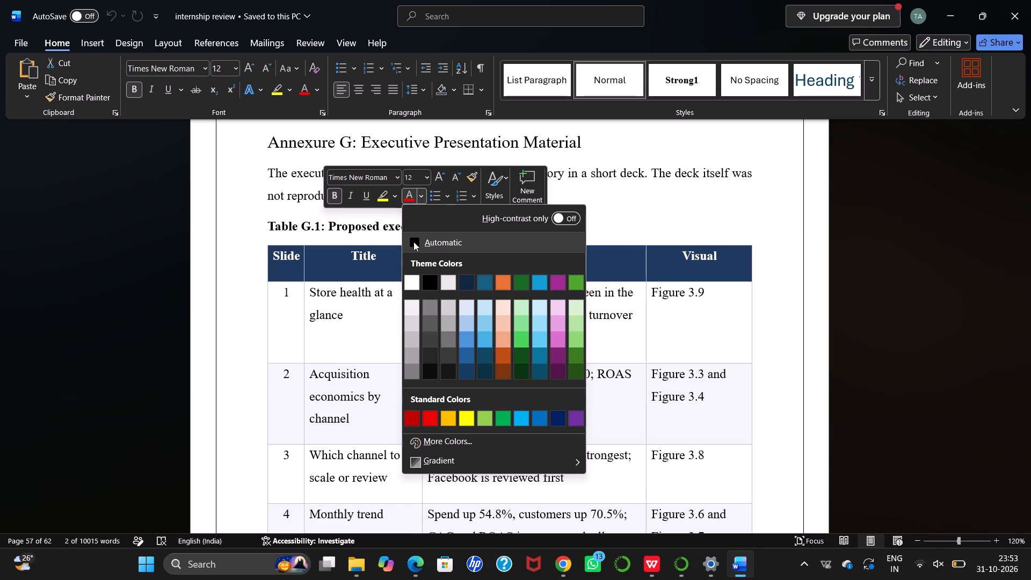
left_click(413, 242)
left_click(586, 192)
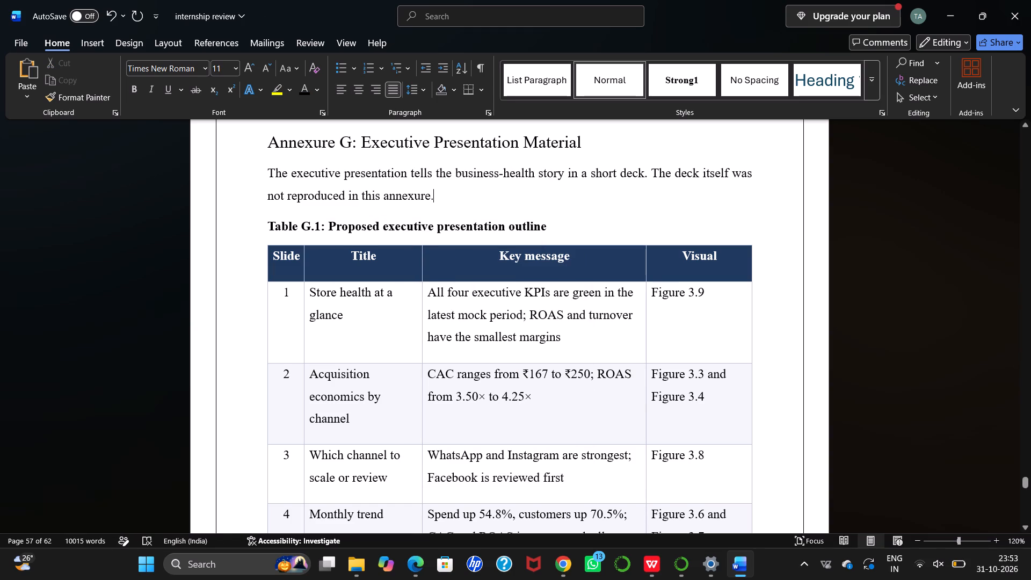
Examine the layout of the pages after Table G.1, covering Annexure H, the project sources and the reference list.
scroll(498, 259, "down", 5)
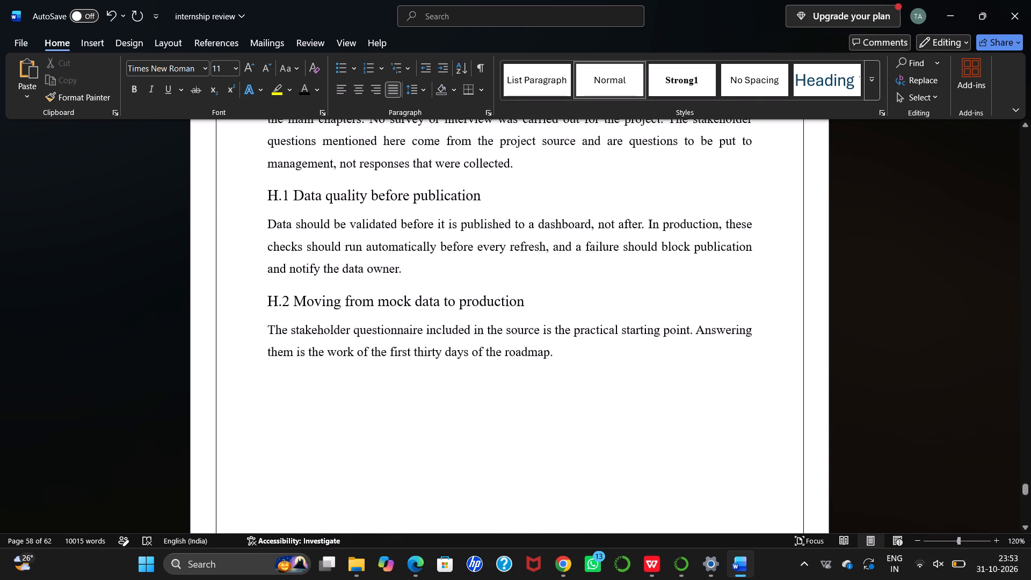
scroll(498, 259, "down", 4)
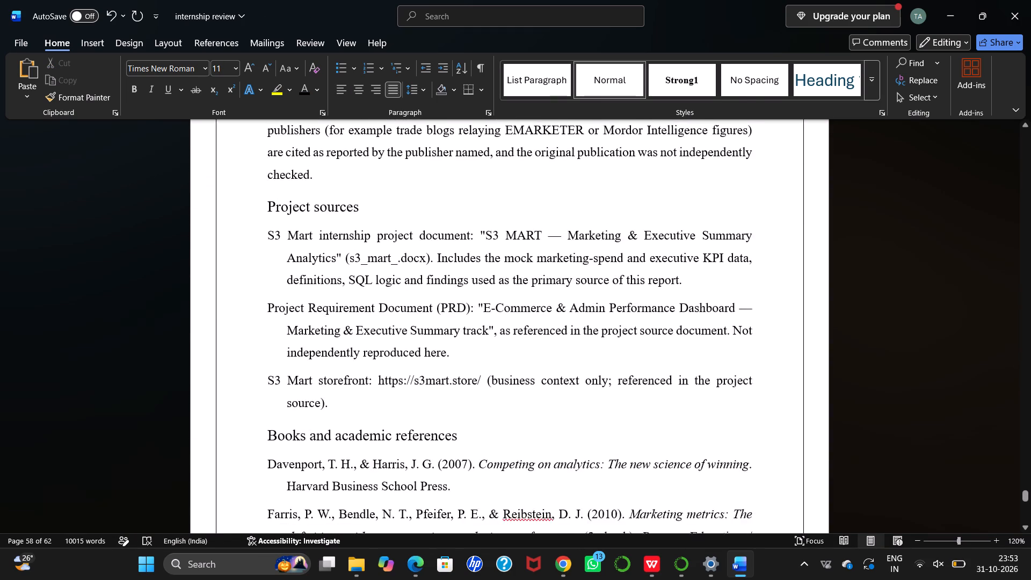
scroll(498, 259, "down", 5)
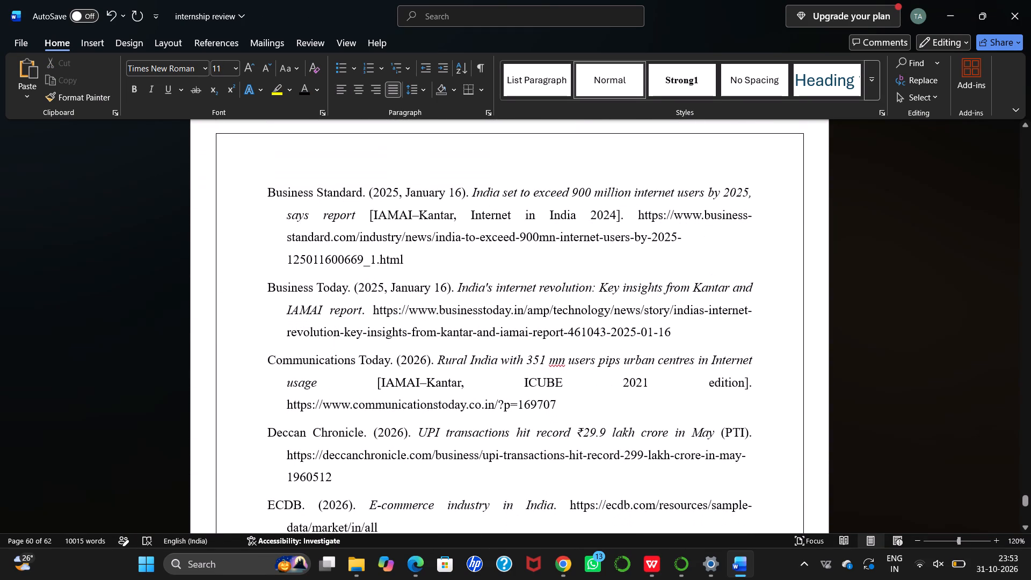
Recheck the pages from the references back through Annexures H, G and F to the SQL query Q4 on attributed revenue by channel.
scroll(498, 259, "up", 7)
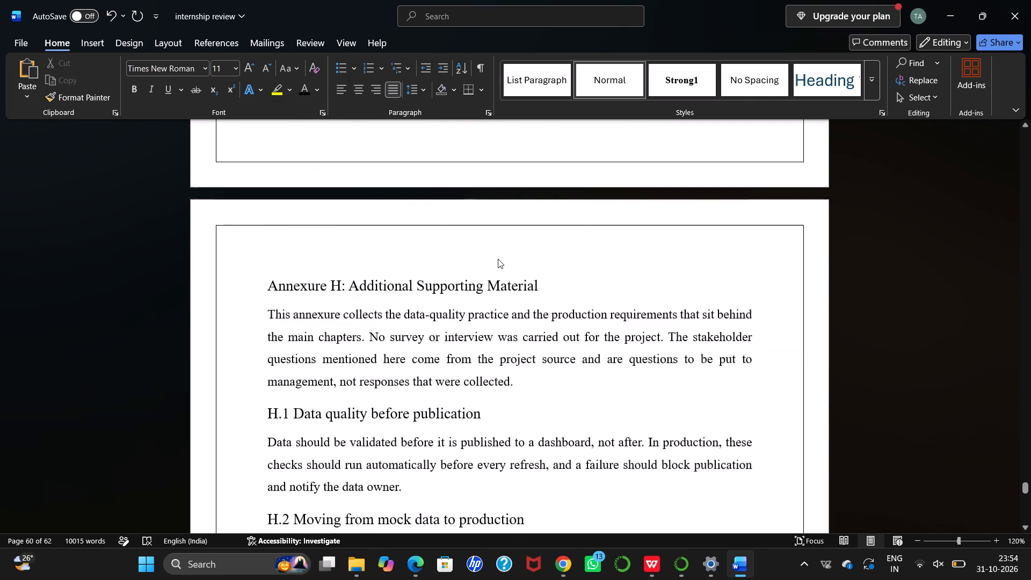
scroll(498, 259, "up", 4)
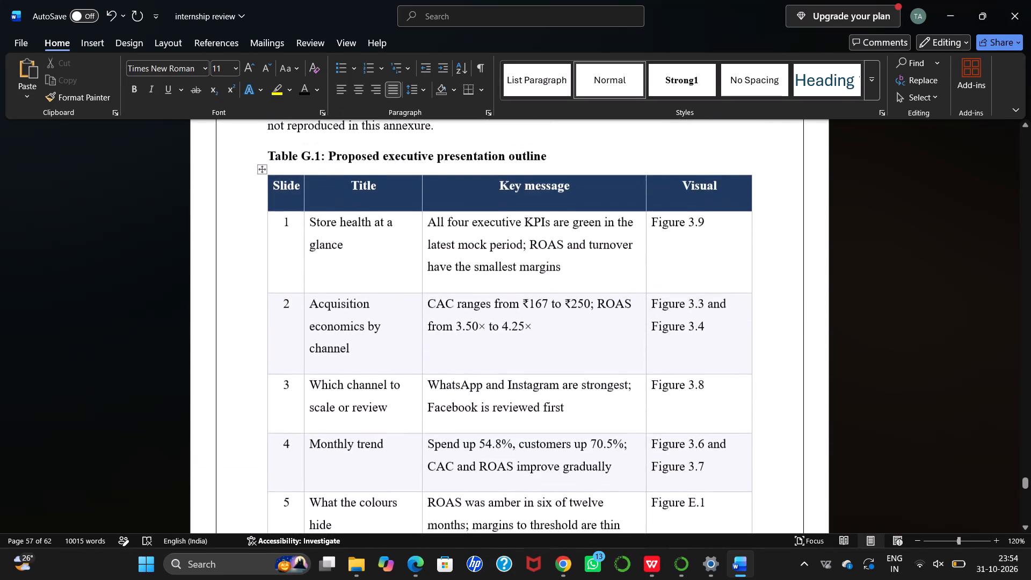
scroll(498, 259, "up", 5)
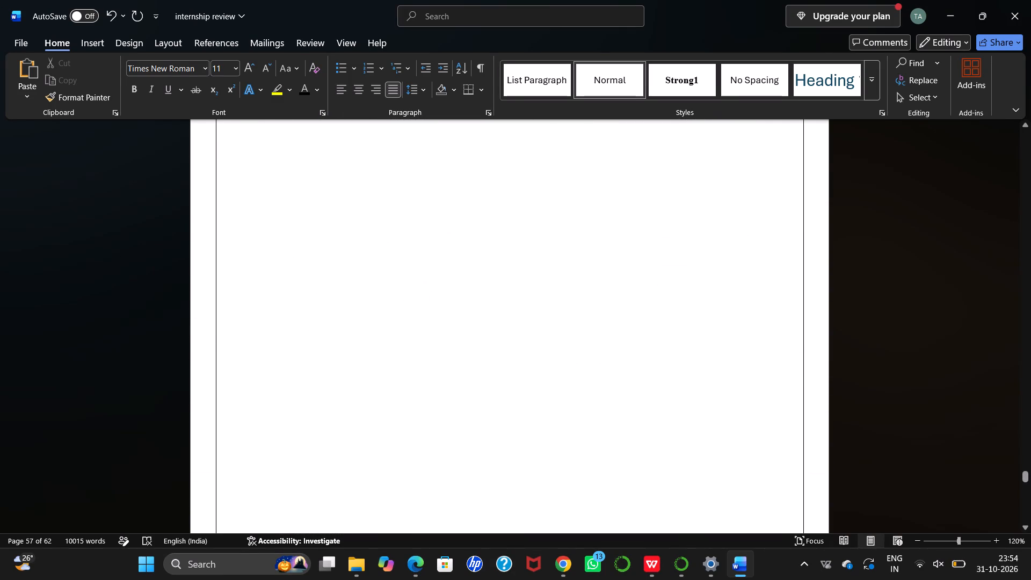
scroll(498, 259, "up", 5)
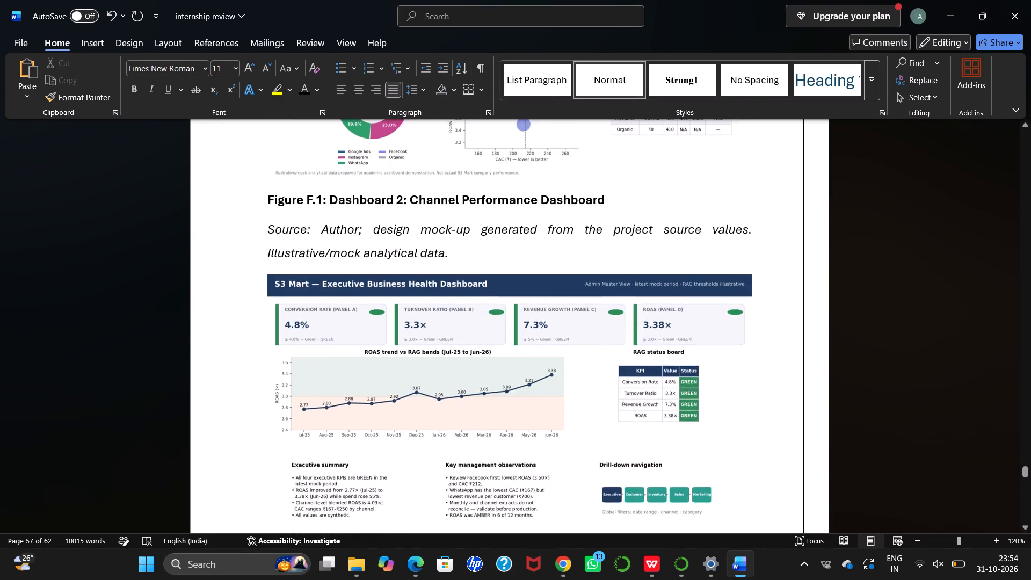
scroll(498, 259, "up", 4)
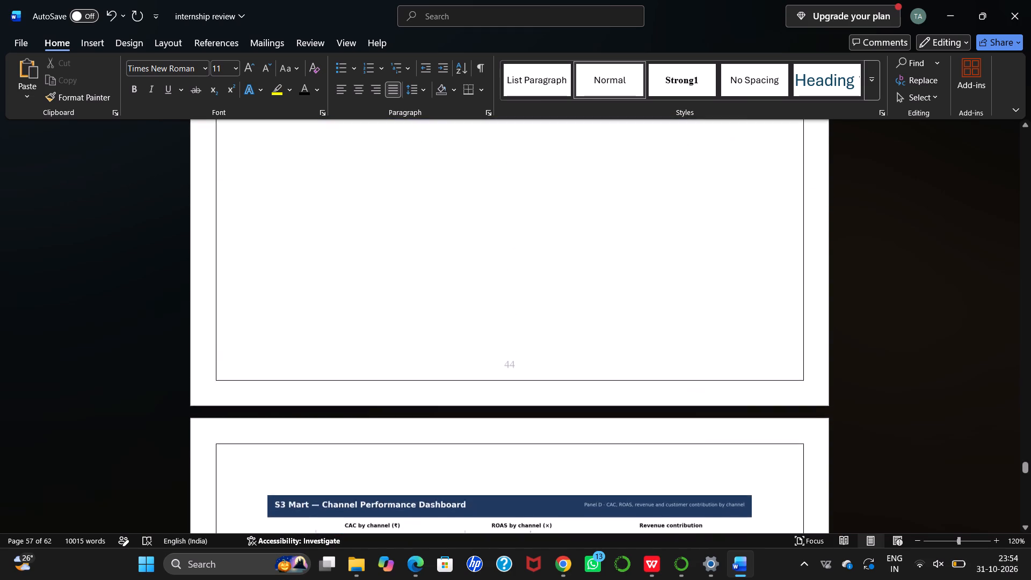
scroll(498, 259, "up", 8)
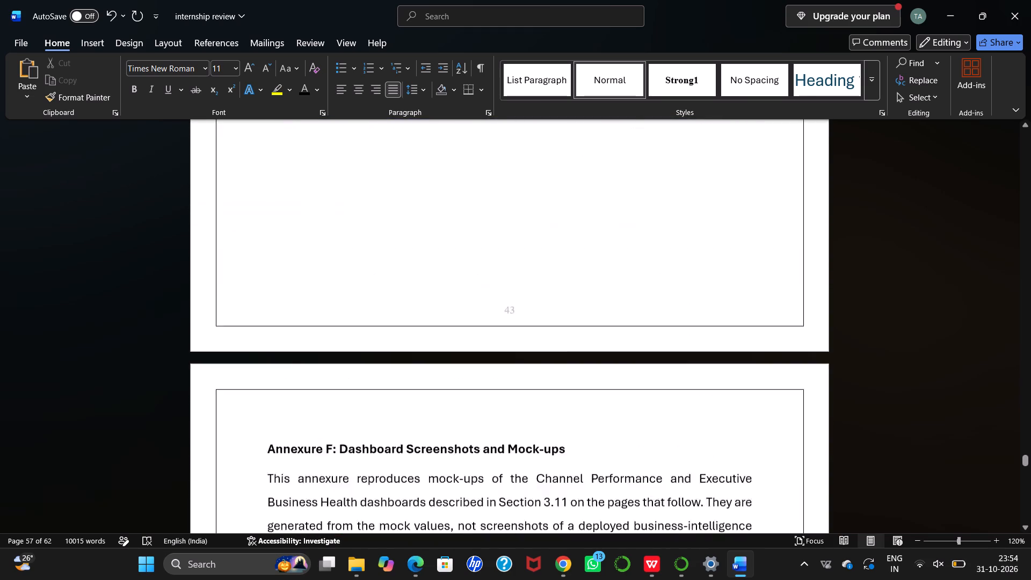
scroll(498, 259, "up", 9)
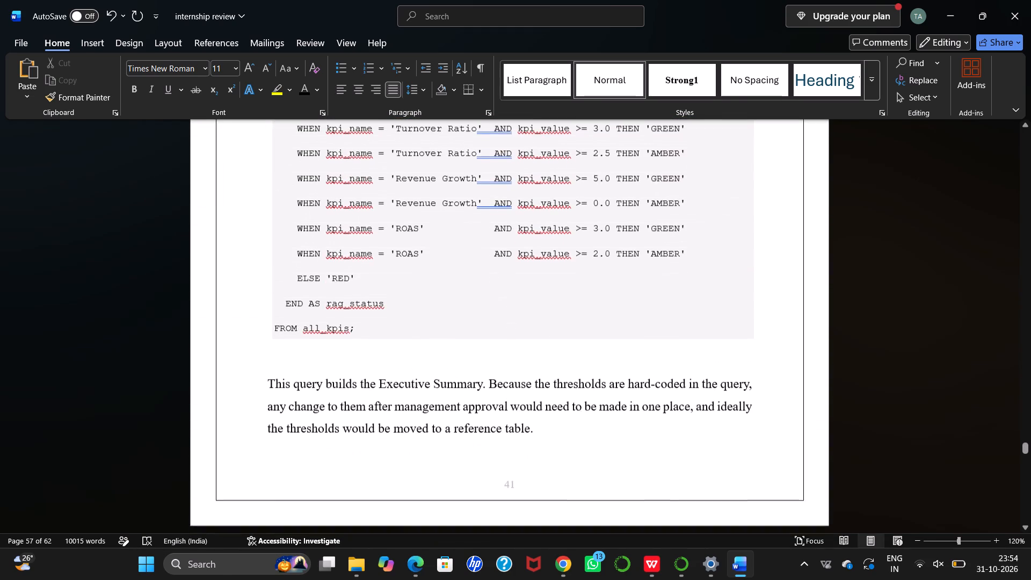
scroll(498, 259, "up", 6)
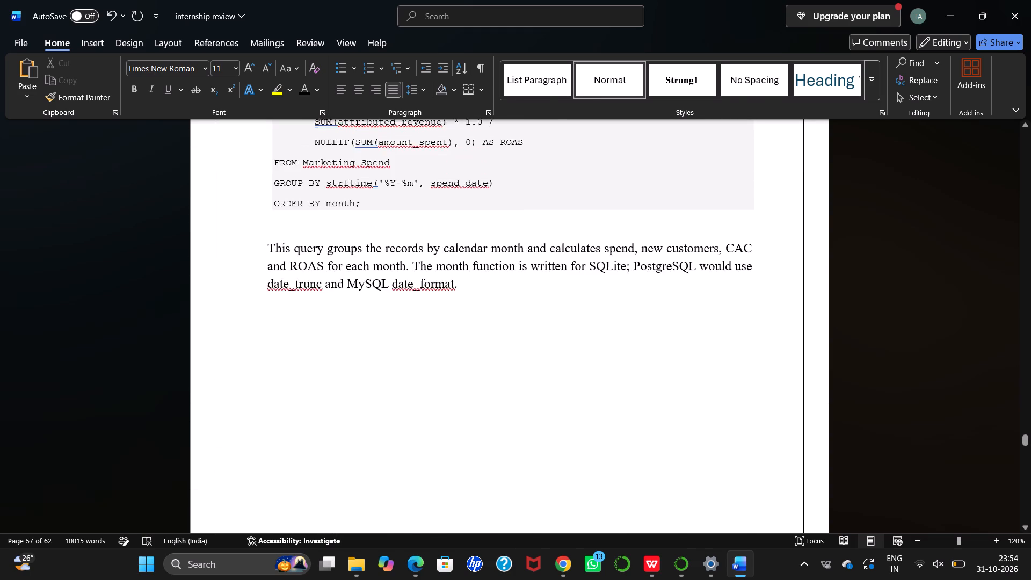
scroll(498, 259, "up", 4)
left_click(498, 259)
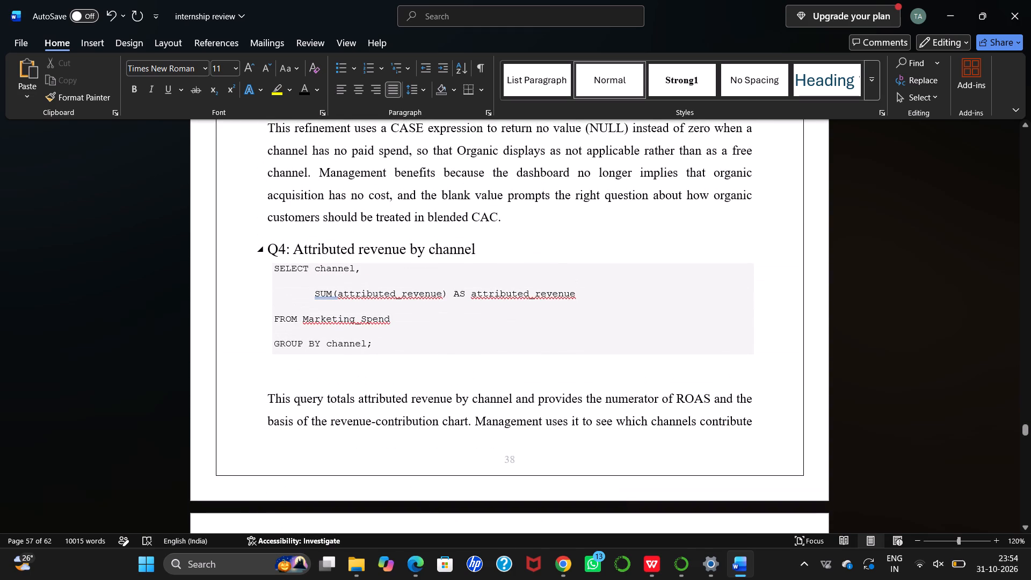
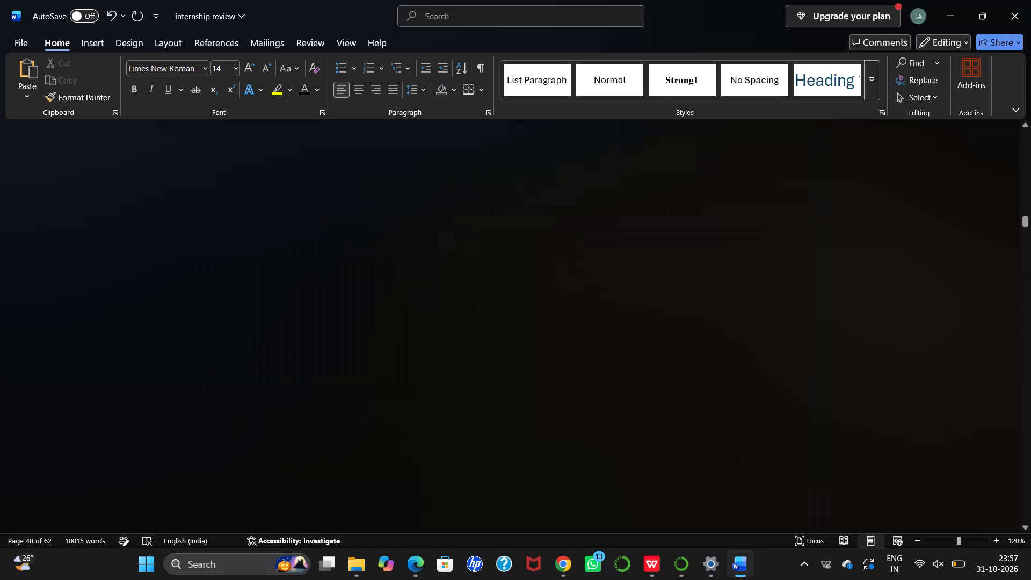
Check the layout and roman page numbering of the front matter, from the cover and certificate through the contents and list of tables.
scroll(533, 230, "up", 1)
scroll(534, 318, "down", 2)
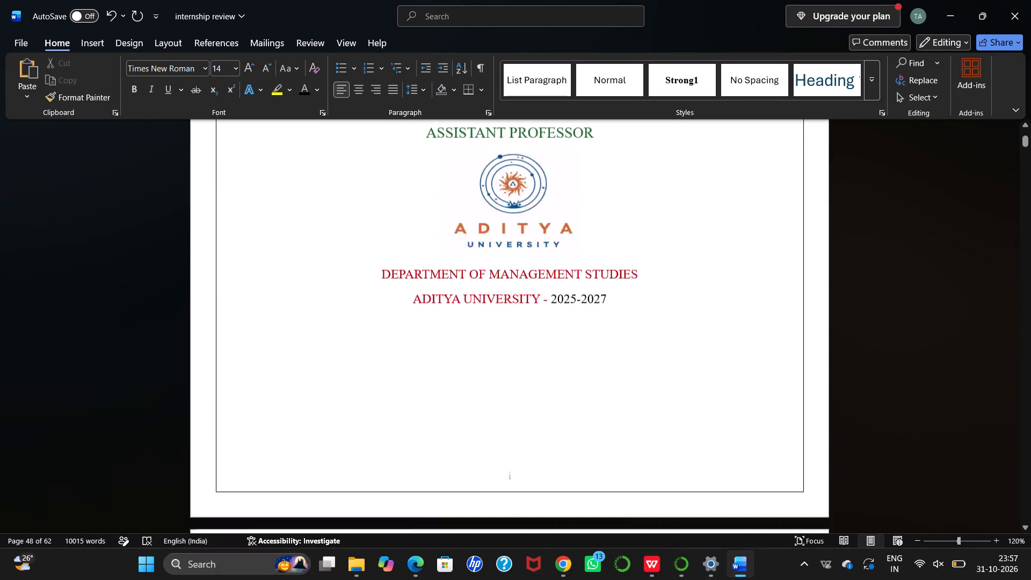
scroll(534, 318, "down", 6)
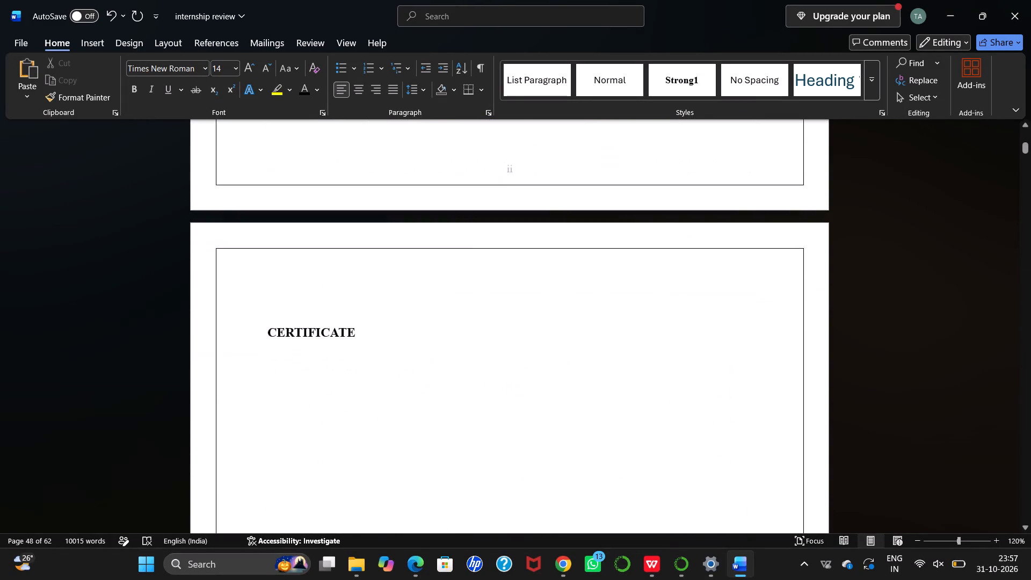
scroll(534, 322, "down", 2)
scroll(534, 322, "up", 2)
scroll(534, 322, "down", 3)
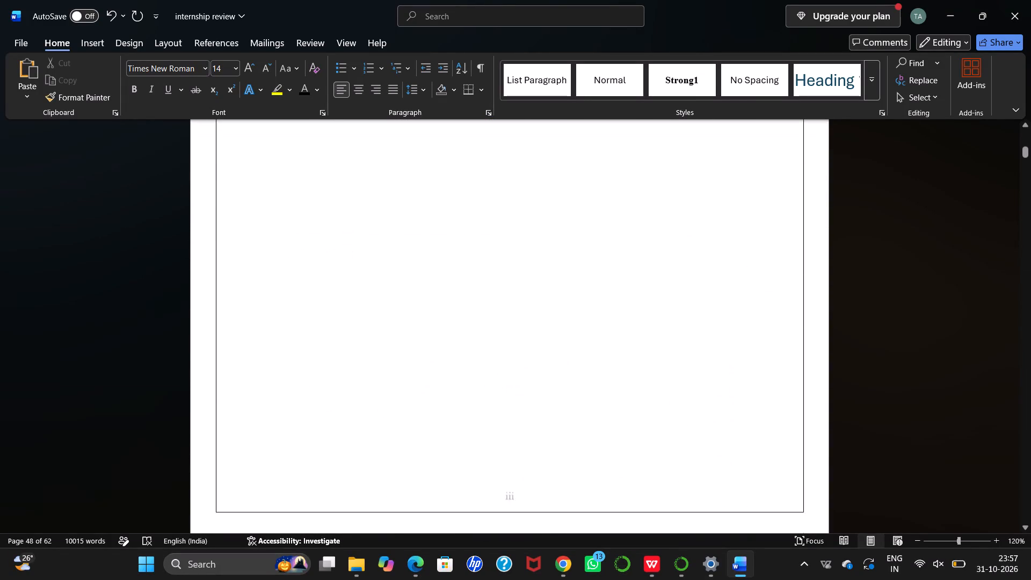
scroll(534, 322, "down", 10)
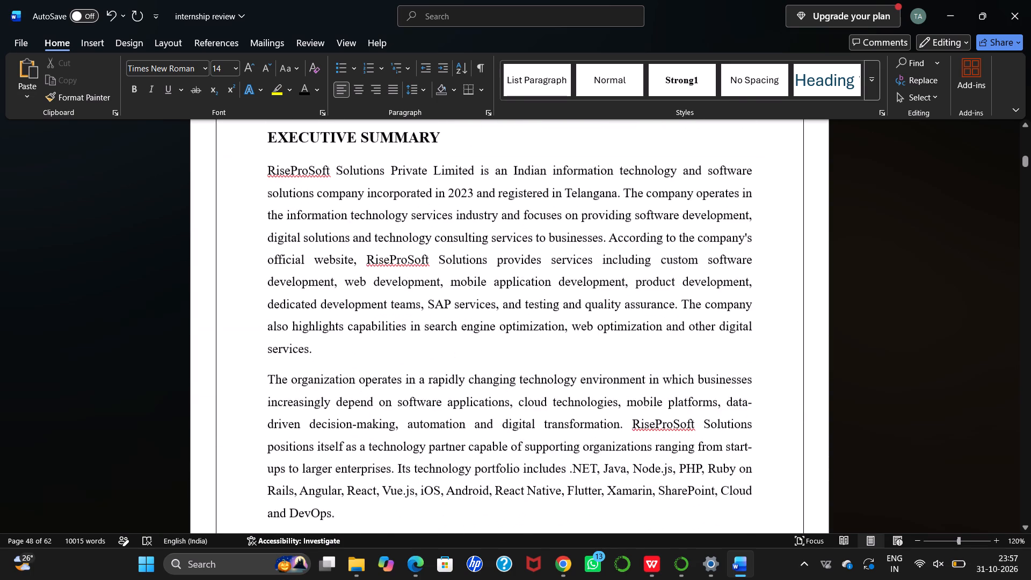
scroll(534, 322, "down", 8)
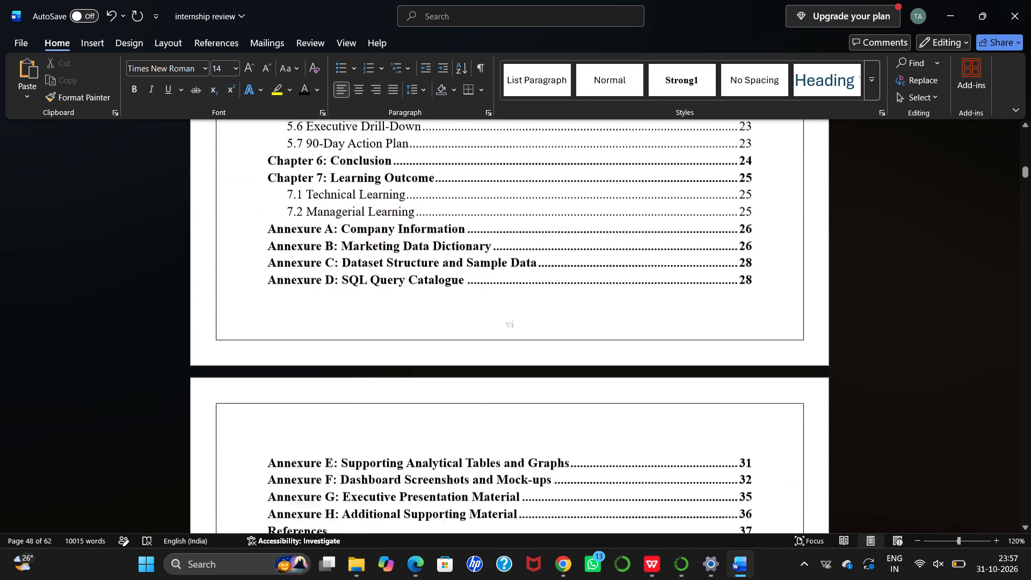
scroll(534, 322, "down", 11)
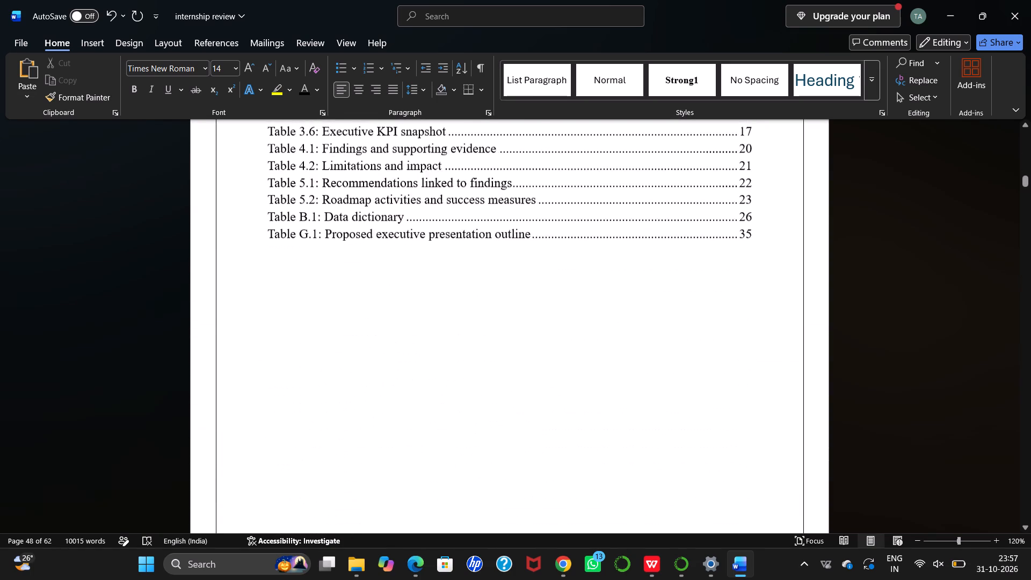
scroll(534, 322, "down", 7)
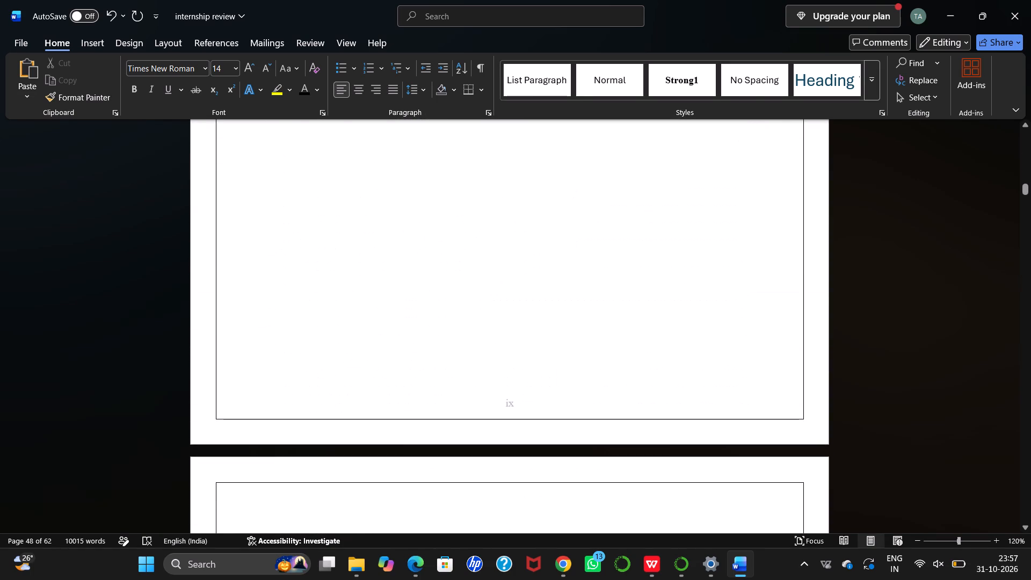
scroll(534, 322, "down", 1, "ctrl")
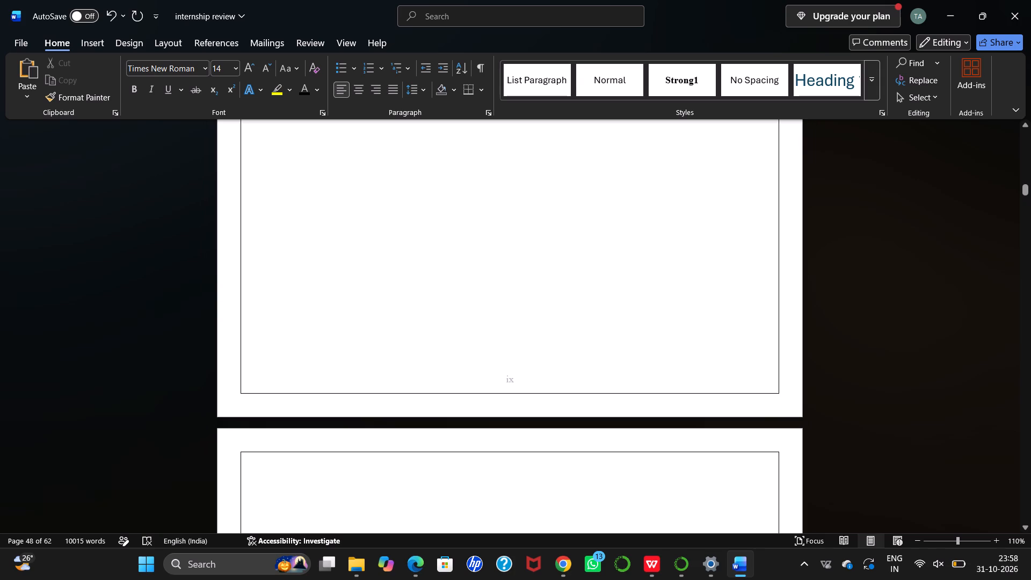
scroll(534, 322, "down", 7)
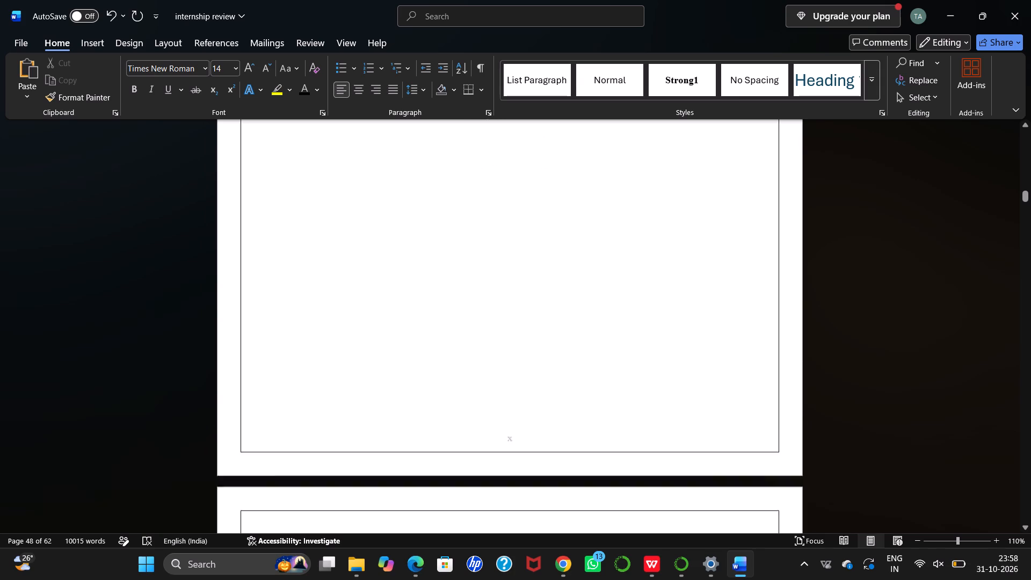
Check the Chapter 1 pages from the Indian Scenario through the SWOT table to section 2.1 in Chapter 2.
scroll(534, 322, "down", 11)
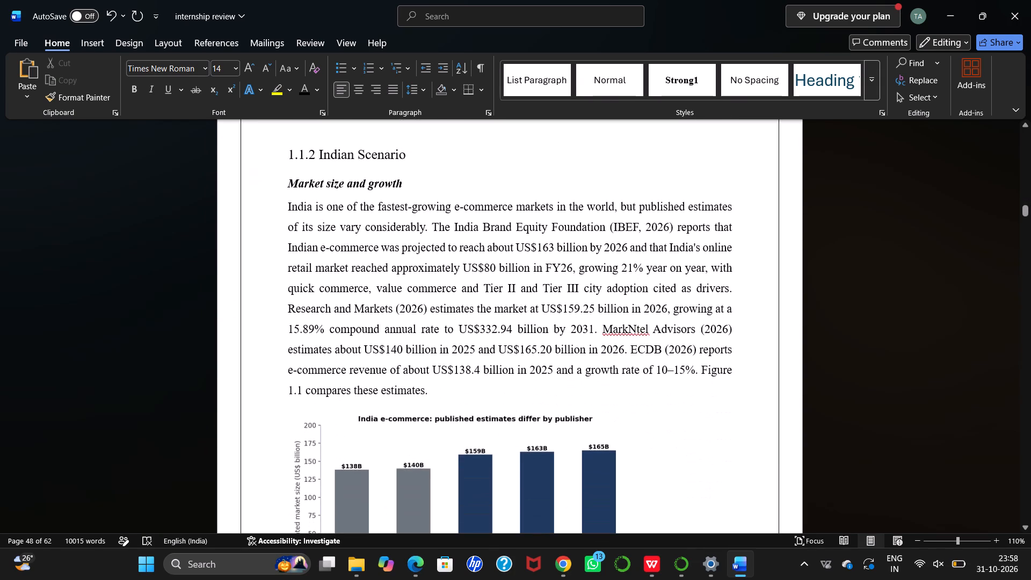
scroll(534, 322, "down", 9)
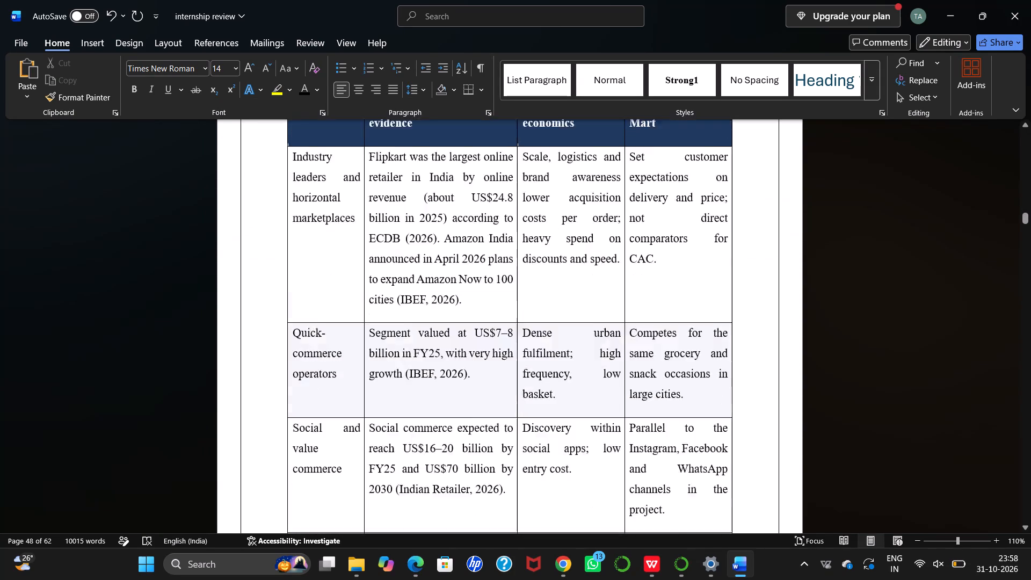
scroll(534, 322, "down", 14)
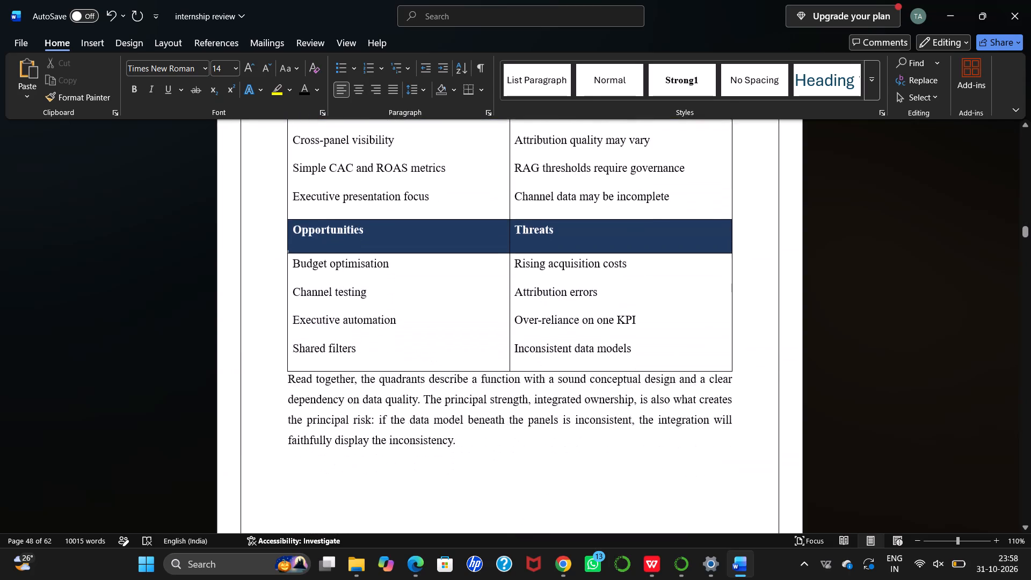
scroll(534, 322, "down", 5)
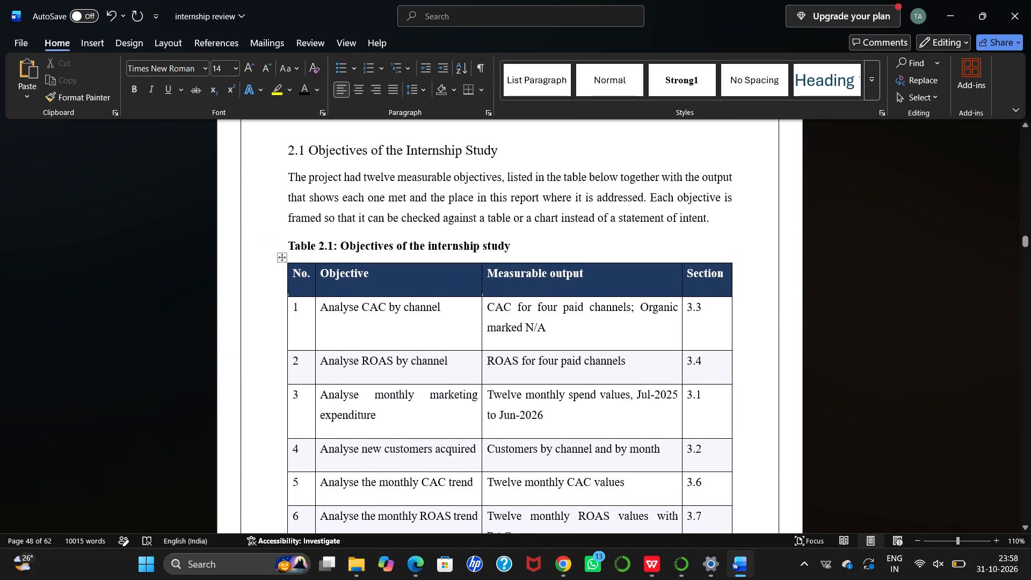
Make the heading "2.1 Objectives of the Internship Study" bold.
left_click_drag(506, 188, 441, 178)
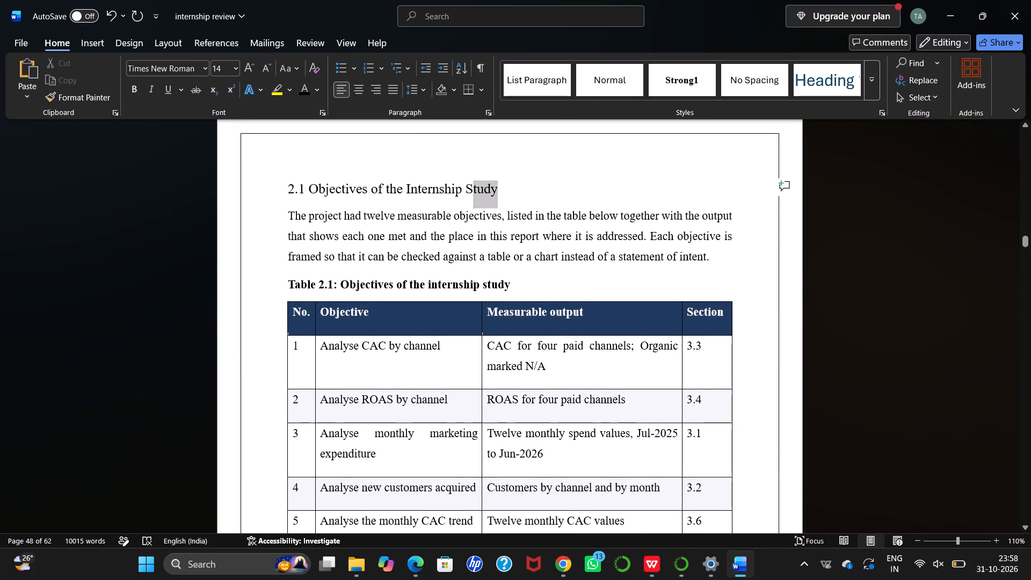
left_click_drag(441, 178, 291, 175)
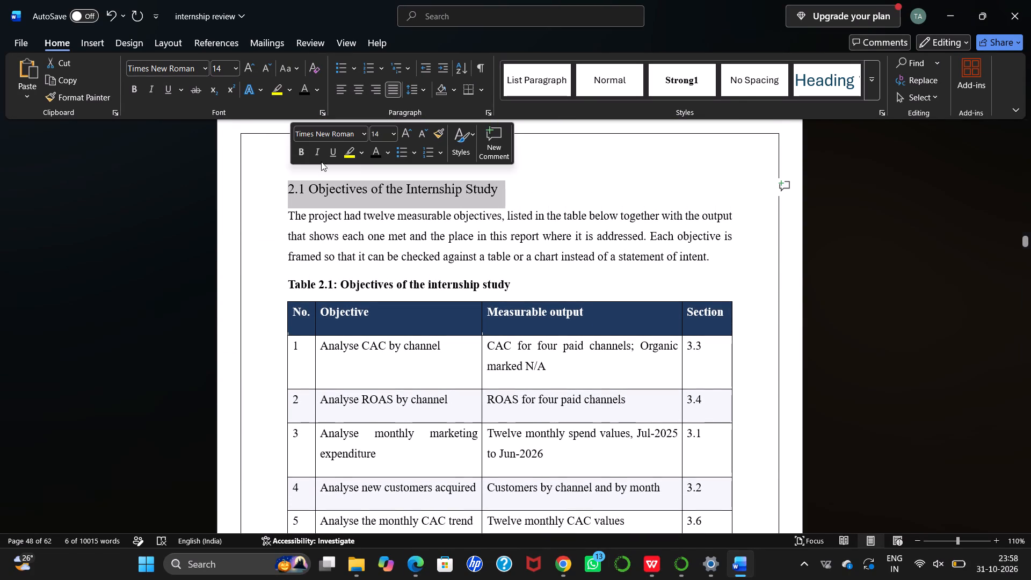
left_click(305, 149)
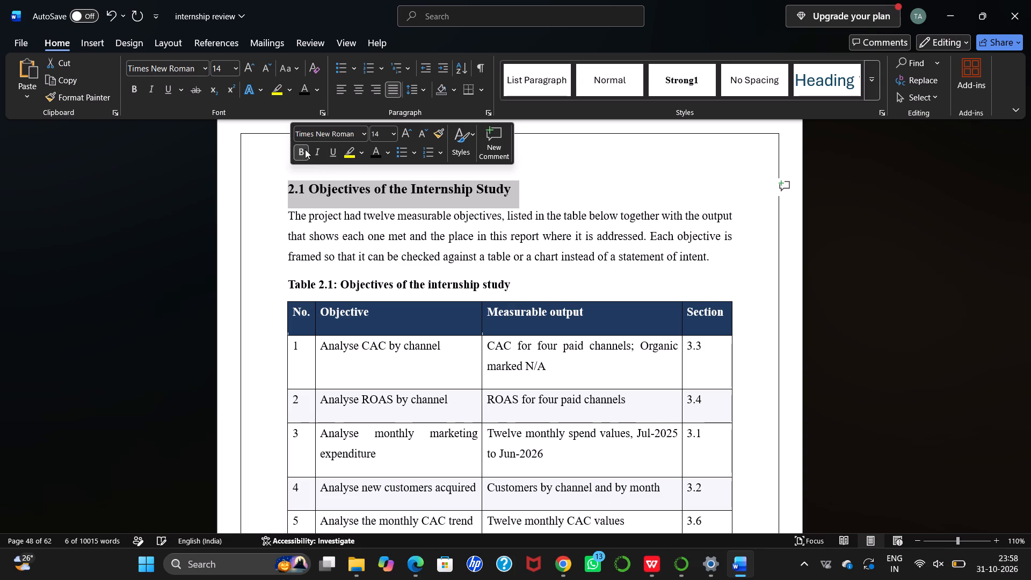
left_click(601, 181)
Check the heading formatting from the Chapter 2 title page back through the SWOT table to section 1.2 in Chapter 1.
scroll(601, 181, "up", 2)
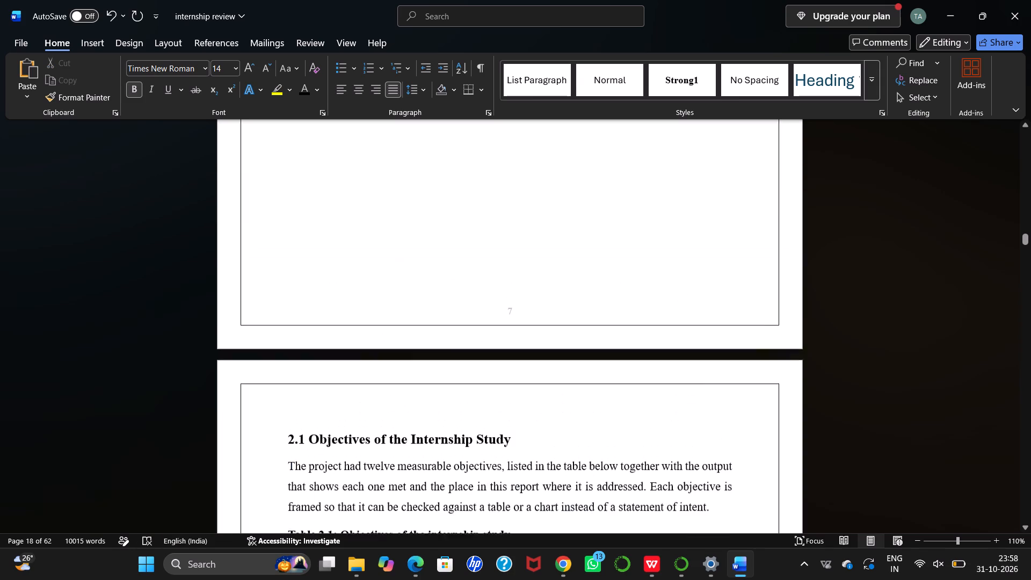
scroll(601, 181, "up", 3)
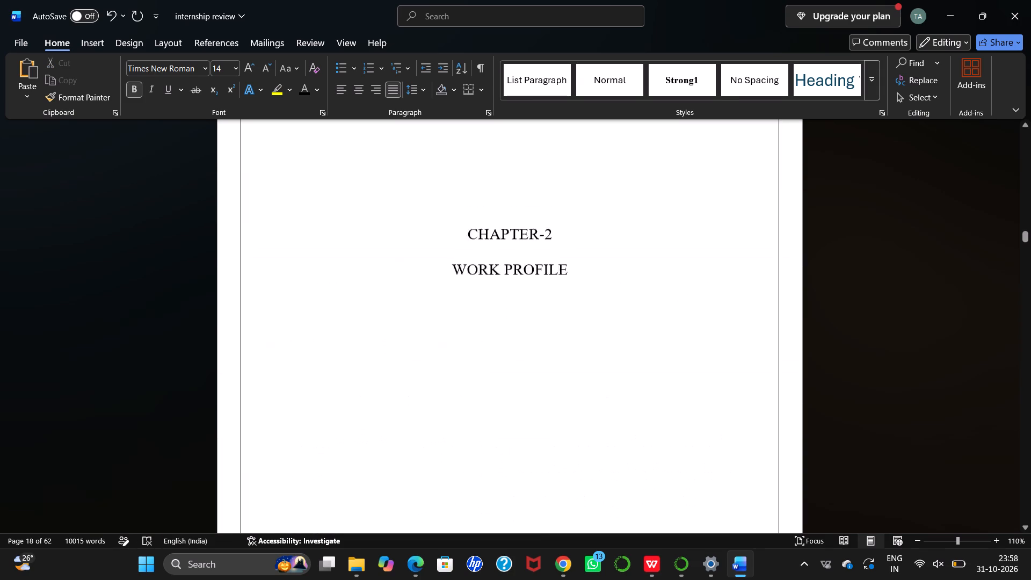
scroll(601, 181, "up", 1)
scroll(601, 181, "down", 6)
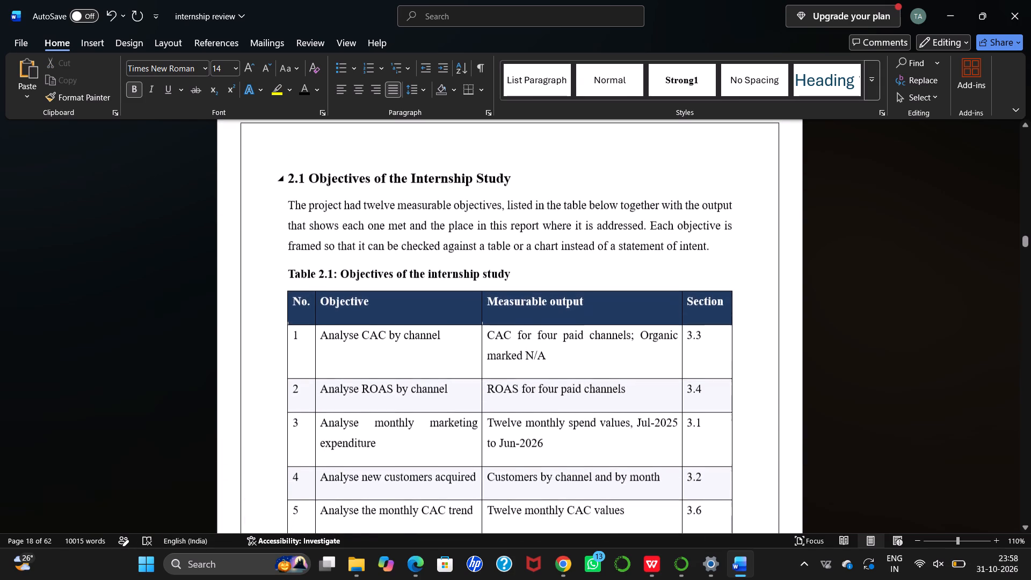
scroll(601, 181, "down", 1)
scroll(601, 181, "up", 3)
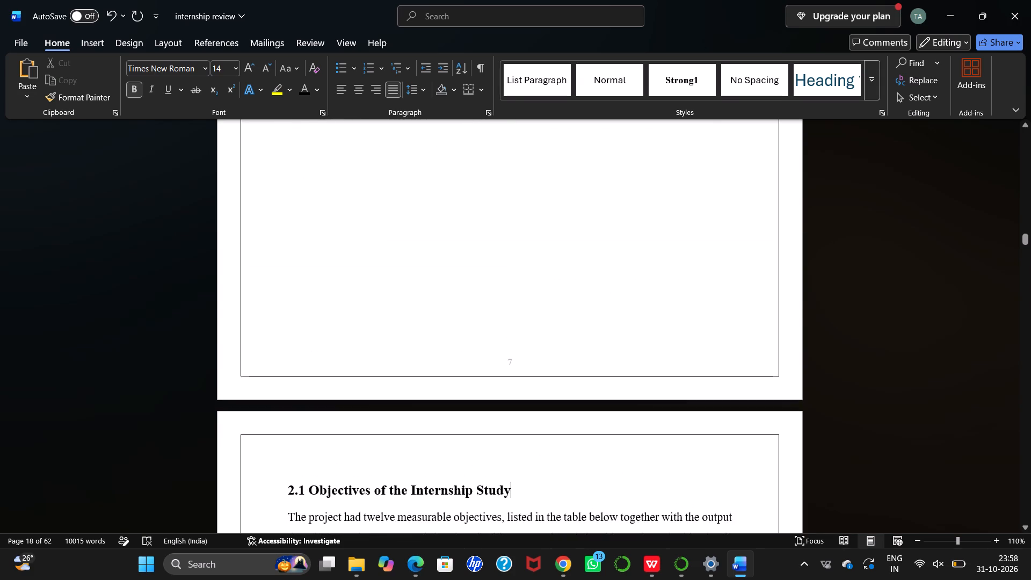
scroll(601, 181, "up", 10)
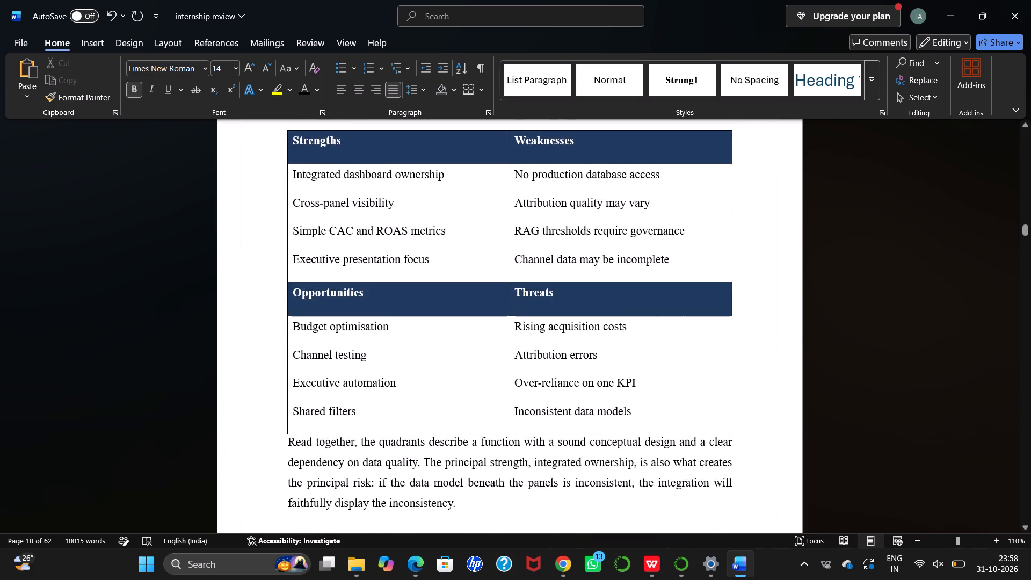
scroll(601, 181, "up", 5)
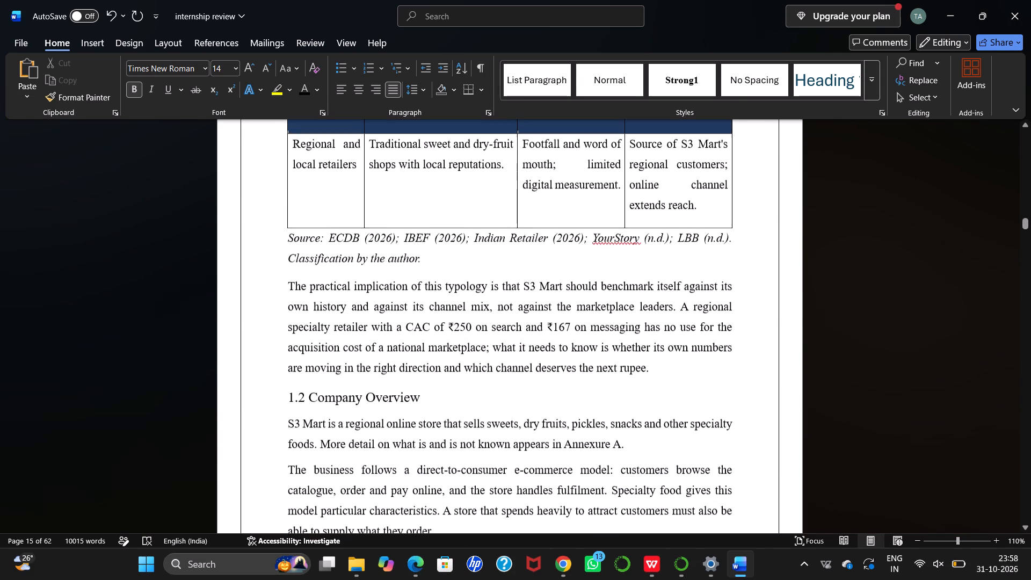
scroll(601, 181, "up", 1)
scroll(601, 181, "down", 1)
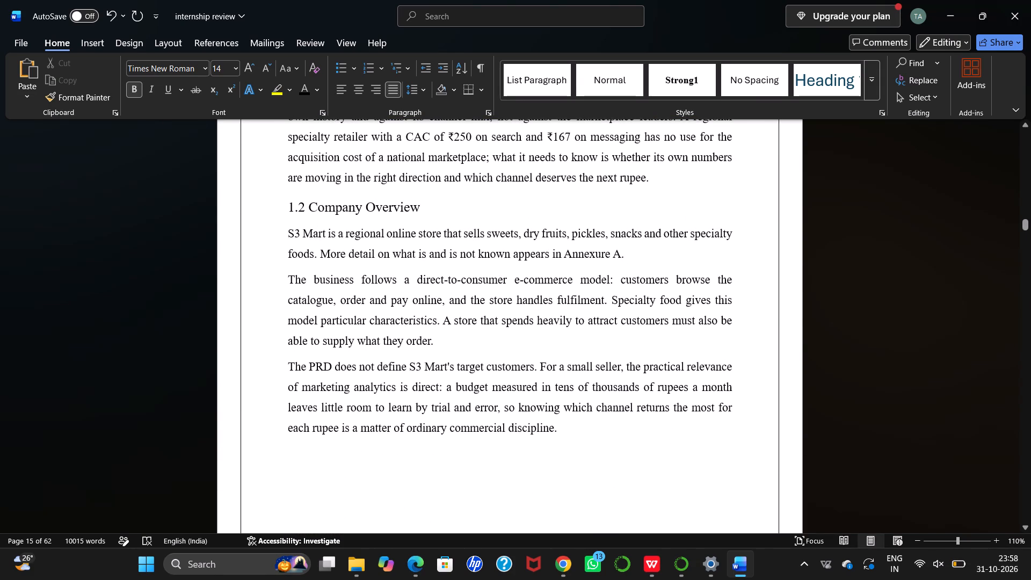
scroll(601, 181, "down", 1)
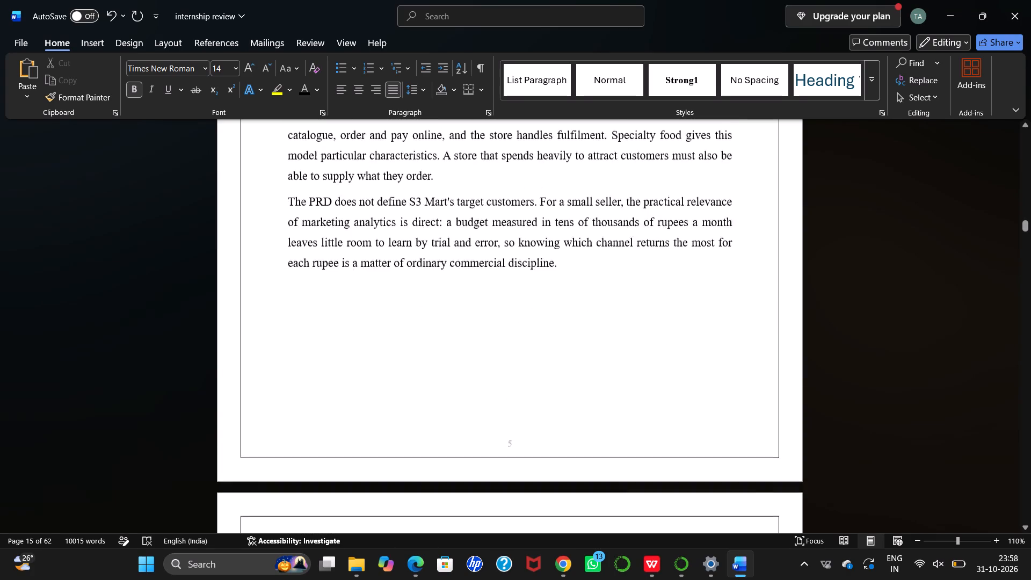
scroll(601, 181, "down", 5)
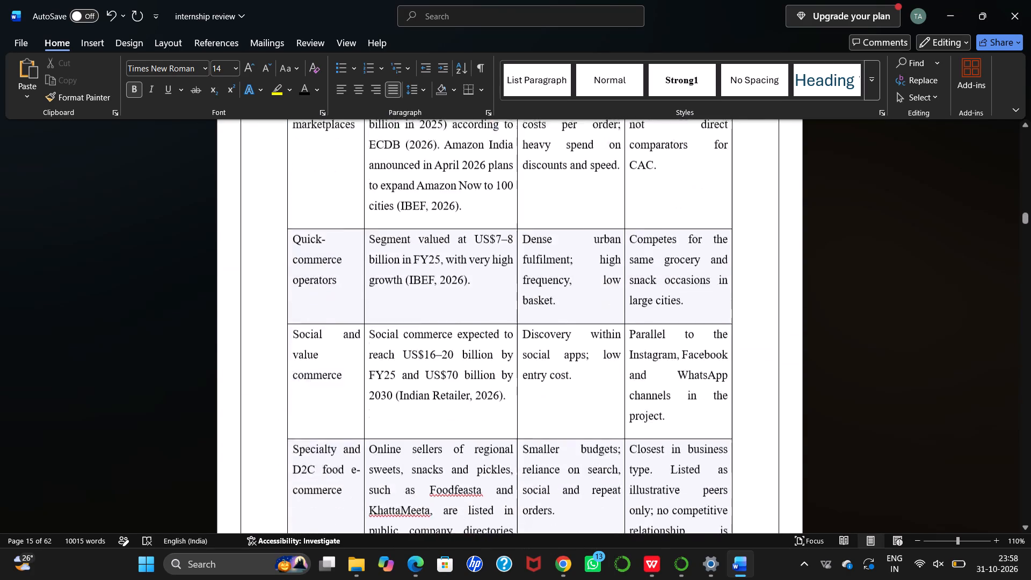
scroll(601, 181, "down", 5)
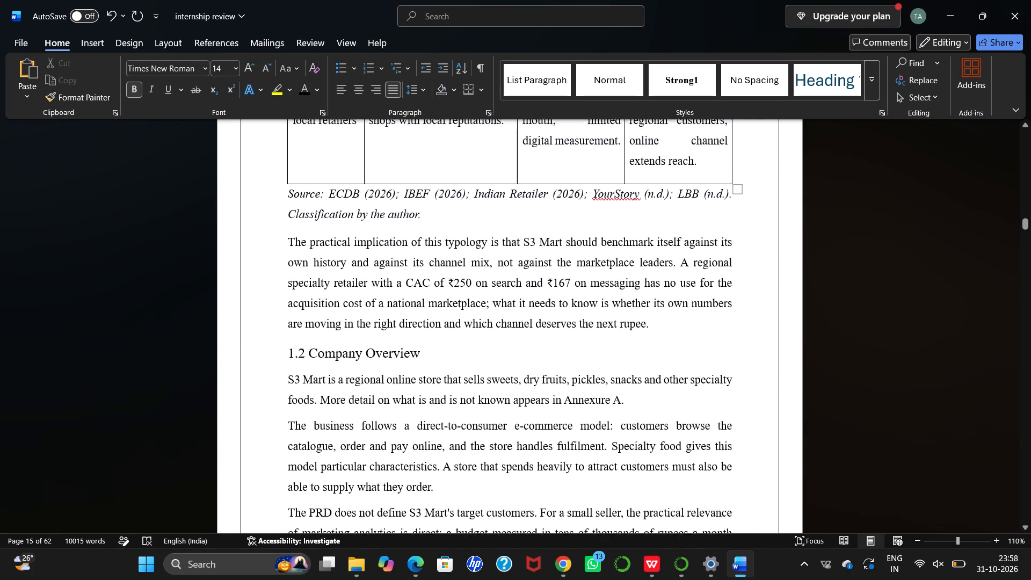
scroll(601, 181, "down", 2)
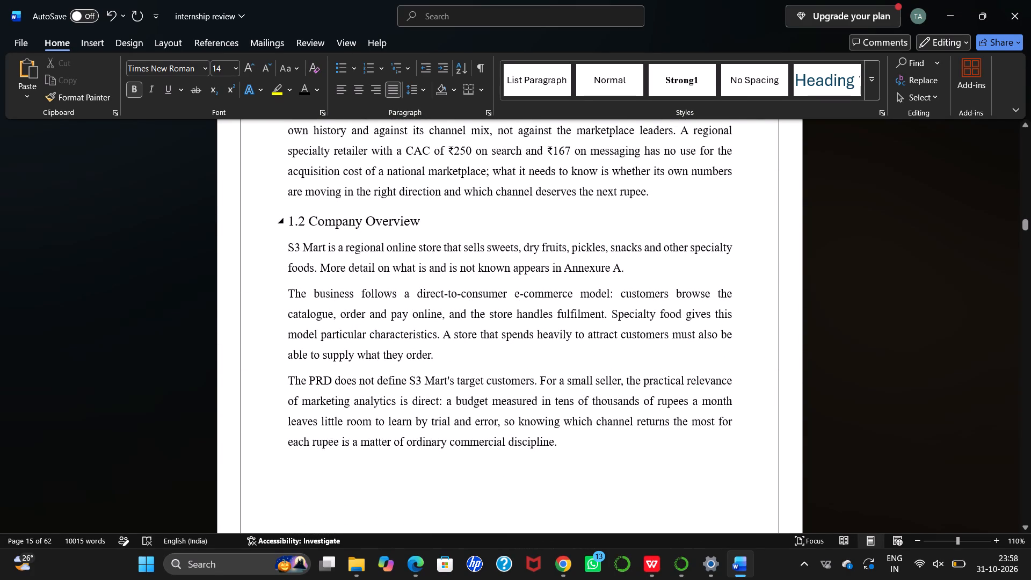
Make the heading "1.2 Company Overview" bold.
left_click_drag(437, 221, 279, 228)
left_click(293, 209)
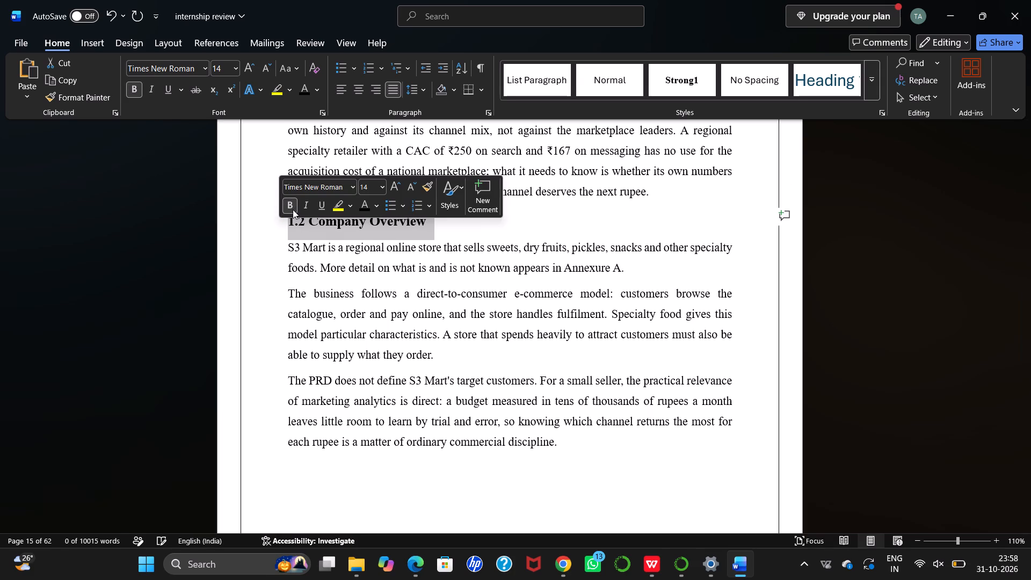